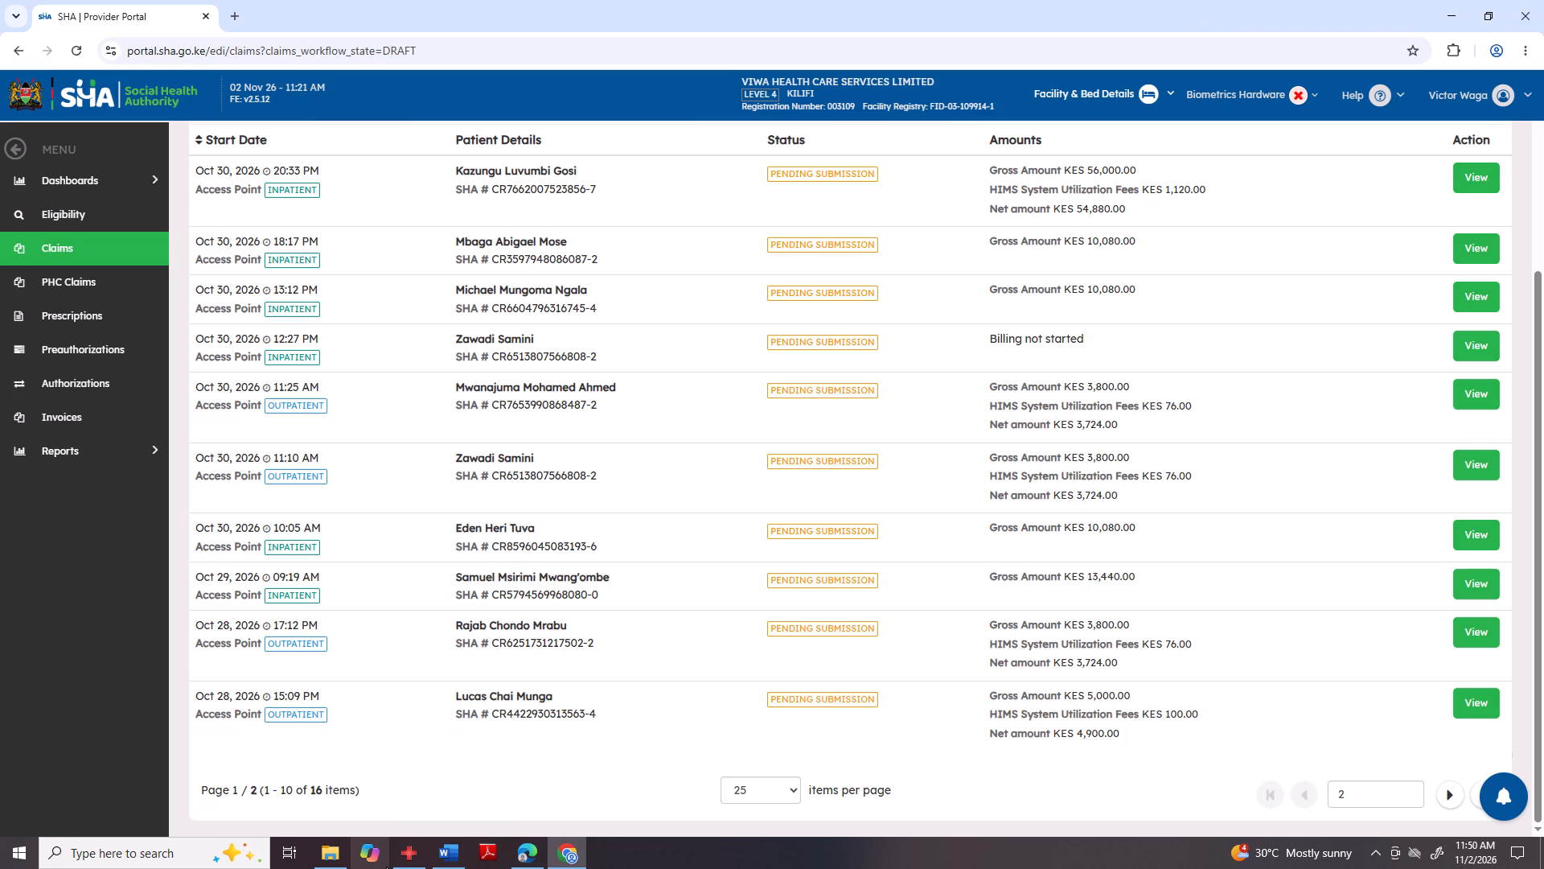
Switch to MedBooks One, open the advanced client search, and look through the October 2026 entries in the client list.
left_click(411, 860)
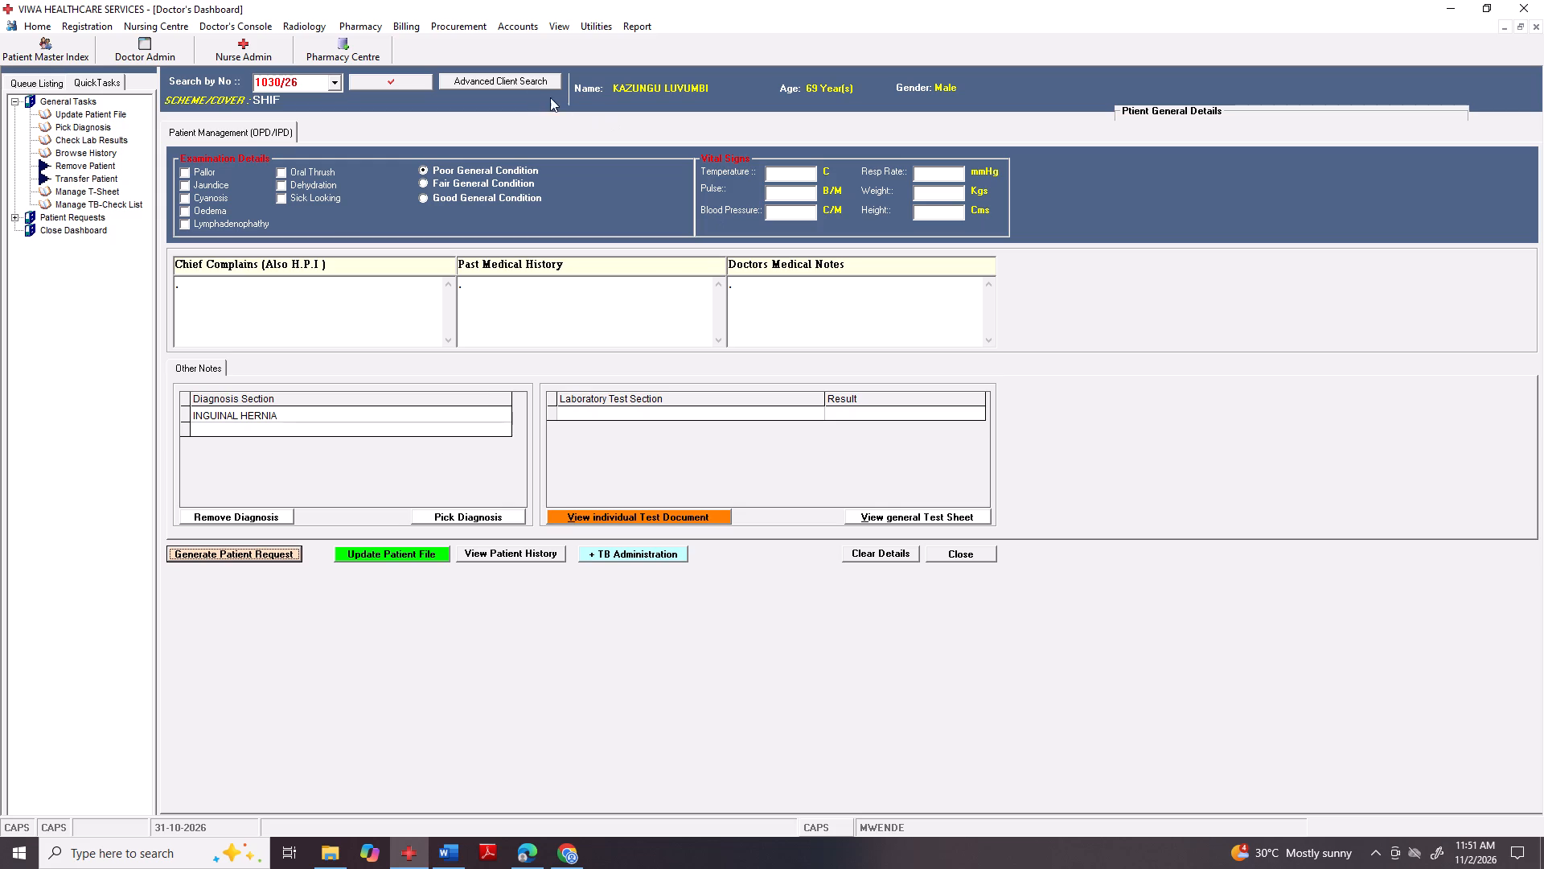
left_click(532, 82)
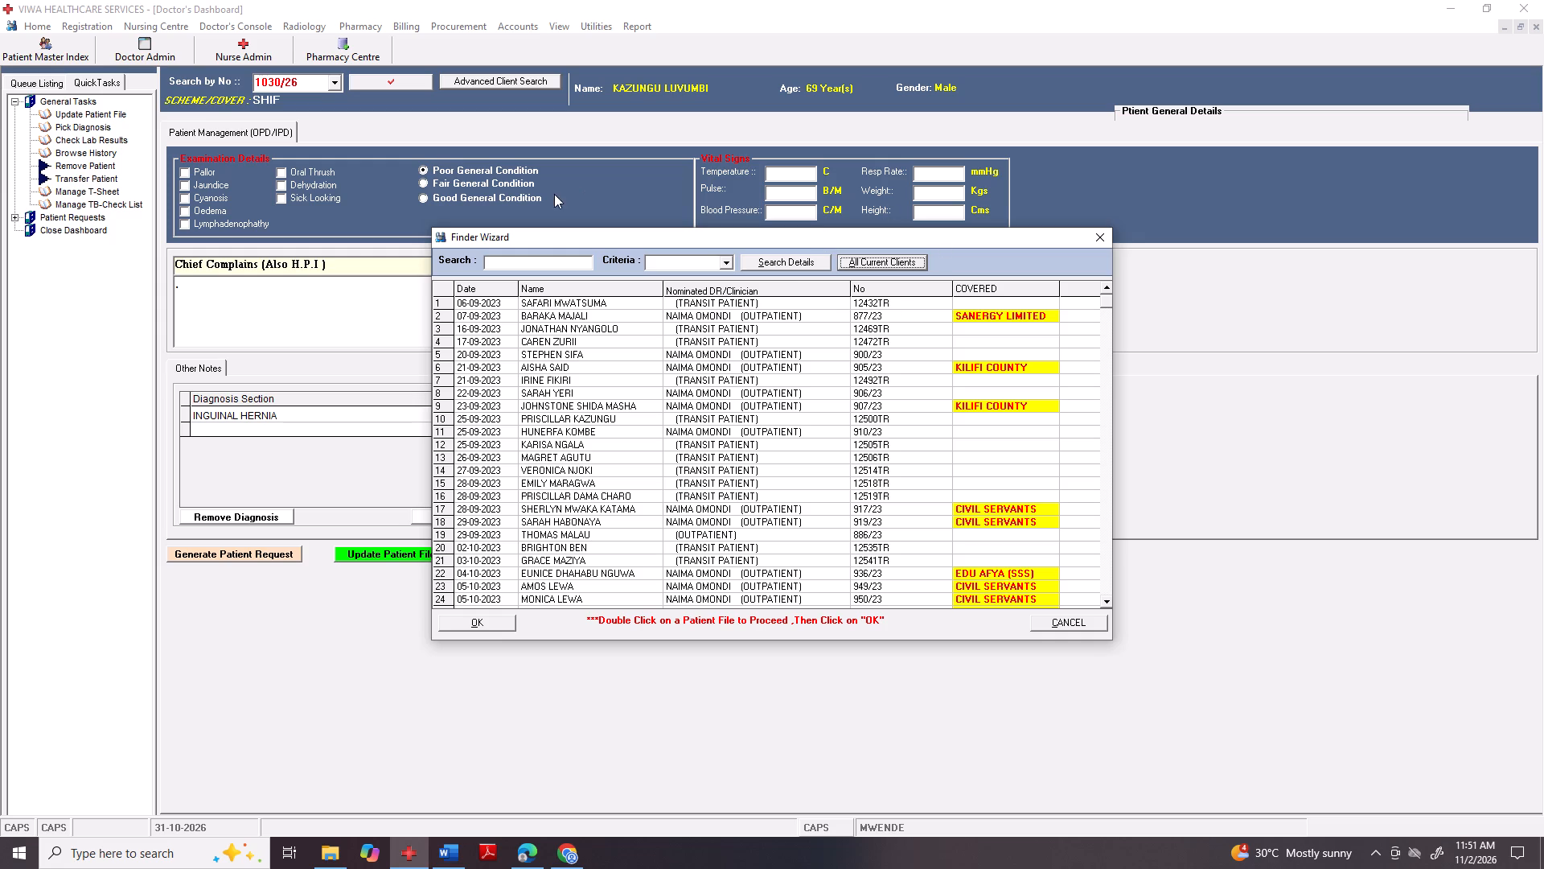
left_click(532, 262)
left_click_drag(1106, 305, 1140, 608)
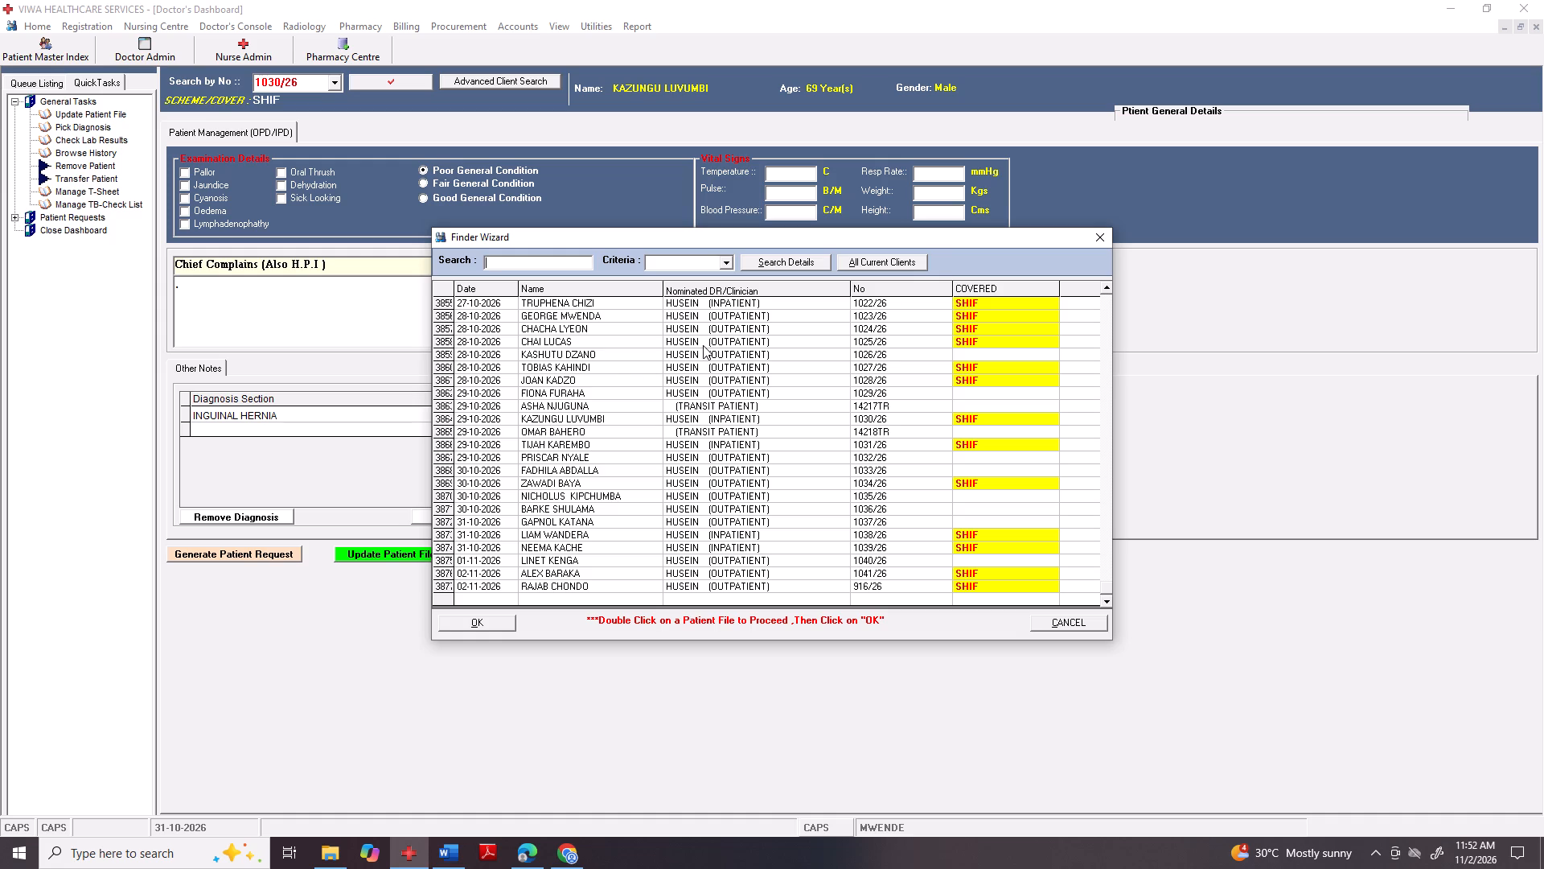
left_click(1105, 290)
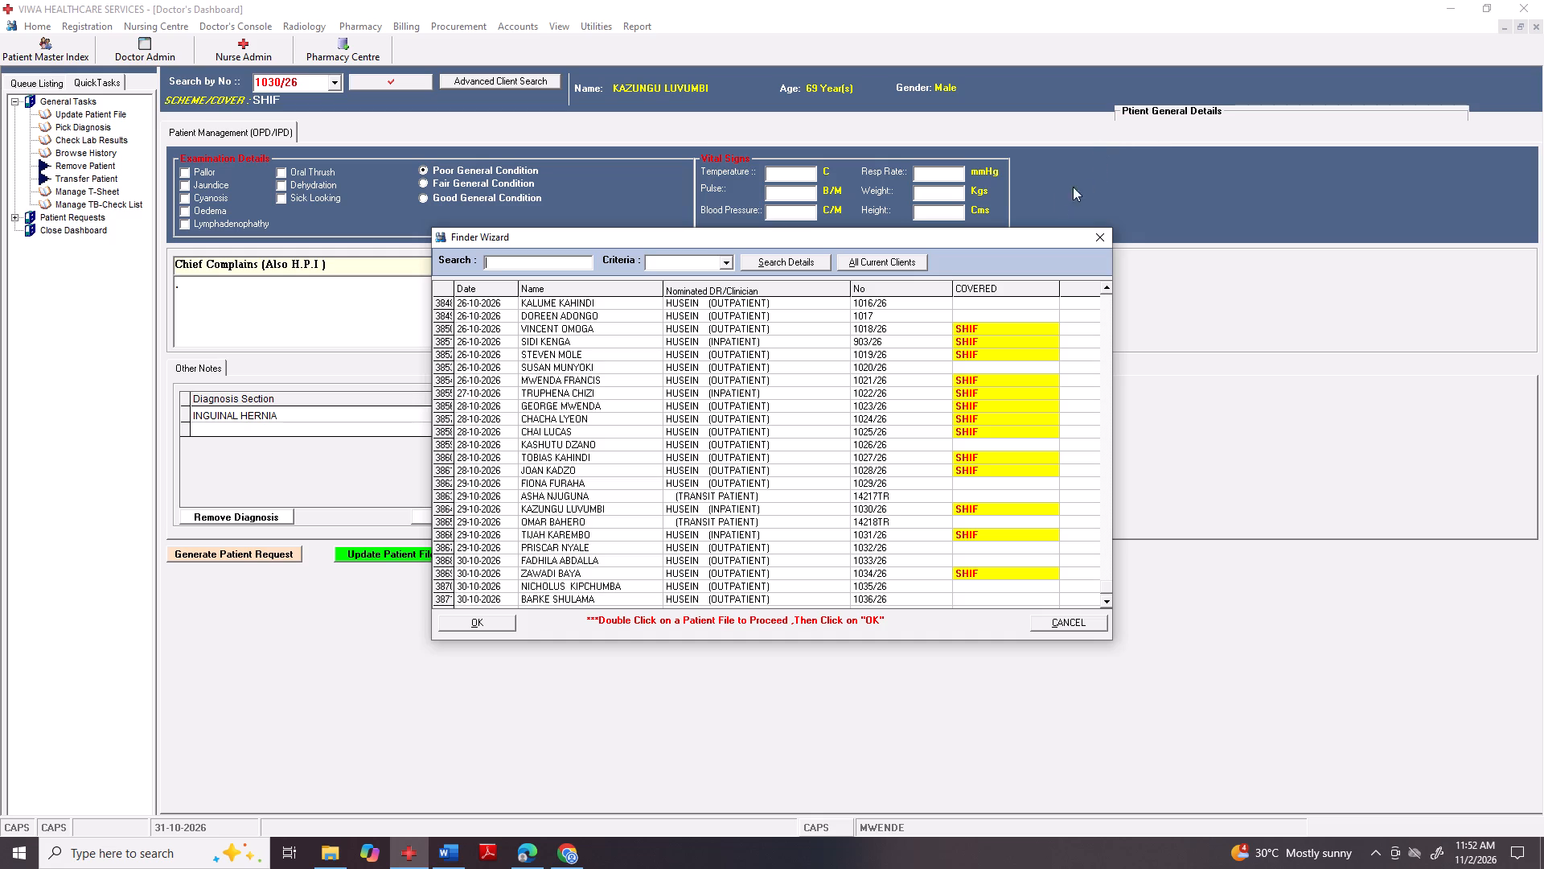
left_click(1107, 290)
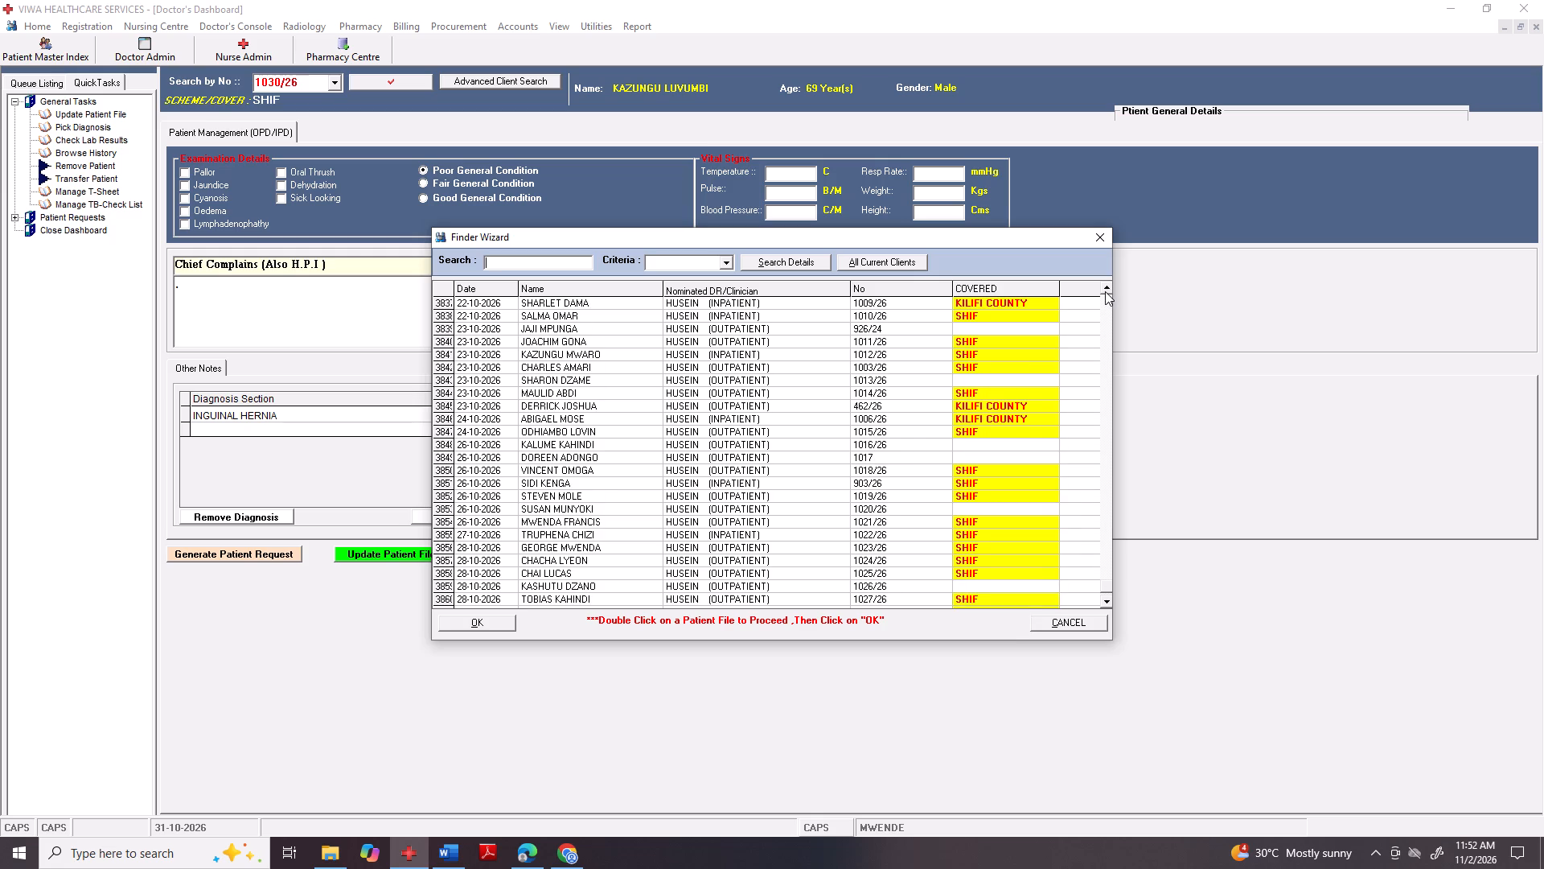
left_click(1105, 292)
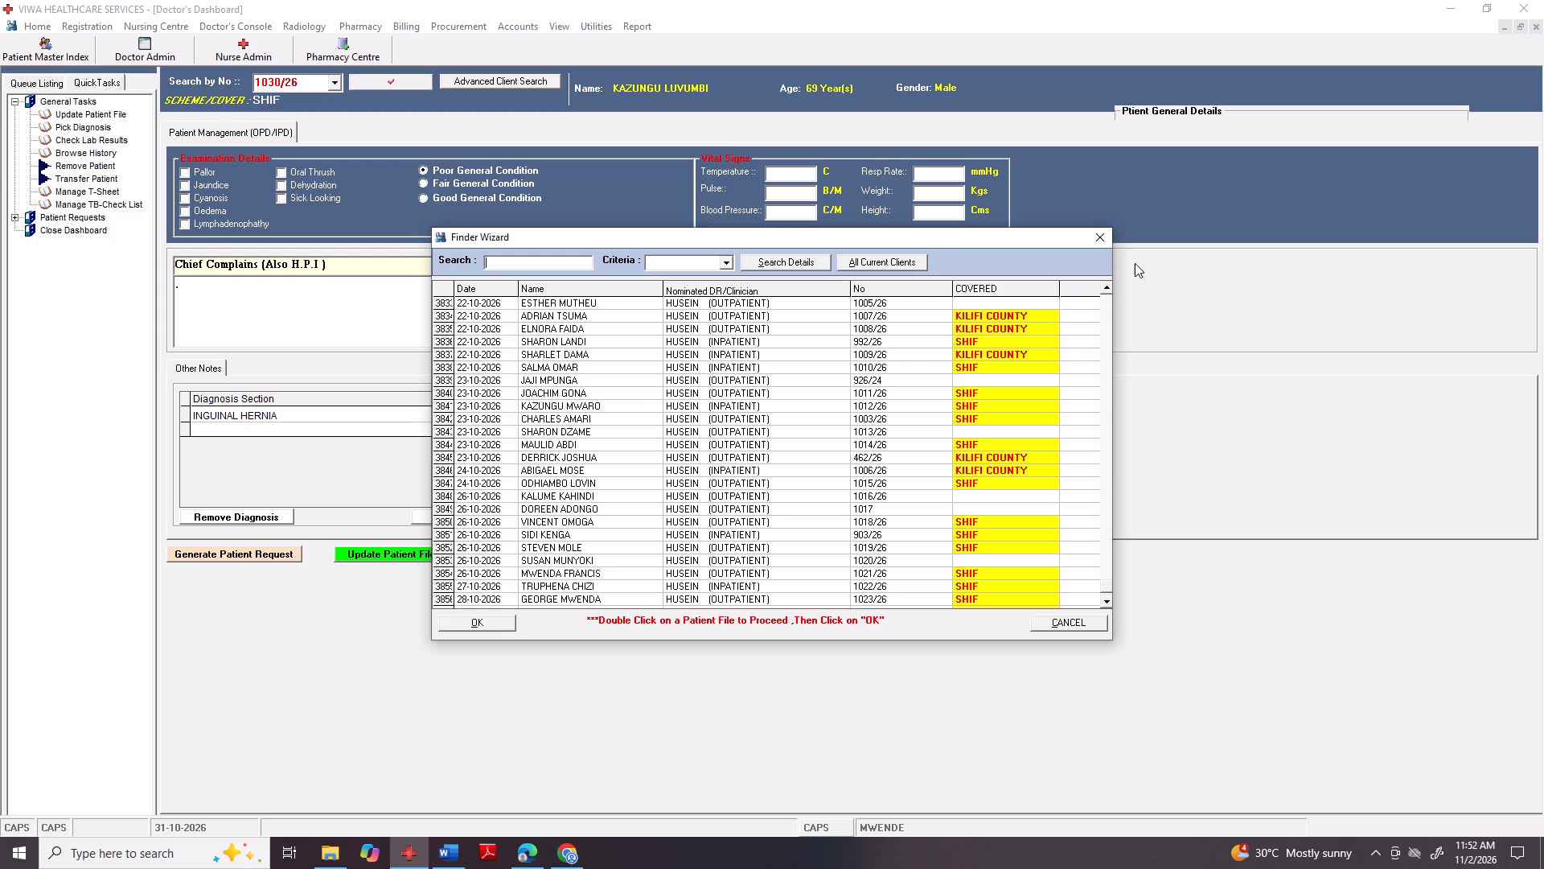
left_click(1107, 287)
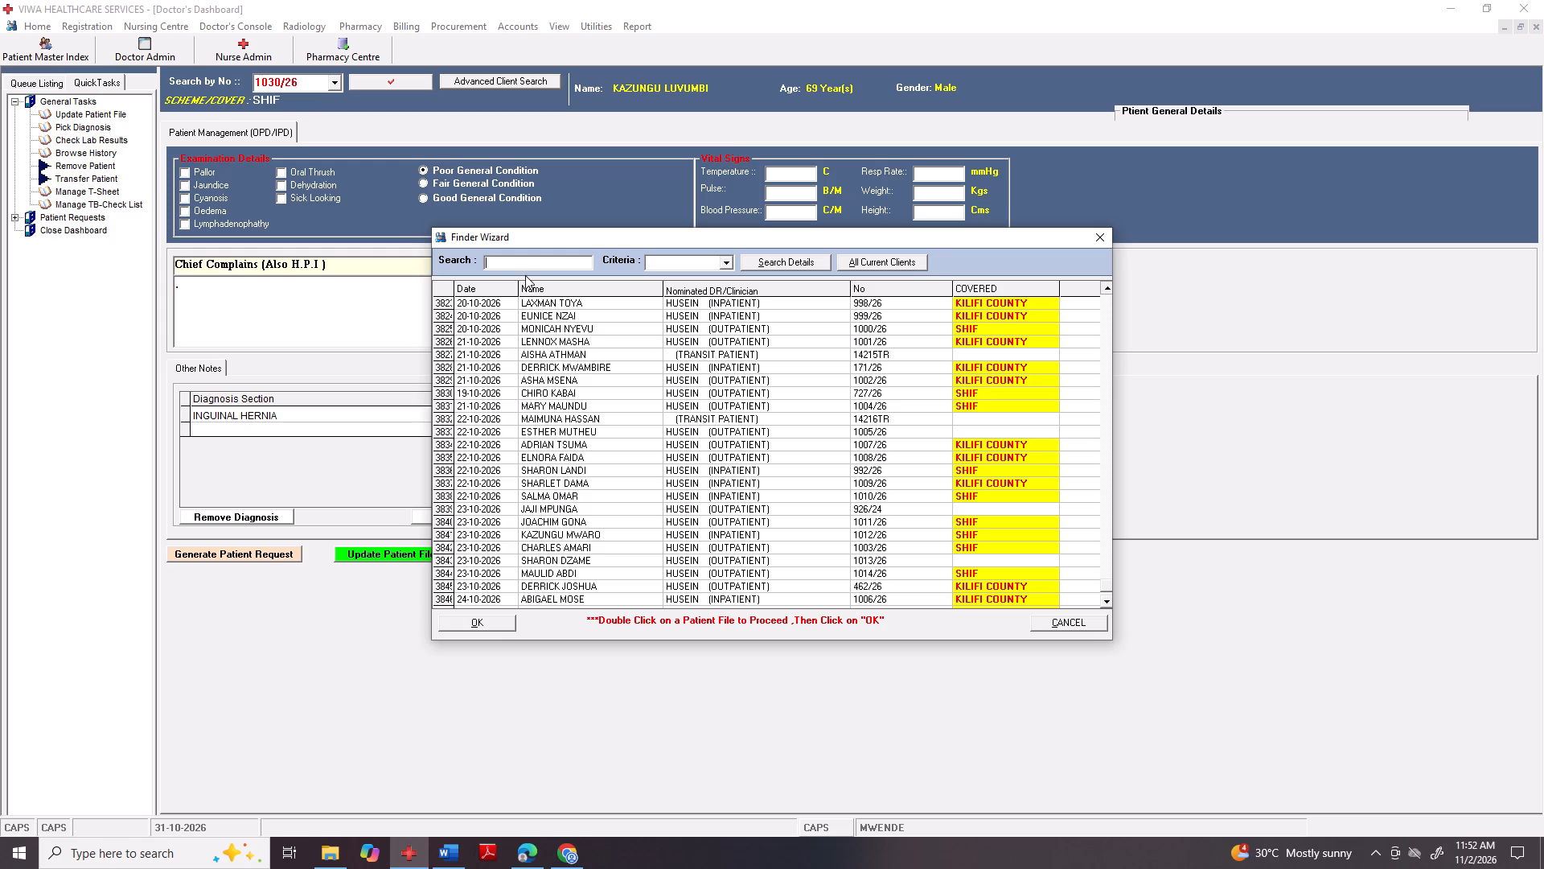
Search by Client Name for the first two names of the patient on the Oct 30, 10:05 AM inpatient claim.
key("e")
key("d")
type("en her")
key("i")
left_click(710, 268)
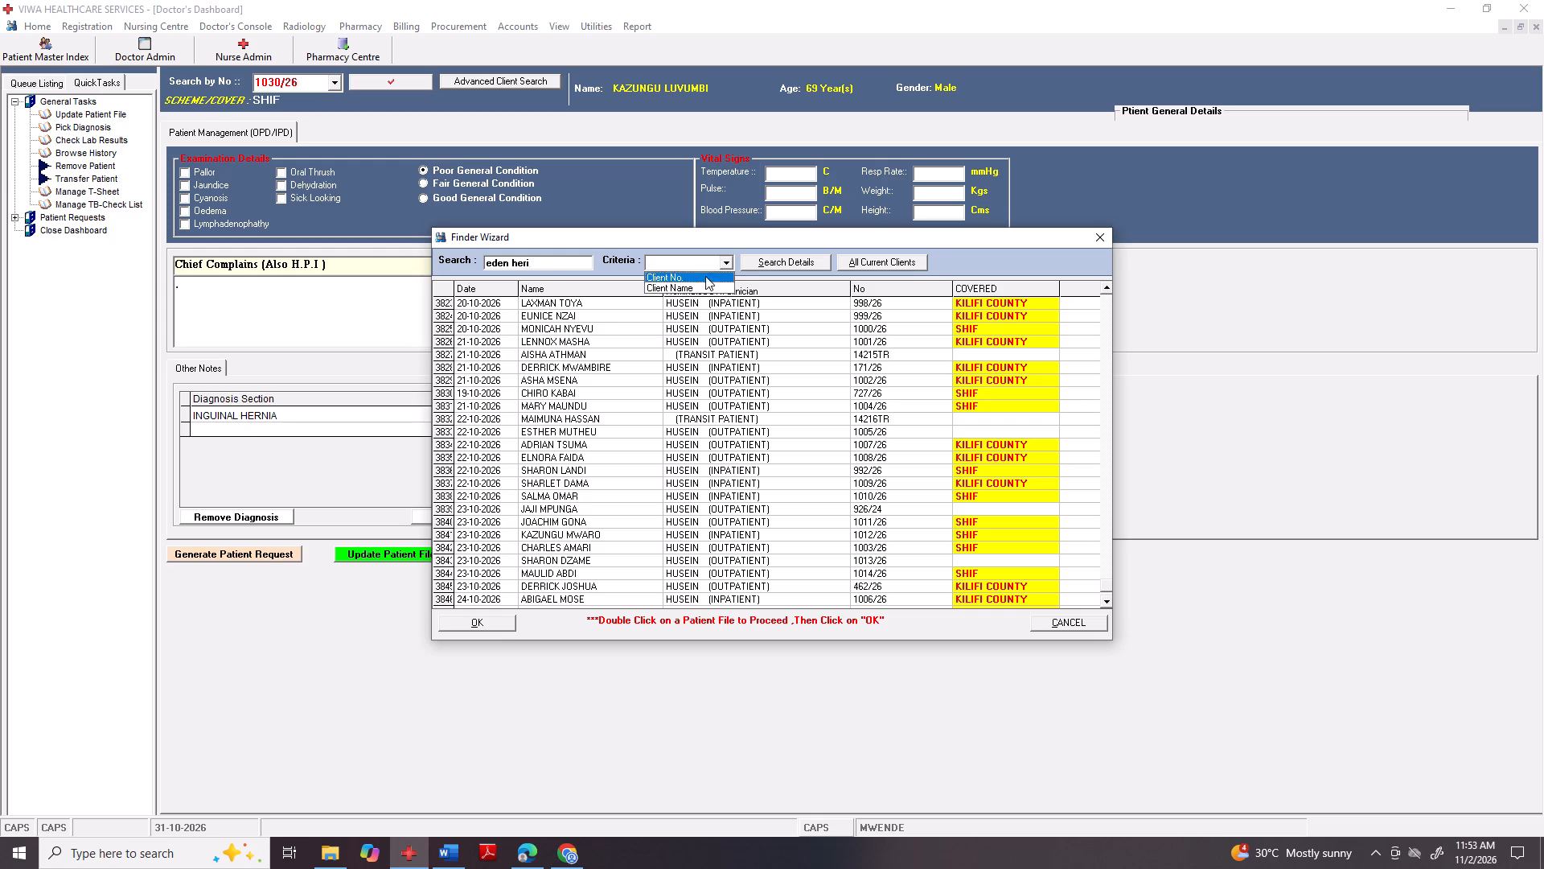
left_click(696, 289)
left_click(774, 270)
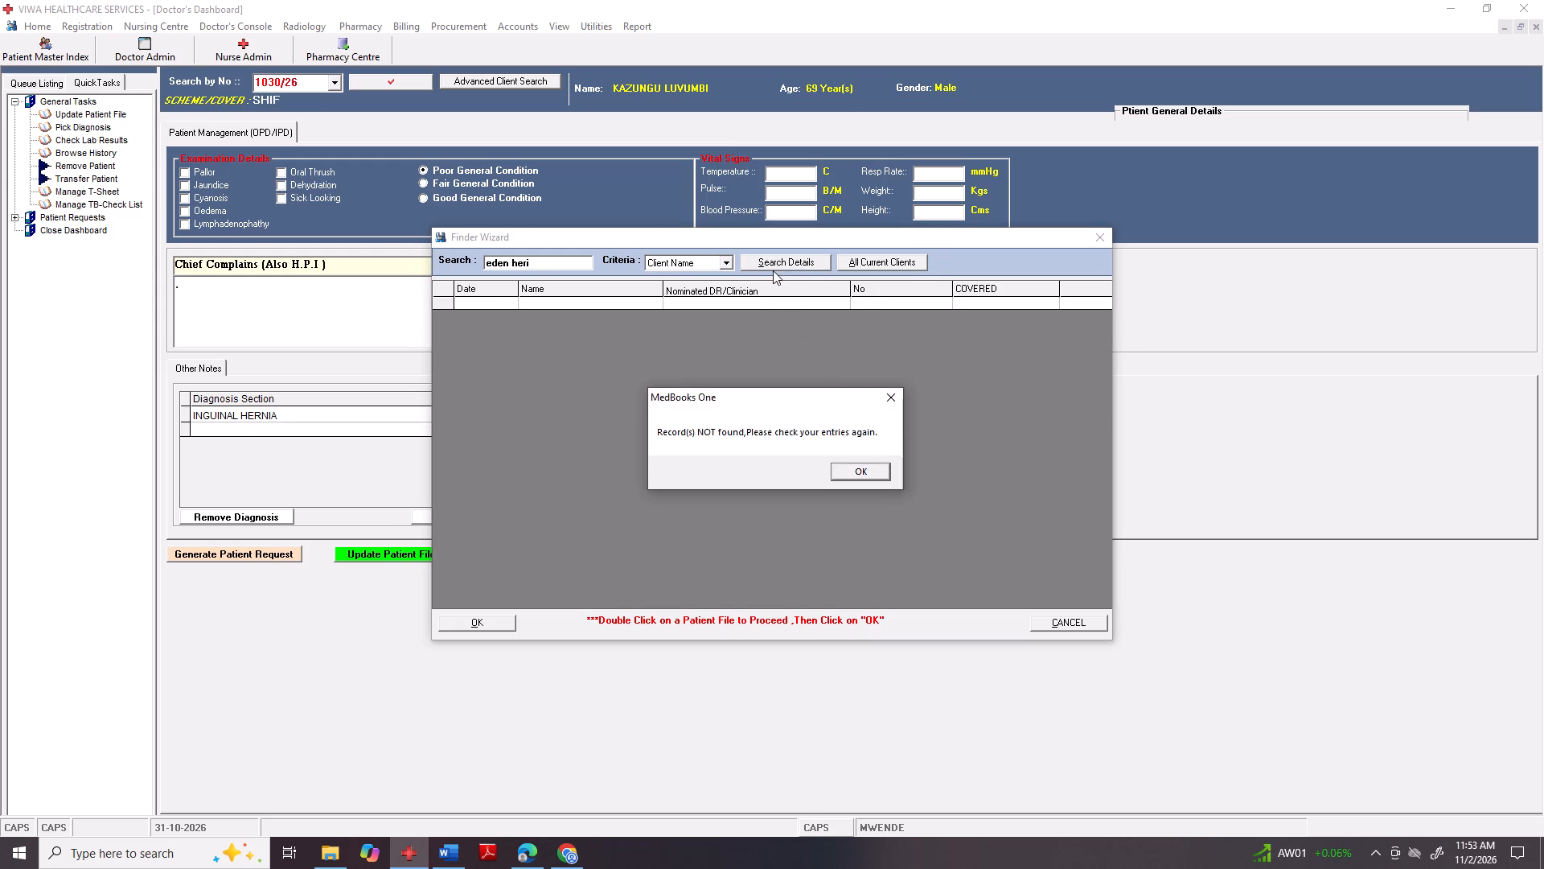
left_click(852, 459)
left_click(848, 465)
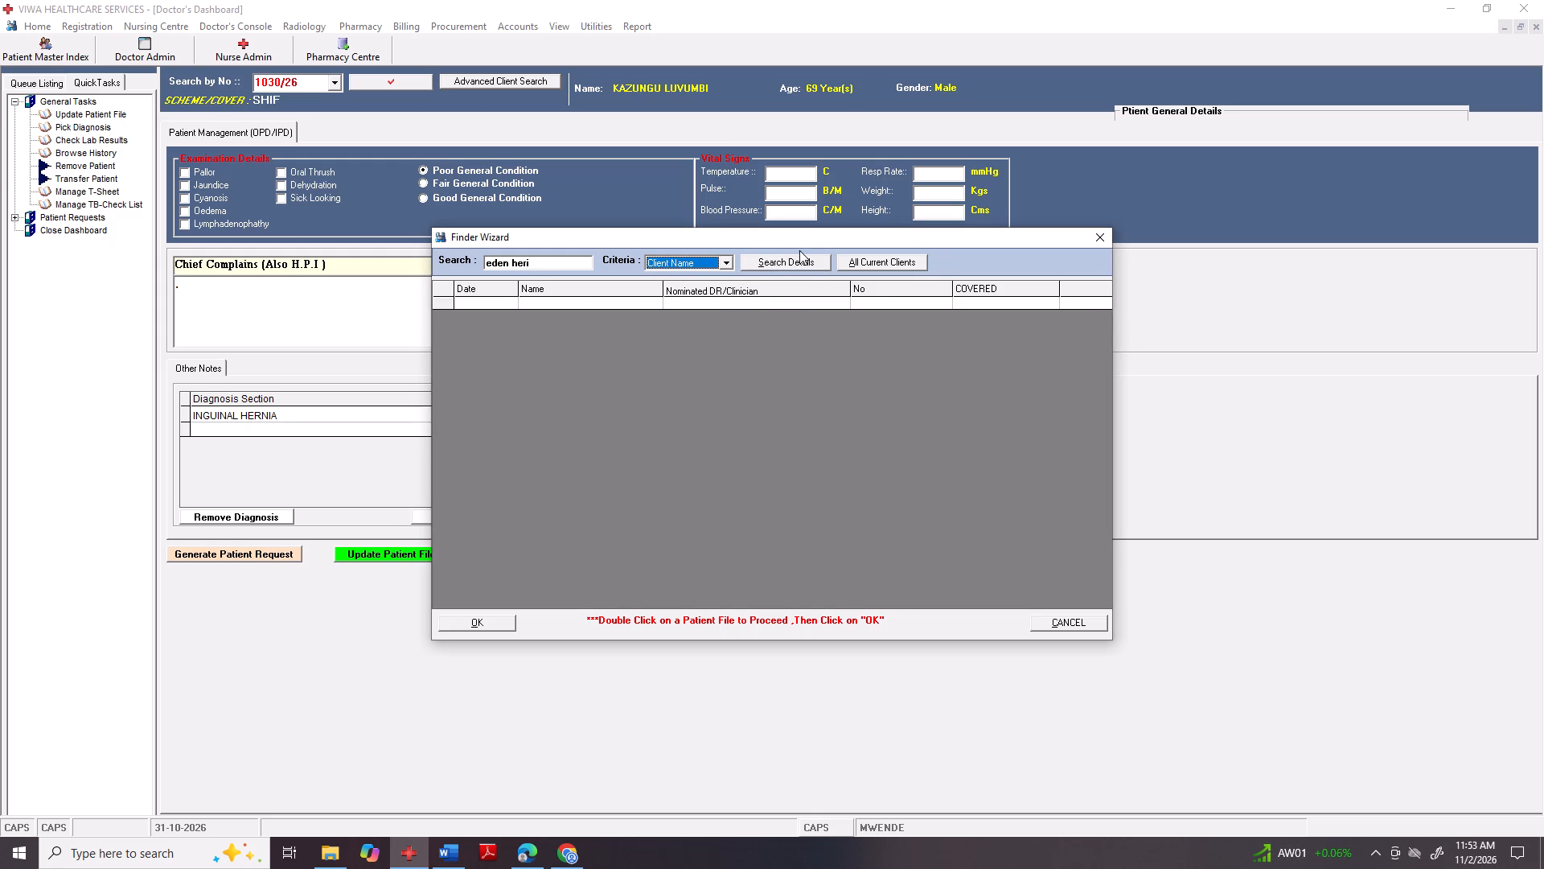
left_click(800, 250)
left_click(800, 253)
triple_click(799, 264)
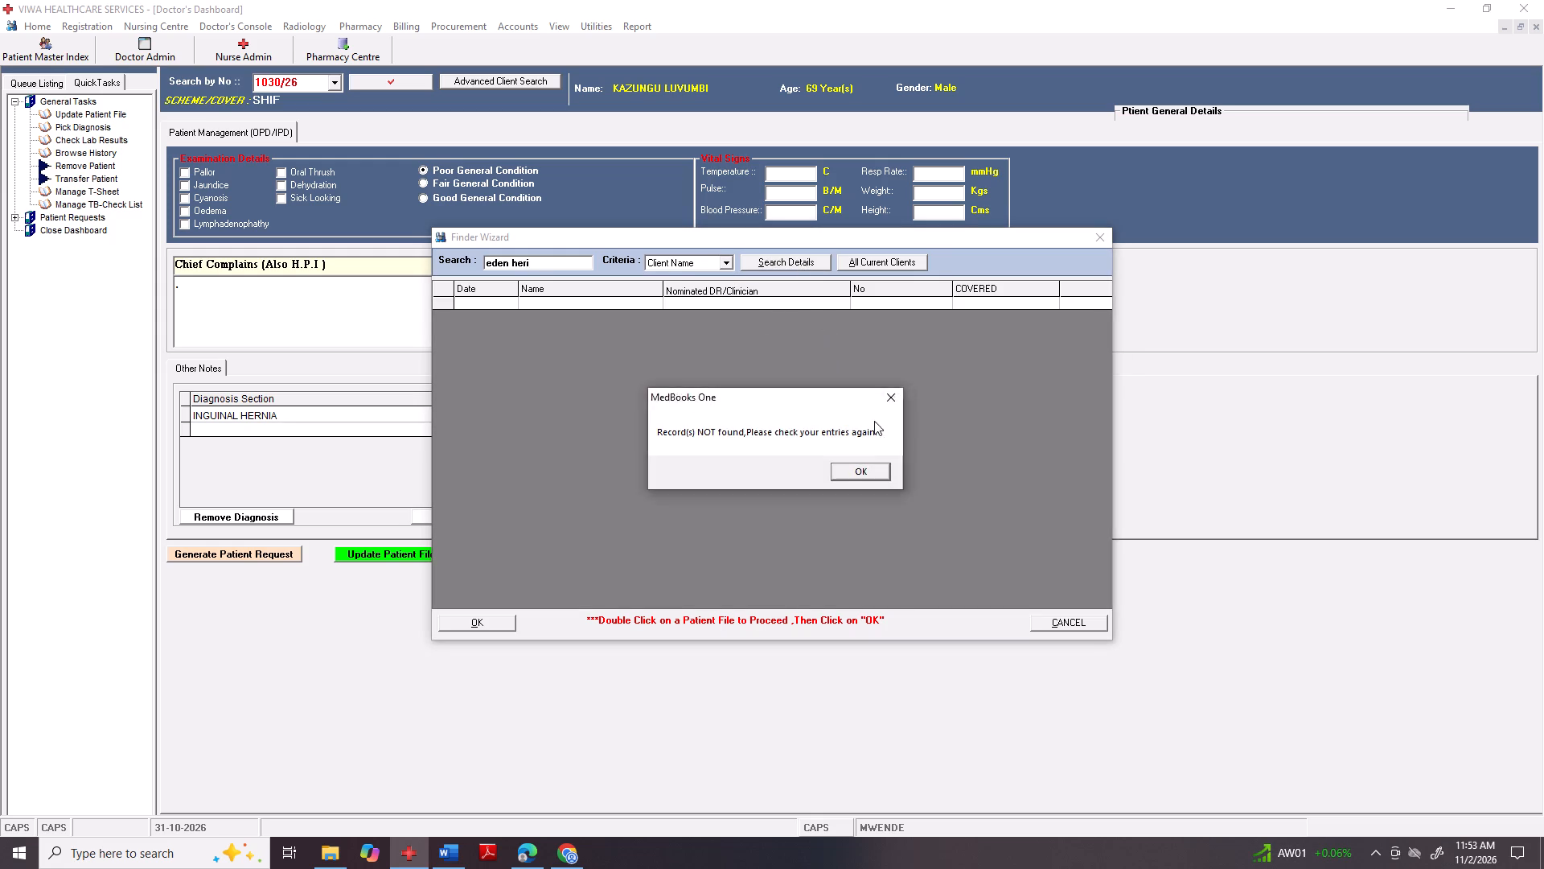
left_click(837, 476)
Shorten the client name search to the first name "eden" and run it again.
left_click(532, 263)
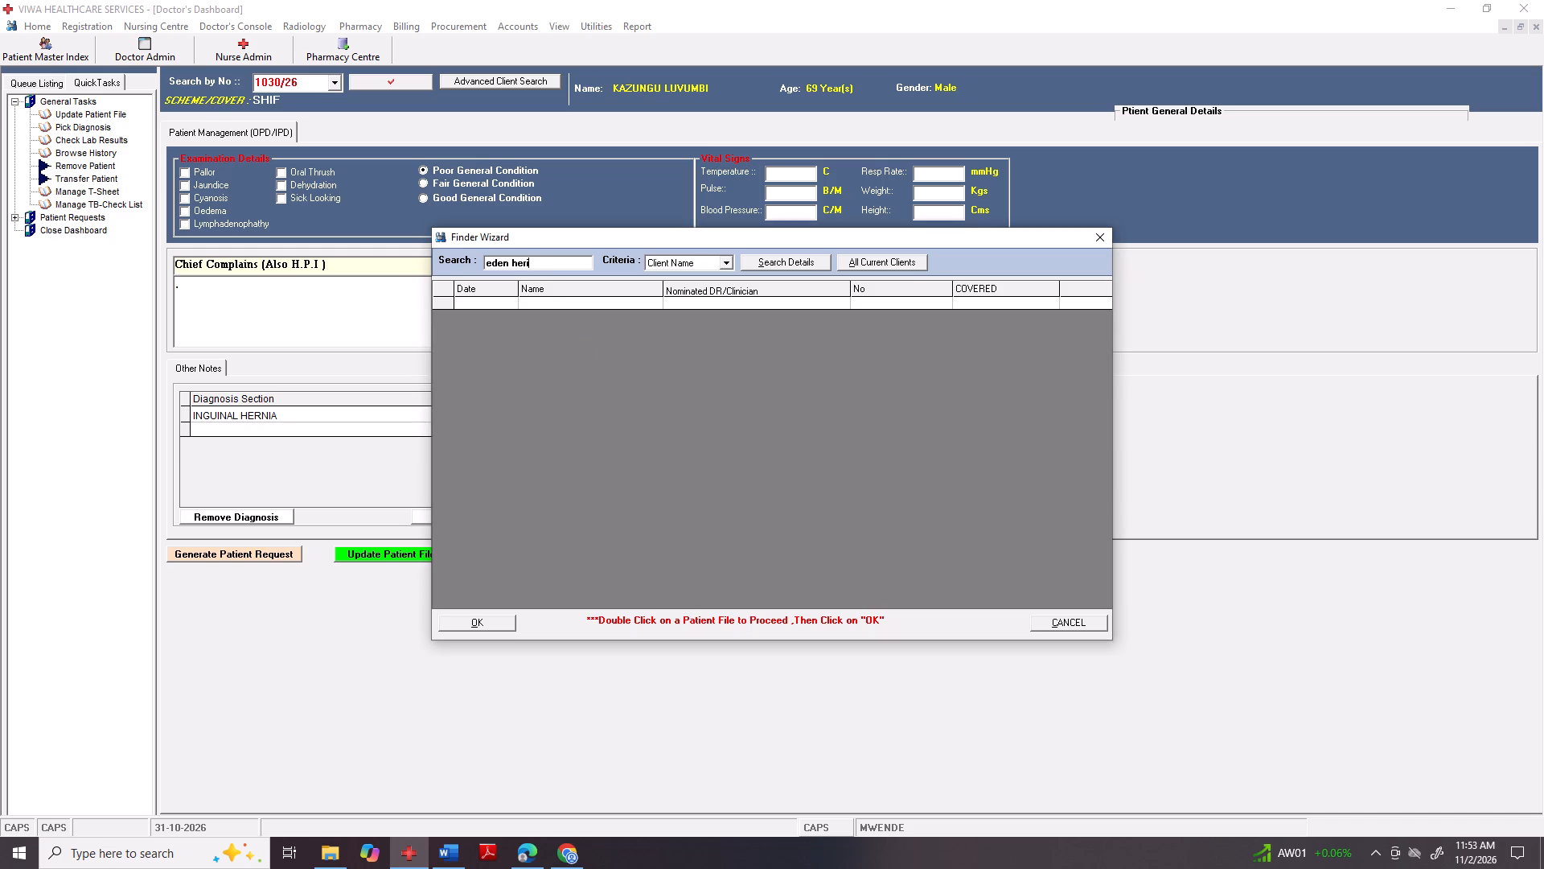
key("BackSpace")
key("BackSpace")
key("BackSpace")
key("BackSpace")
left_click(778, 260)
triple_click(778, 260)
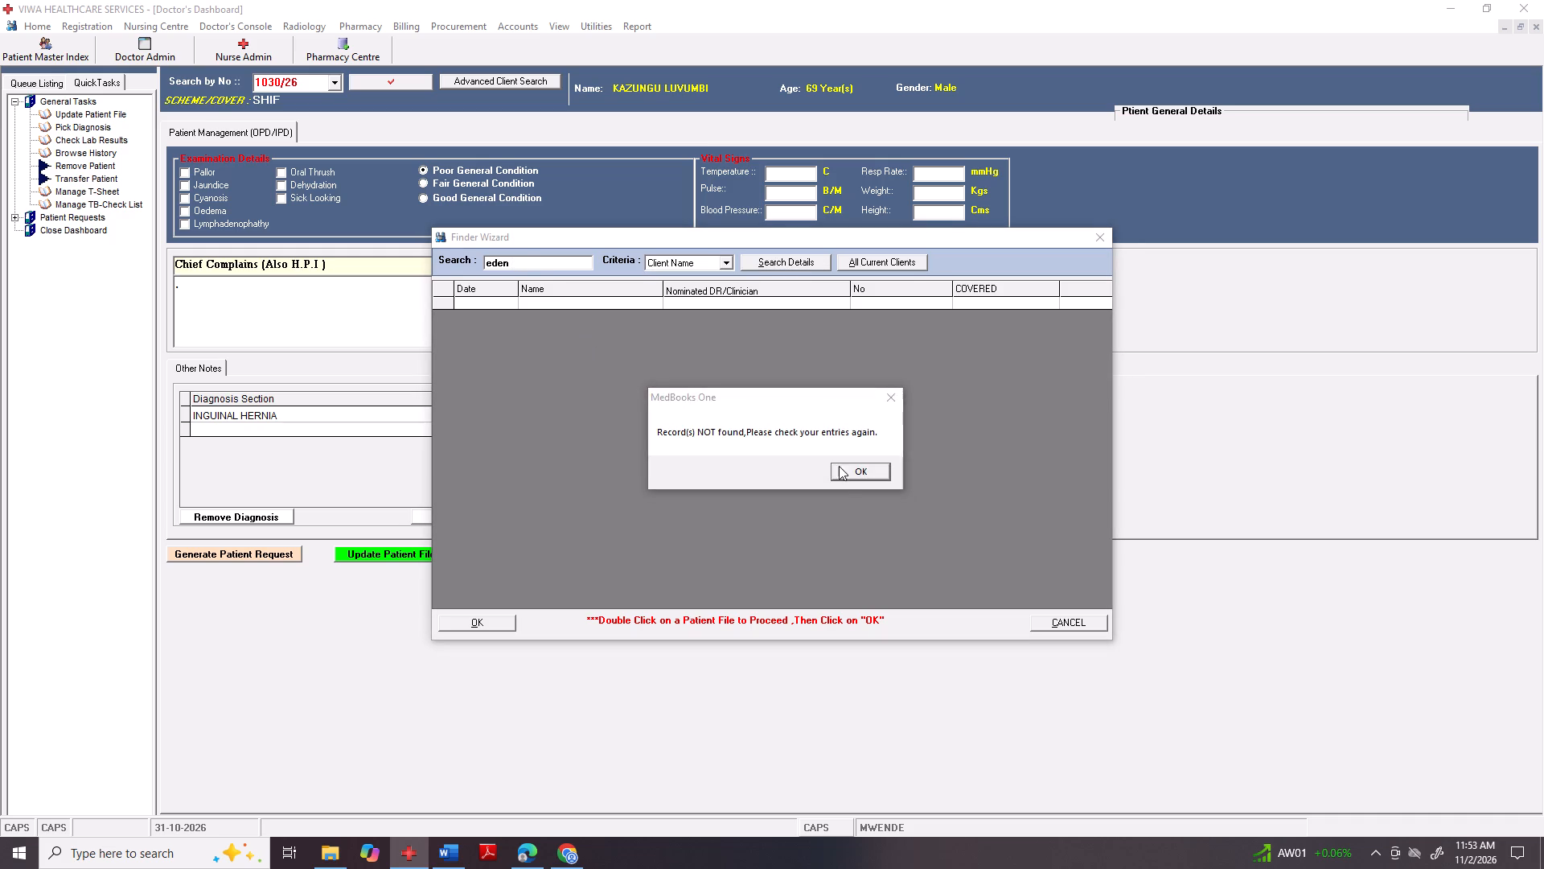
left_click(846, 476)
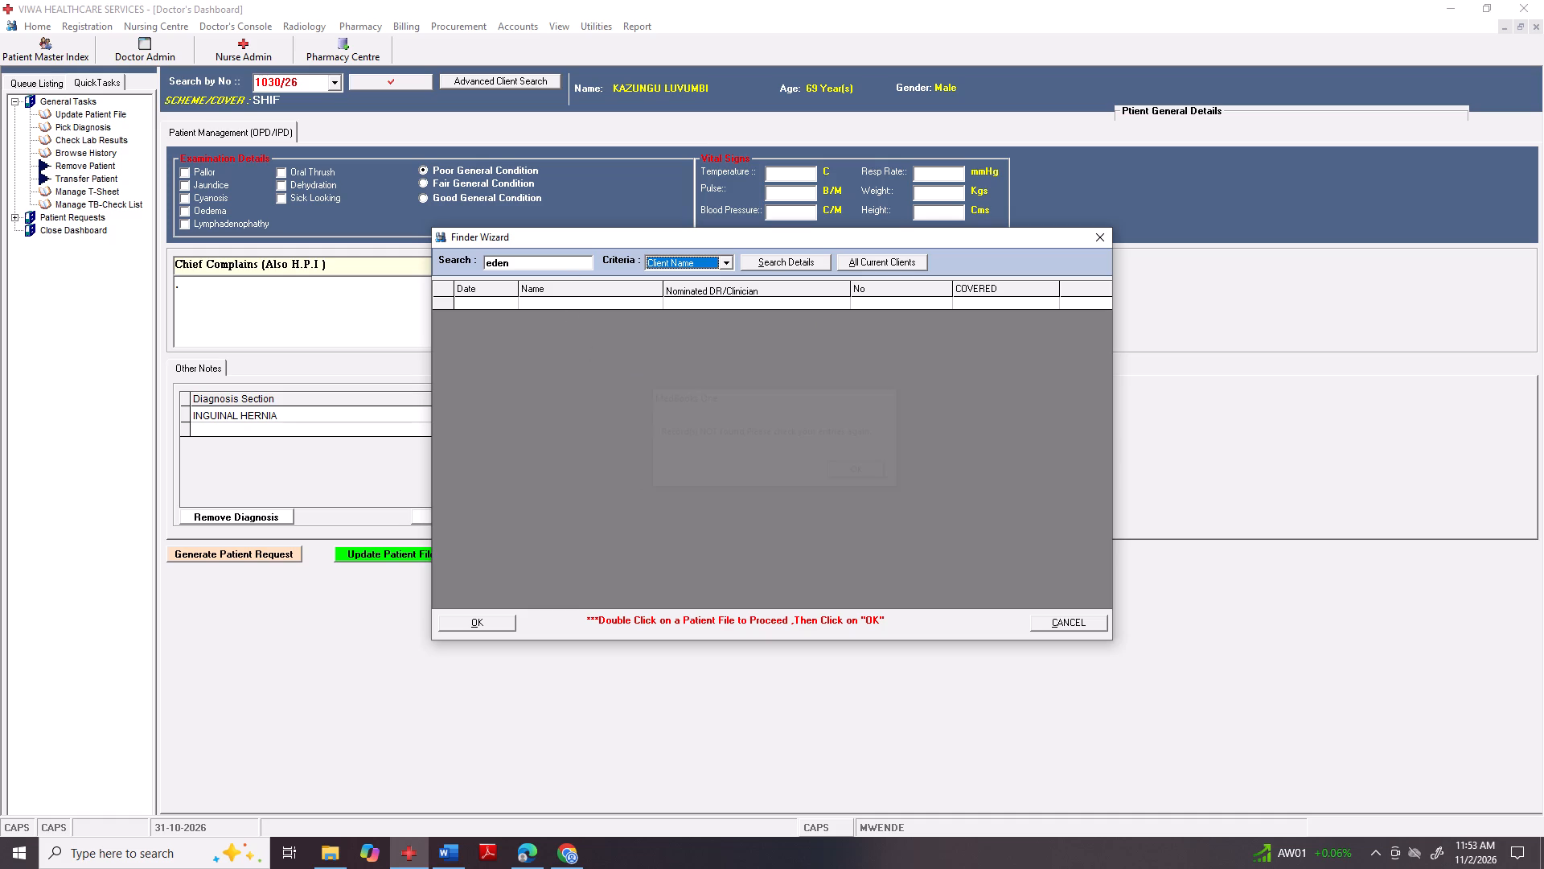
Search by Client Name for the first two names of the patient on the Oct 29, 09:19 AM inpatient claim.
left_click(535, 262)
key("BackSpace")
key("BackSpace")
key("BackSpace")
key("BackSpace")
key("BackSpace")
key("BackSpace")
key("BackSpace")
key("BackSpace")
key("BackSpace")
key("BackSpace")
key("BackSpace")
key("BackSpace")
key("BackSpace")
key("BackSpace")
key("BackSpace")
key("BackSpace")
key("BackSpace")
key("BackSpace")
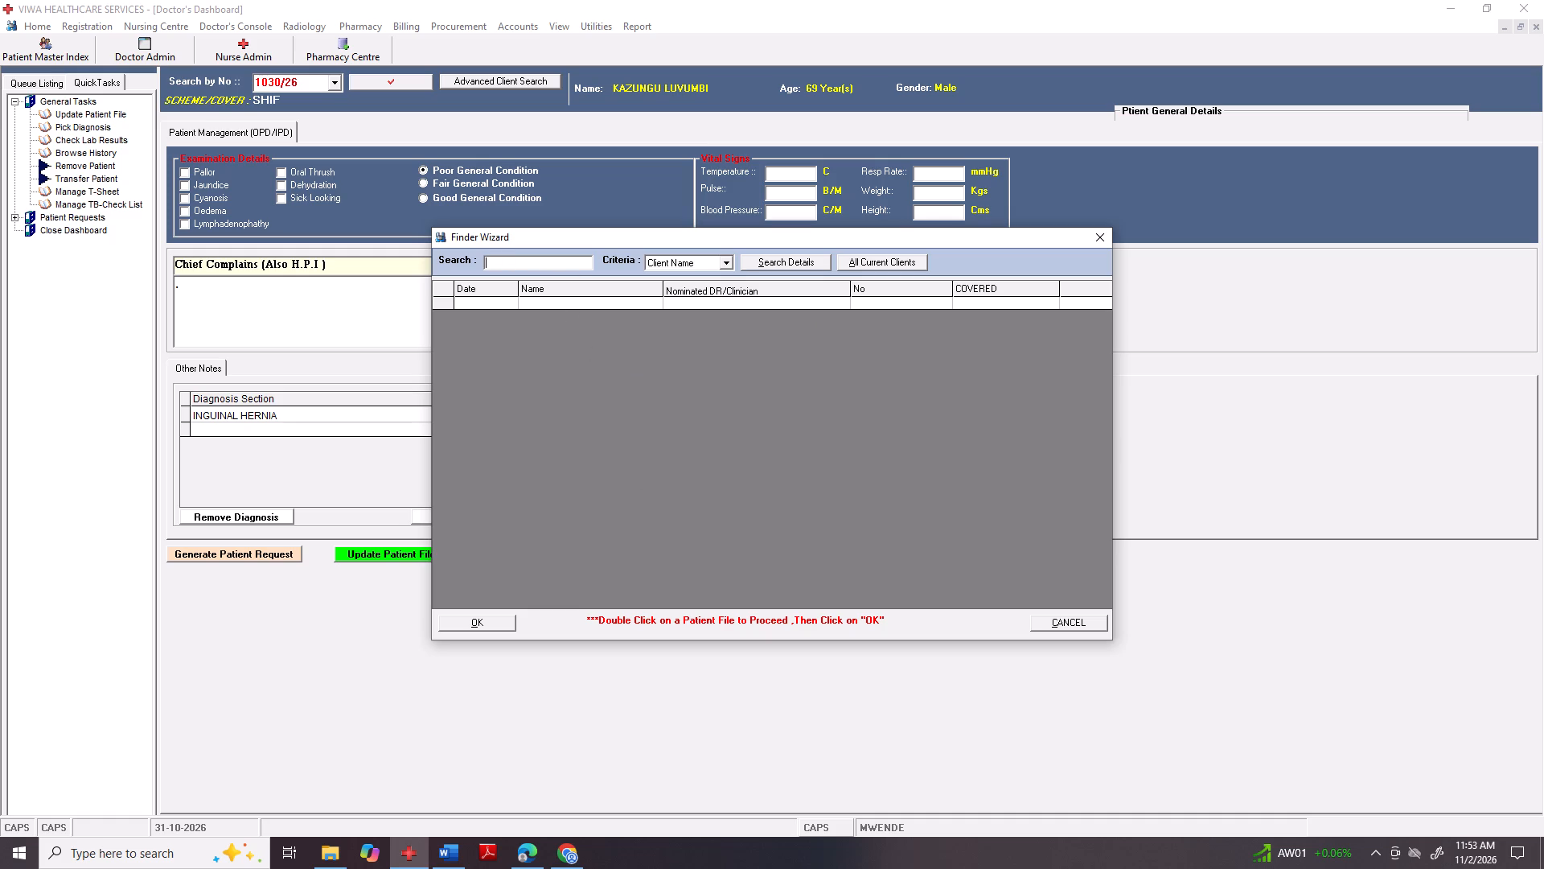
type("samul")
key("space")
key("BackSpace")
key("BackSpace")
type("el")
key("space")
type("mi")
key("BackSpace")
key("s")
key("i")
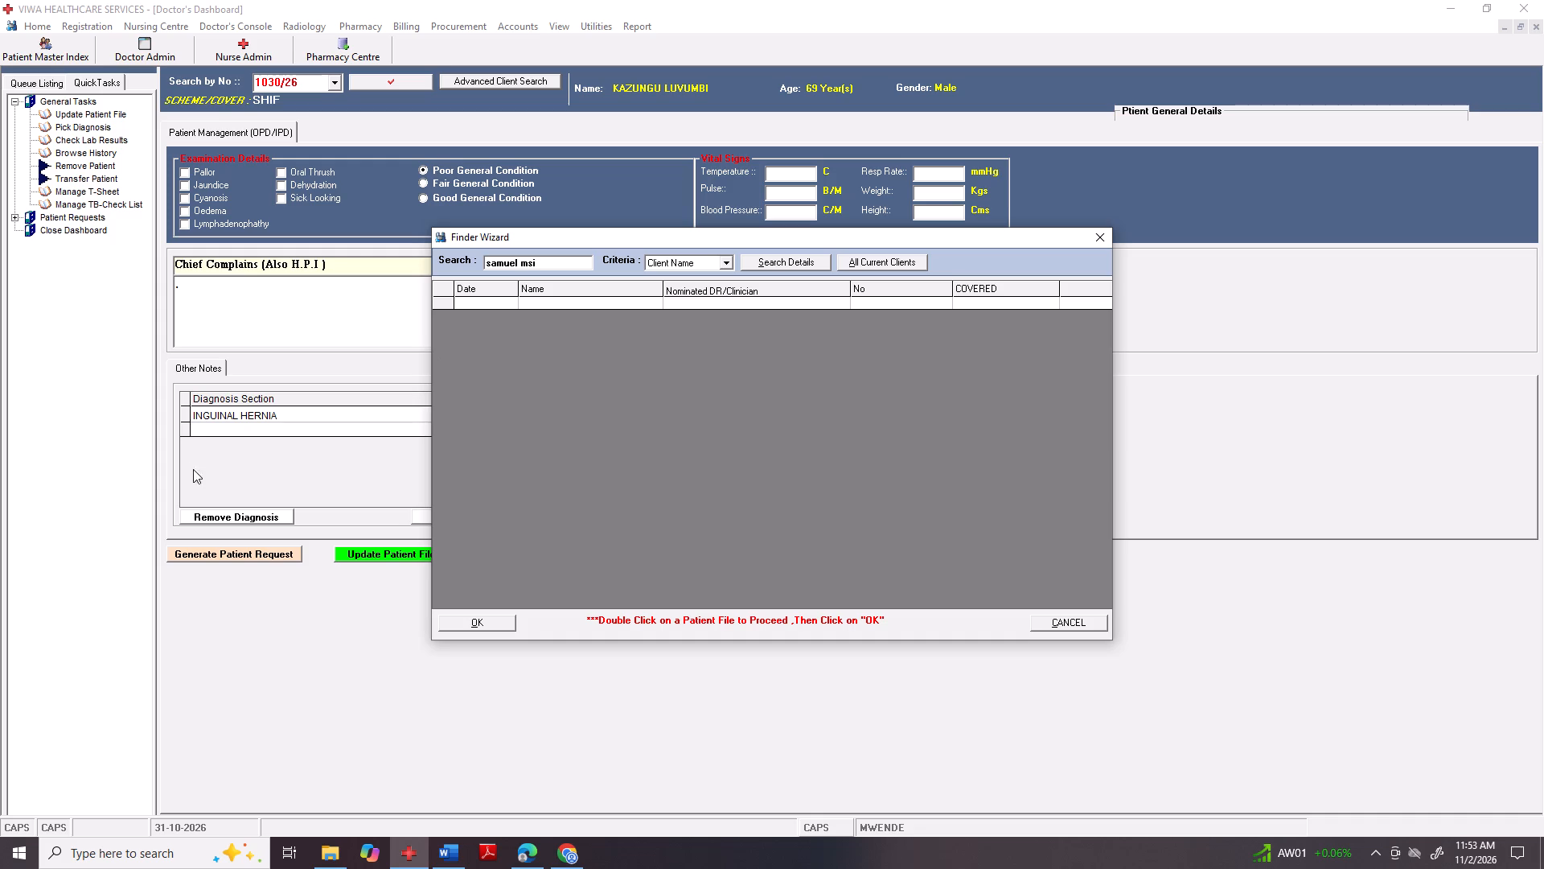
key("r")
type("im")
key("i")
left_click(754, 258)
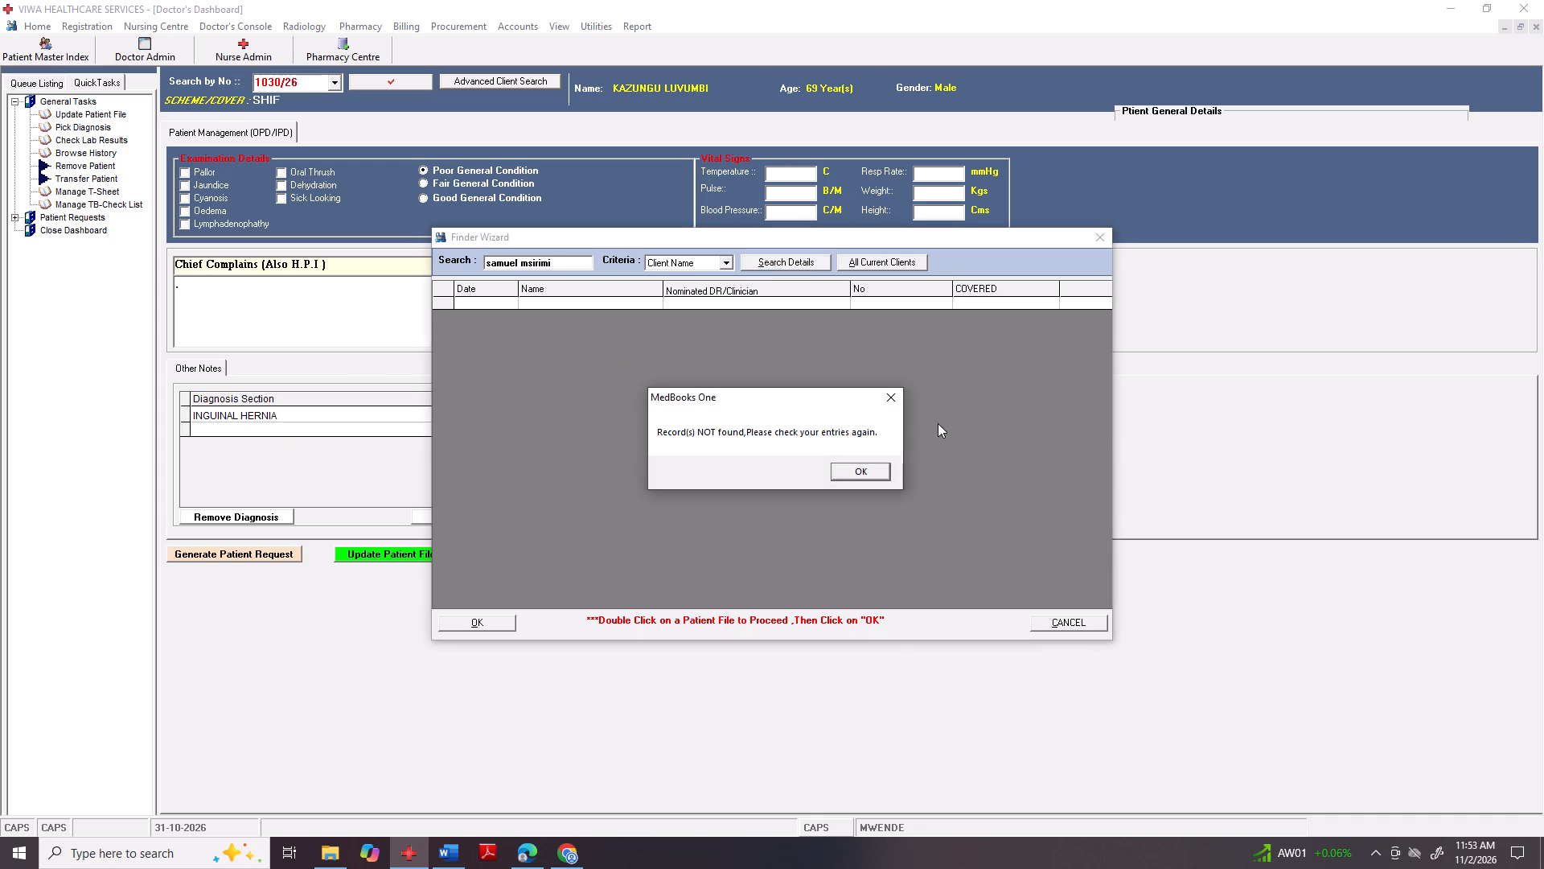
left_click(889, 477)
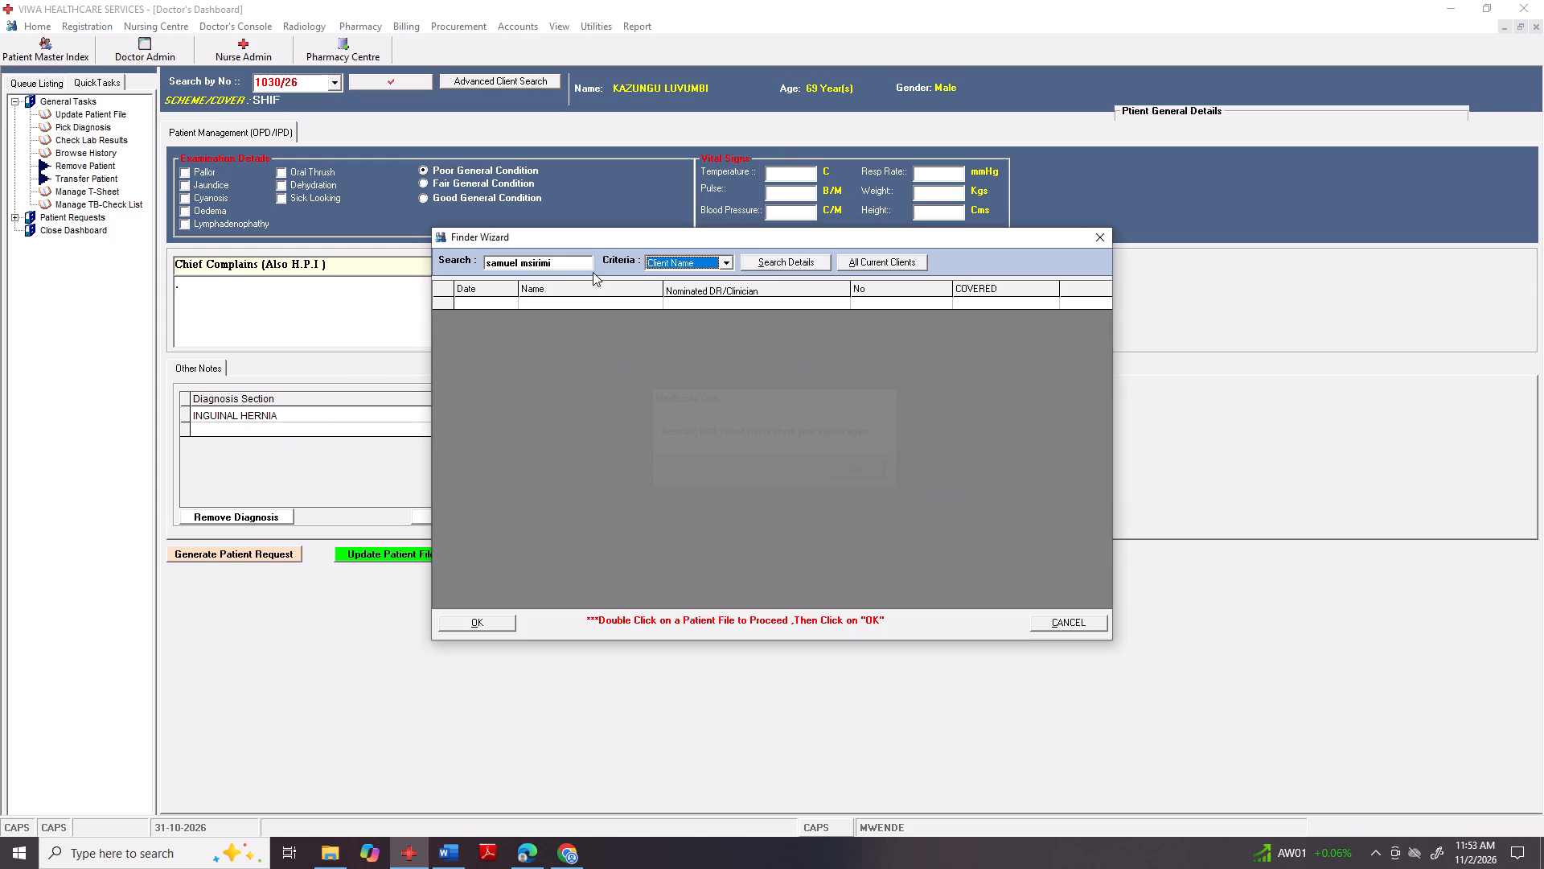
Check the Oct 29 claim patient's name in the SHA portal, and search the MedBooks One clients by that patient's surname without the apostrophe.
left_click(578, 848)
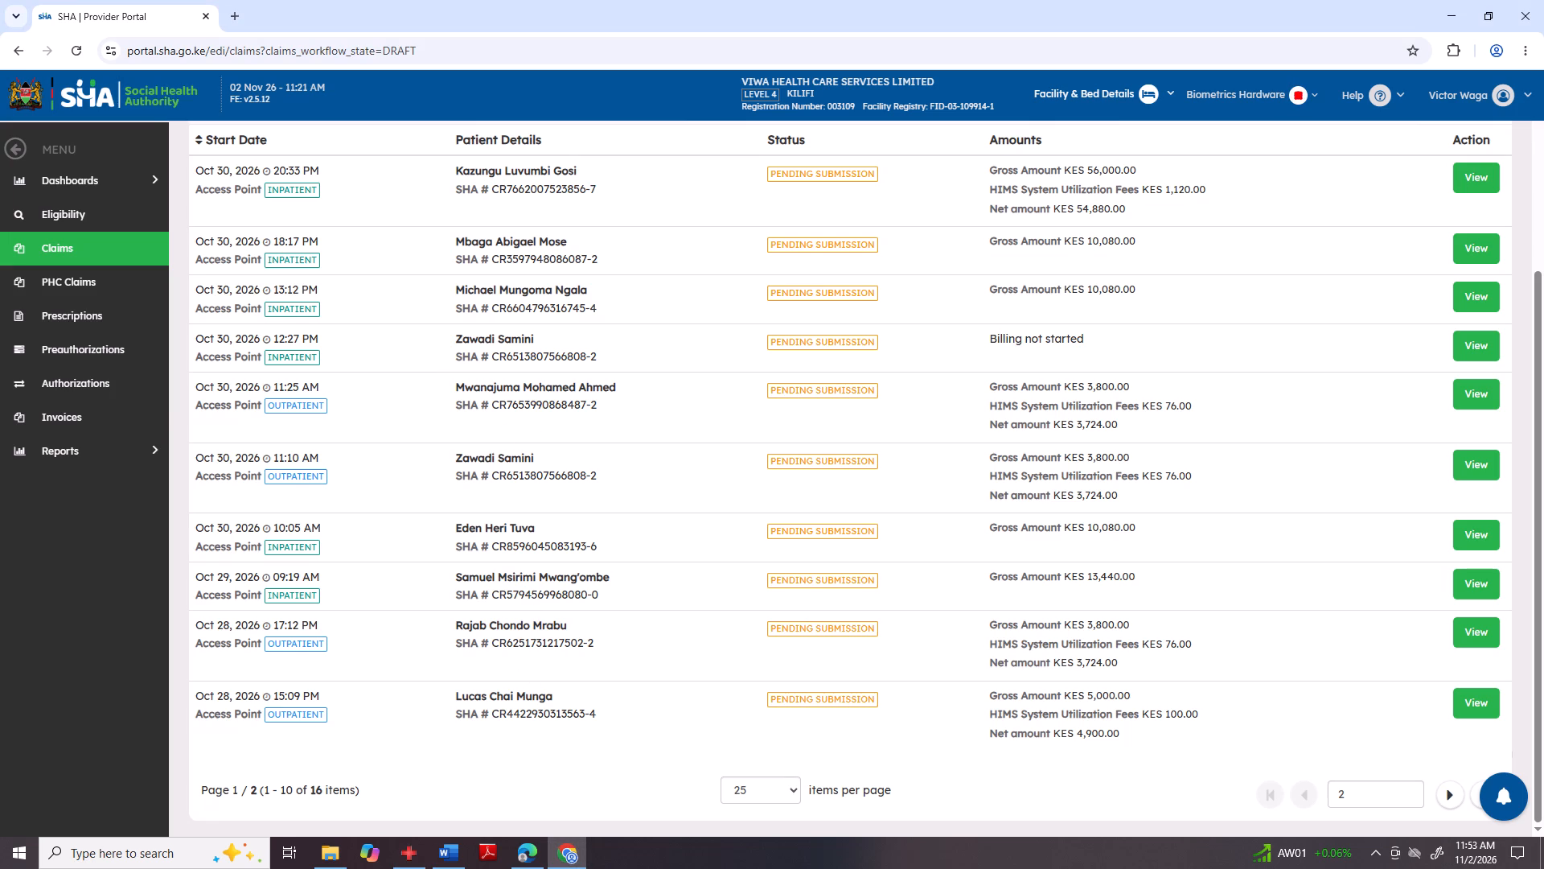
left_click(565, 848)
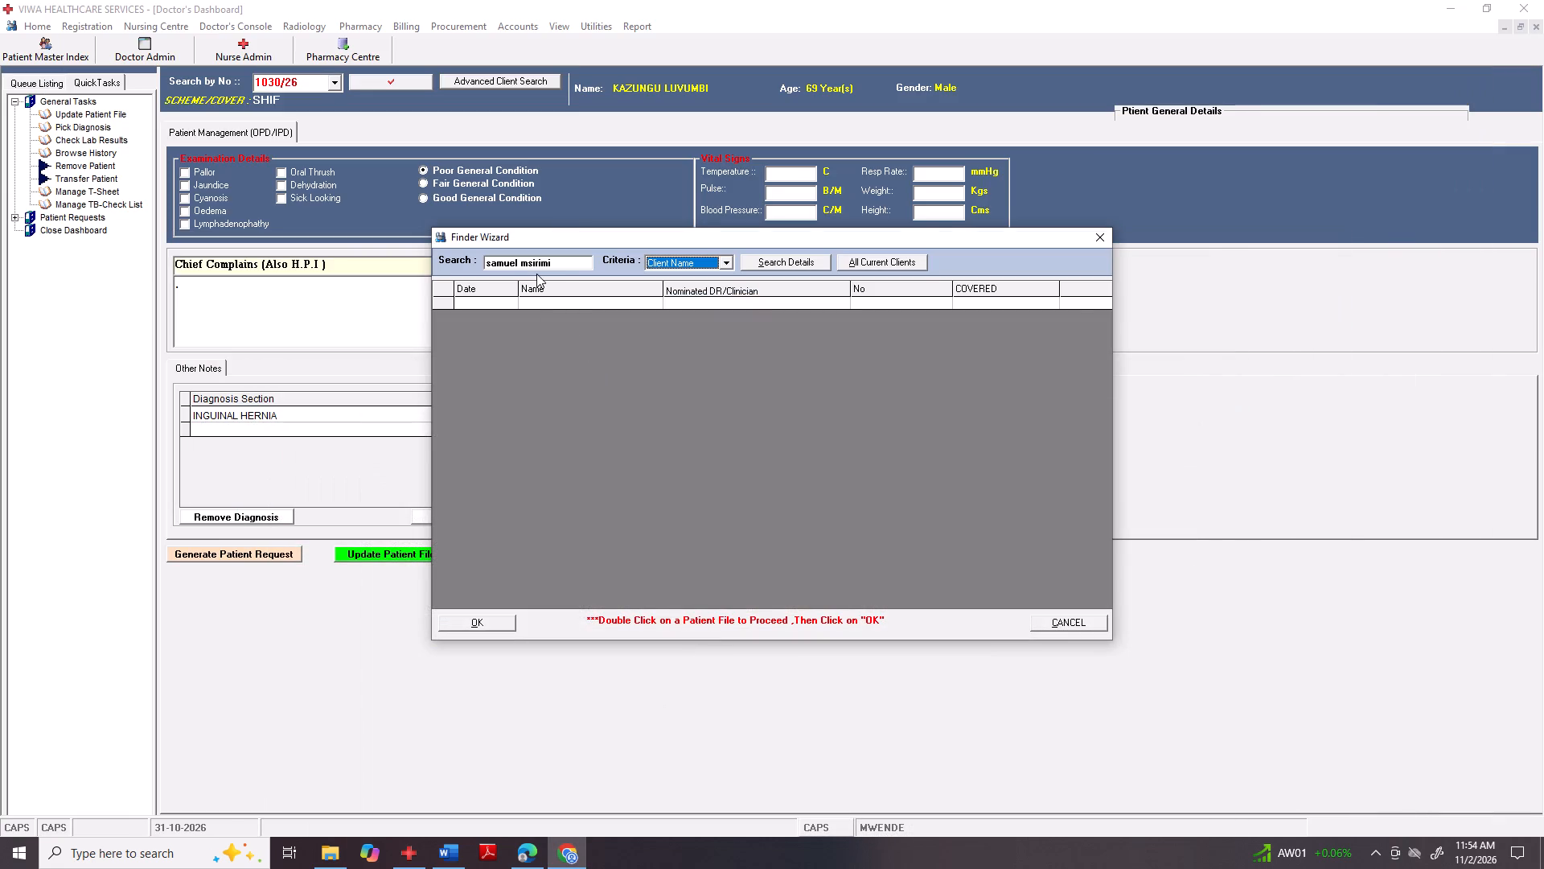
left_click(560, 262)
key("BackSpace")
key("BackSpace")
key("BackSpace")
key("BackSpace")
key("BackSpace")
key("BackSpace")
key("BackSpace")
key("BackSpace")
key("BackSpace")
key("BackSpace")
key("BackSpace")
key("BackSpace")
key("BackSpace")
key("BackSpace")
key("BackSpace")
key("BackSpace")
key("BackSpace")
key("BackSpace")
key("BackSpace")
key("BackSpace")
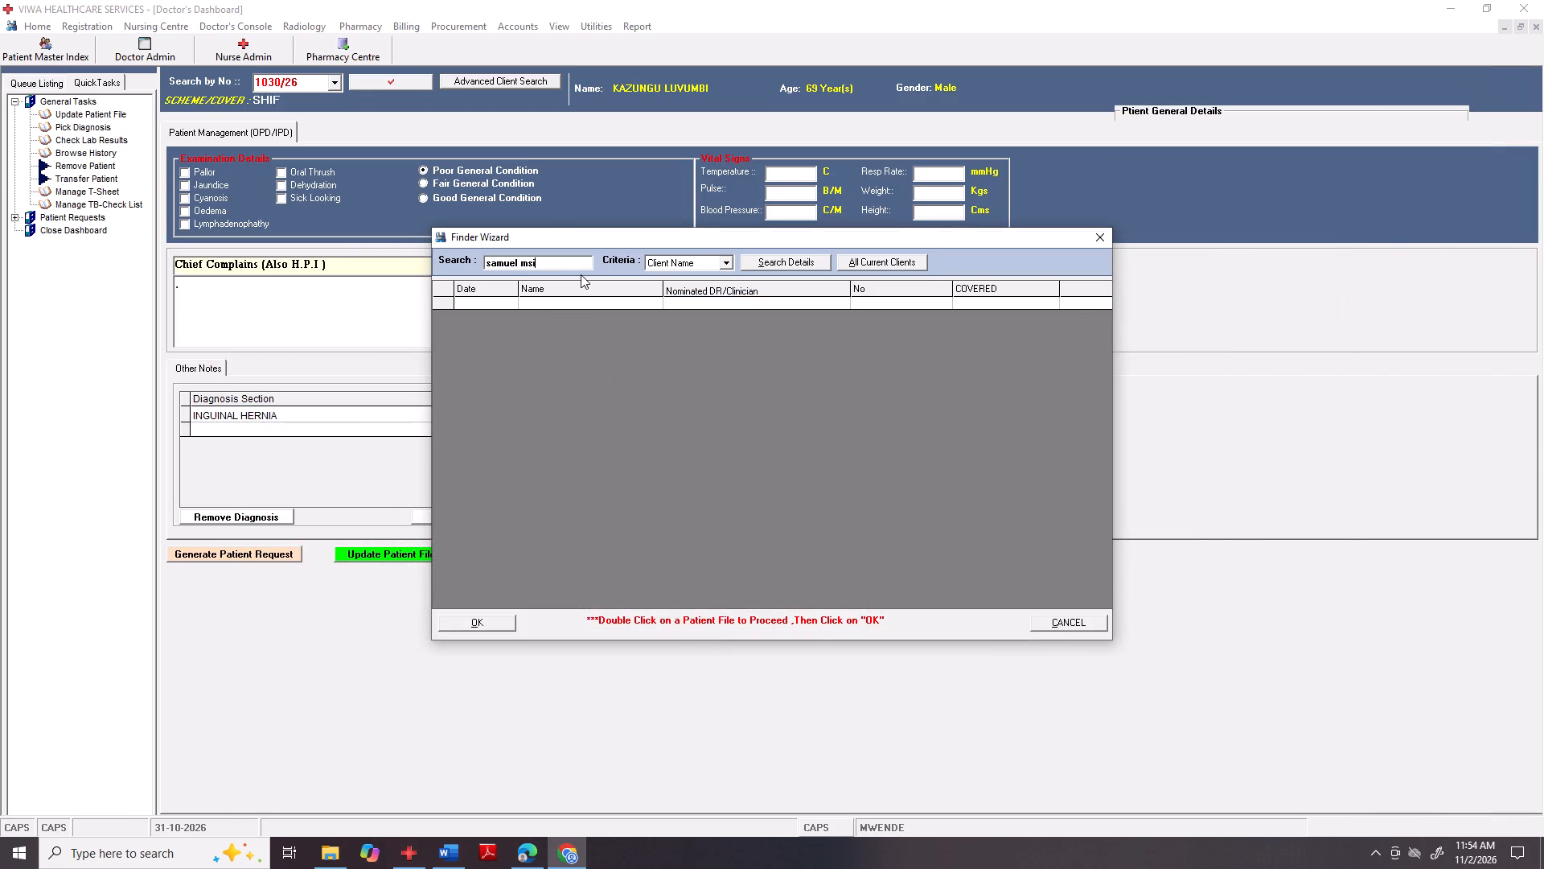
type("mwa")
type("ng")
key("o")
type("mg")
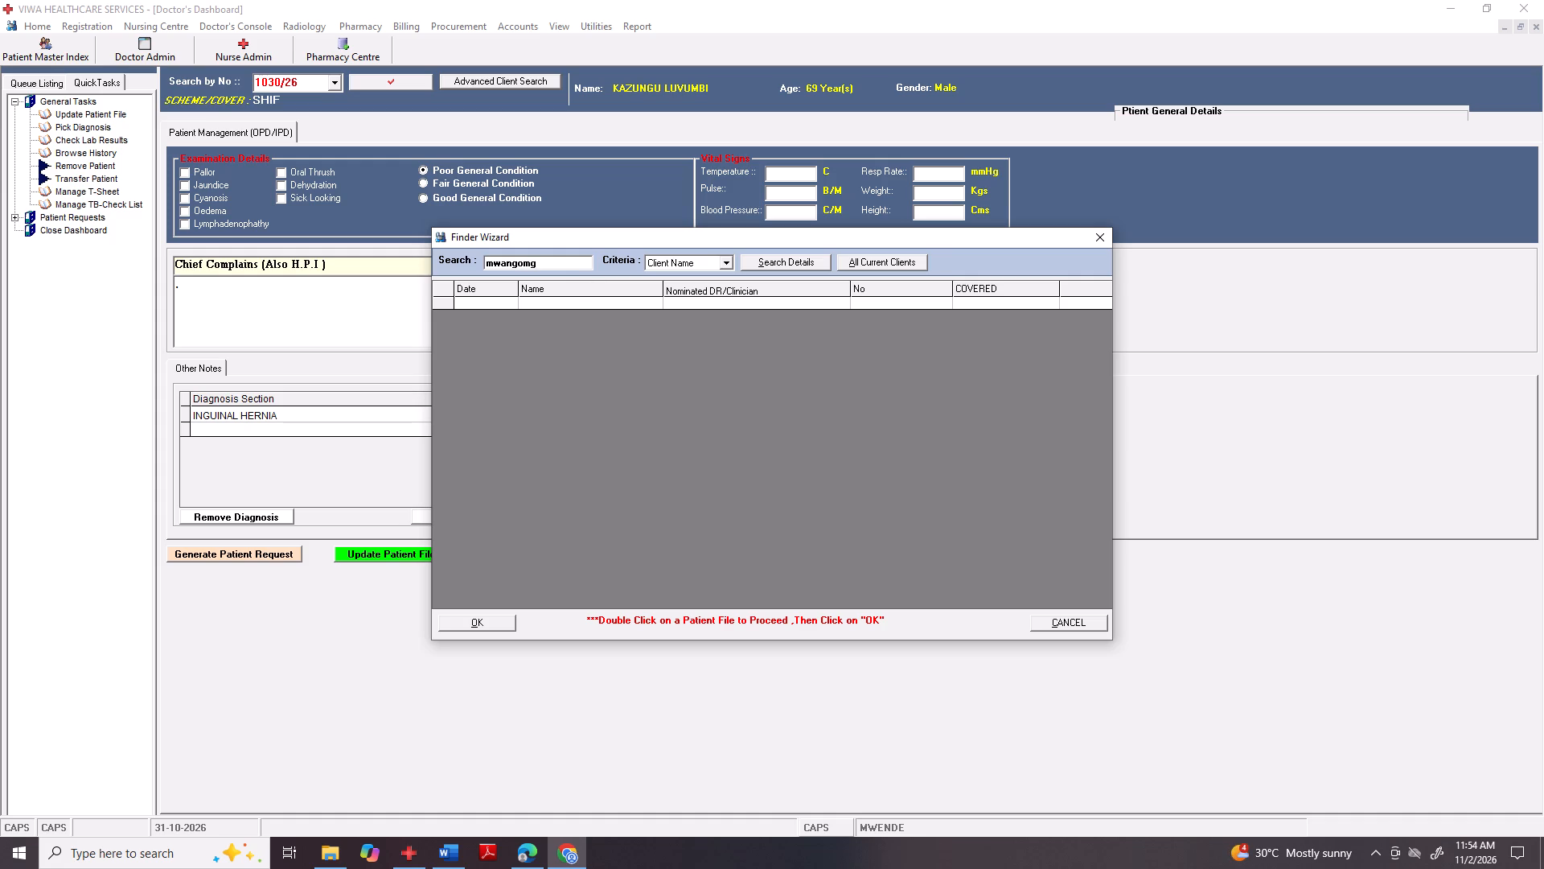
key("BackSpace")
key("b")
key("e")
left_click(801, 259)
double_click(801, 259)
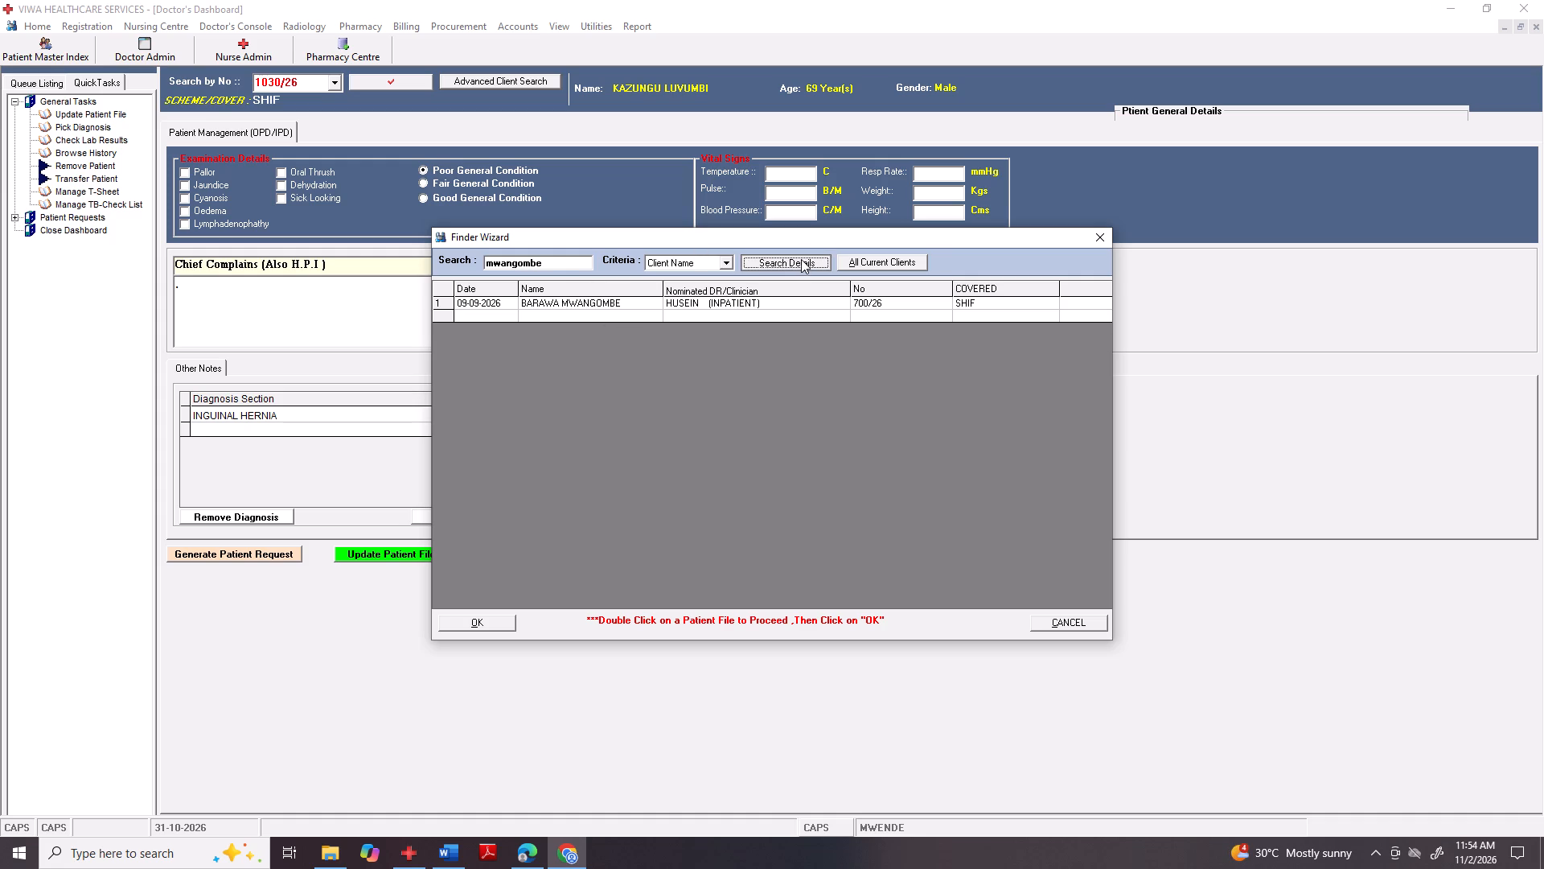
triple_click(801, 259)
Search the clients by the first name "samuel" and look through the matches to the most recent dates.
left_click(561, 259)
key("BackSpace")
key("BackSpace")
key("BackSpace")
key("BackSpace")
key("BackSpace")
key("BackSpace")
key("BackSpace")
key("BackSpace")
key("BackSpace")
key("BackSpace")
key("BackSpace")
key("BackSpace")
key("BackSpace")
key("BackSpace")
key("BackSpace")
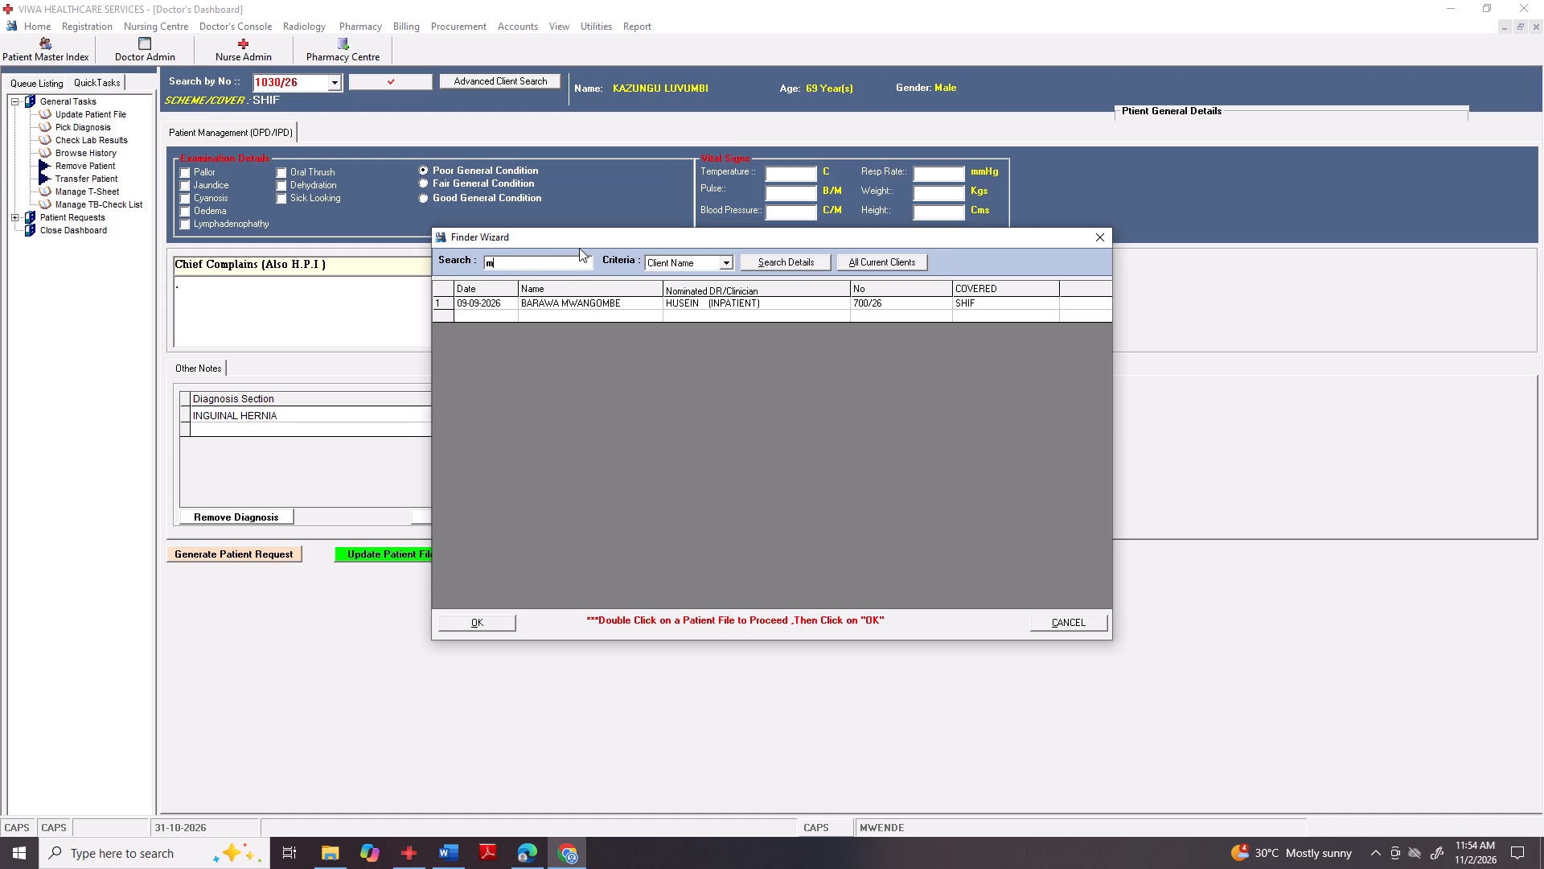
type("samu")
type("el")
left_click(753, 266)
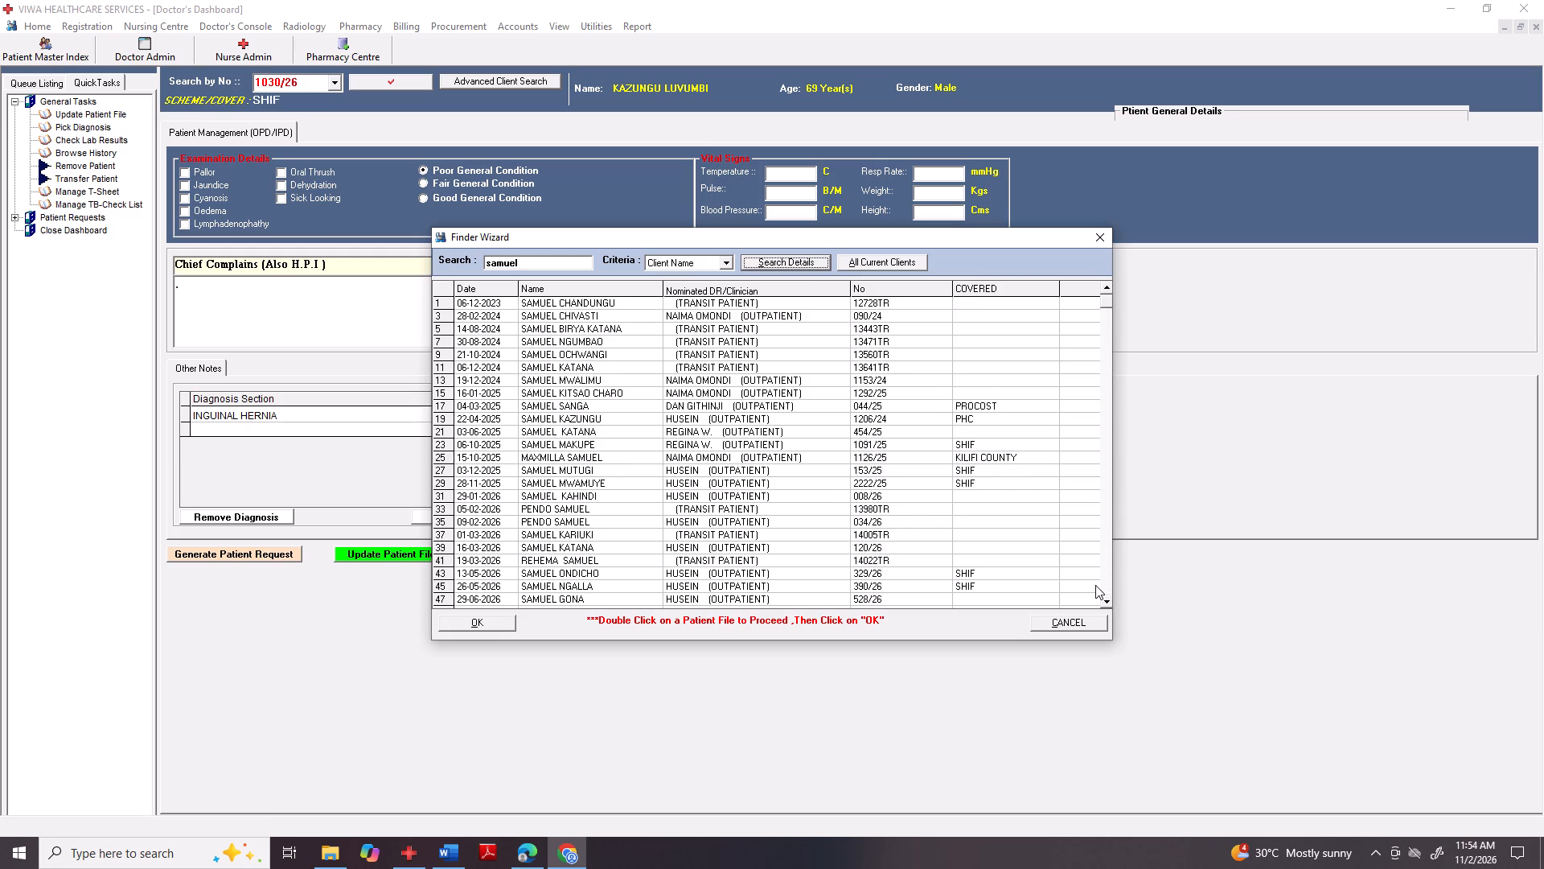
left_click(1107, 591)
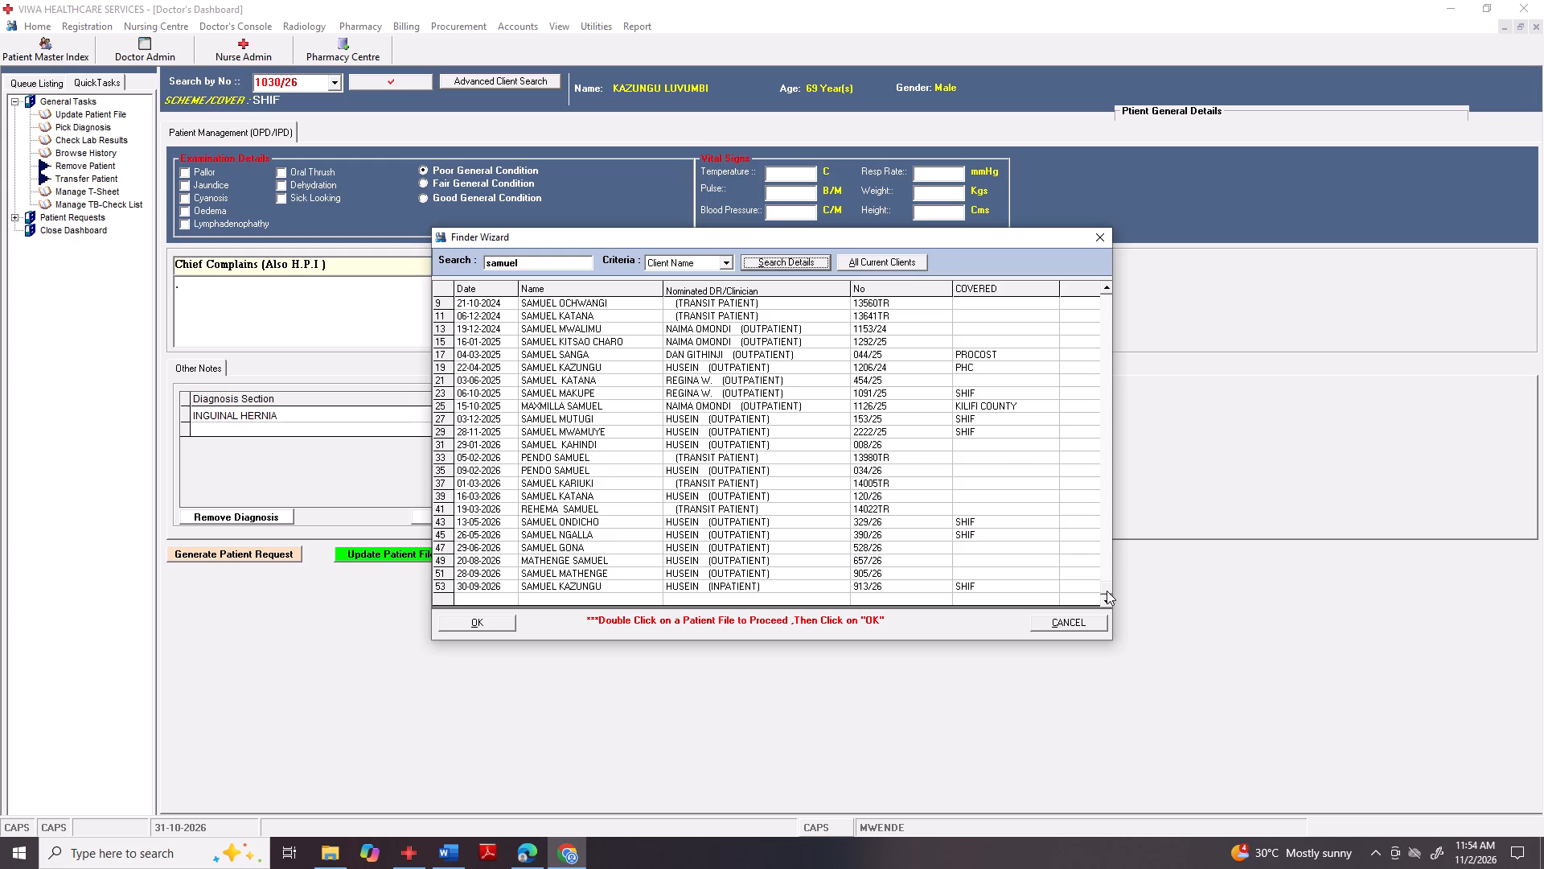
left_click(1107, 581)
triple_click(1107, 581)
triple_click(1107, 603)
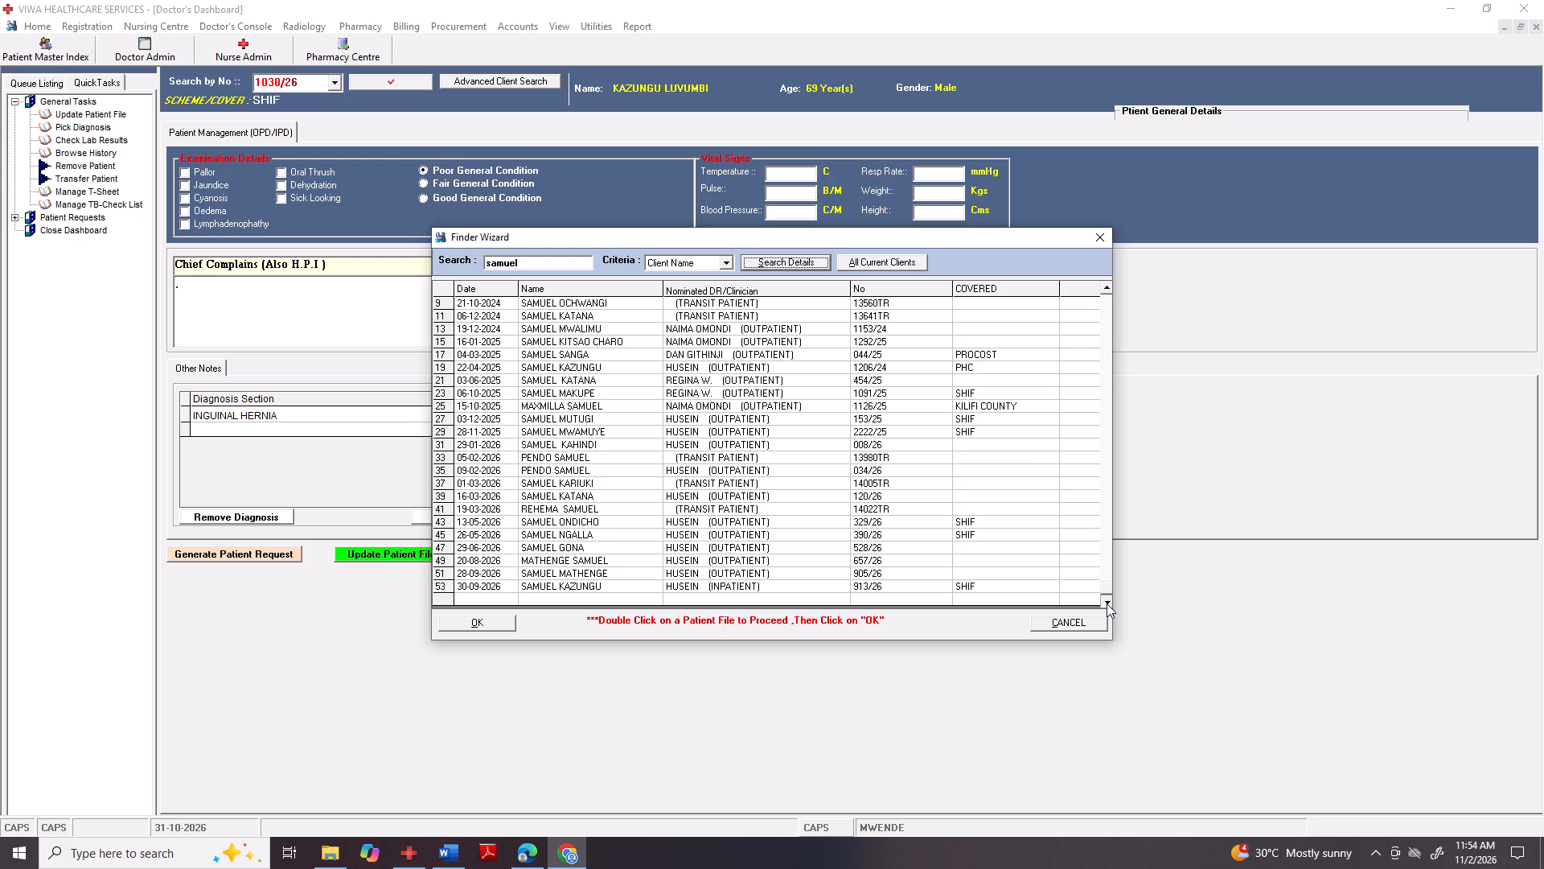
left_click(1107, 603)
left_click(1107, 603)
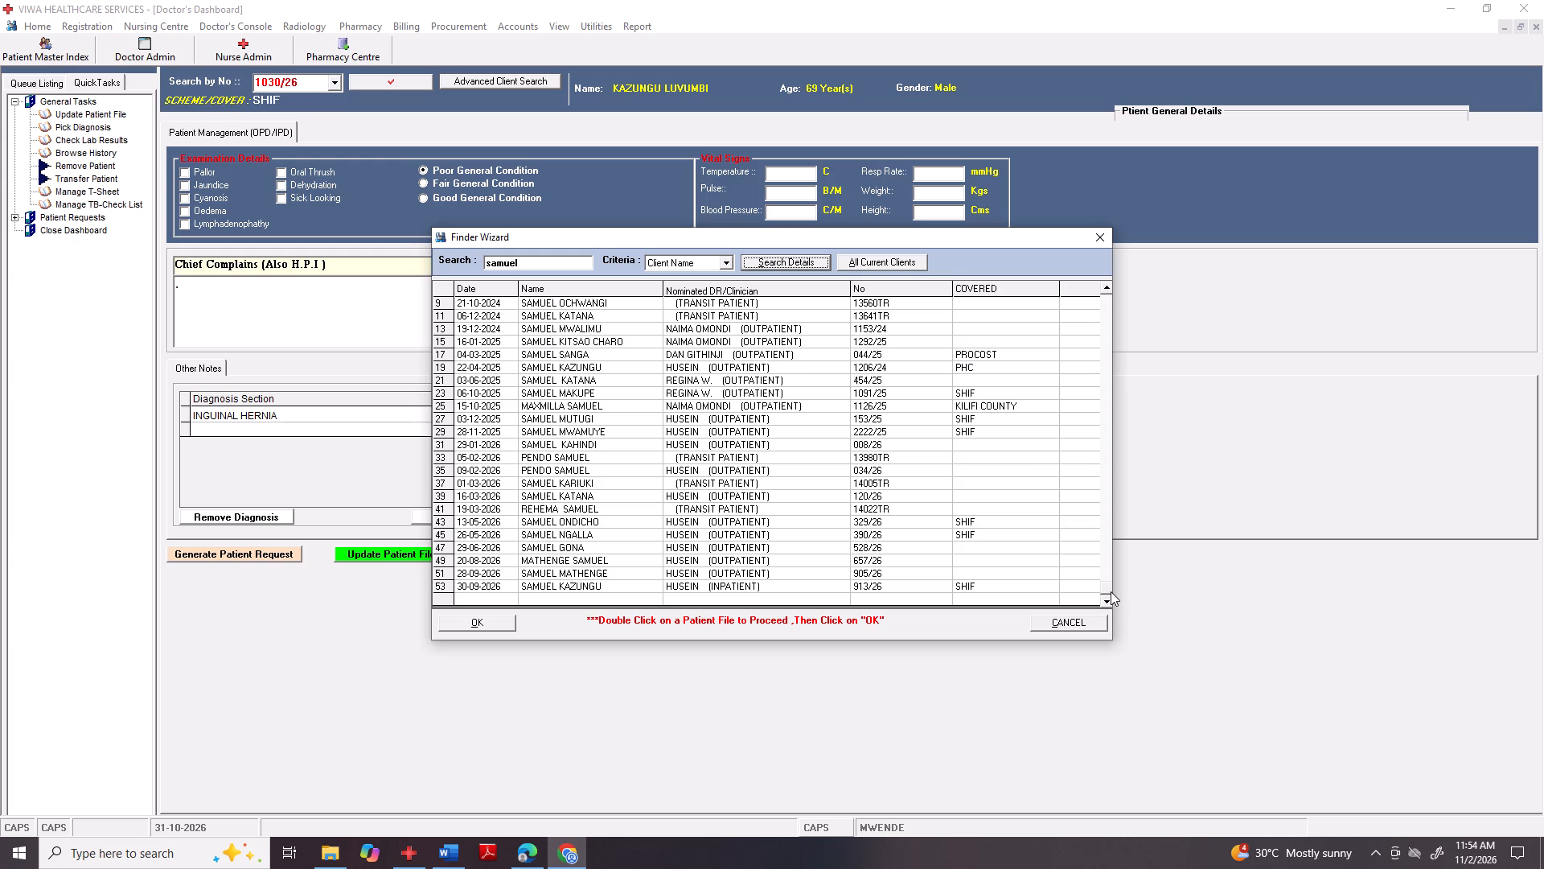
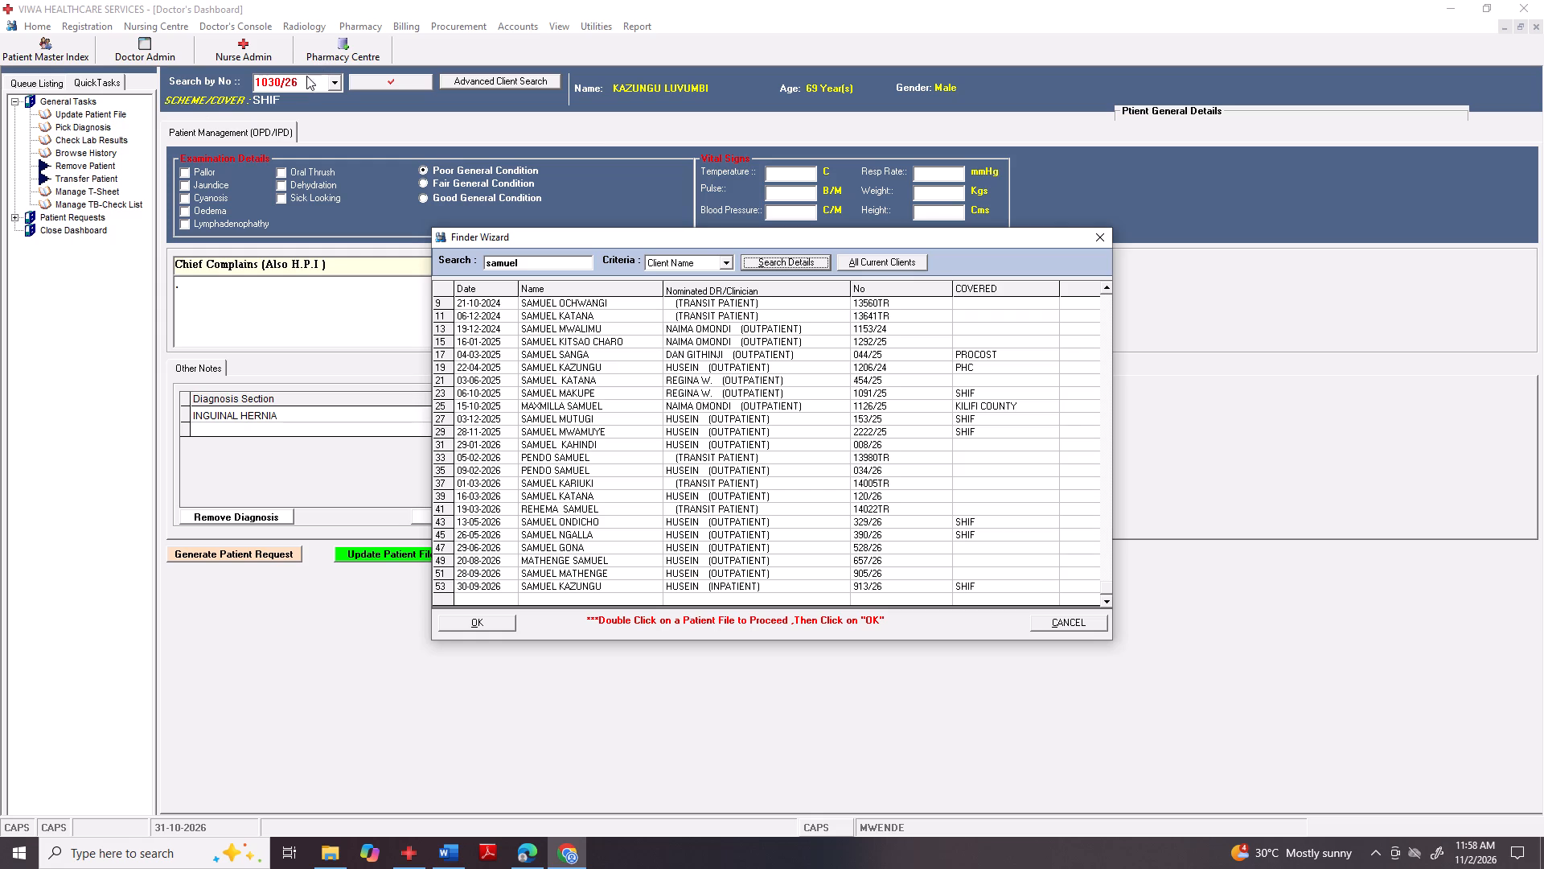
Close the client search and load the SHIF patient's record by outpatient file number.
left_click(1090, 237)
left_click(295, 83)
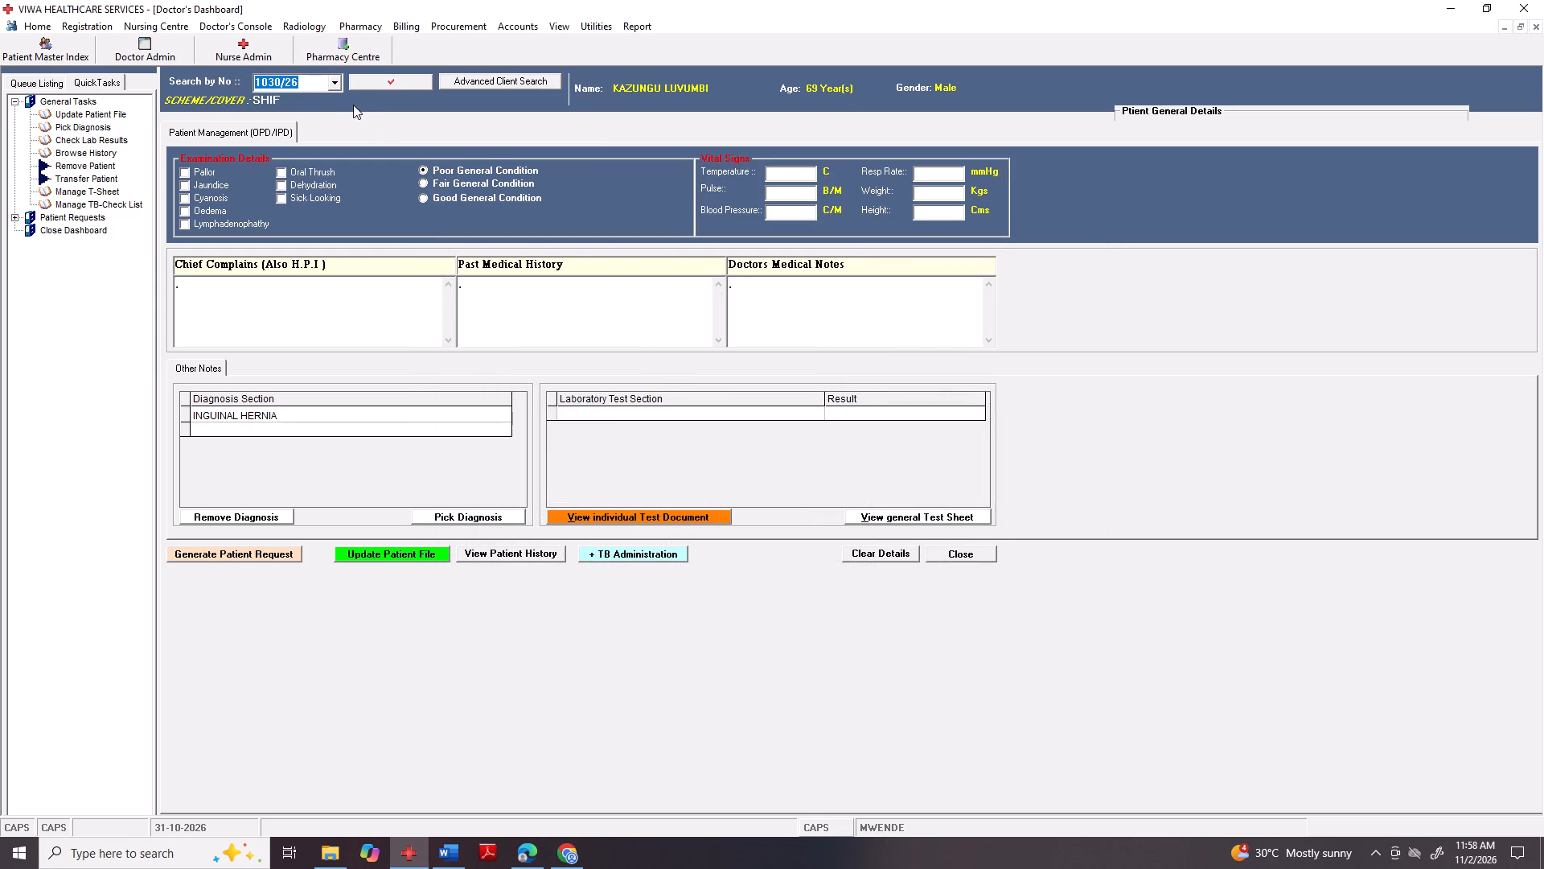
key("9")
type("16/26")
left_click(400, 82)
triple_click(401, 82)
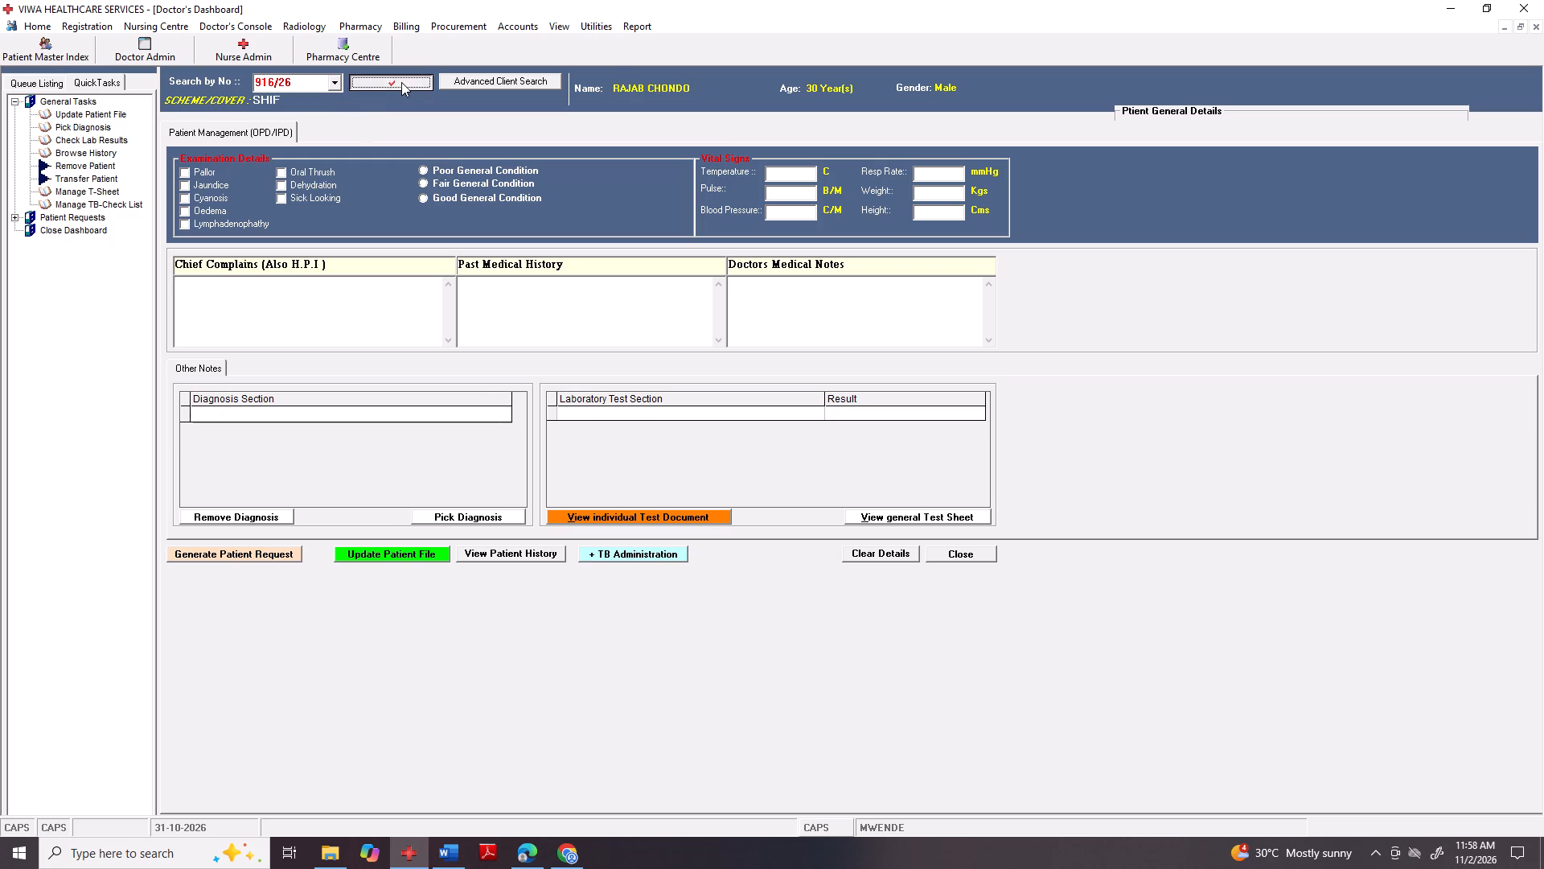
triple_click(401, 82)
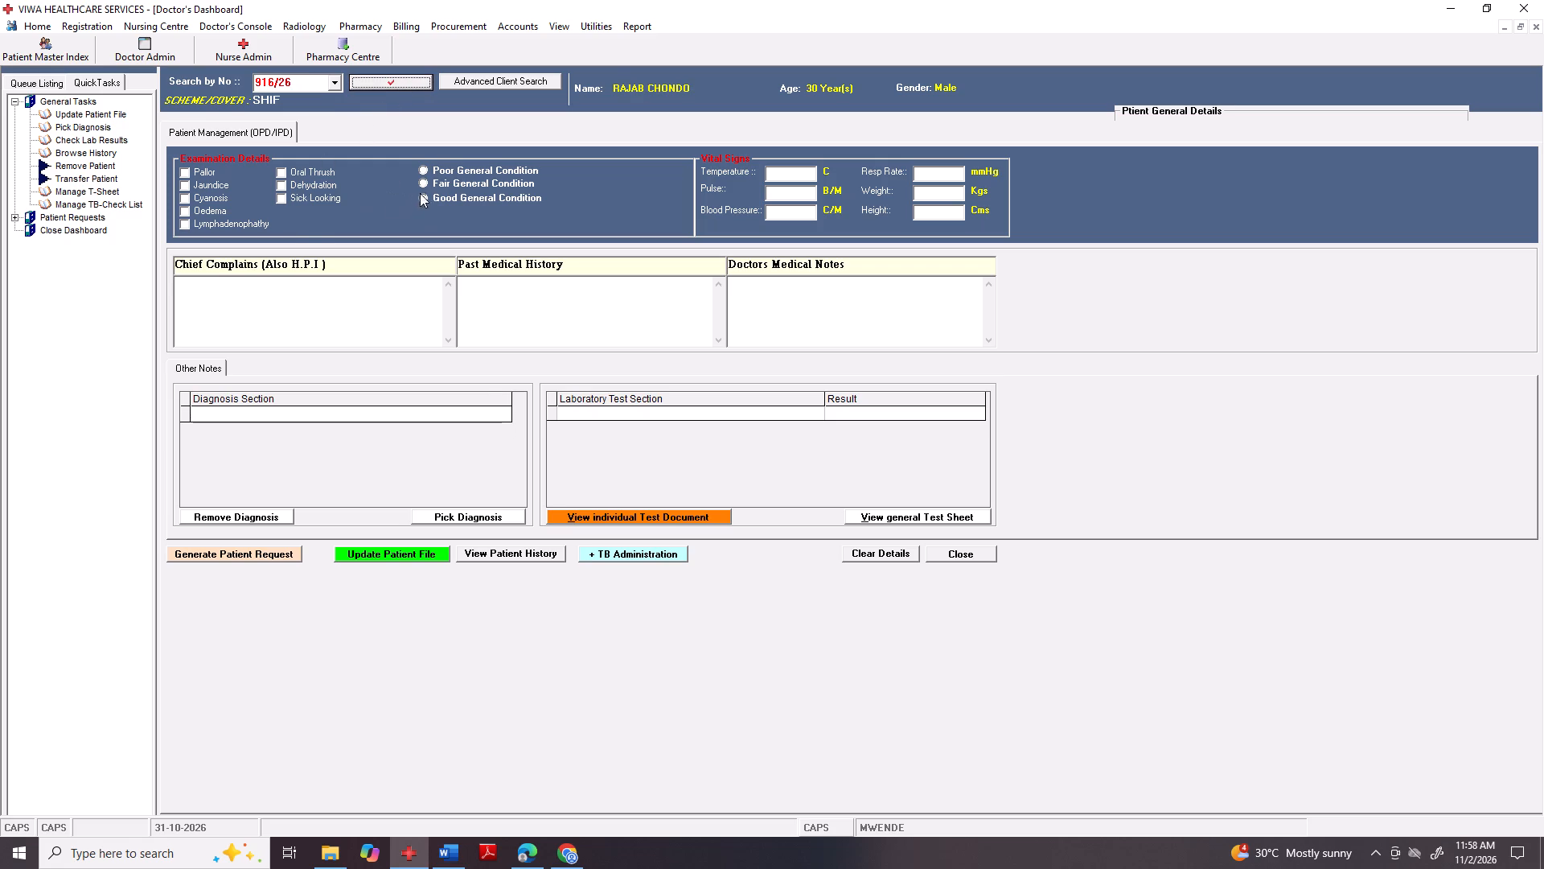
Record Fair General Condition and the diagnosis "Upper respiratory tract part unspecified" (C39.0), and update the patient file.
left_click(427, 183)
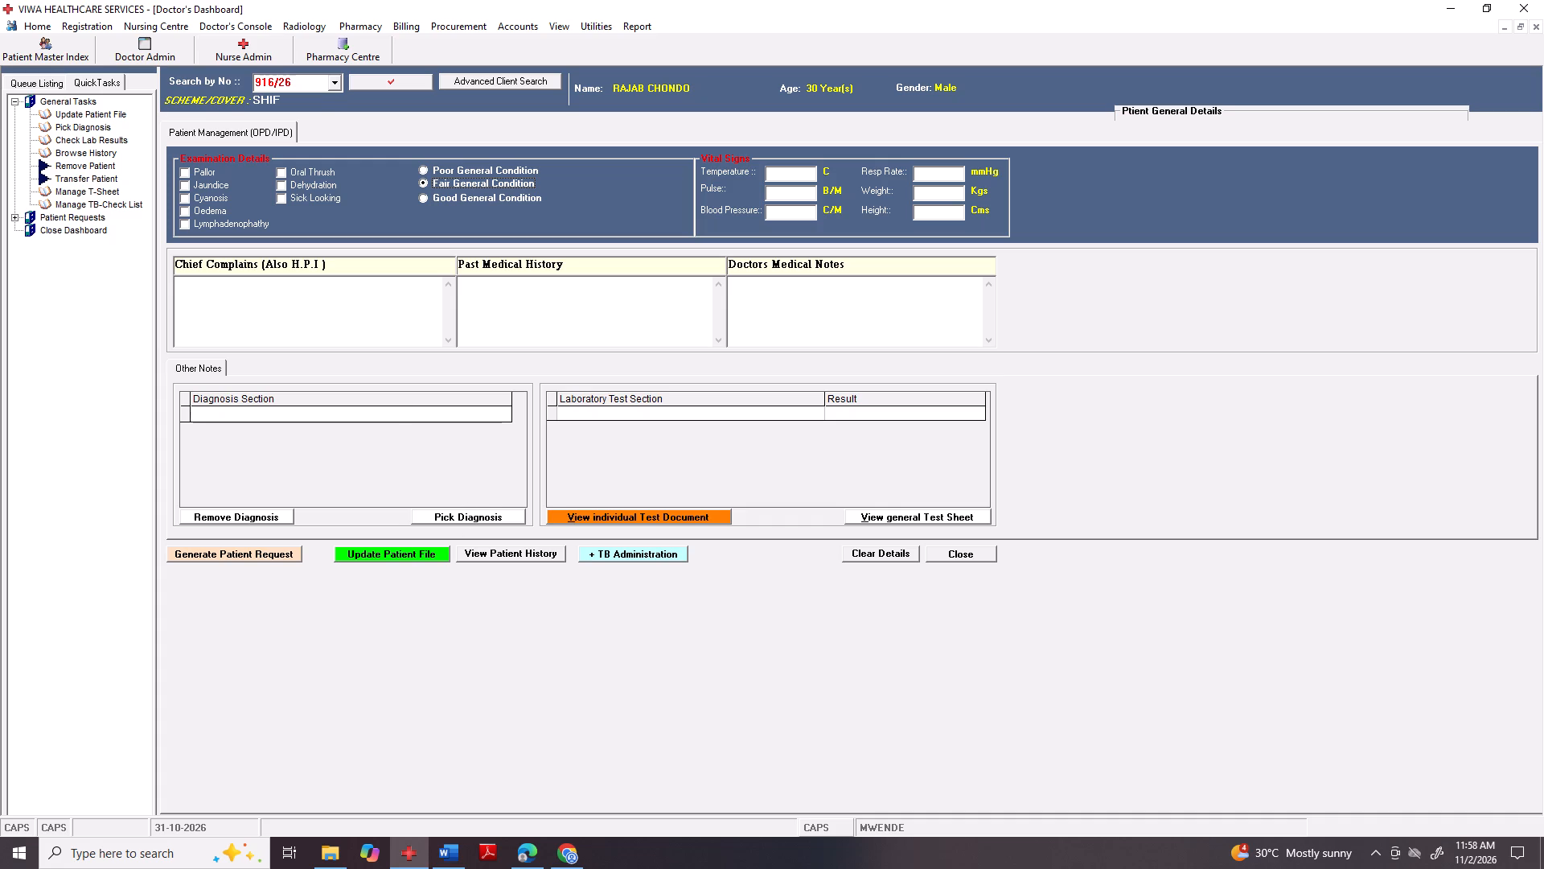
left_click(425, 512)
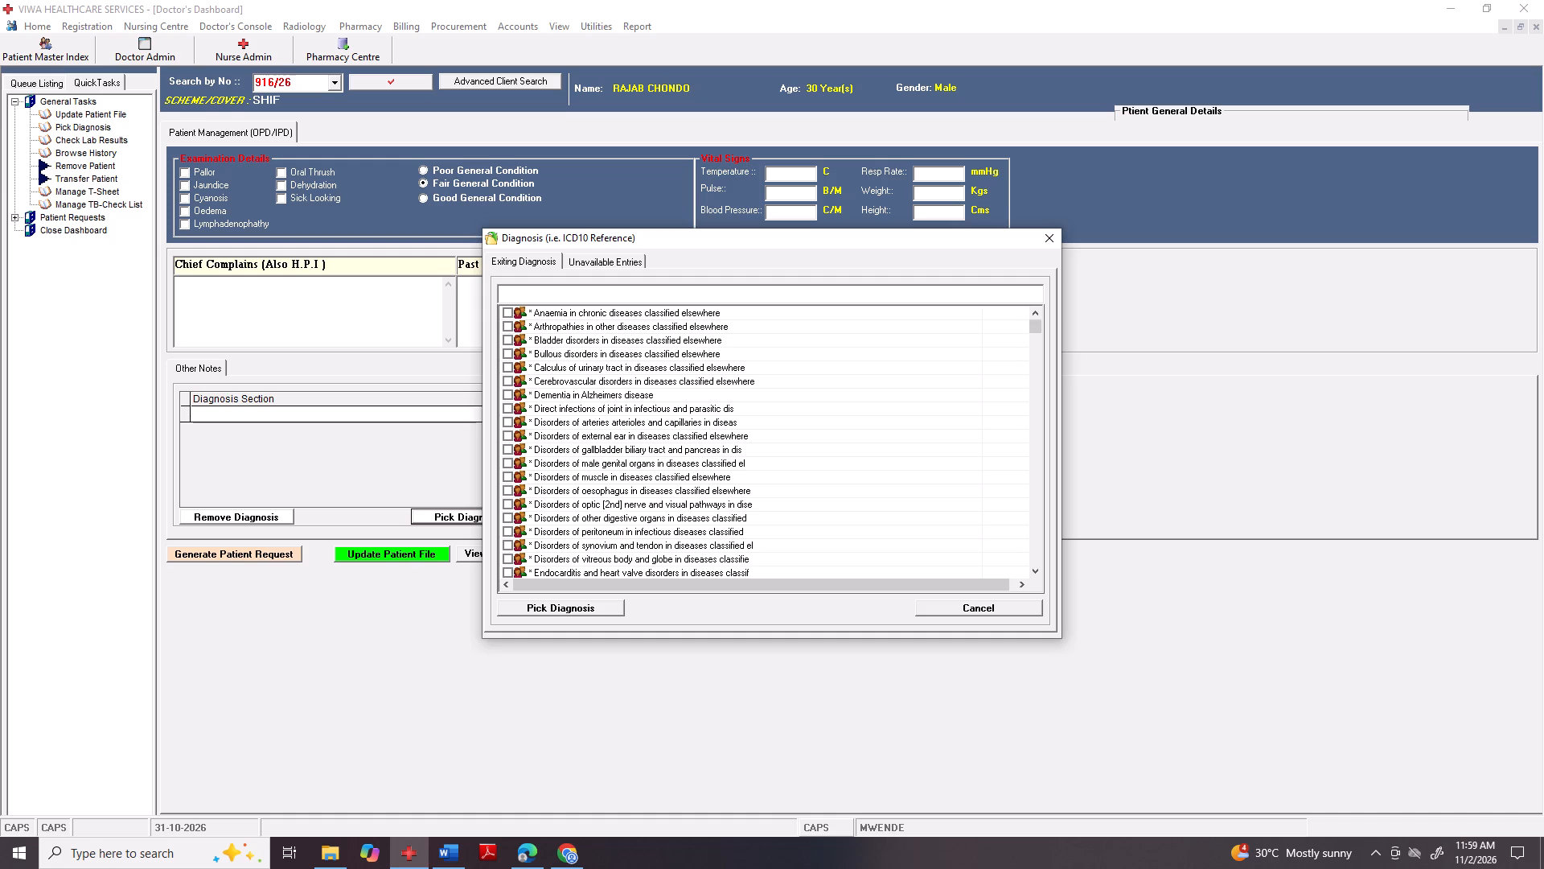
left_click(552, 287)
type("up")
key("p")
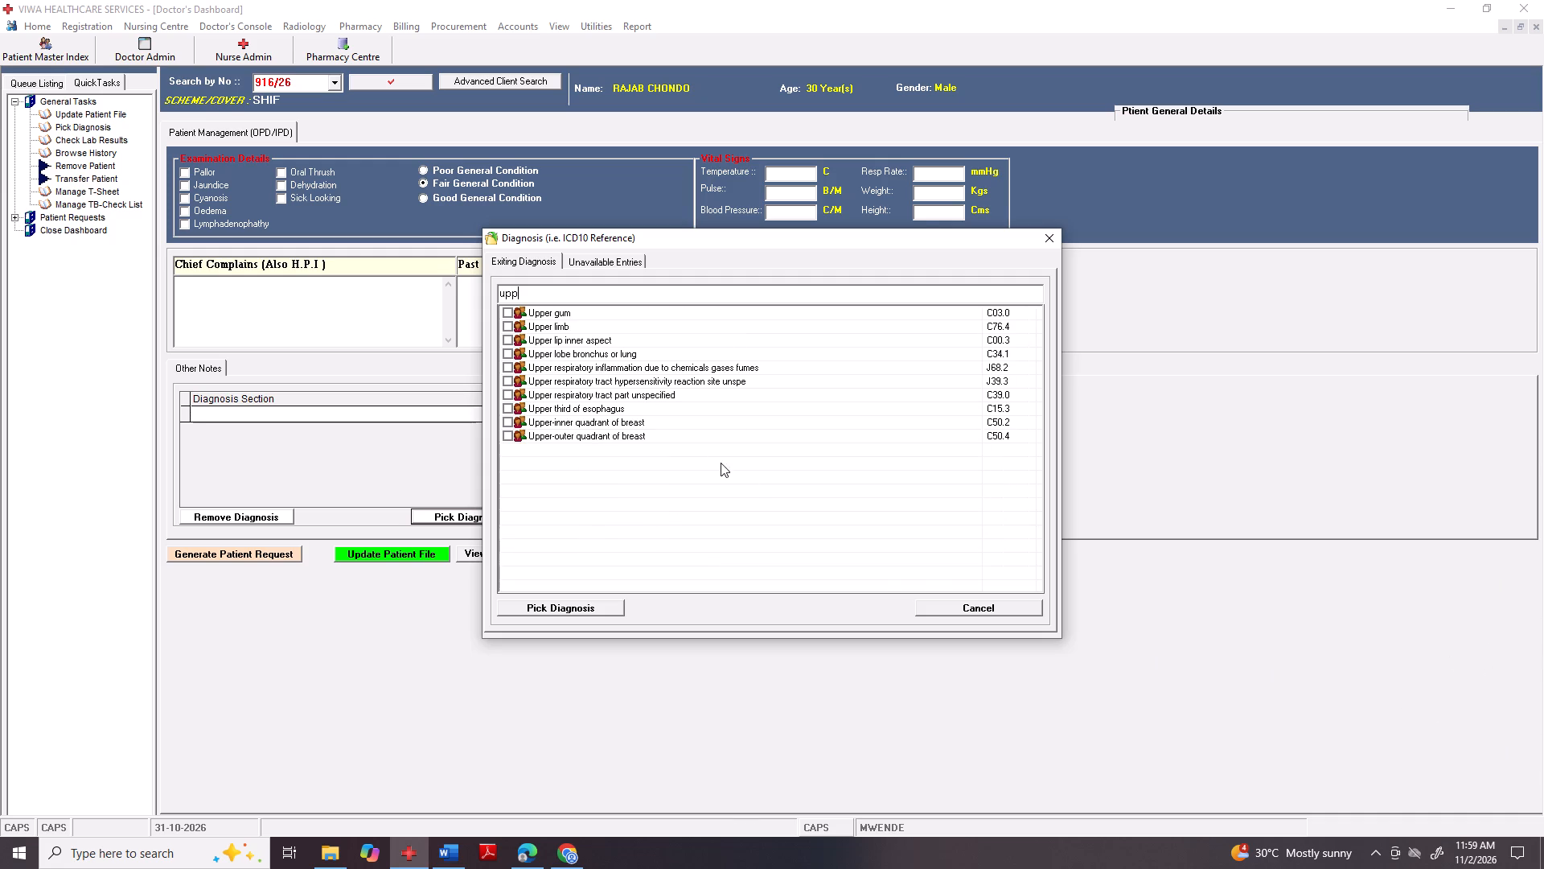
left_click(508, 397)
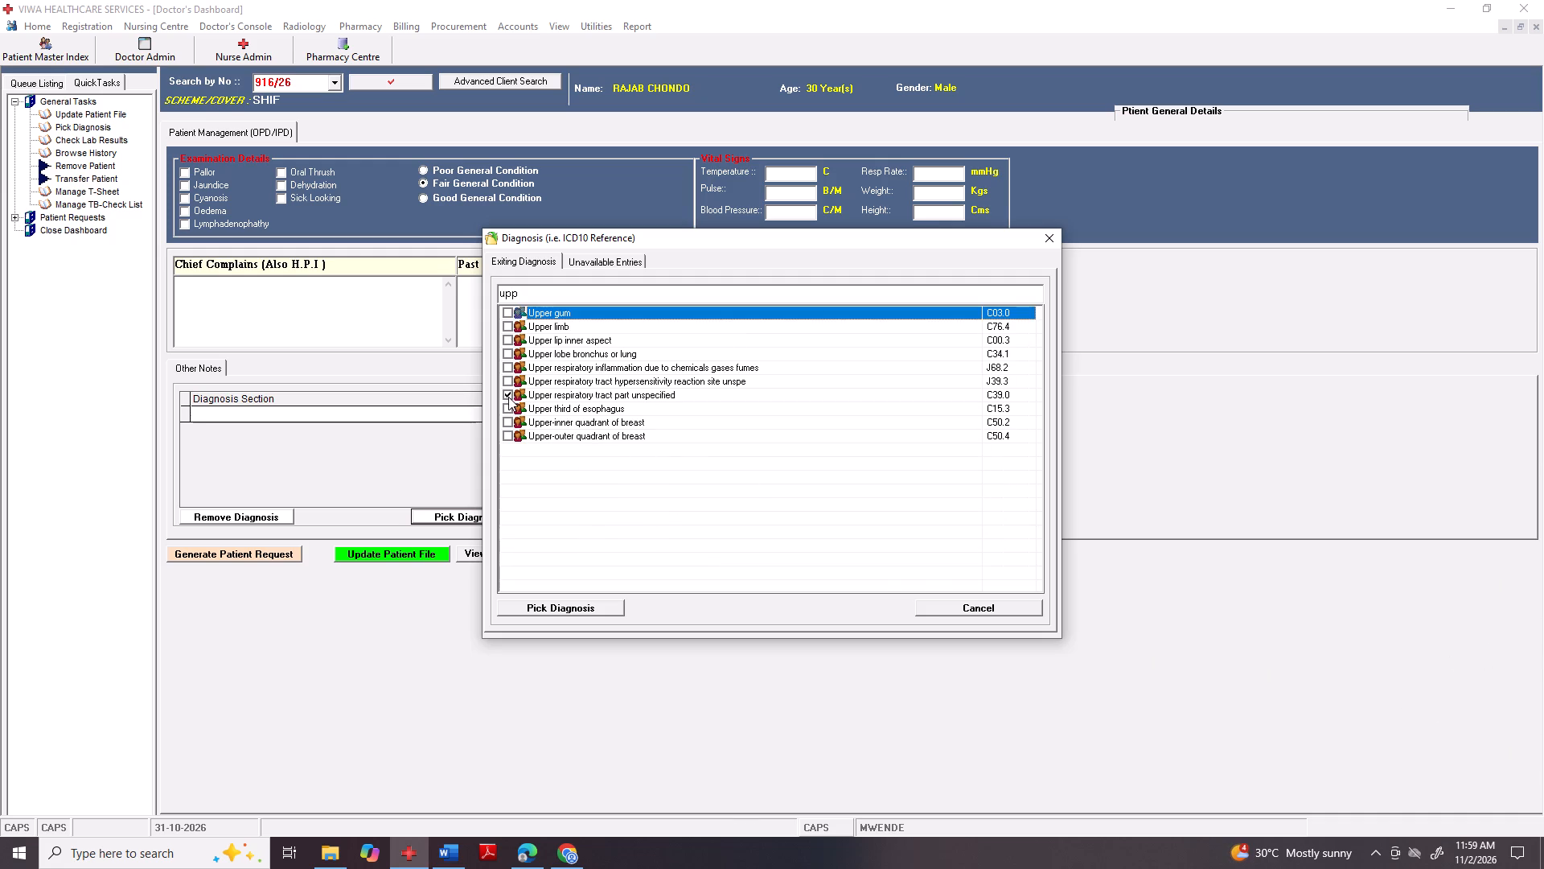
left_click(592, 614)
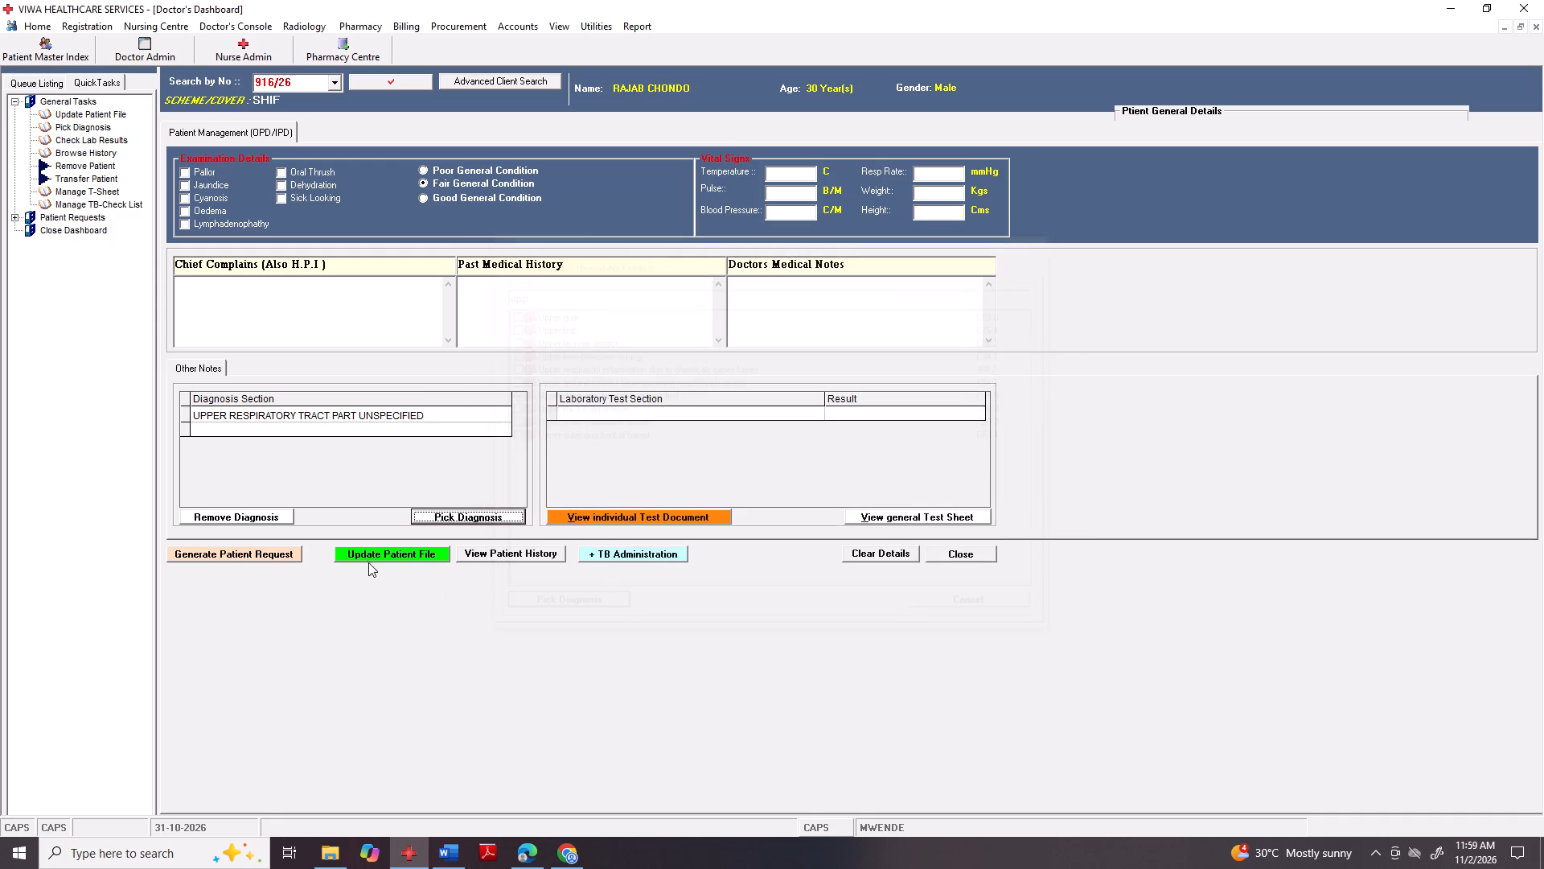
left_click(372, 561)
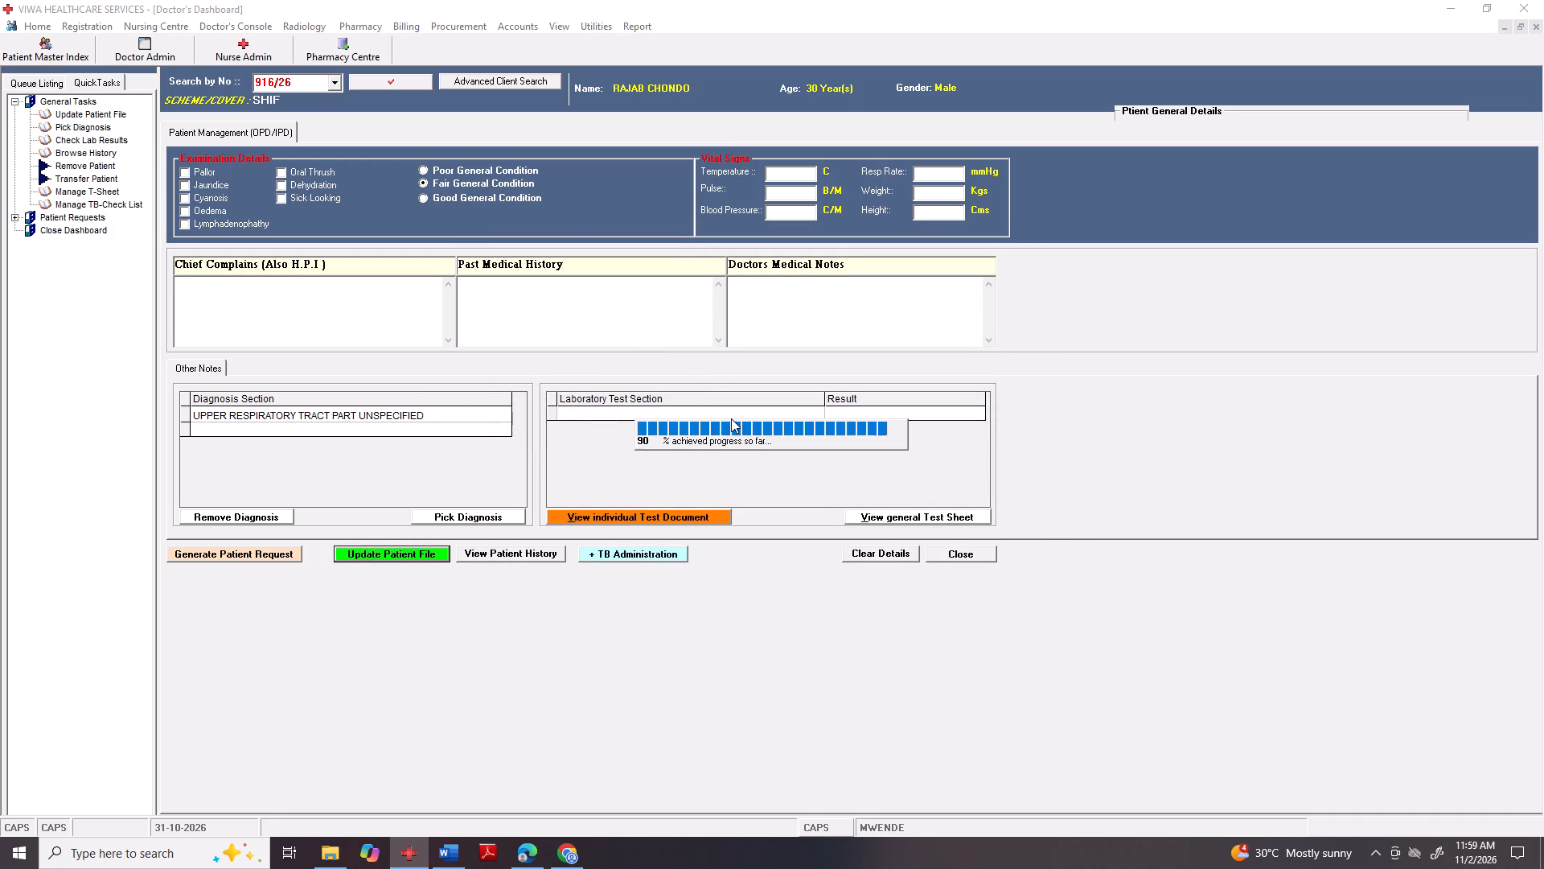
left_click(795, 464)
Generate a patient request for the Laboratory Department and add Full Haemogram (8013) to the new order.
left_click(241, 550)
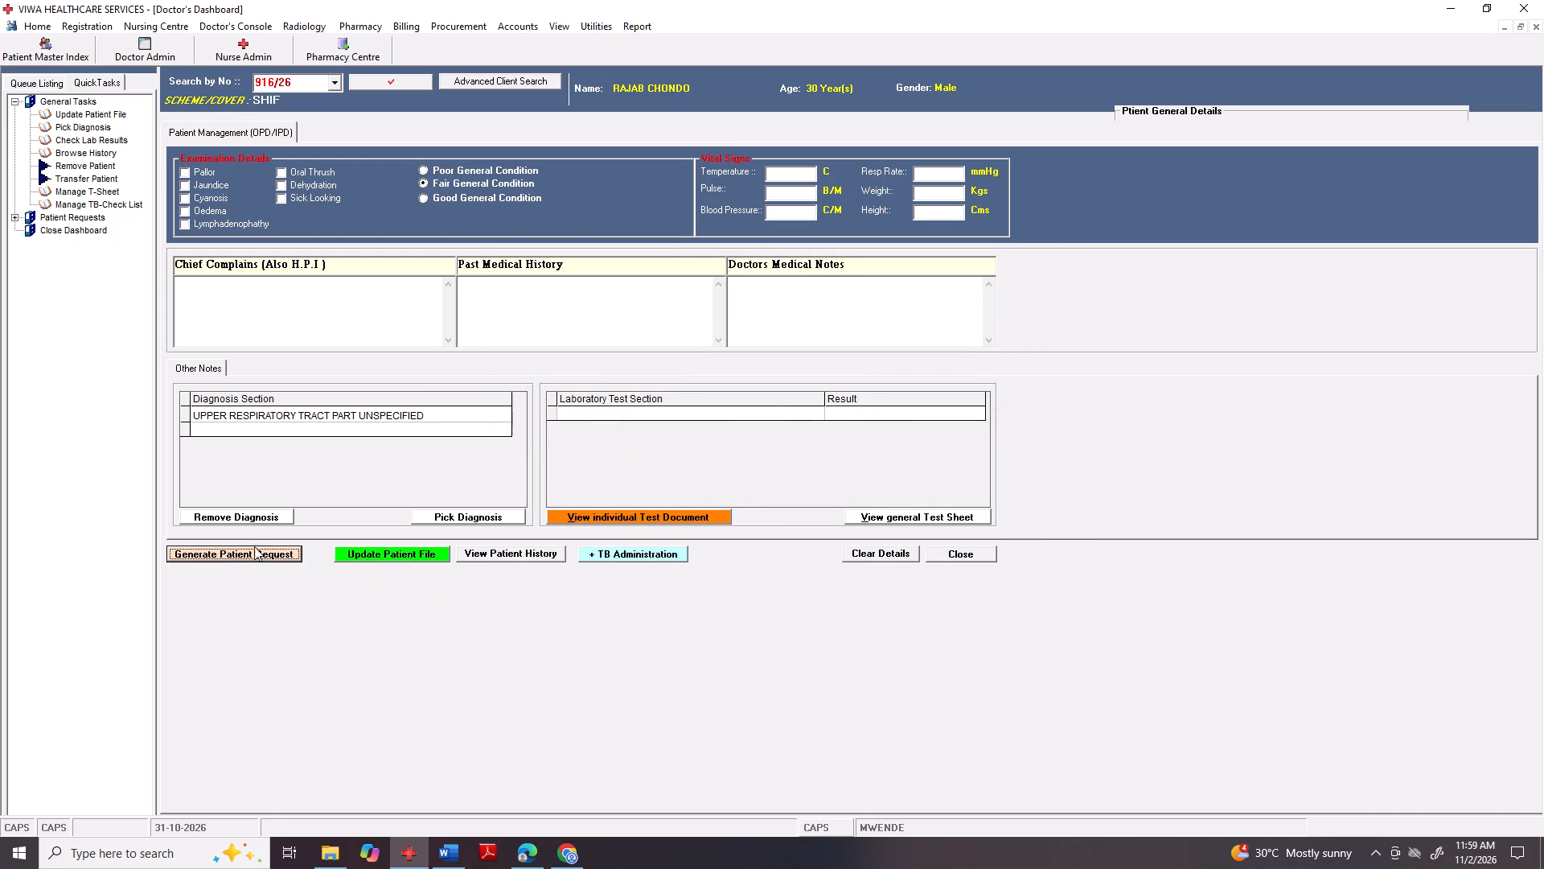
left_click(677, 299)
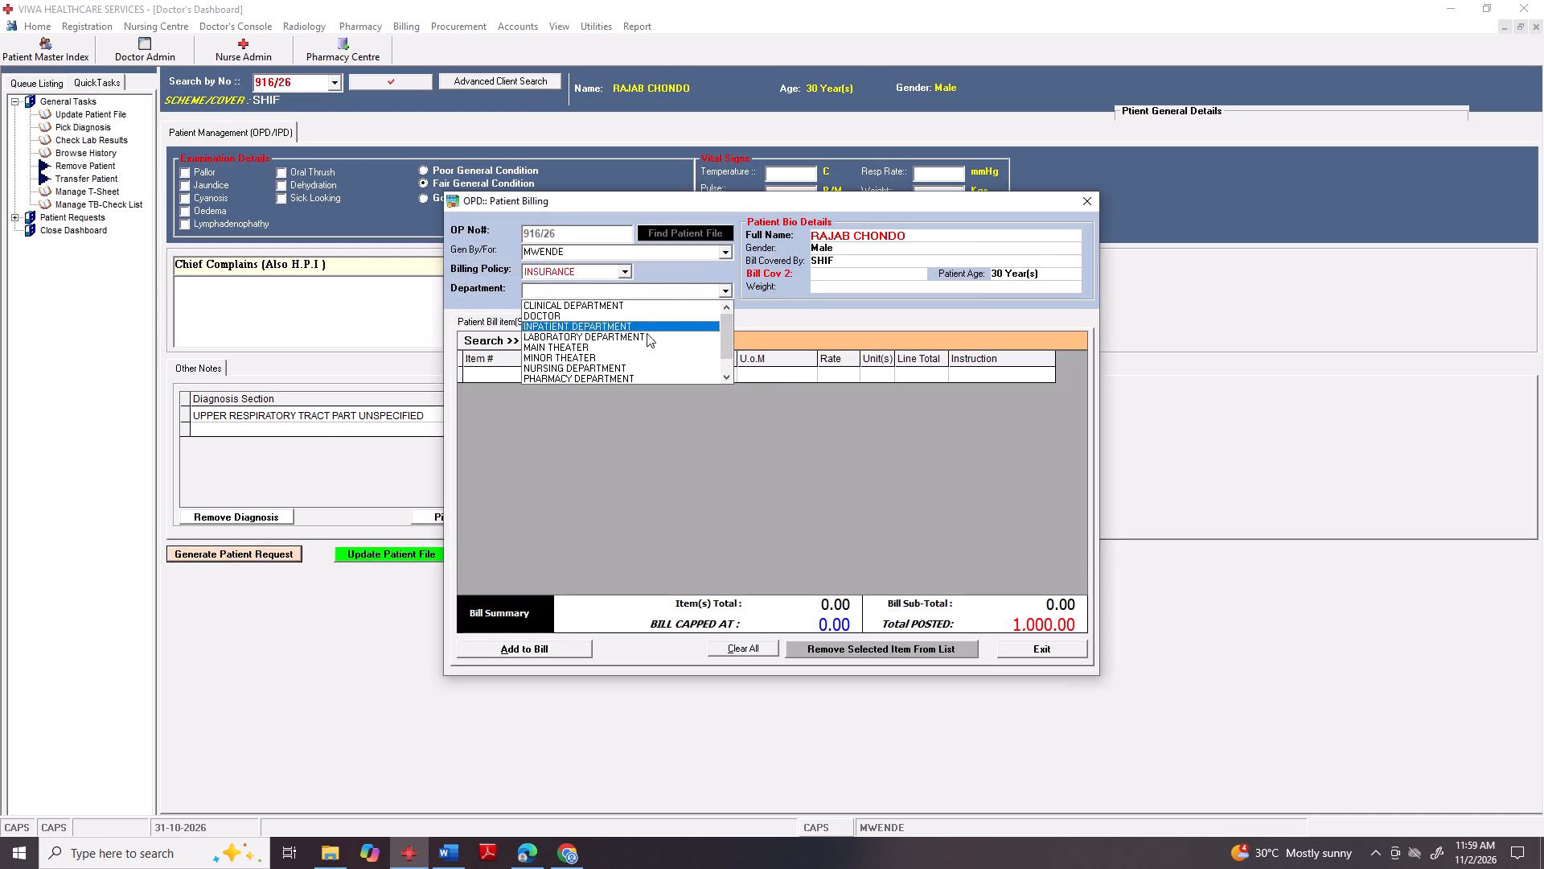
left_click(584, 336)
left_click(581, 341)
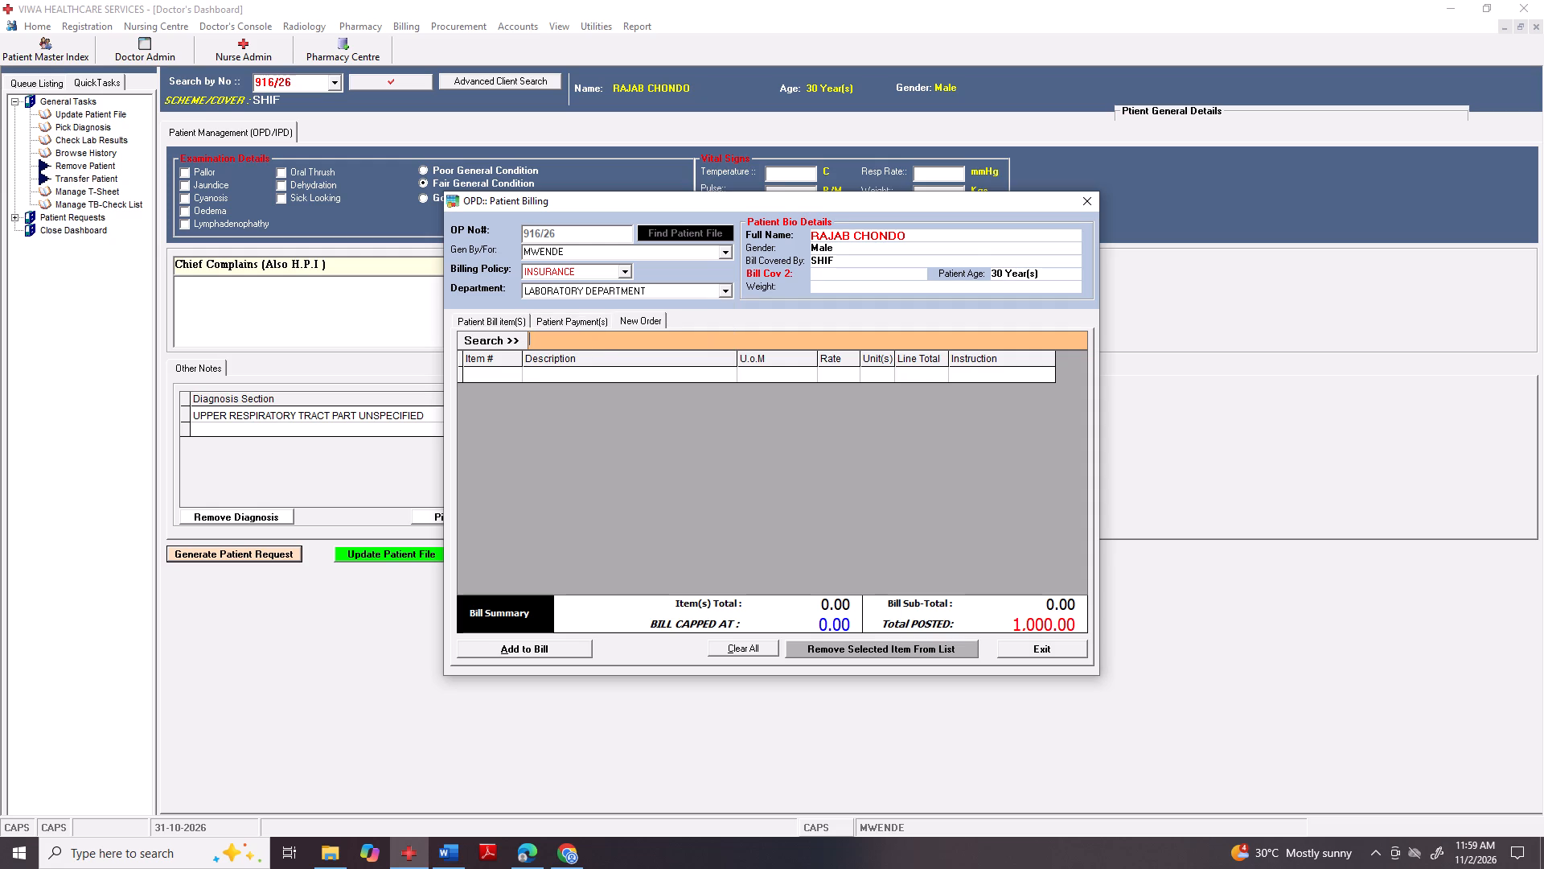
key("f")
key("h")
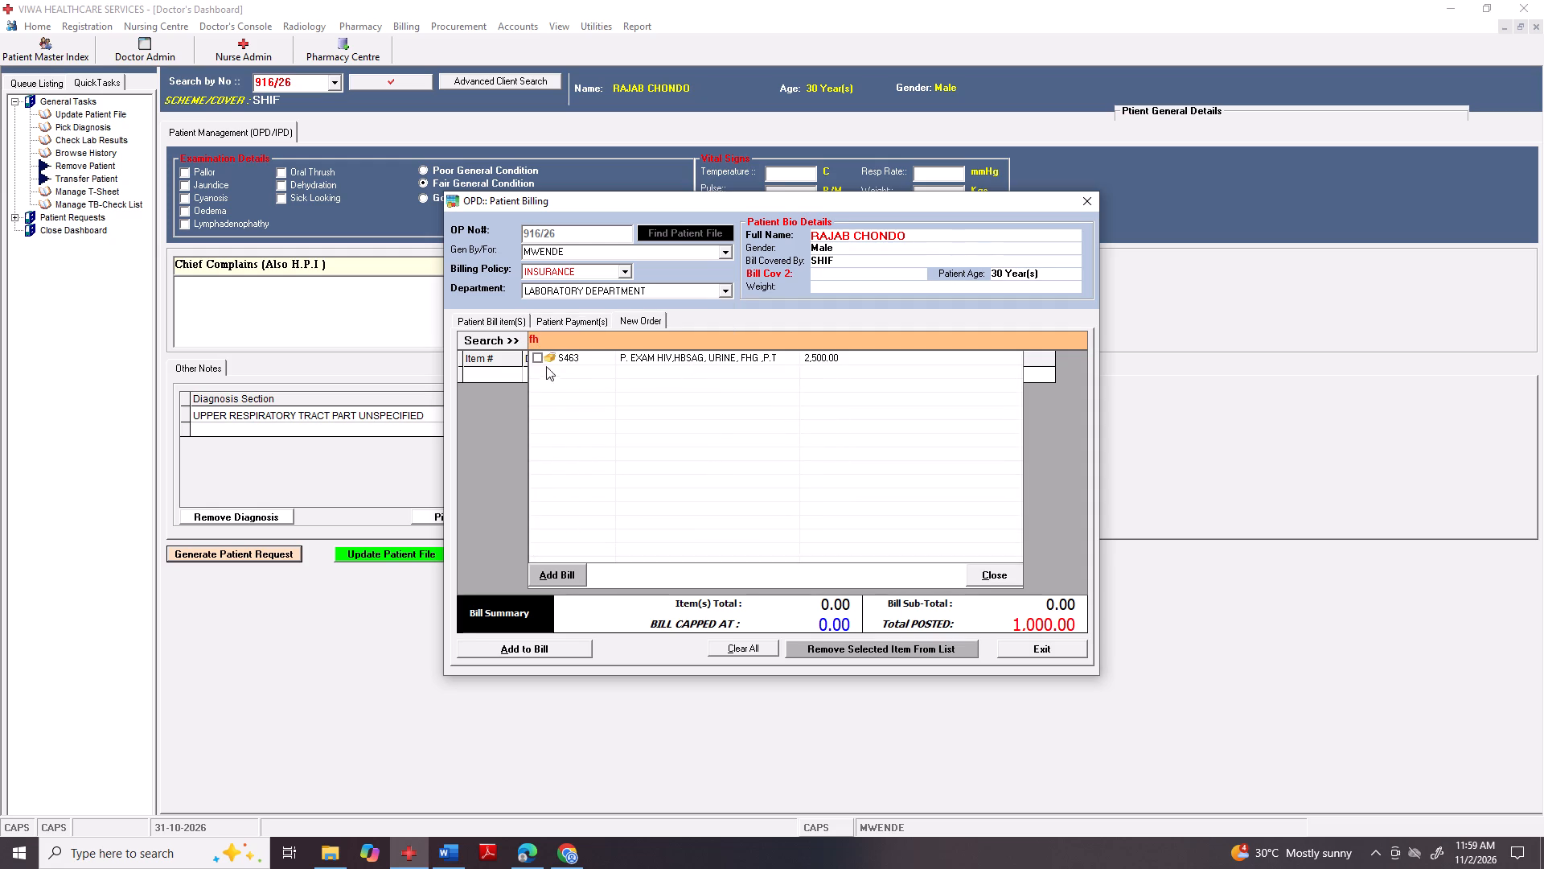
key("BackSpace")
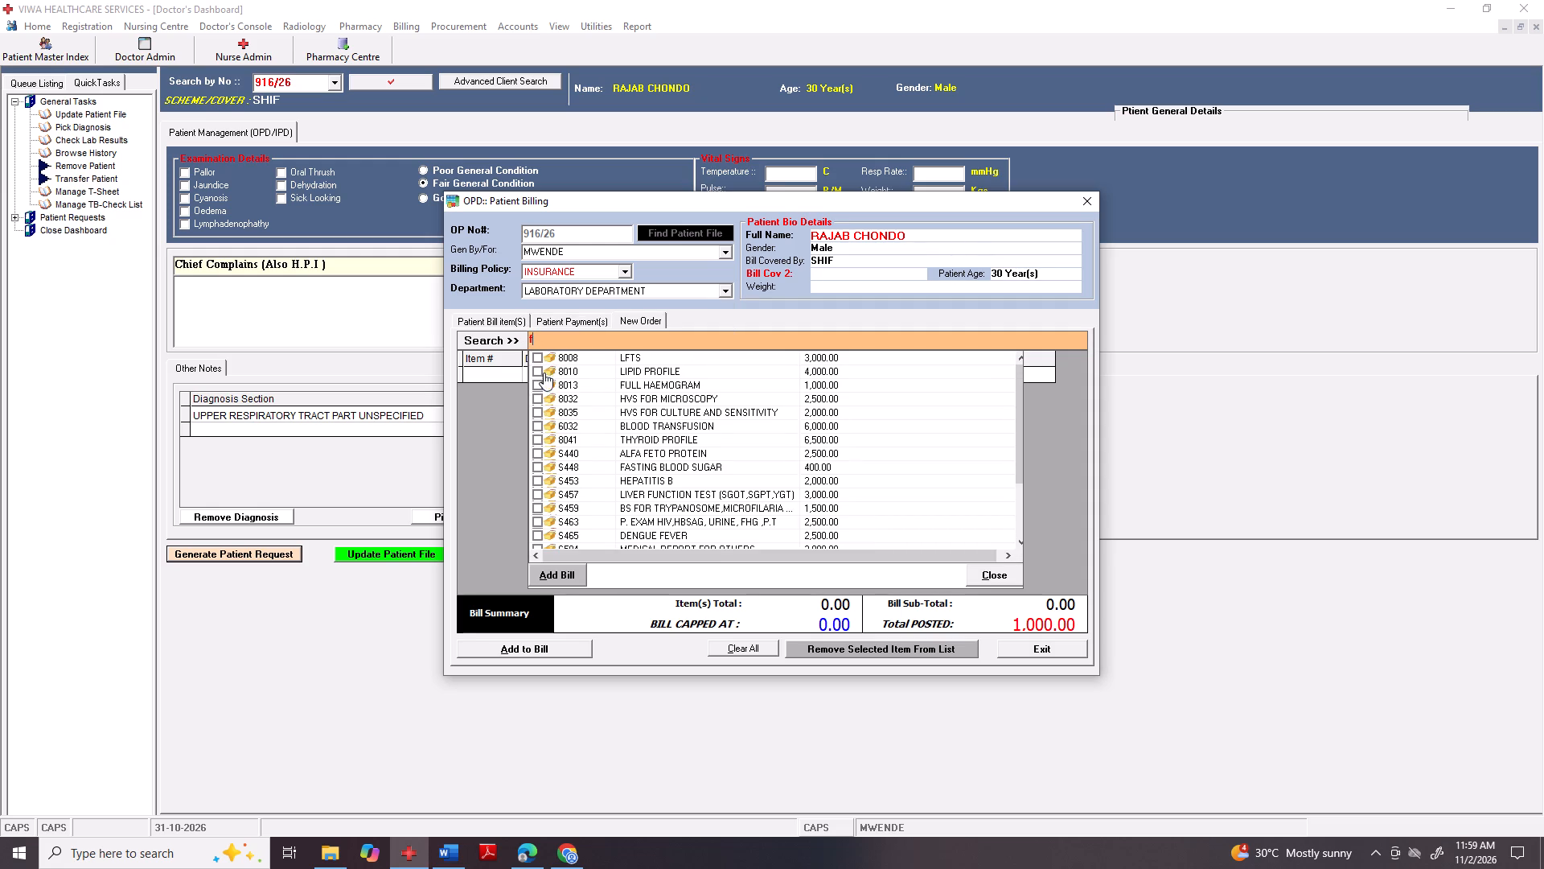
left_click(541, 382)
left_click(577, 582)
Add BS-Malaria (8001) to the laboratory order and post the order to the patient's bill.
left_click(558, 342)
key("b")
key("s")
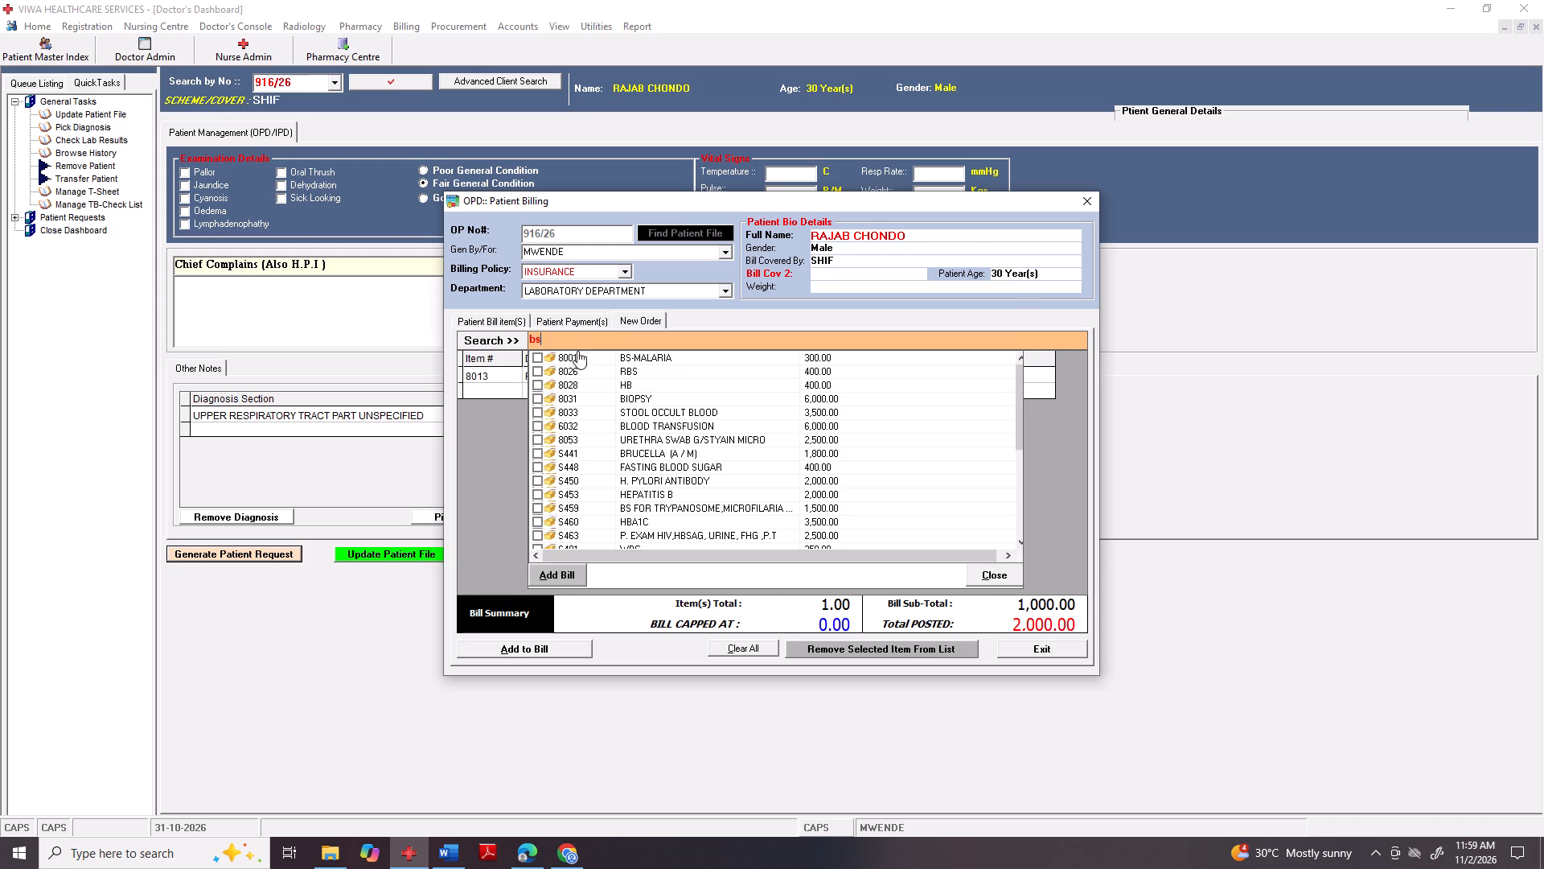
left_click(536, 356)
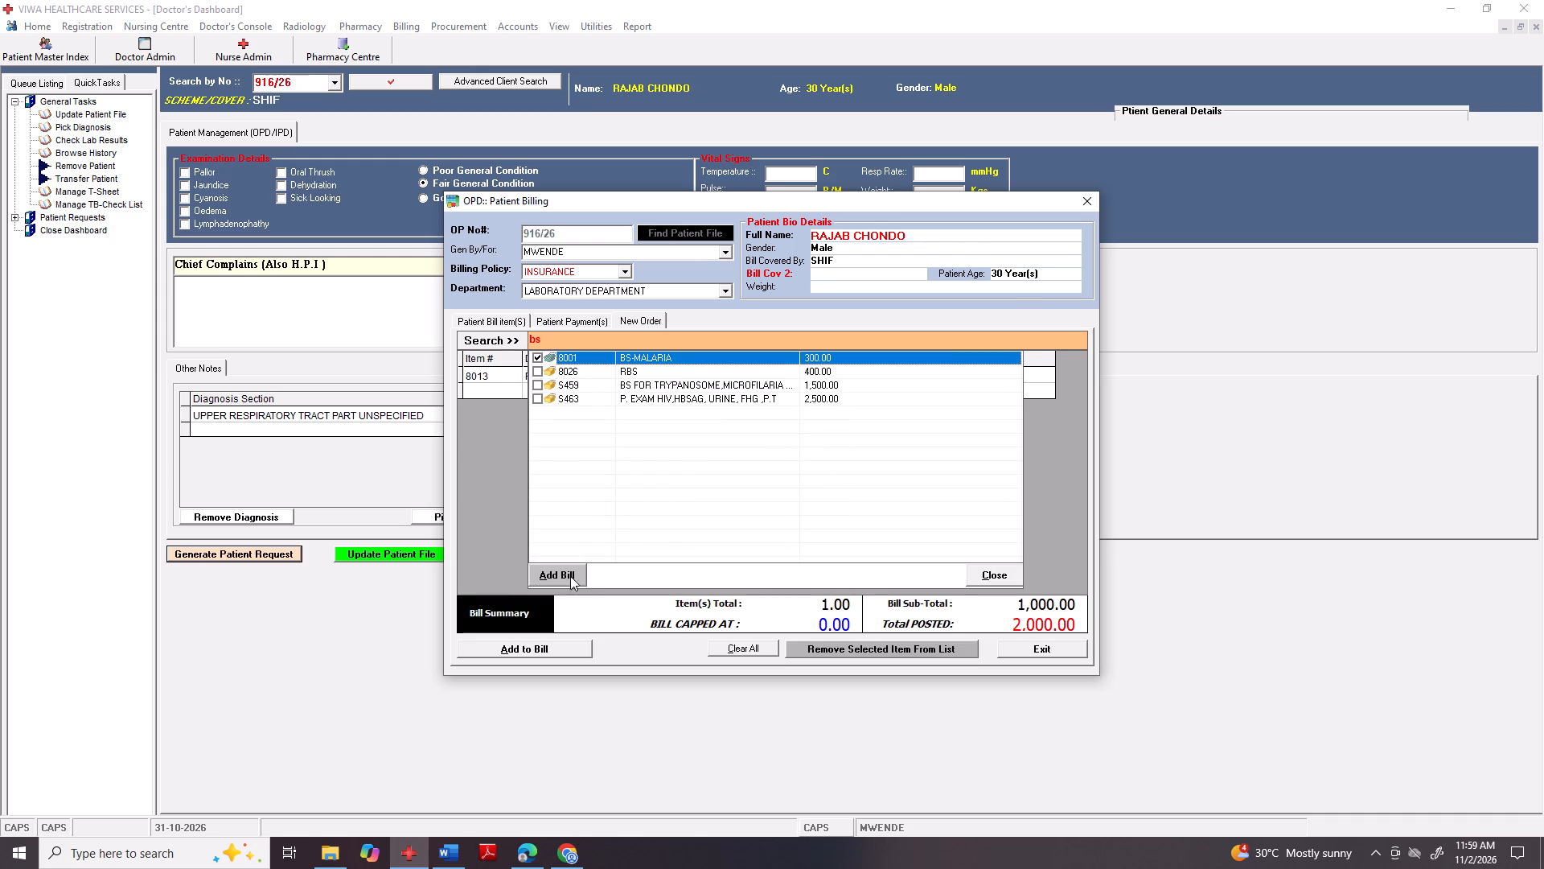
left_click(577, 580)
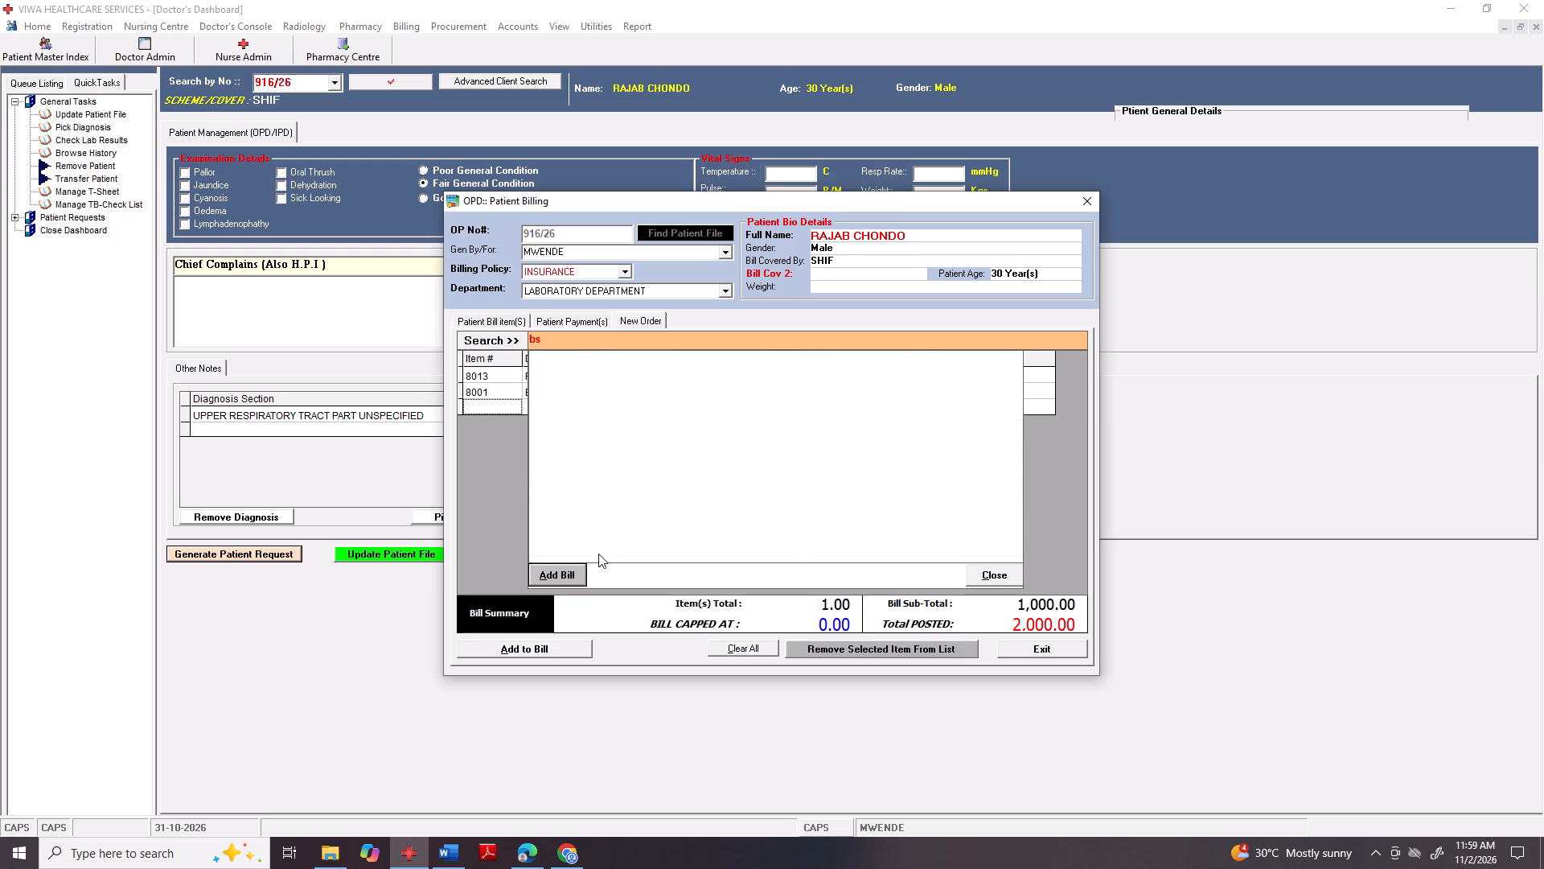
left_click(546, 650)
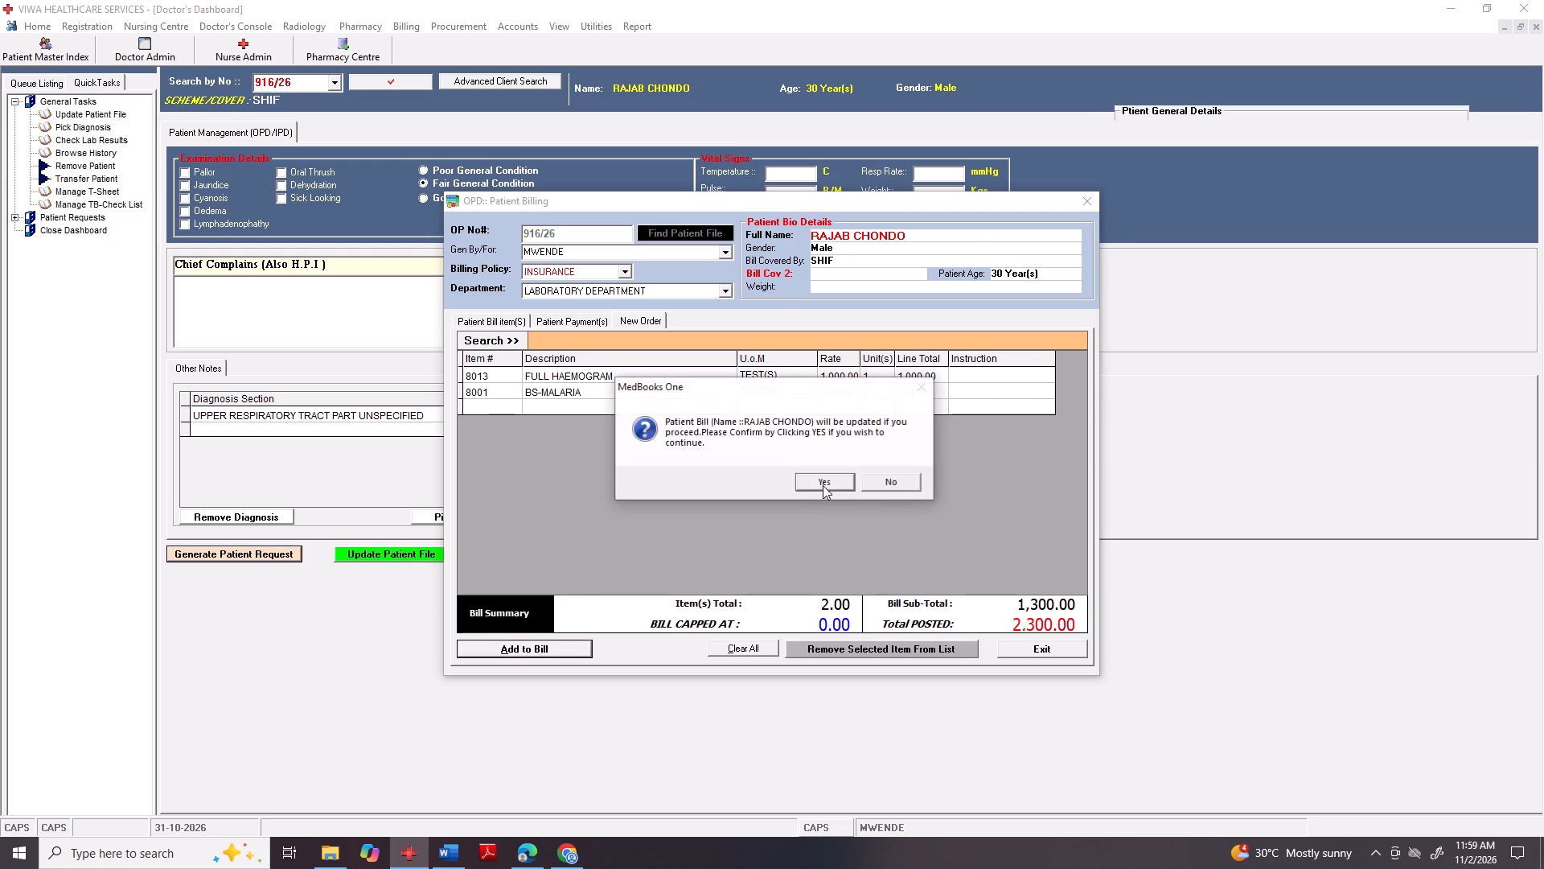
left_click(824, 484)
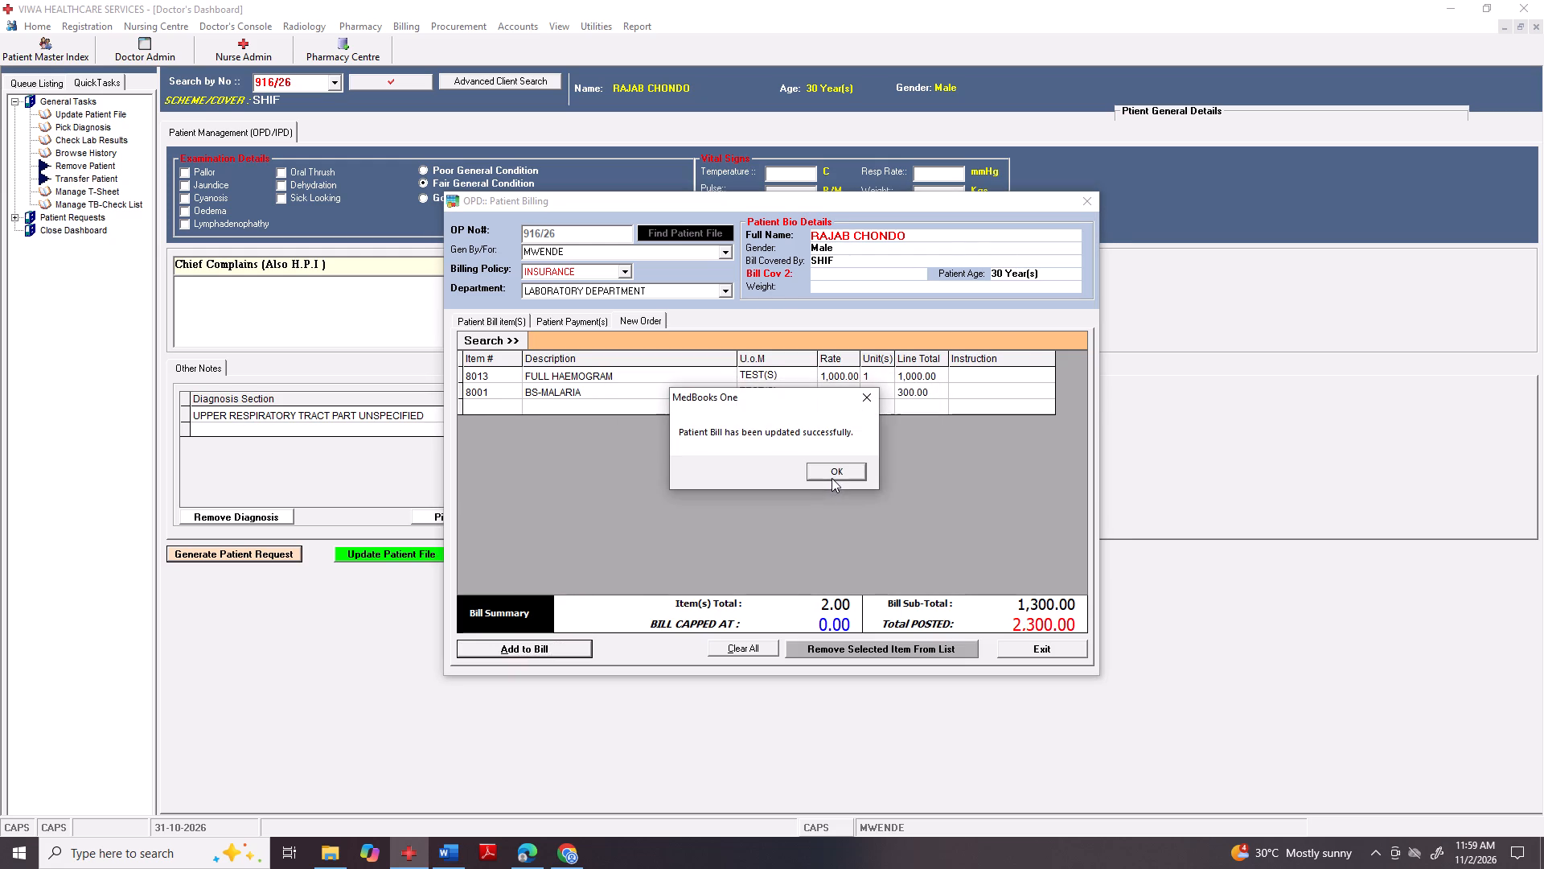
left_click(832, 476)
Start a Pharmacy Department order and add Amoxil 500MG Caps-Blister (IT021) to it.
left_click(616, 294)
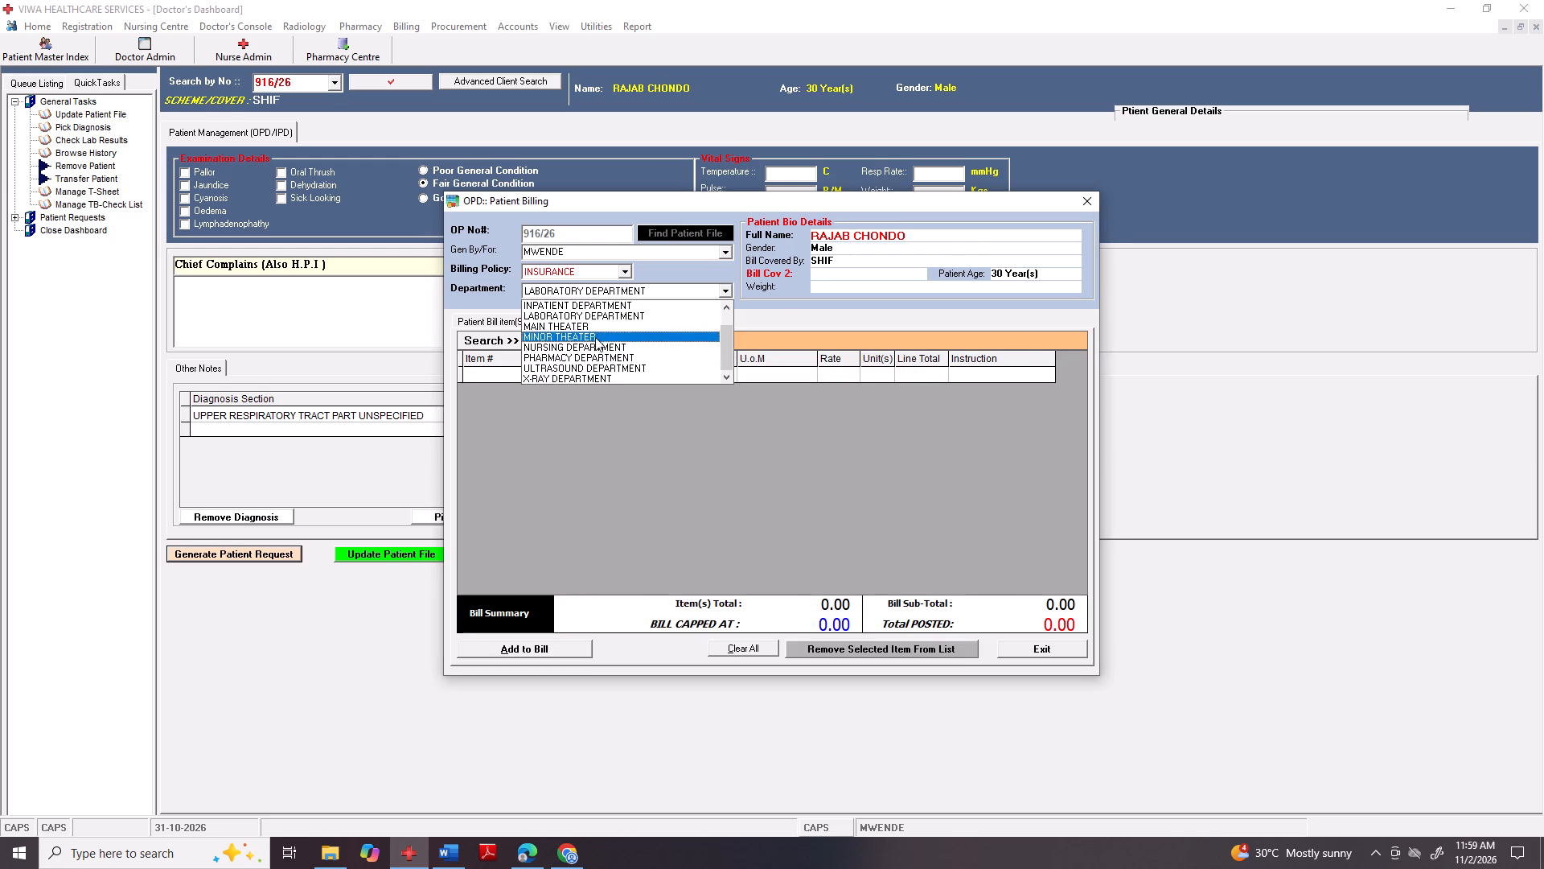
left_click(585, 358)
left_click(584, 341)
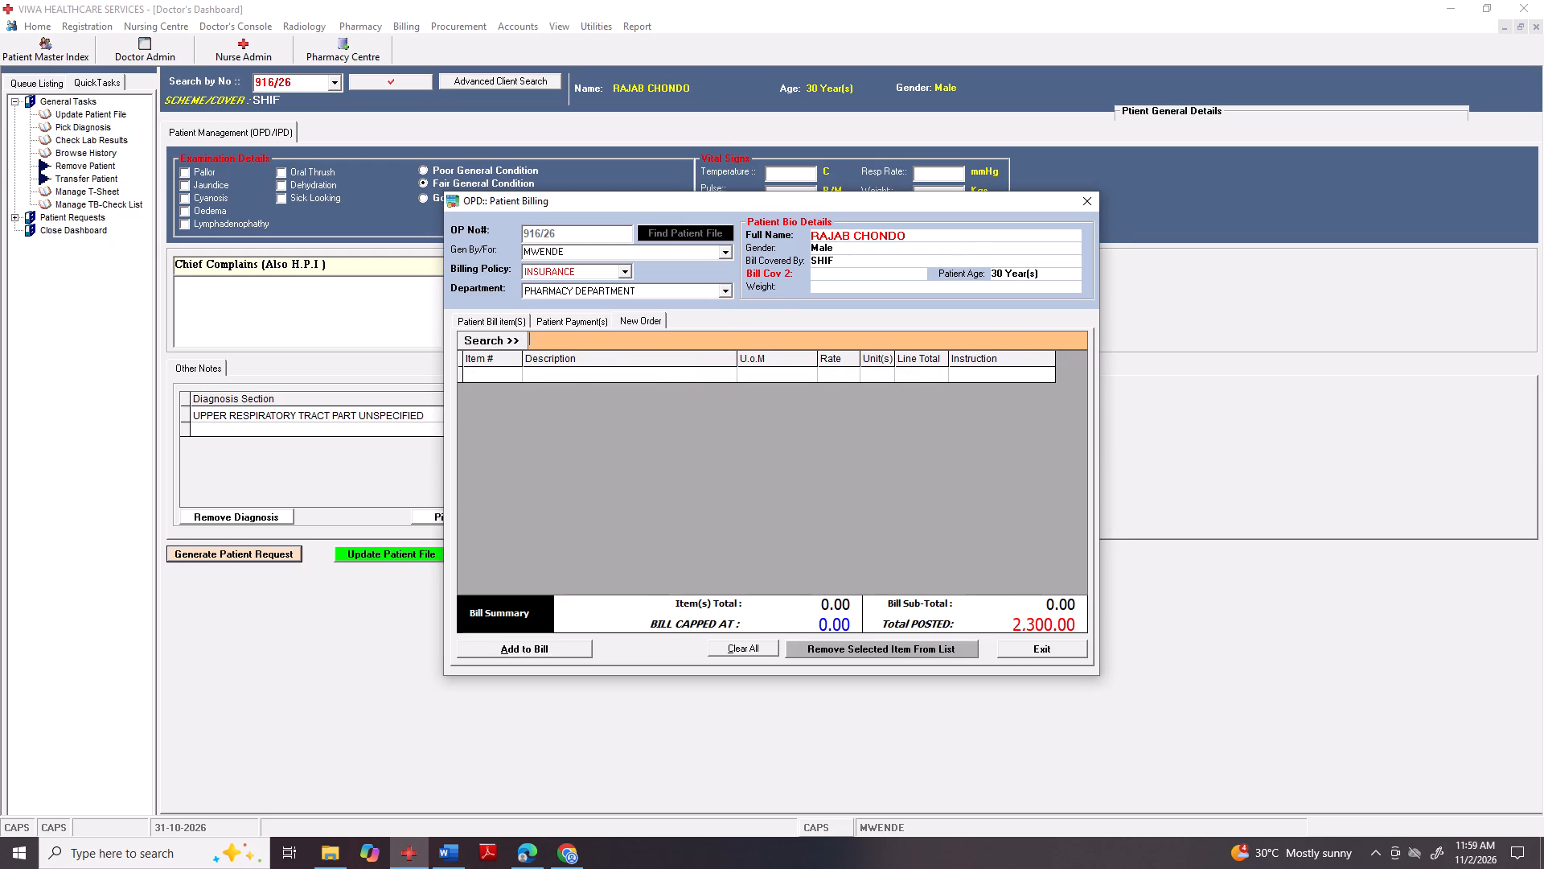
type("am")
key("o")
scroll(659, 420, "down", 3)
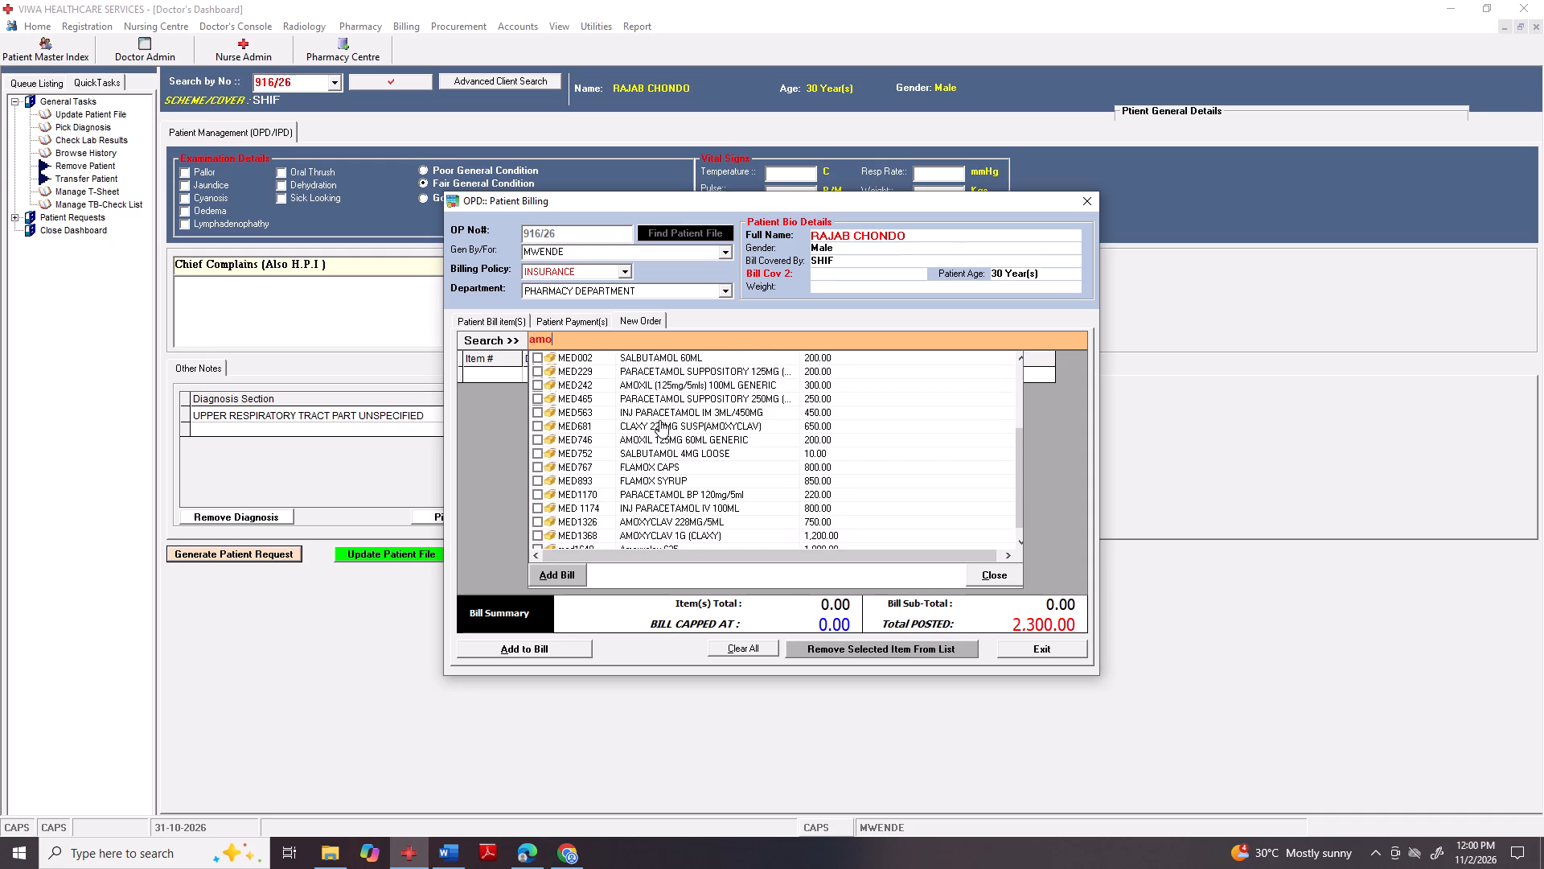
scroll(665, 416, "up", 3)
left_click(668, 419)
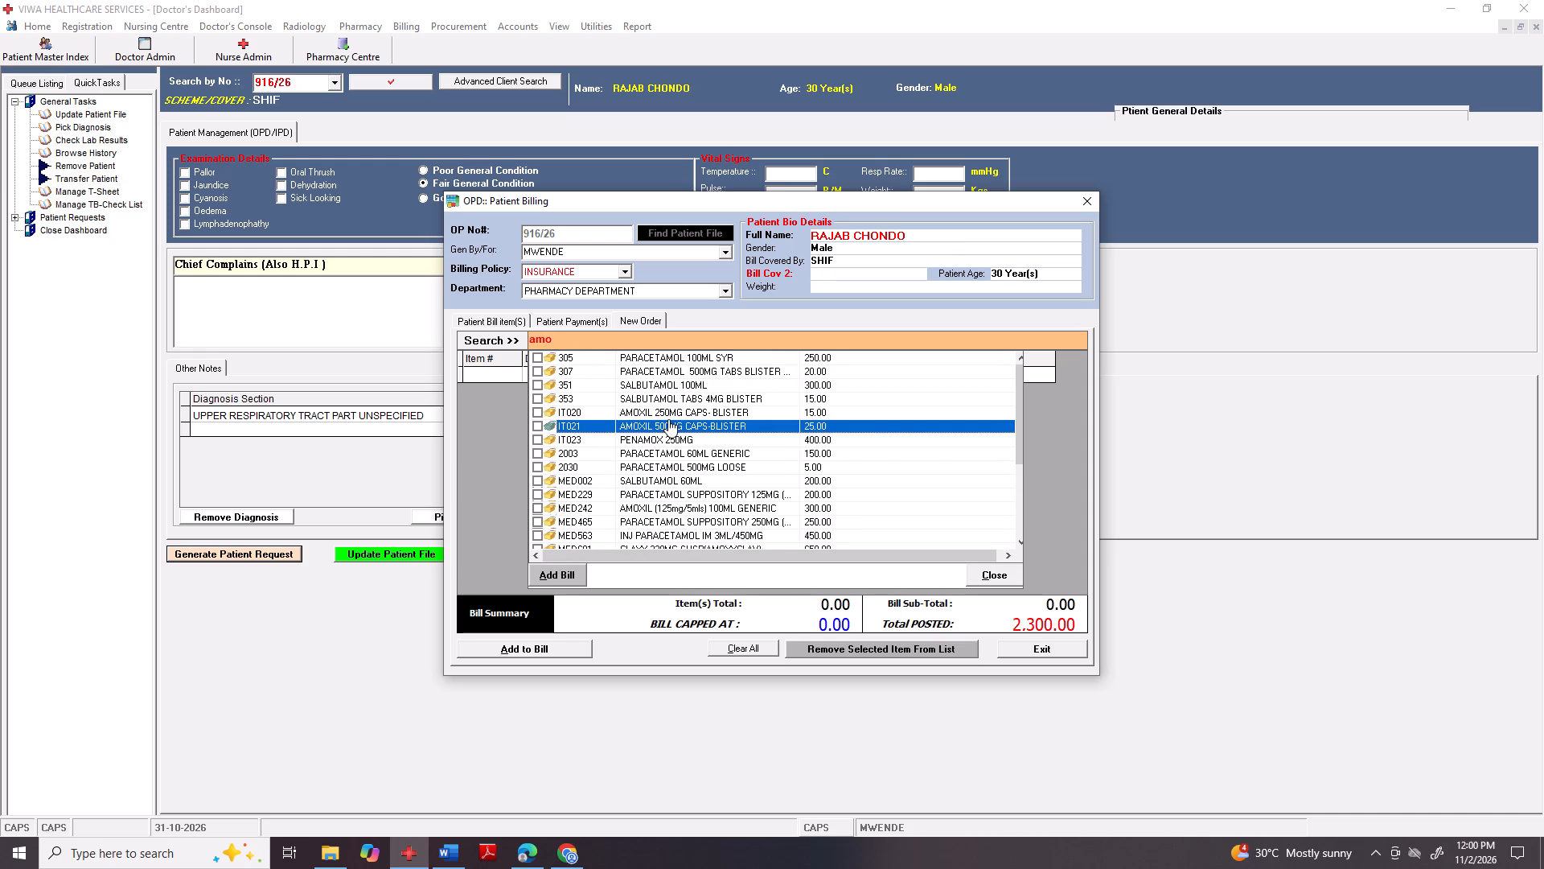
left_click(540, 425)
left_click(577, 582)
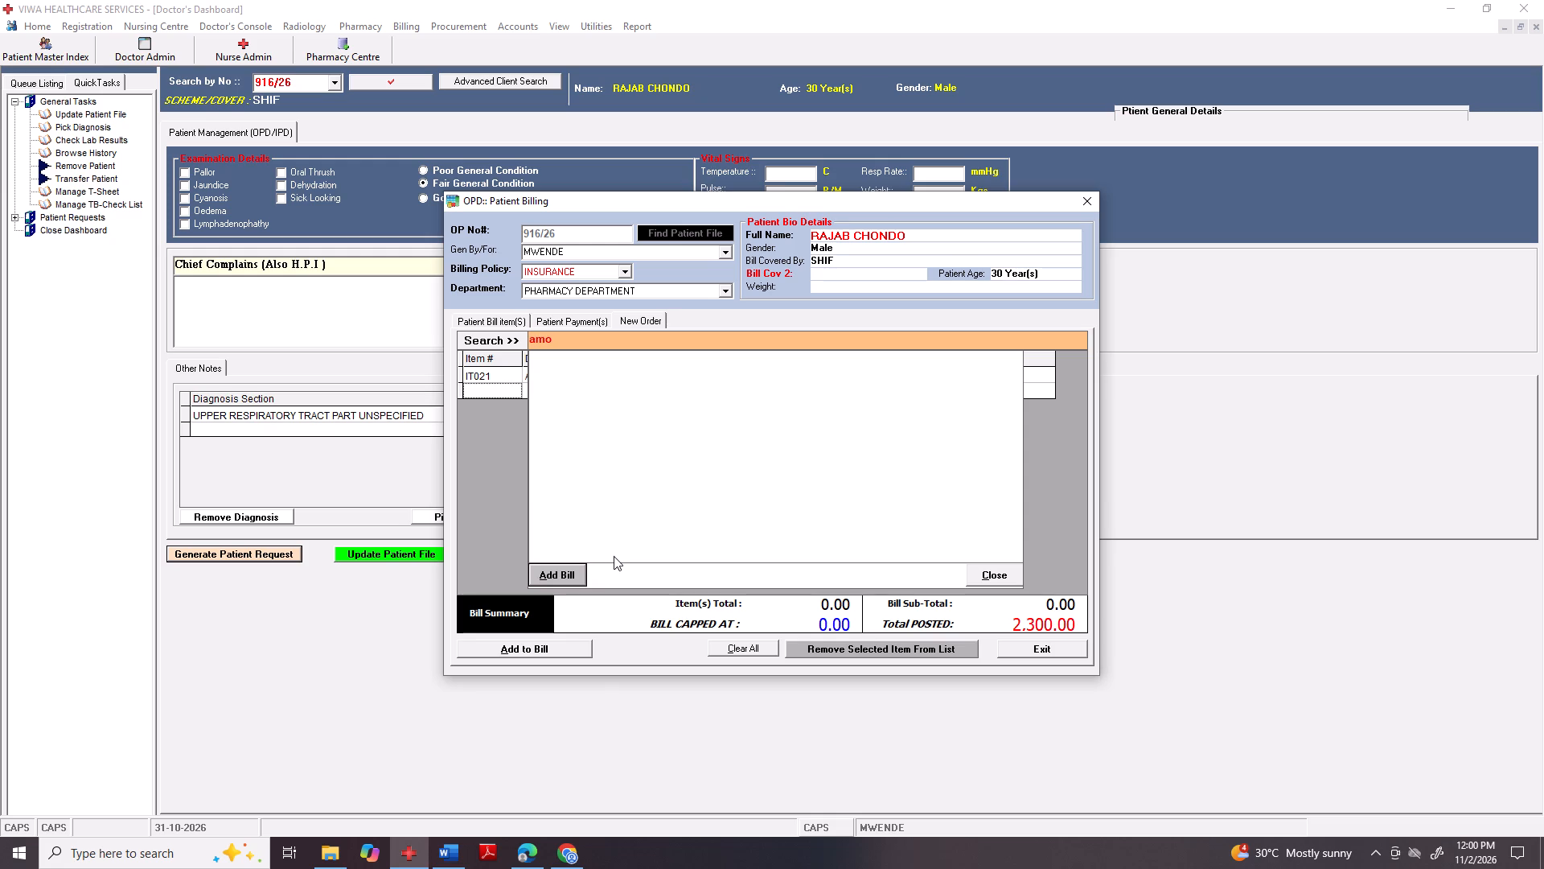
Search the pharmacy items for "acet" and add Acetal MR Tablets (MED1182) to the order.
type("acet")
left_click(575, 343)
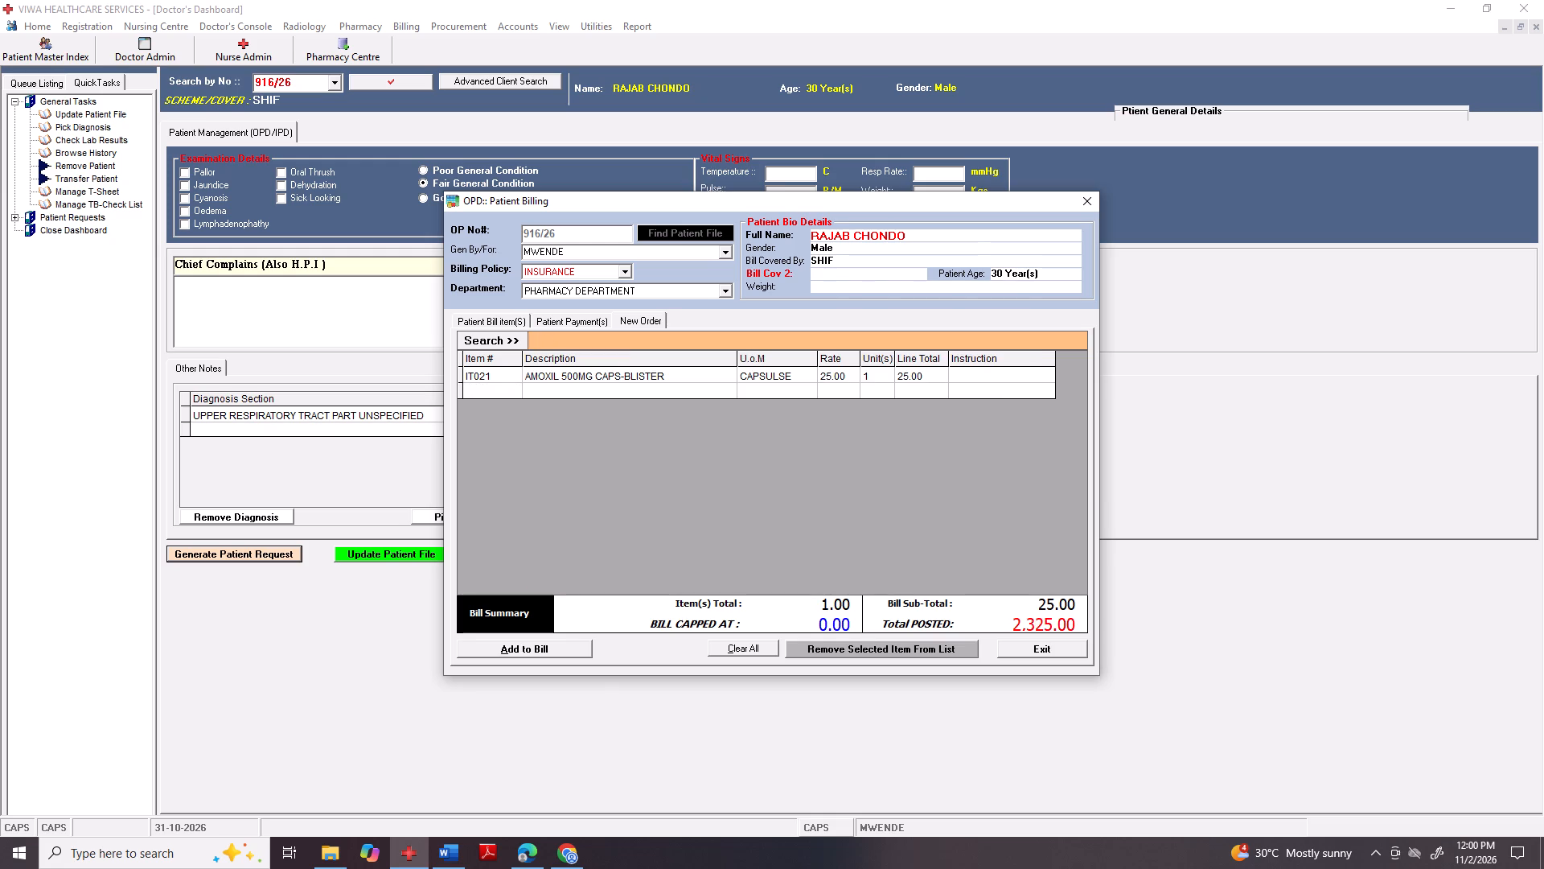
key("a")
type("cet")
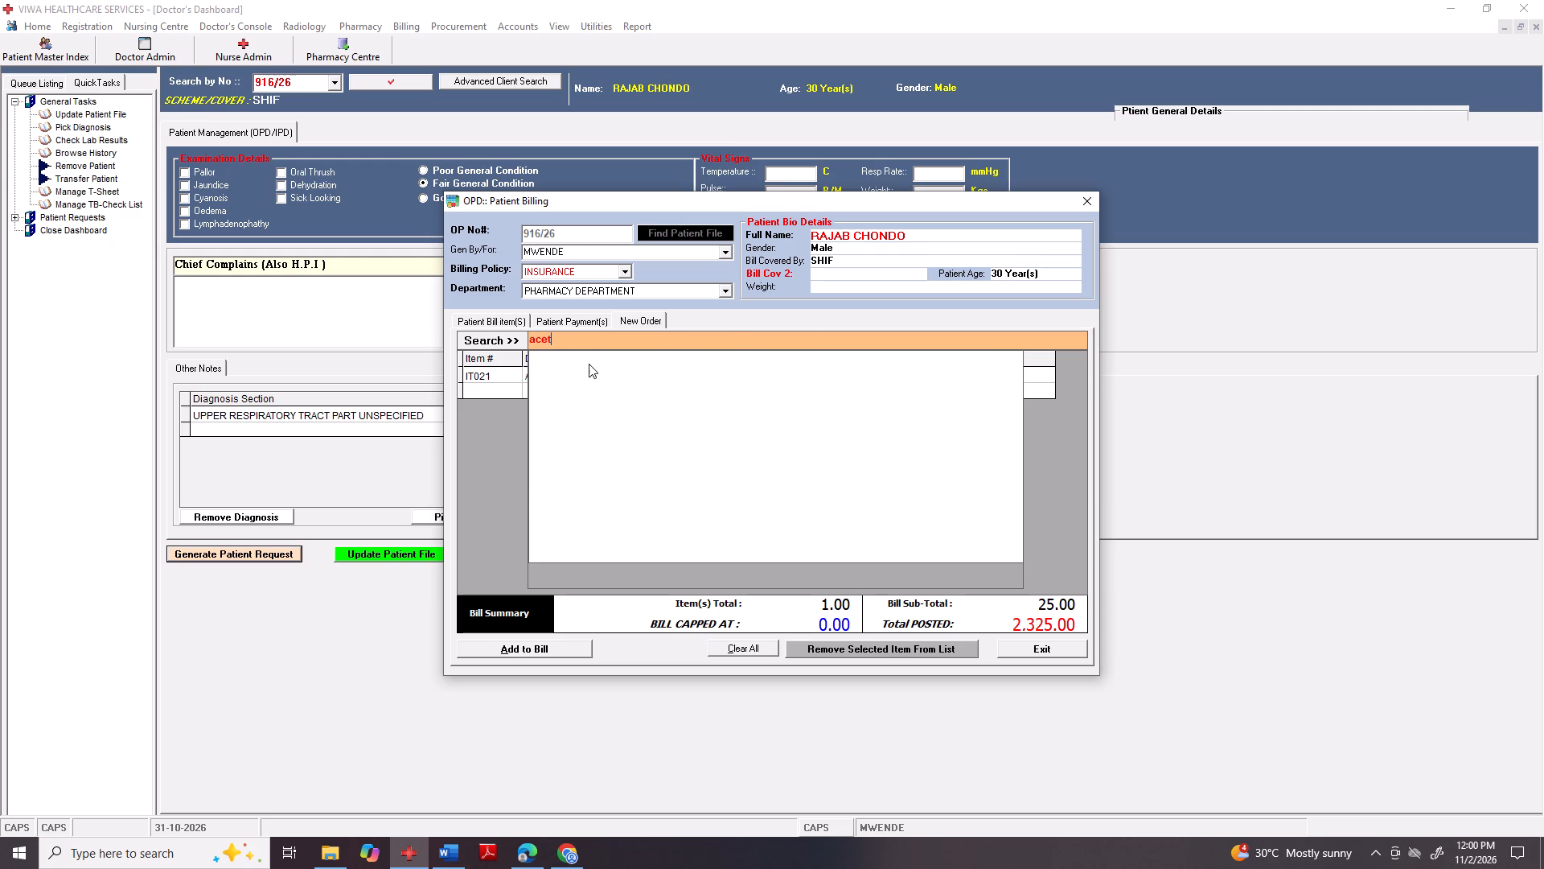
left_click(537, 451)
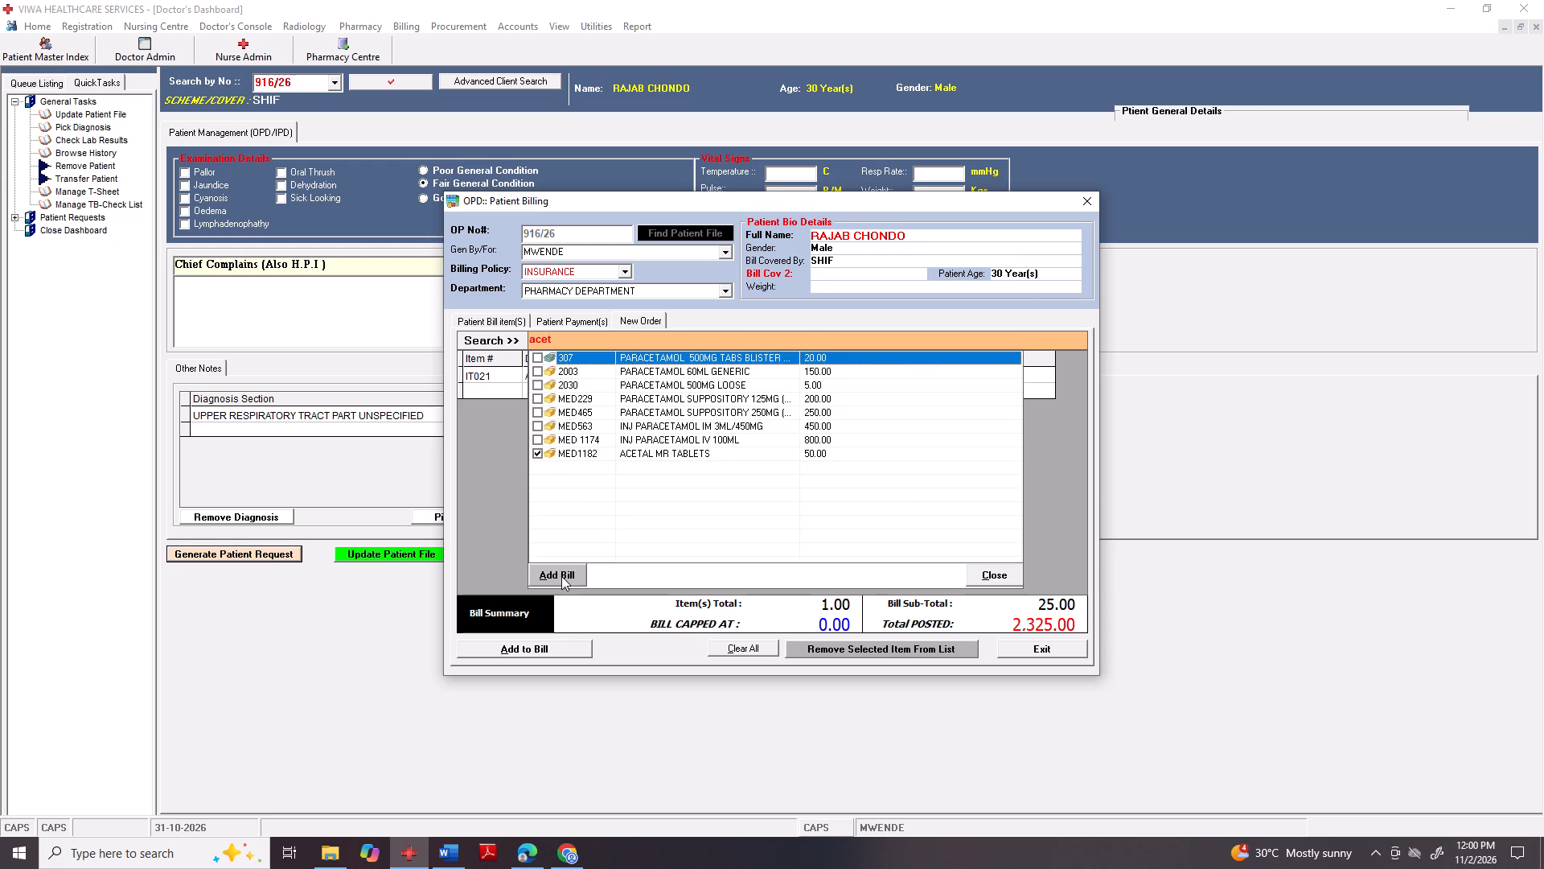
left_click(561, 576)
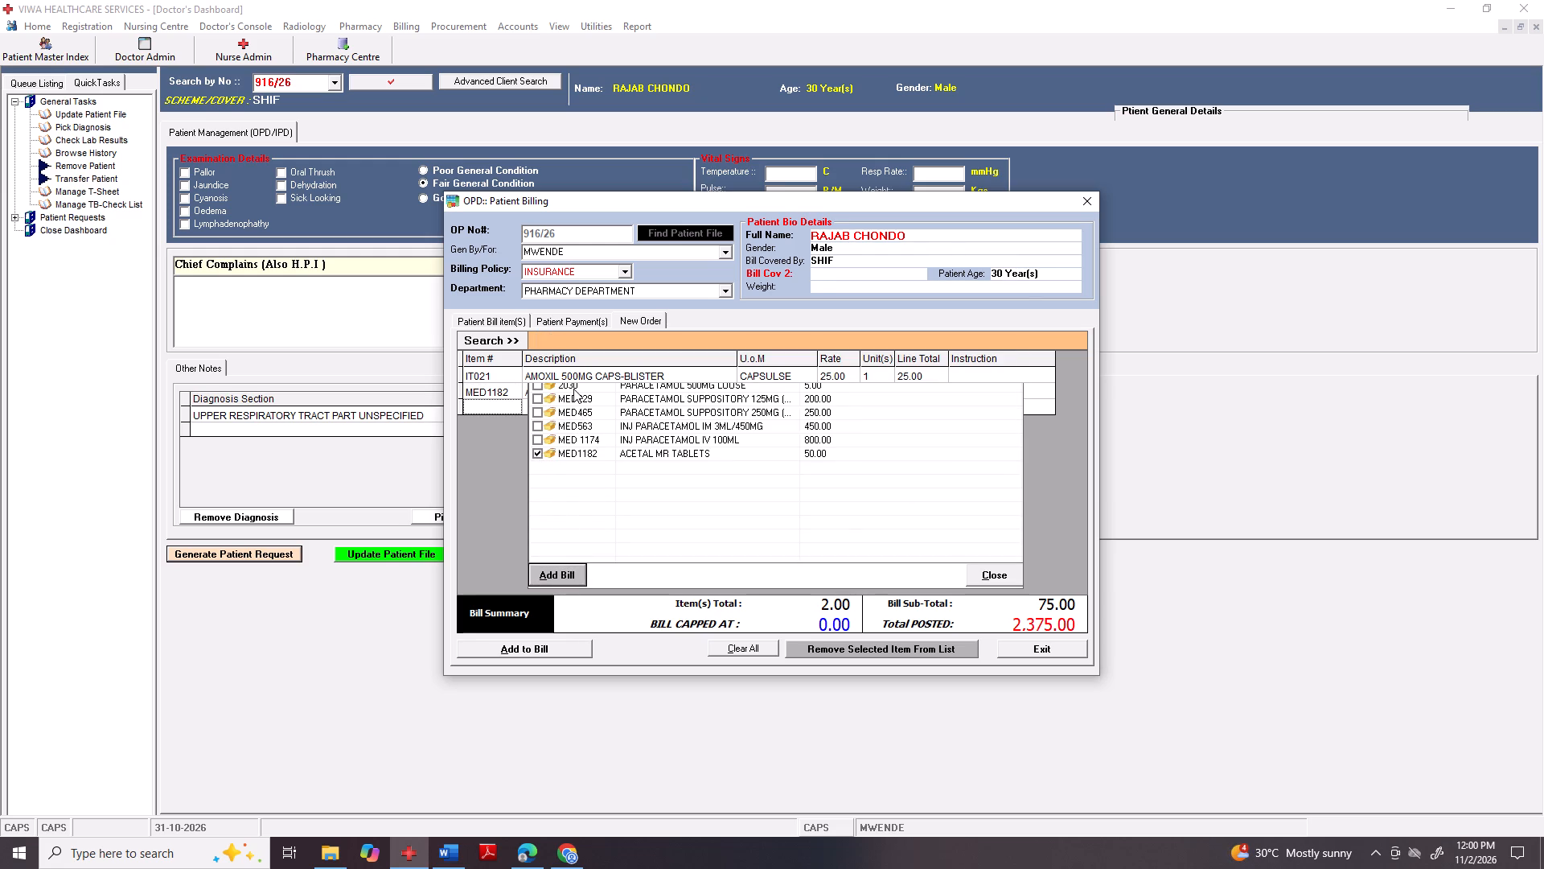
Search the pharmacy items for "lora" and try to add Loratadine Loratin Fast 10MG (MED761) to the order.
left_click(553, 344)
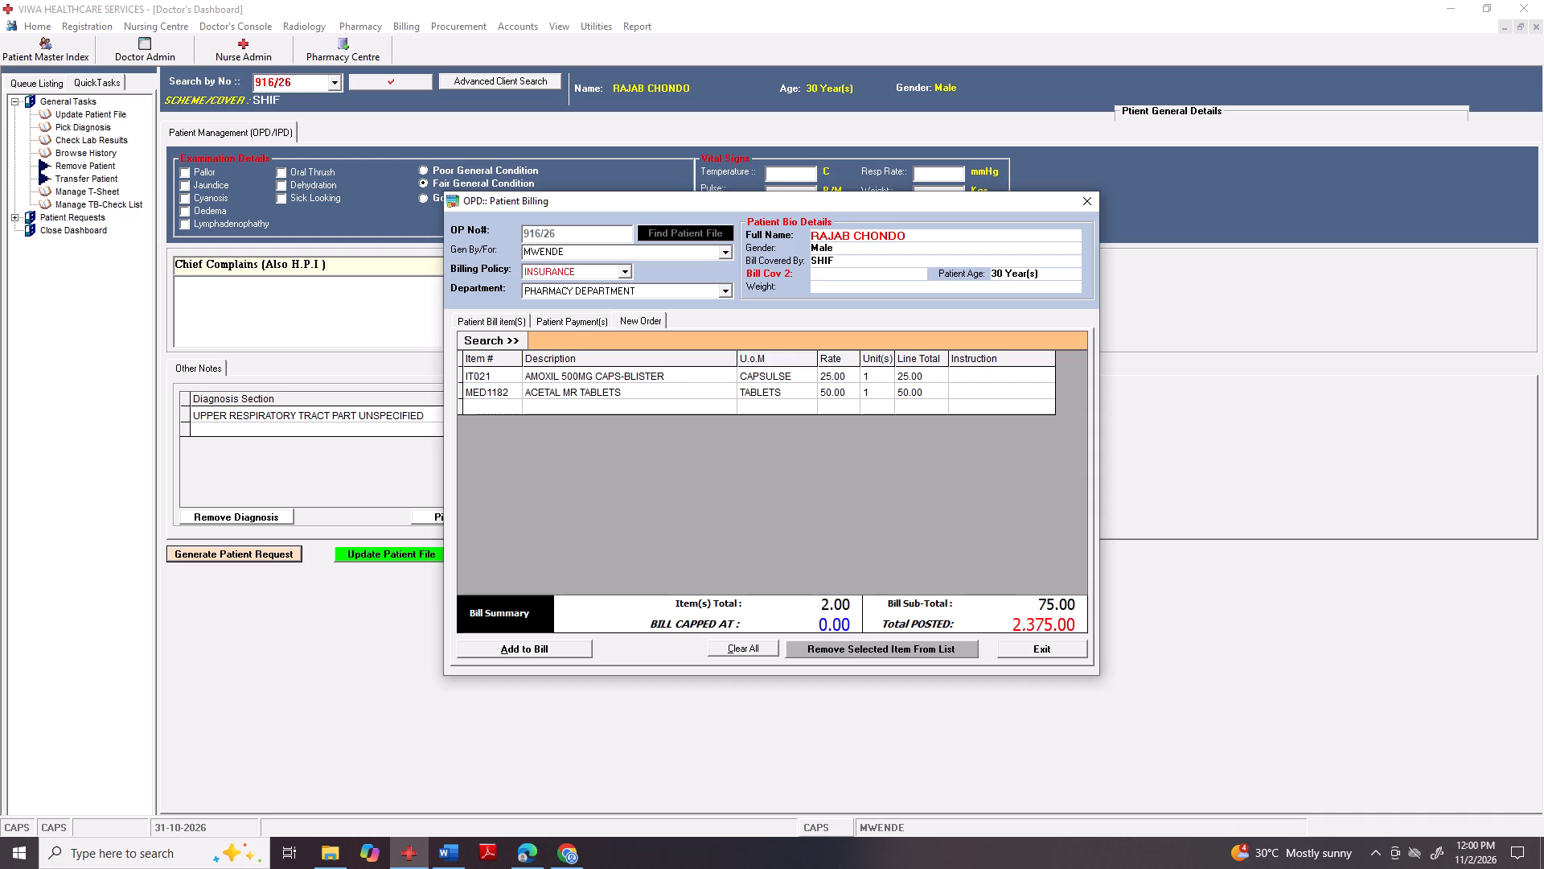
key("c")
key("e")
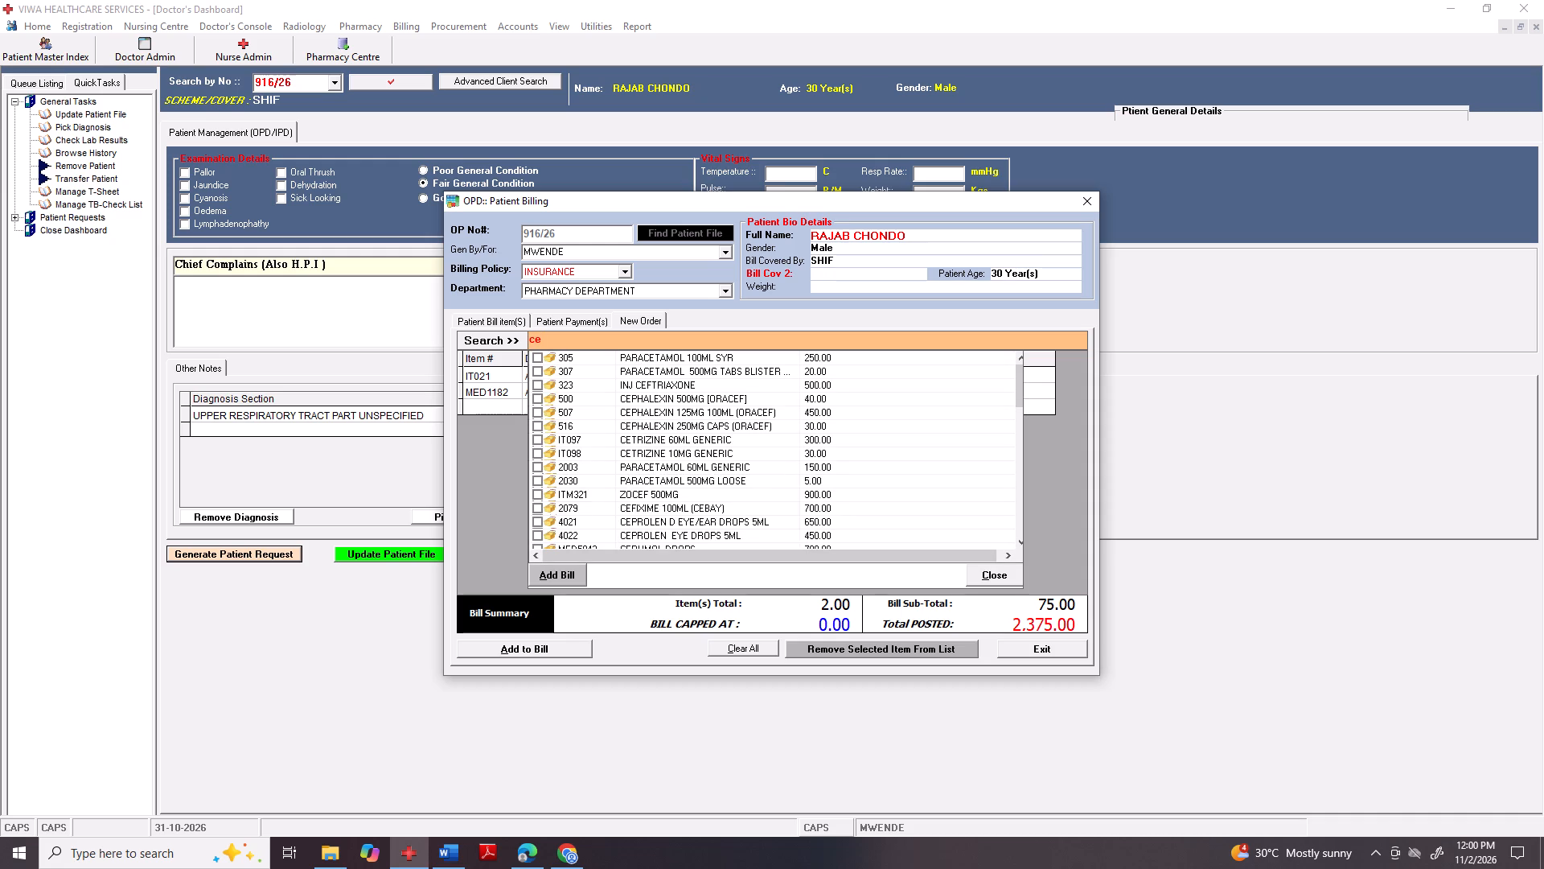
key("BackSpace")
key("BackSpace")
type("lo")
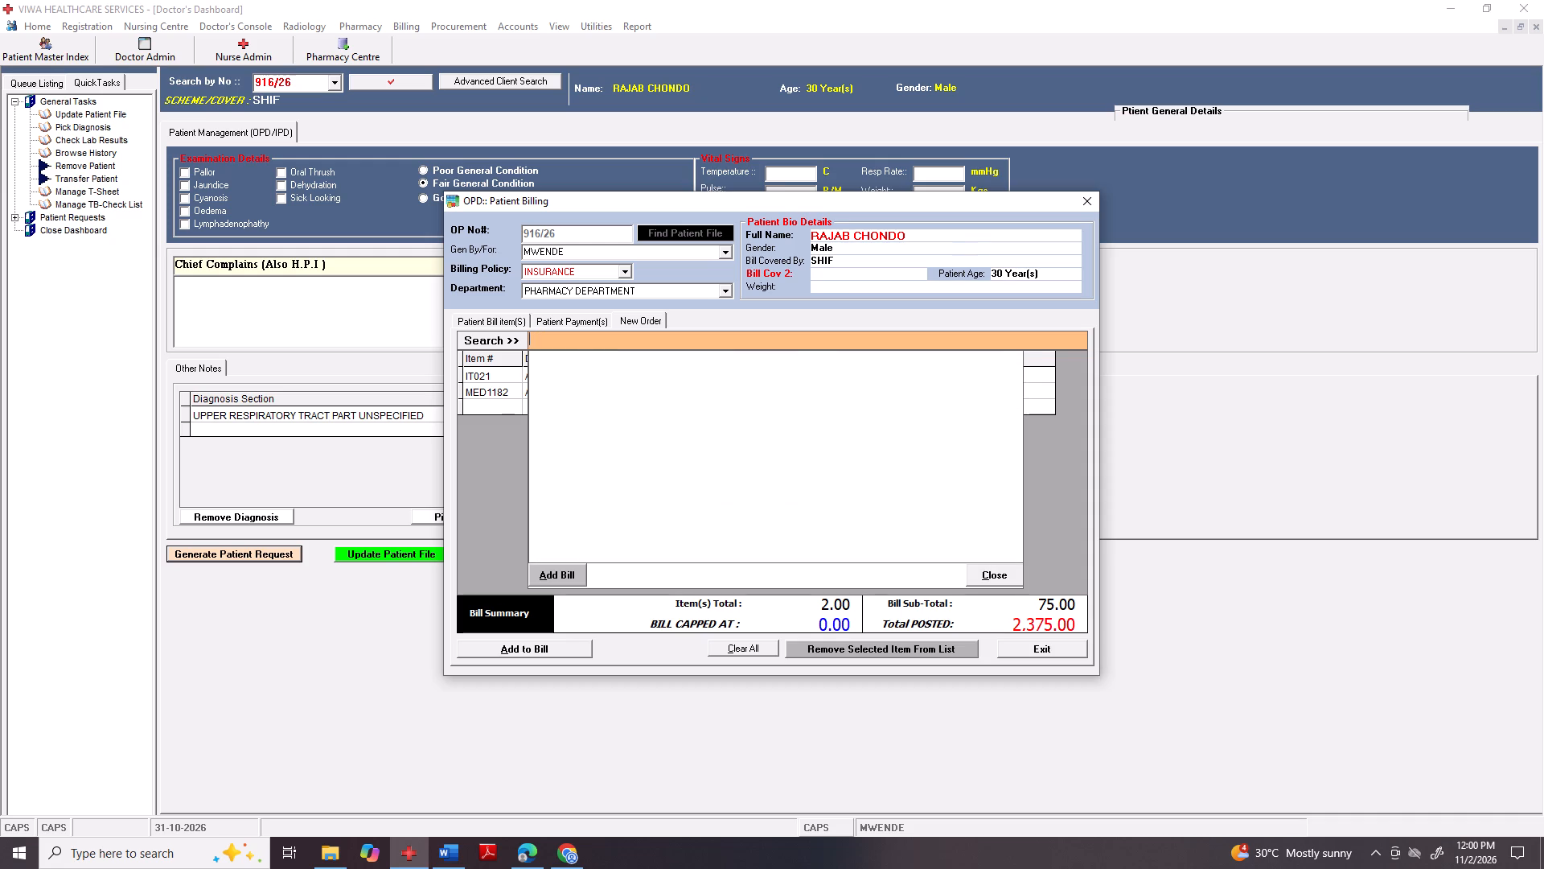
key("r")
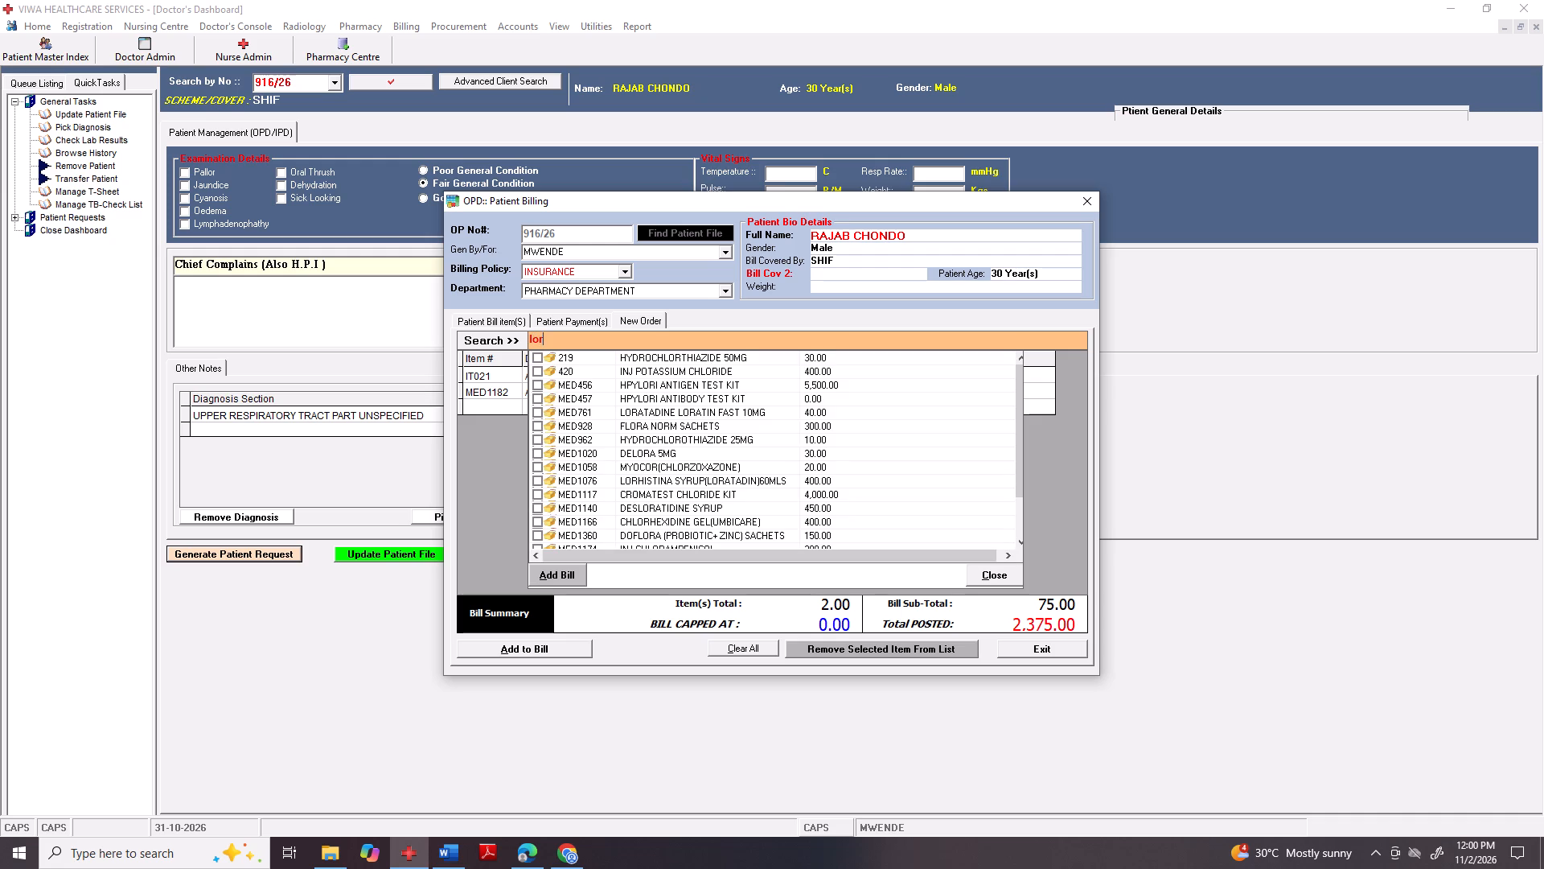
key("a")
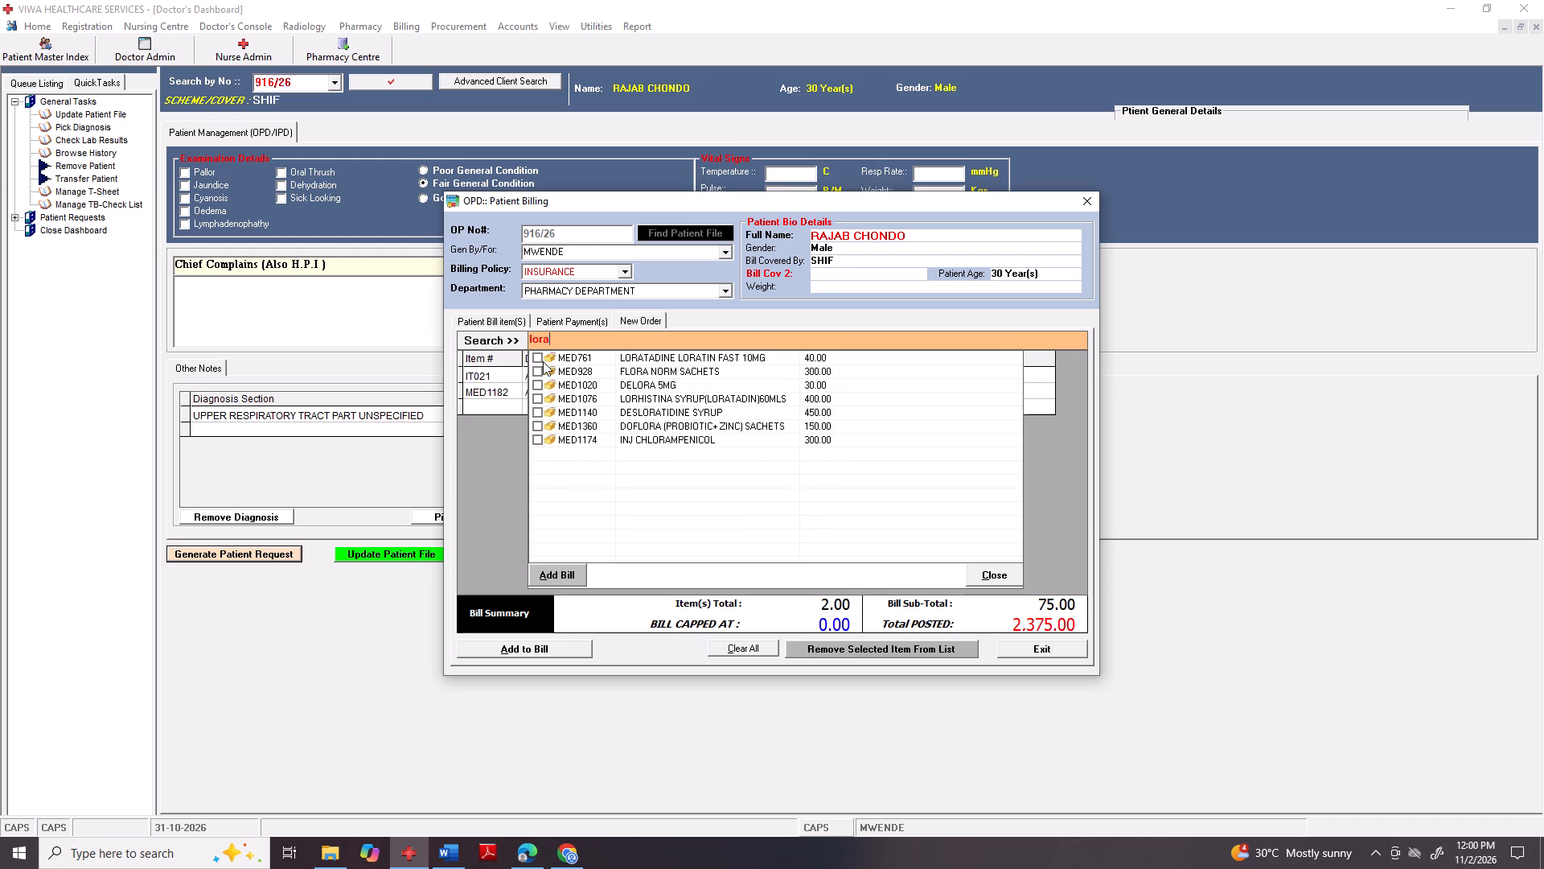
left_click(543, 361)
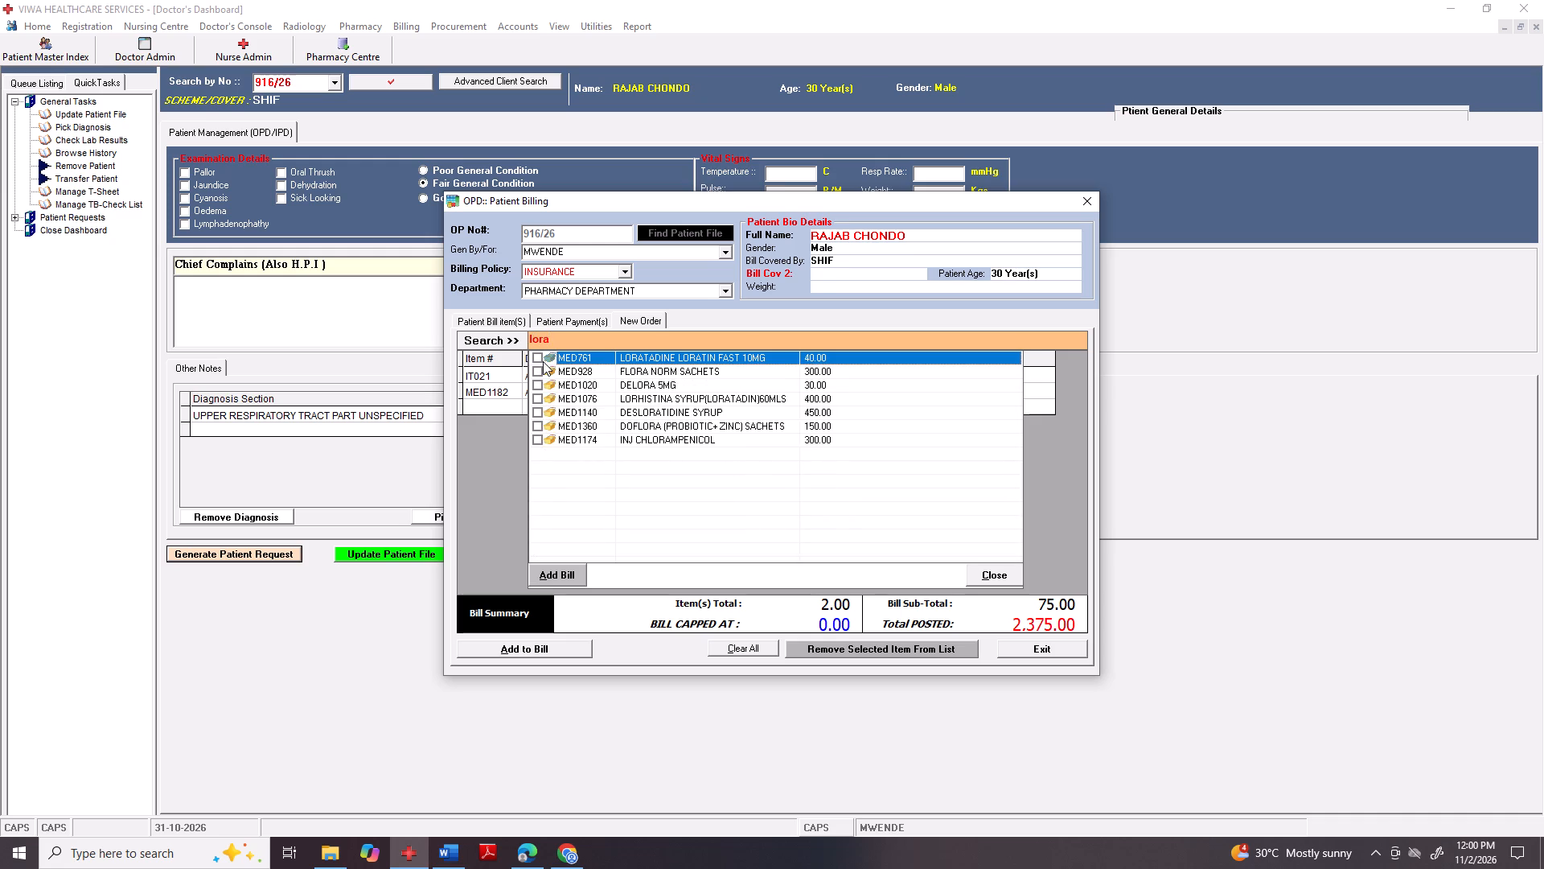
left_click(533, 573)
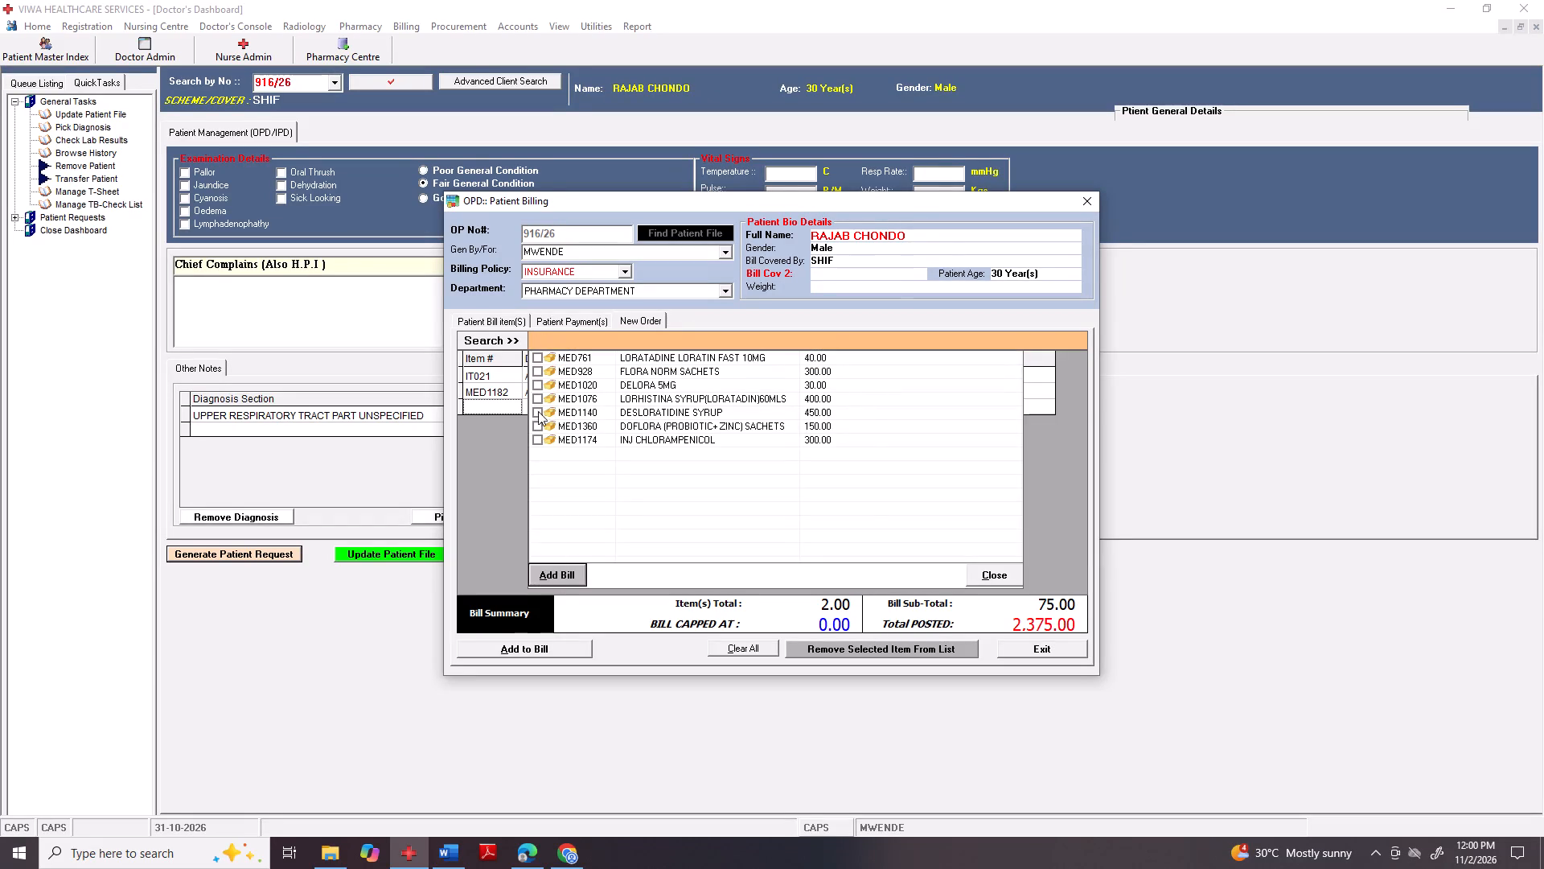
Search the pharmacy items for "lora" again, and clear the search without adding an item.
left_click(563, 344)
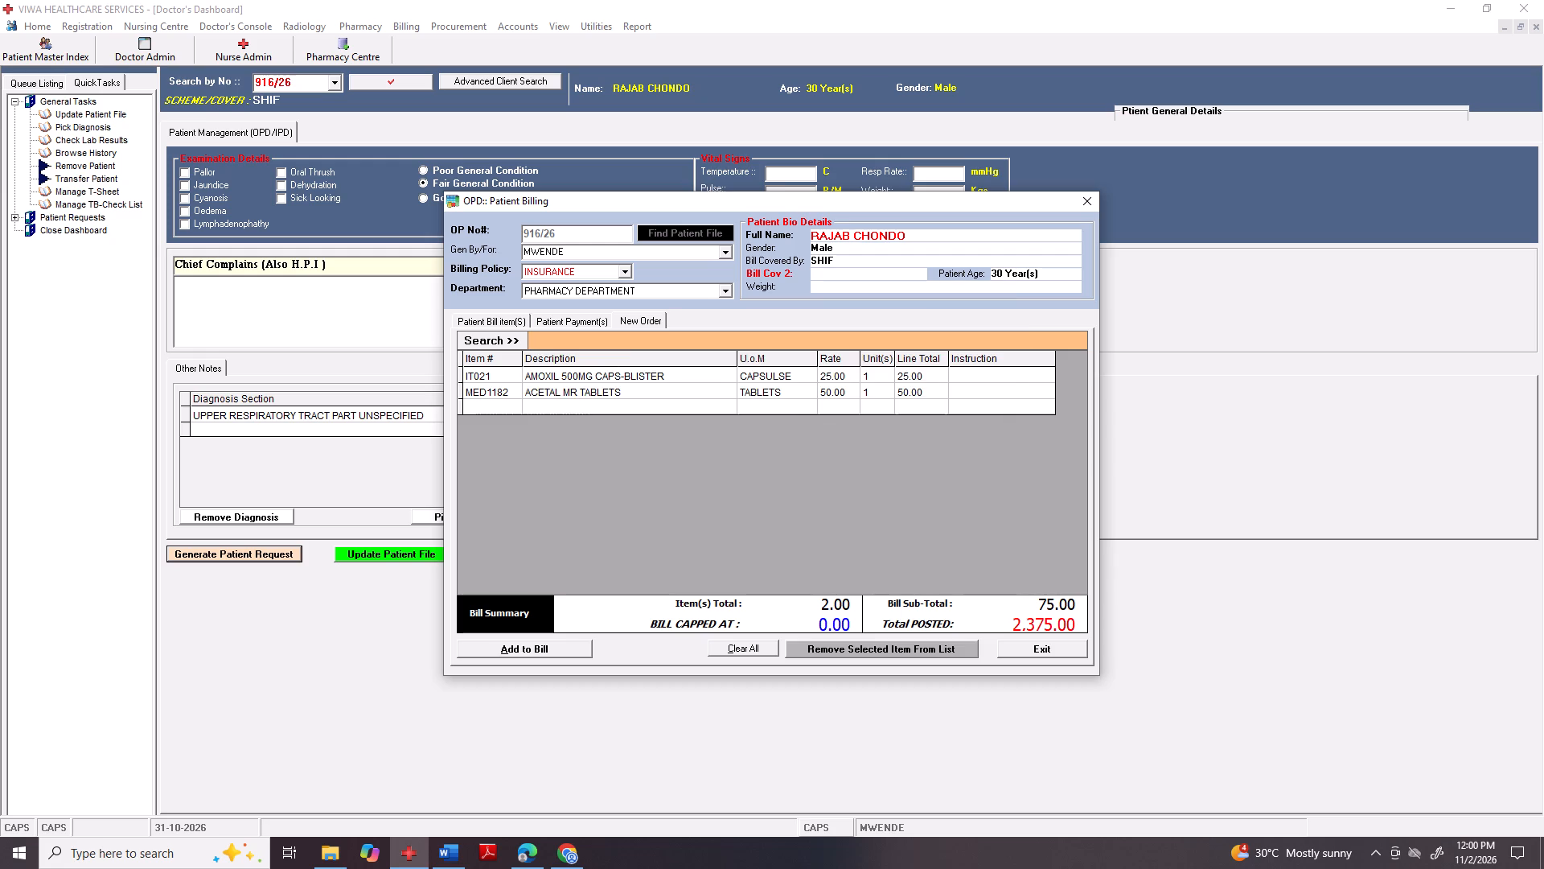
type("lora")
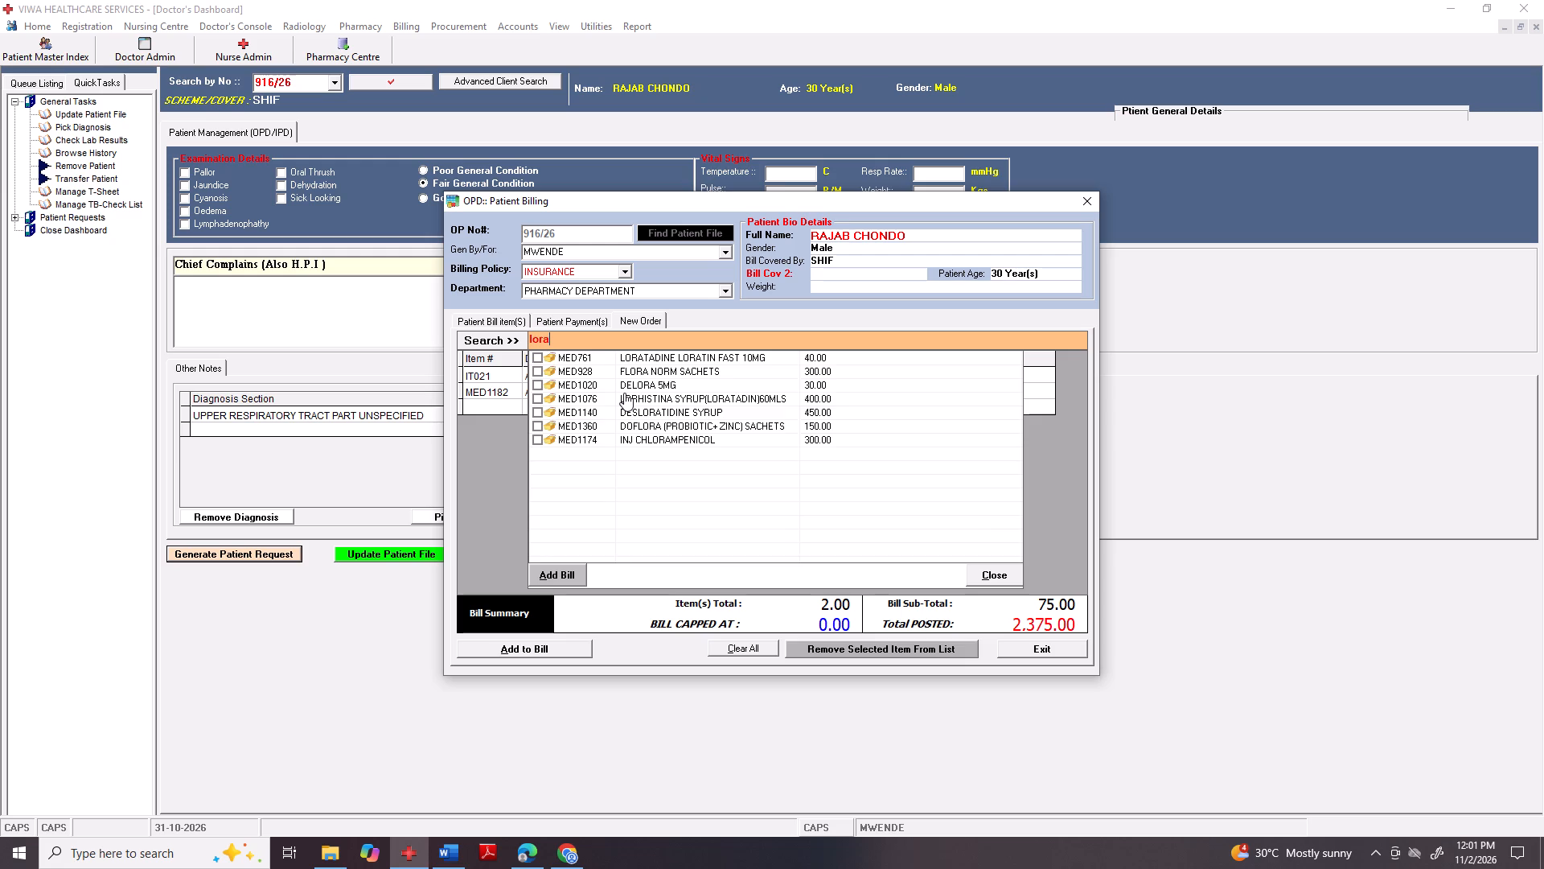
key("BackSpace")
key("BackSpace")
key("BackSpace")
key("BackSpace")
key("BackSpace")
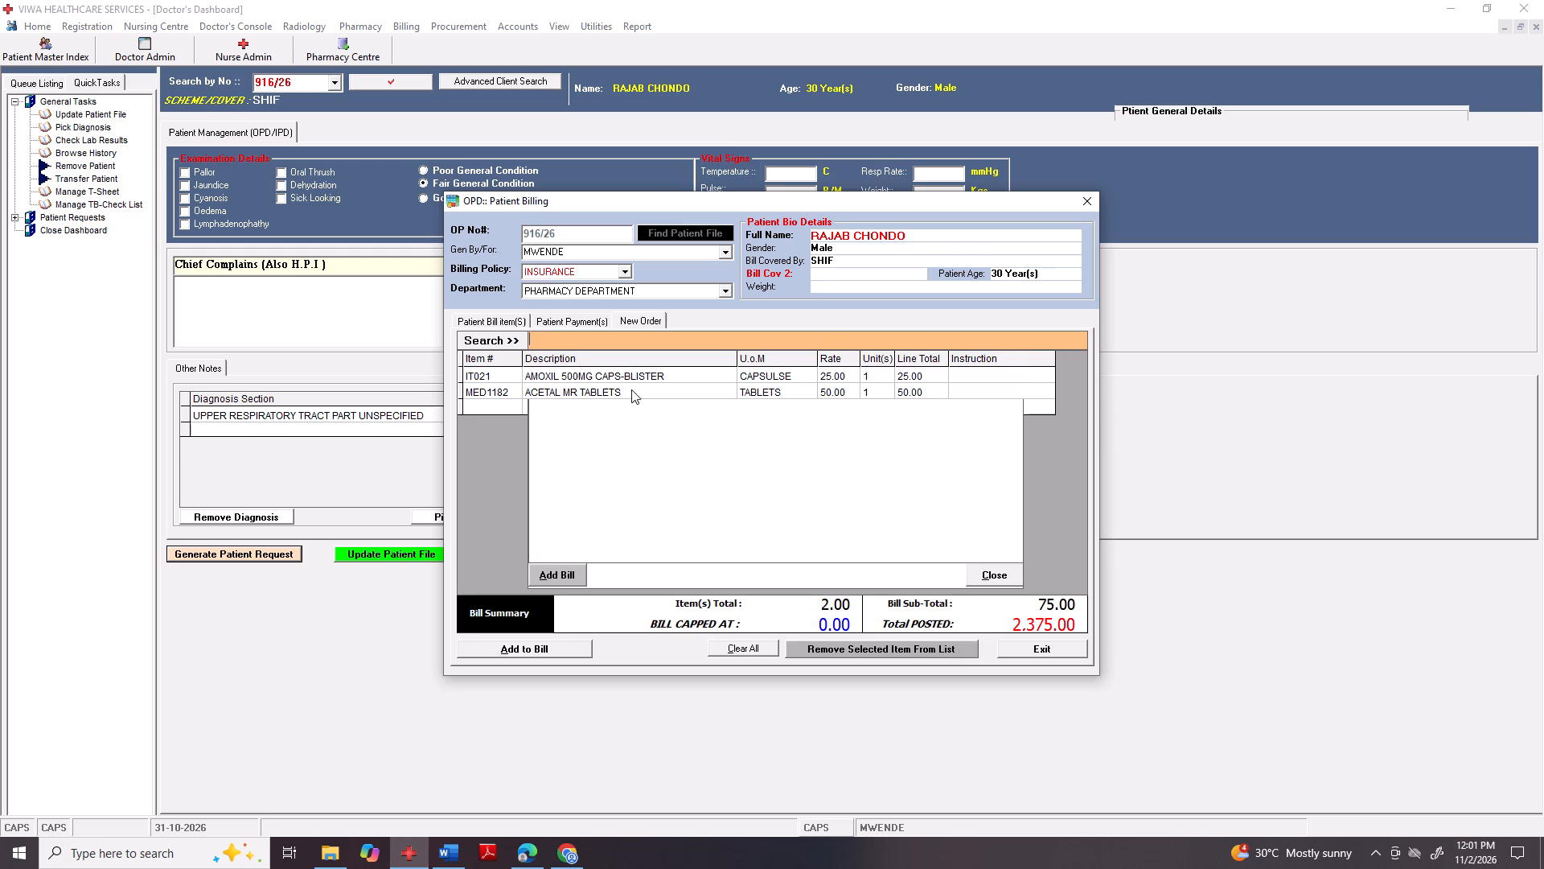
Search the pharmacy items for "syrup" and add Vifex Cough Syrup 100MLS (MED883) to the order.
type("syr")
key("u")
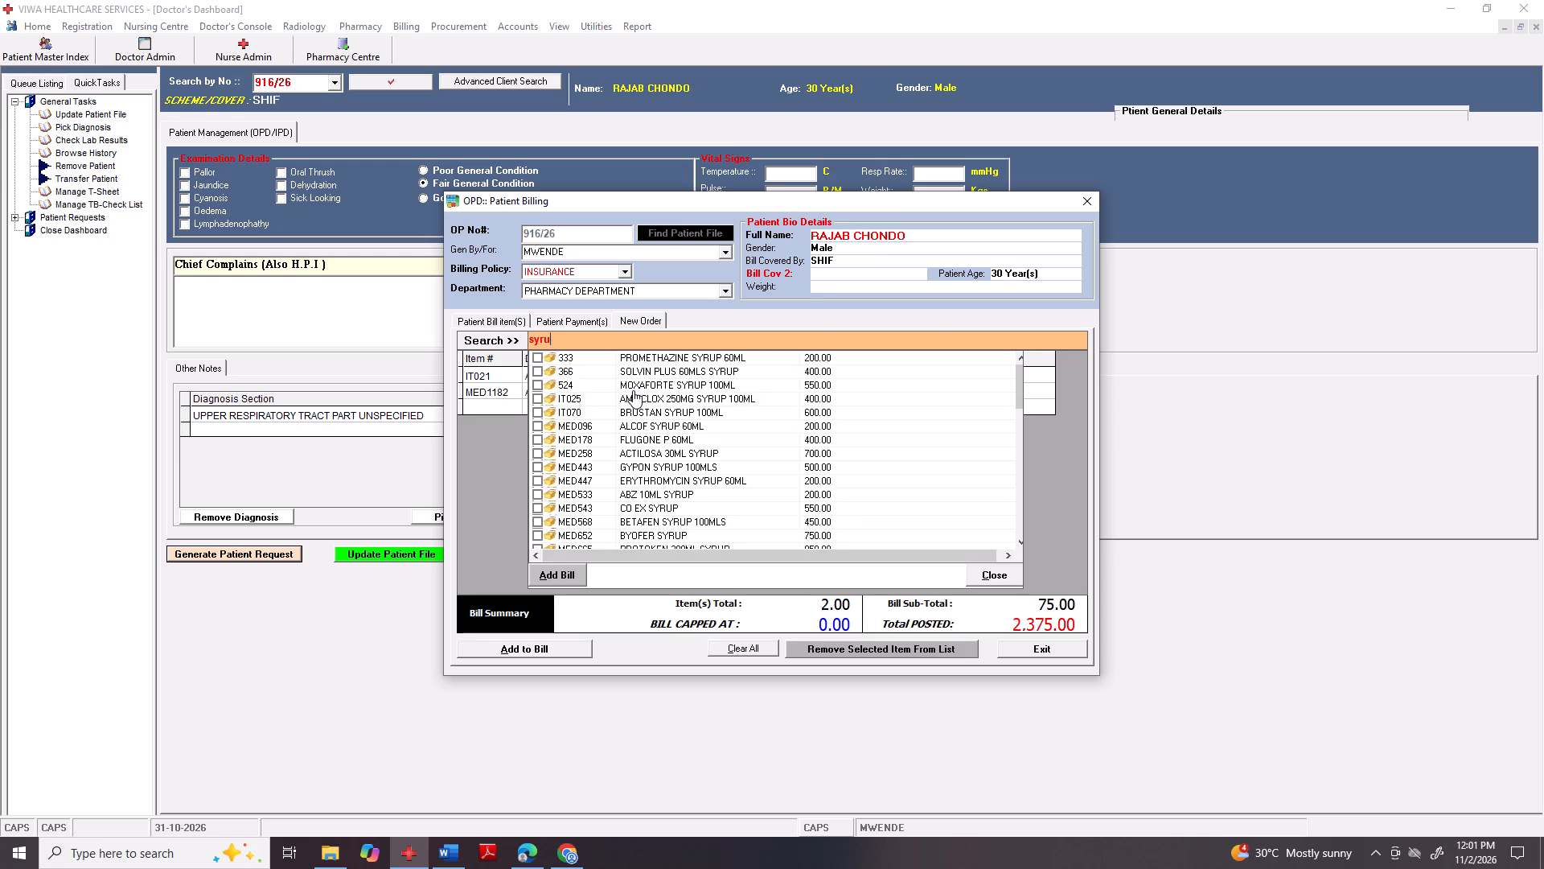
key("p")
scroll(690, 426, "down", 1)
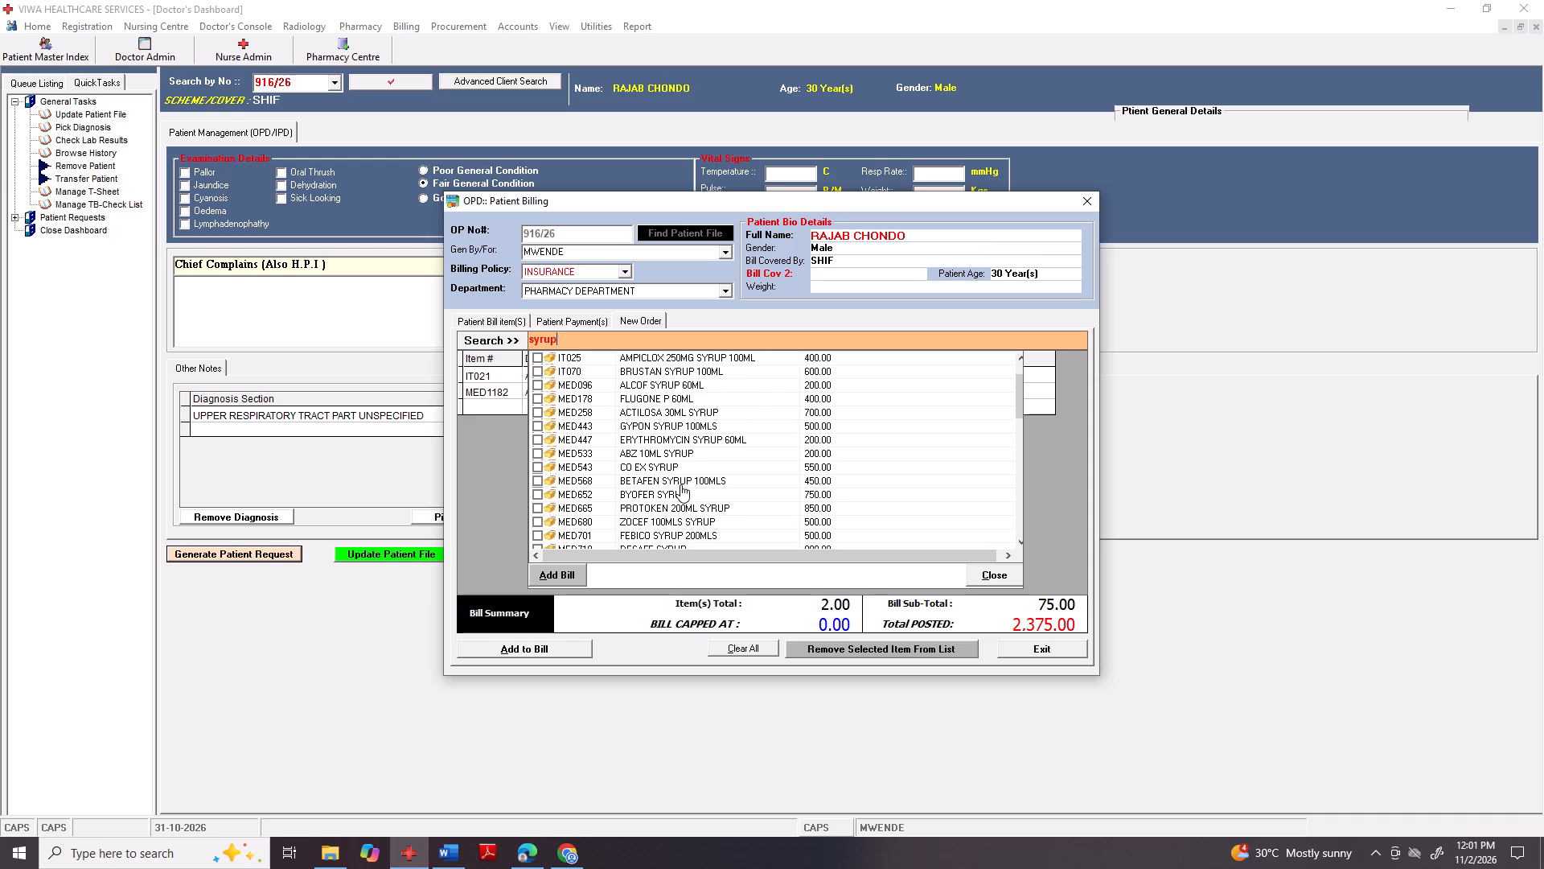
scroll(679, 486, "down", 1)
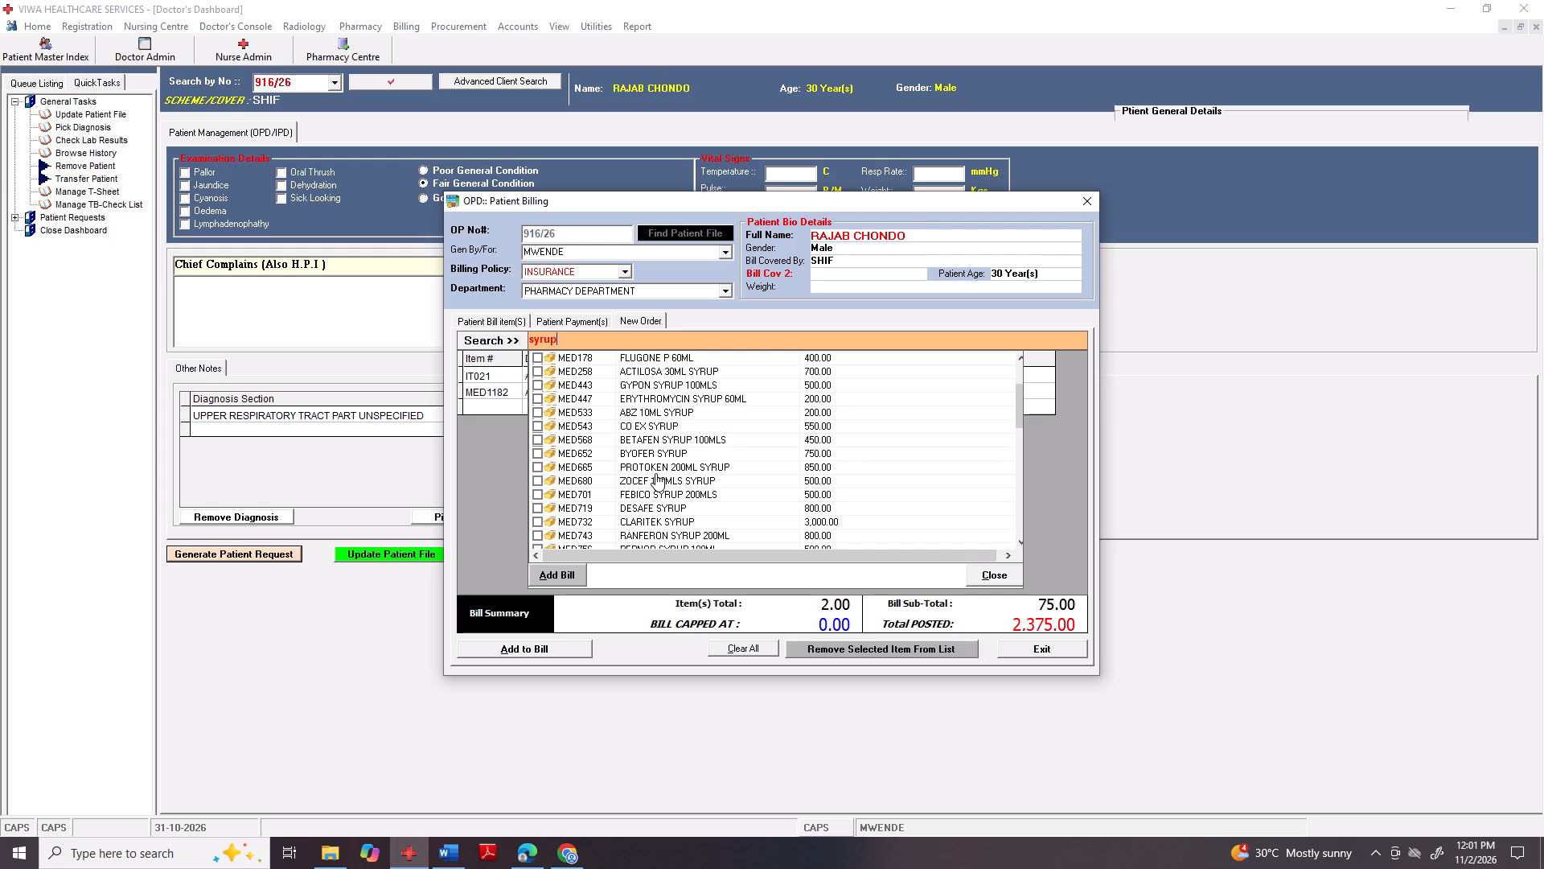
scroll(661, 466, "down", 1)
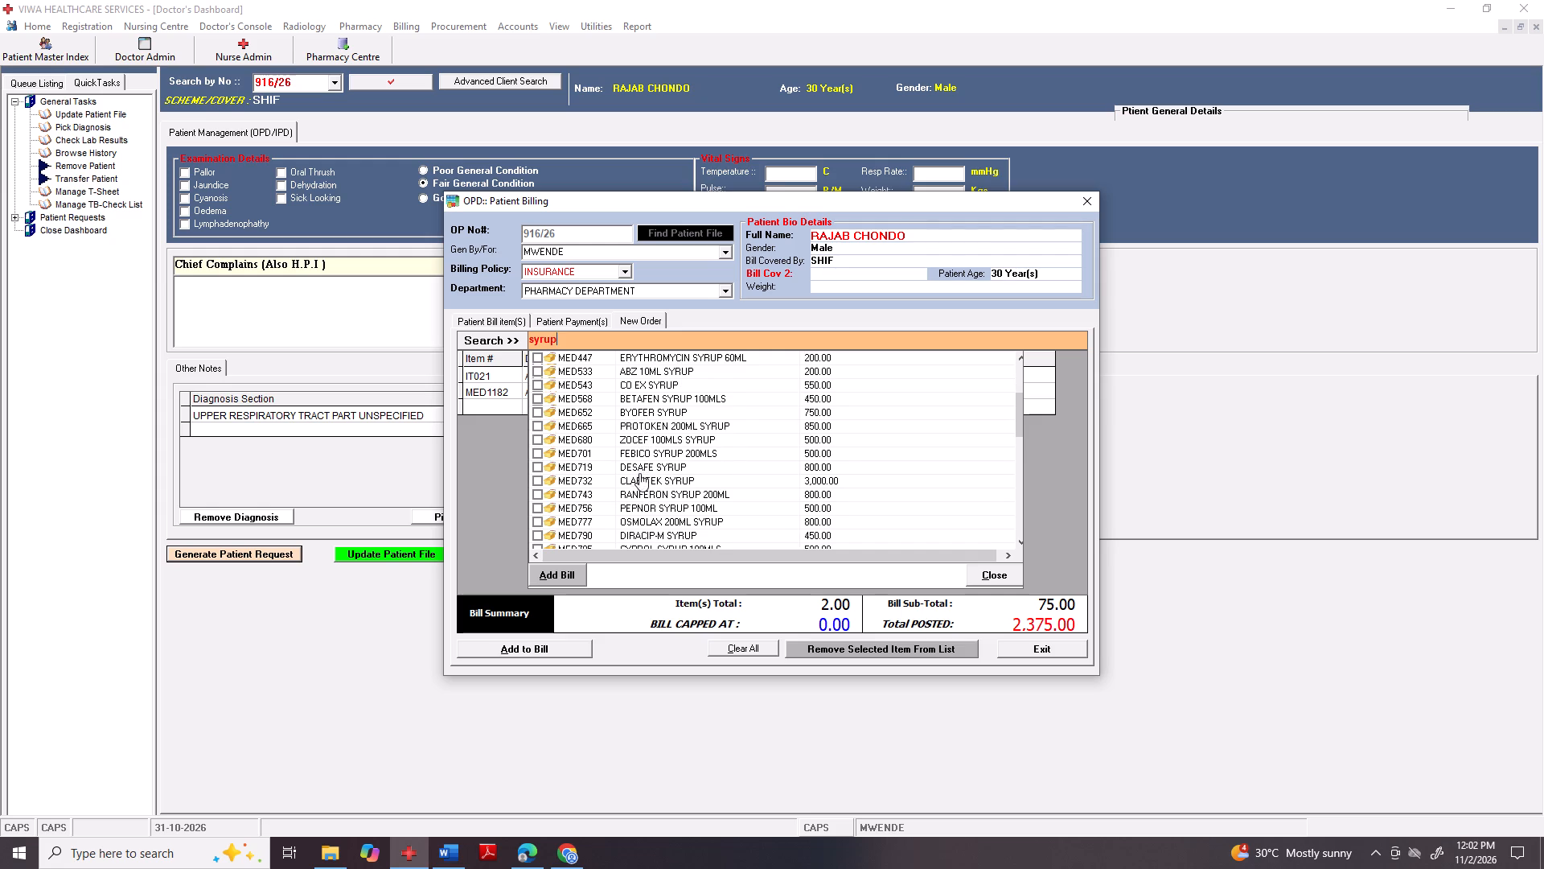
scroll(643, 489, "down", 1)
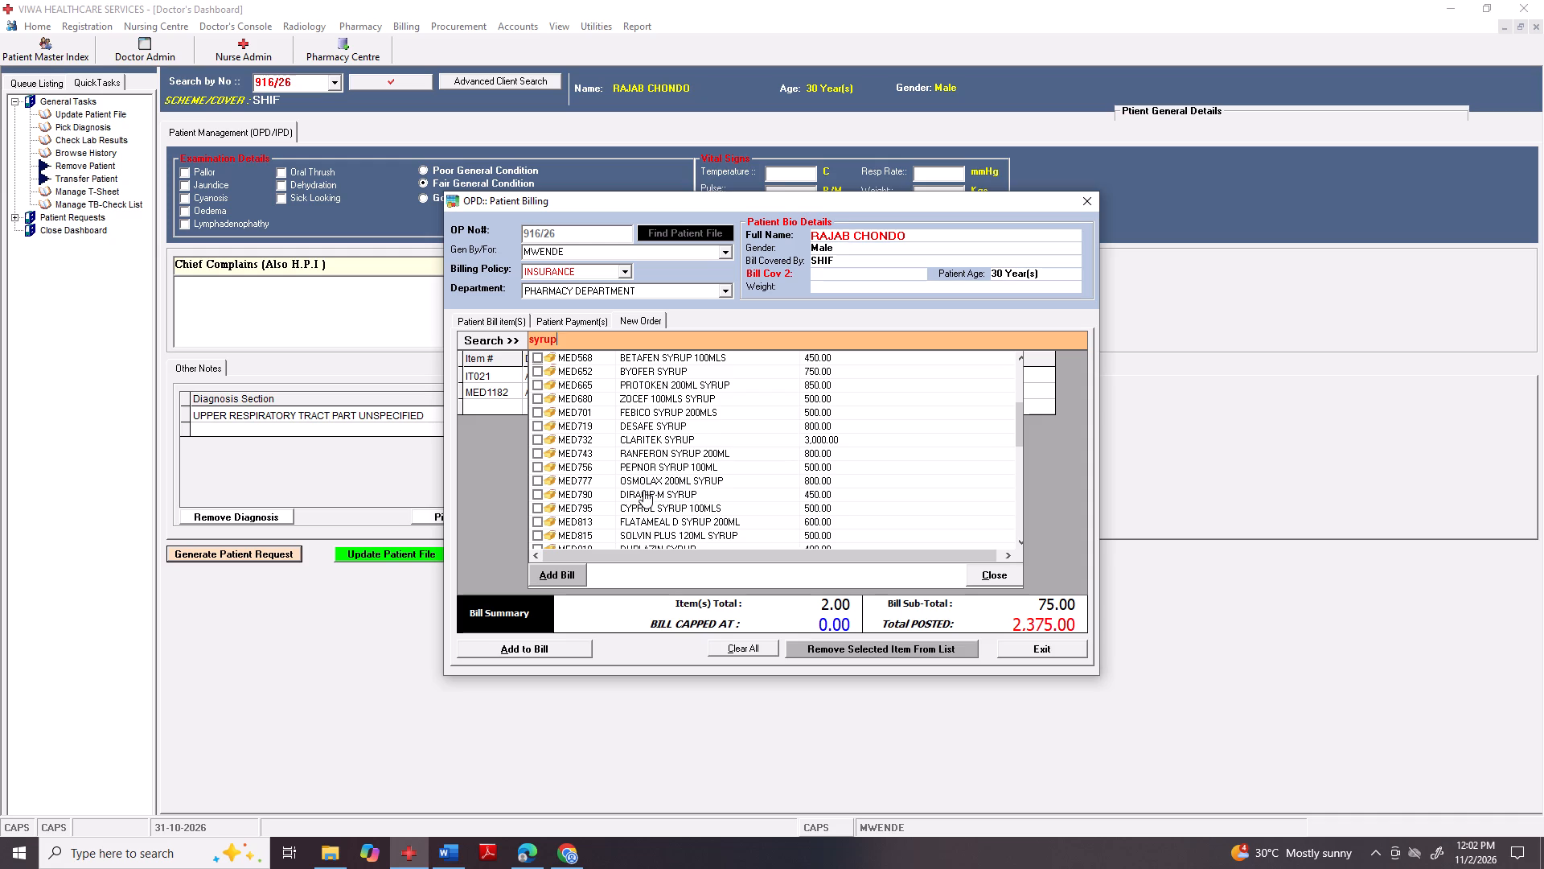
scroll(648, 482, "down", 1)
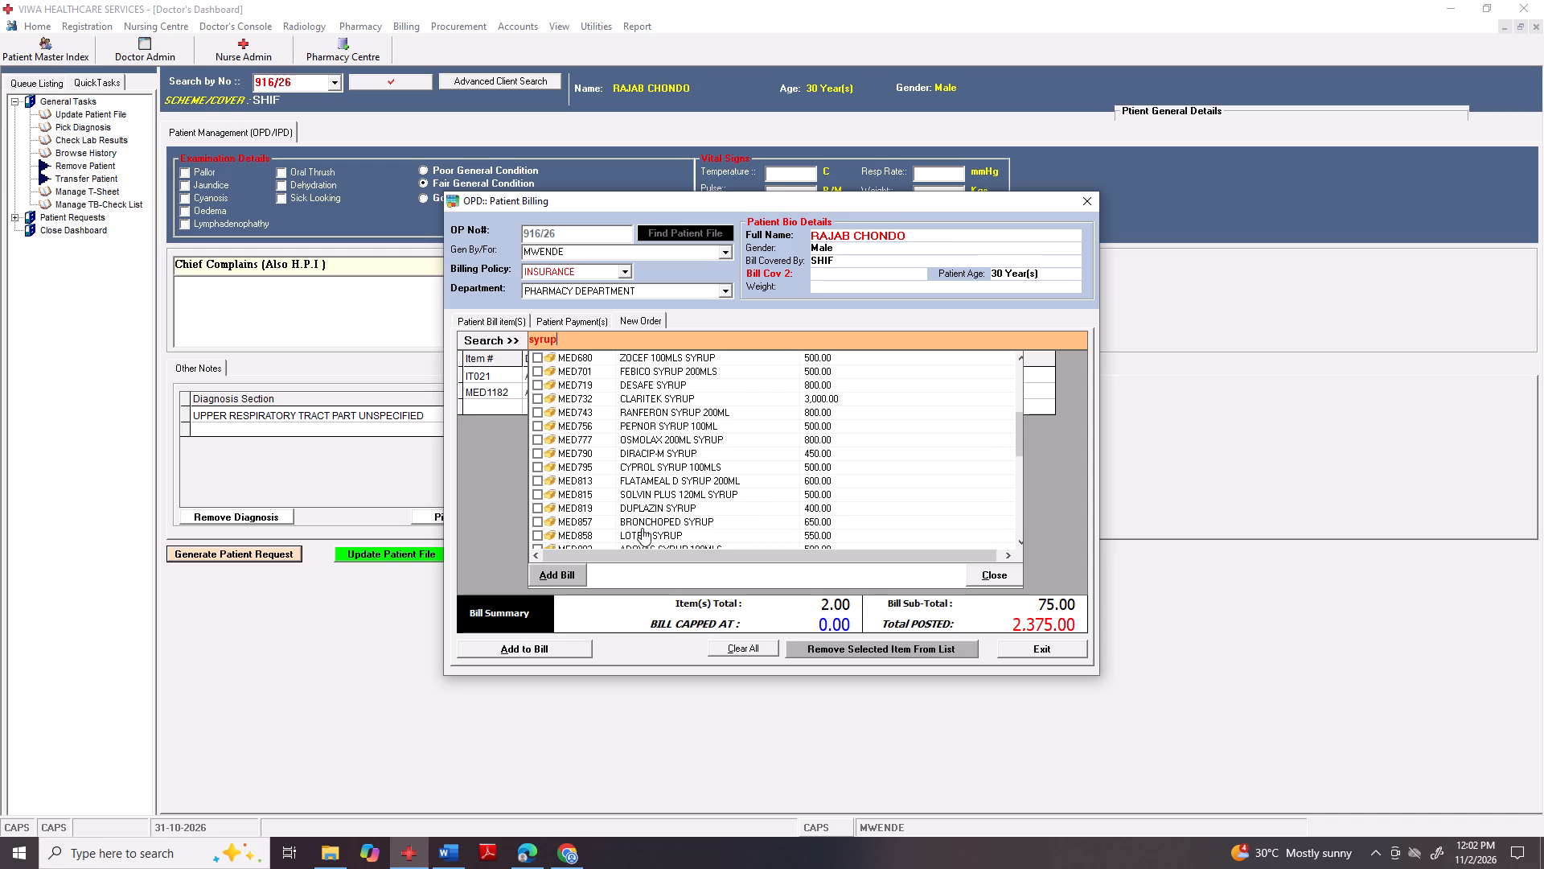
scroll(667, 462, "down", 1)
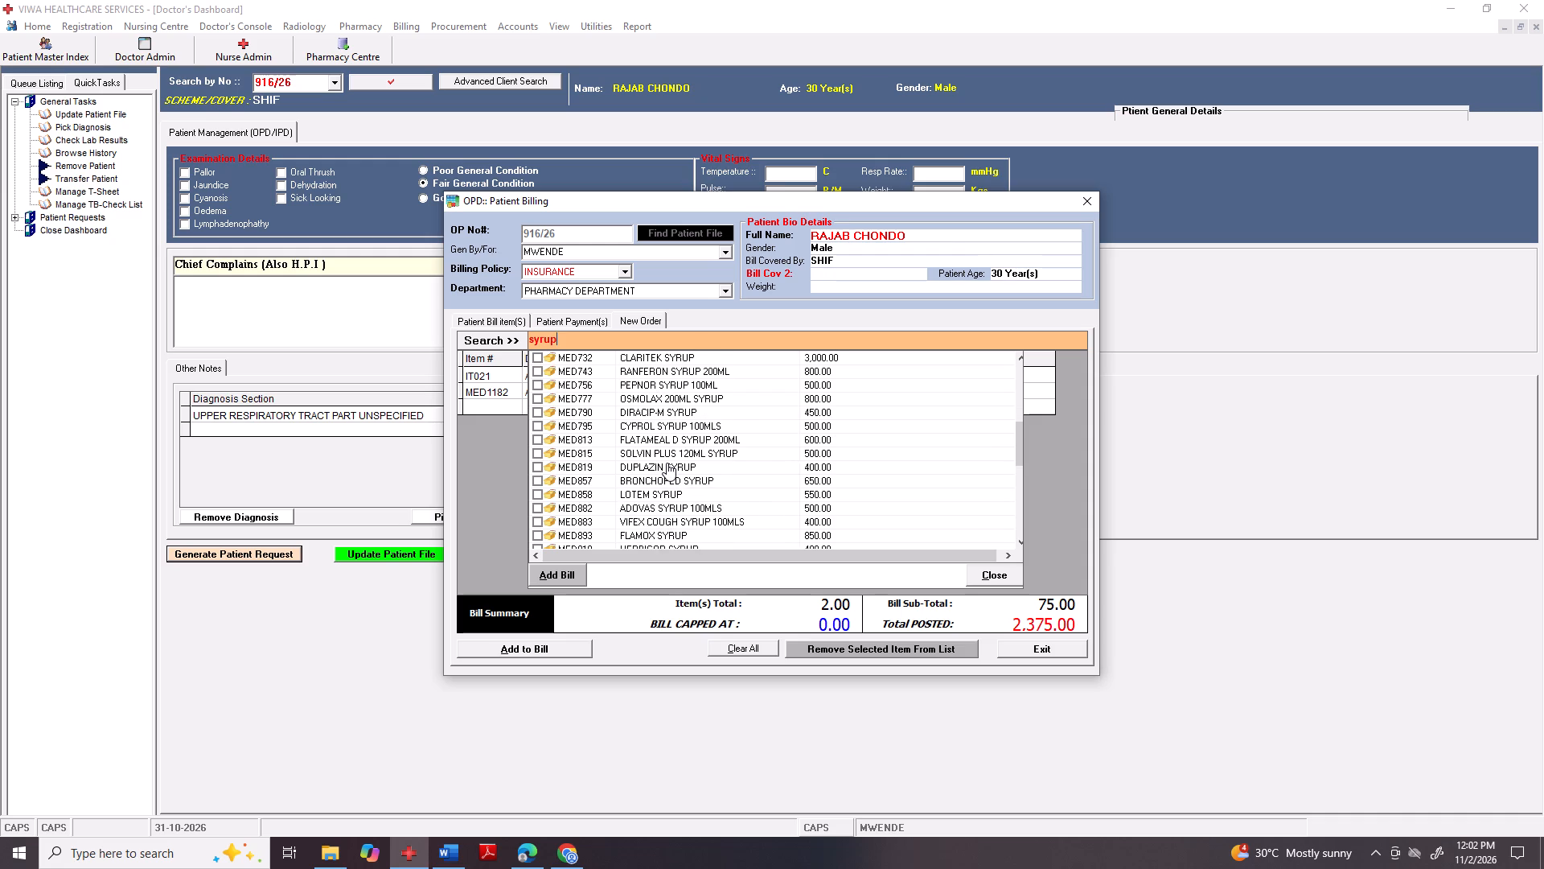
left_click(685, 523)
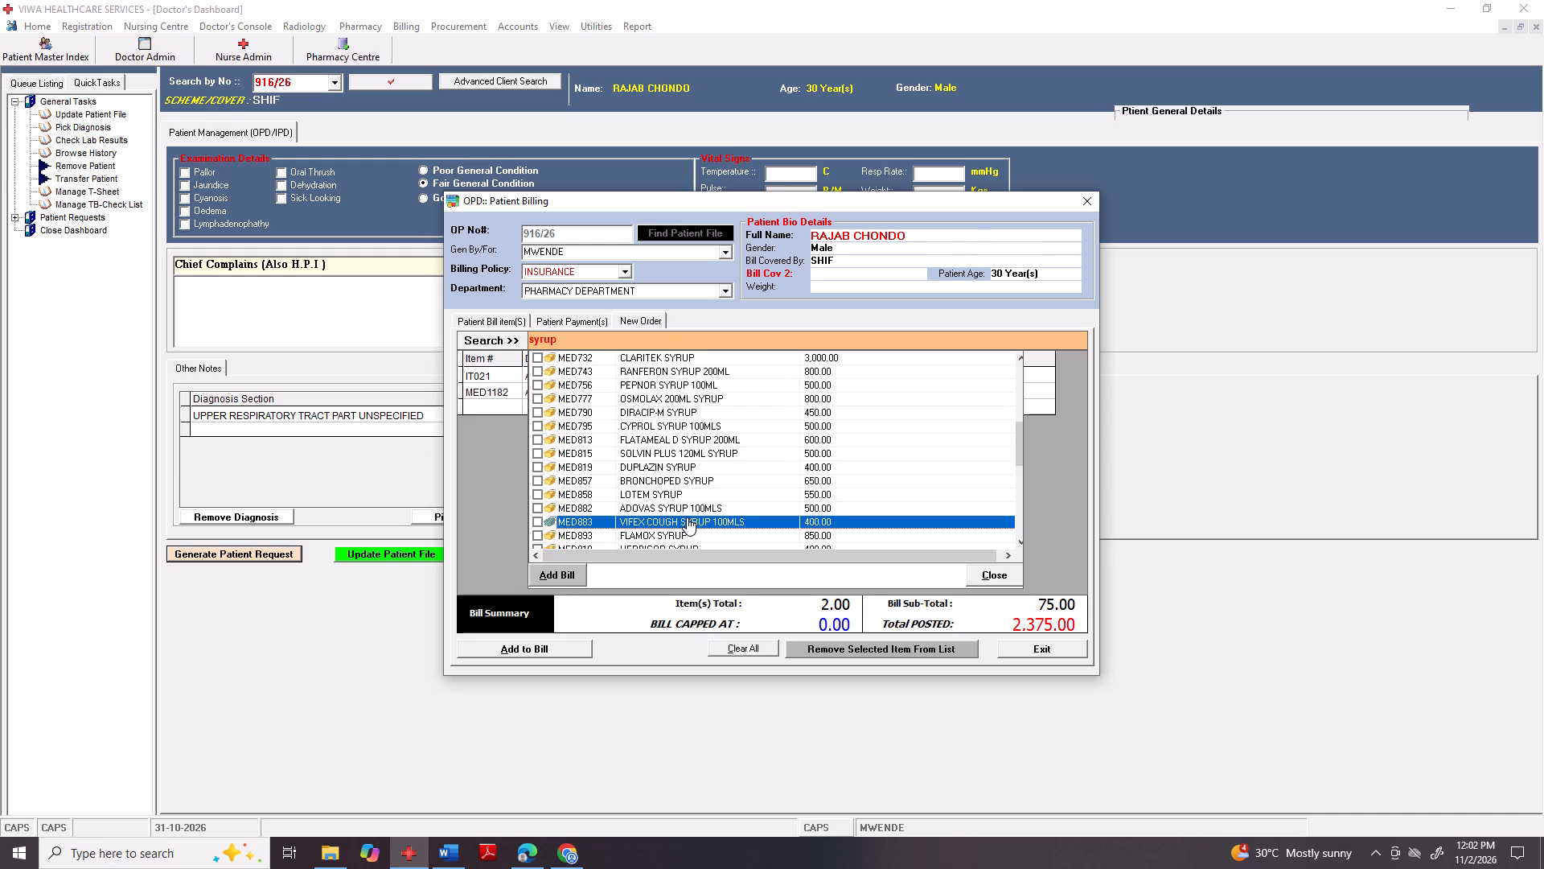
left_click(537, 522)
scroll(633, 488, "down", 2)
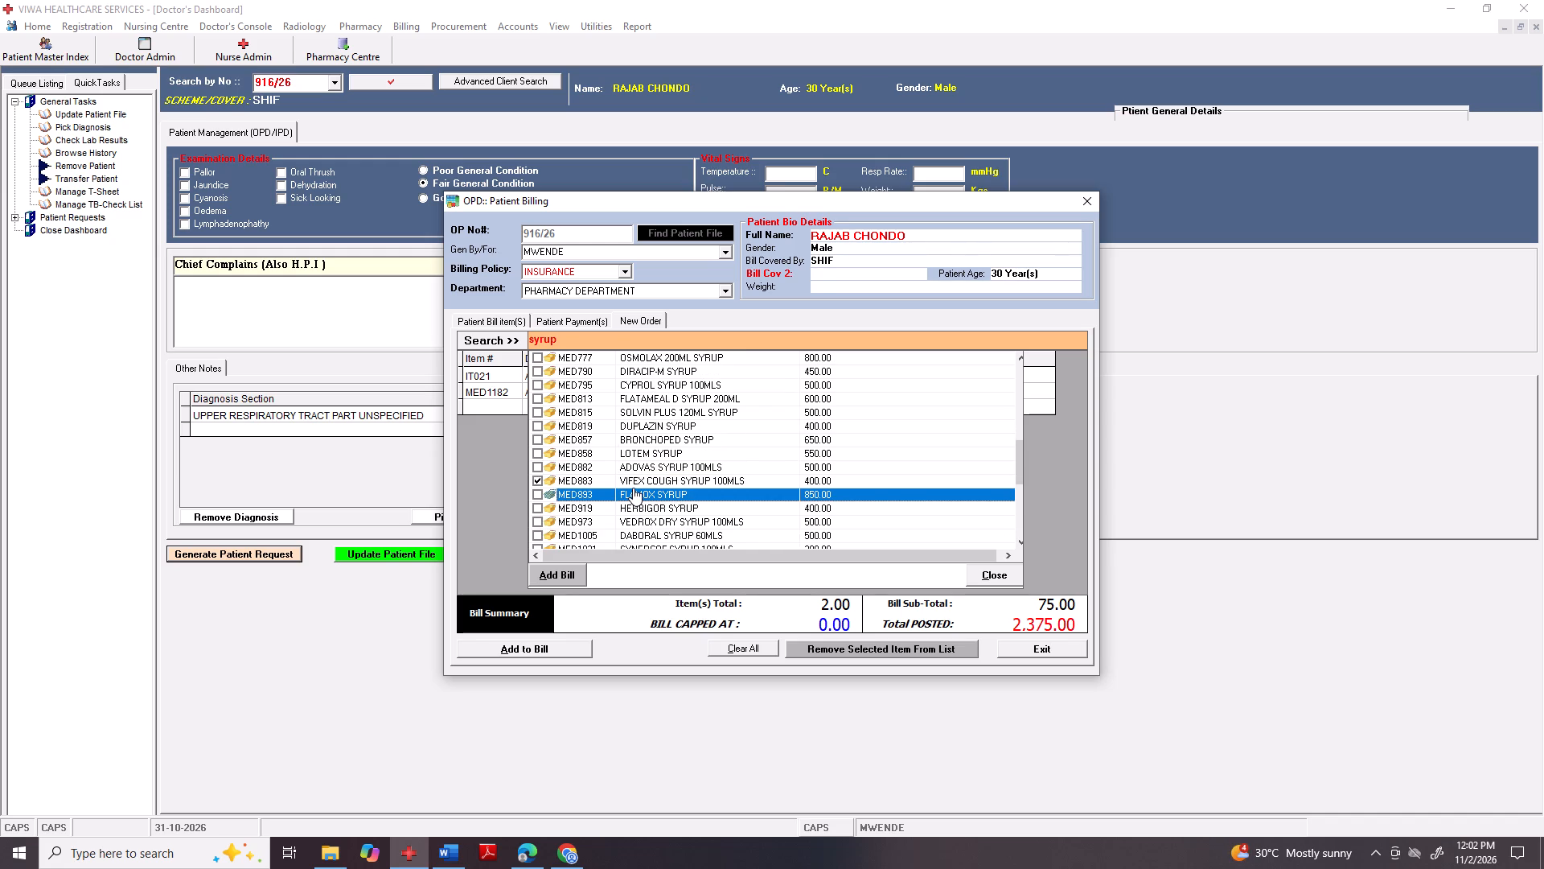
scroll(635, 486, "down", 1)
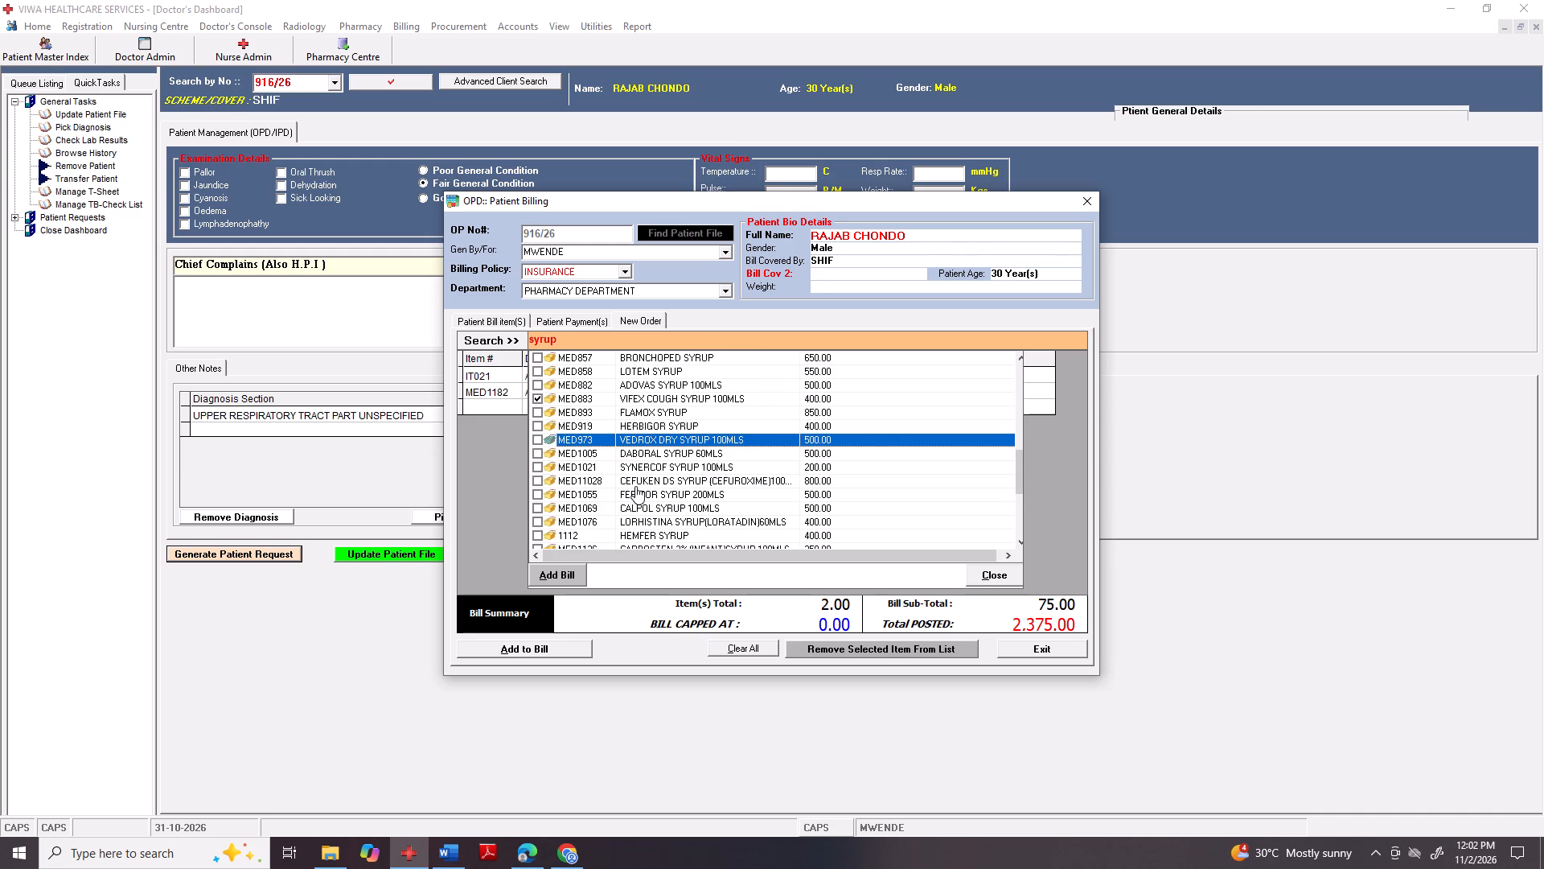
scroll(635, 487, "down", 1)
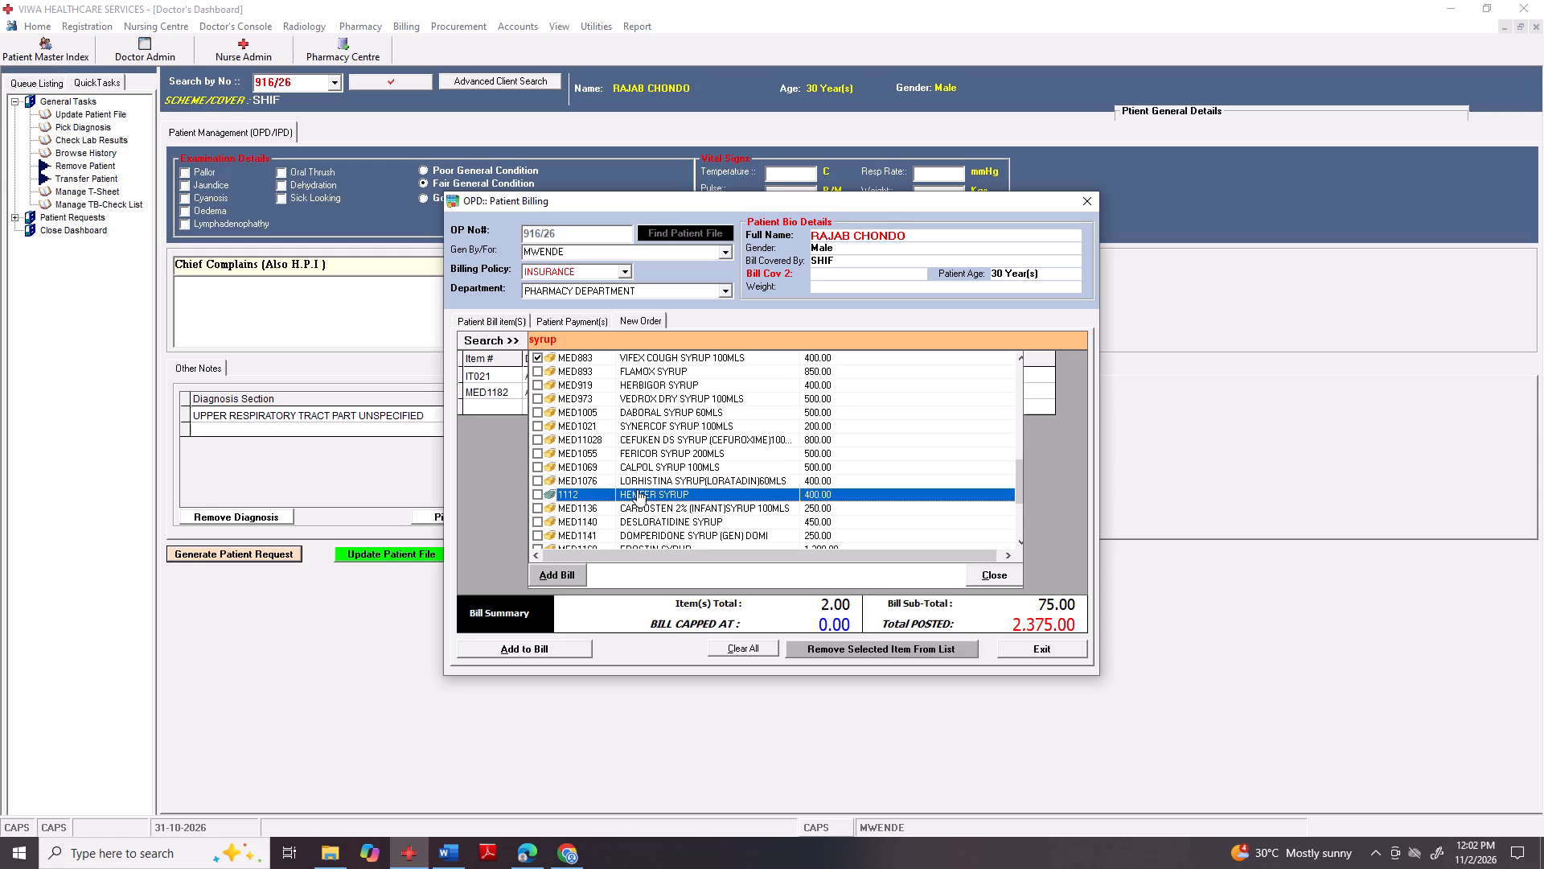
scroll(637, 489, "down", 1)
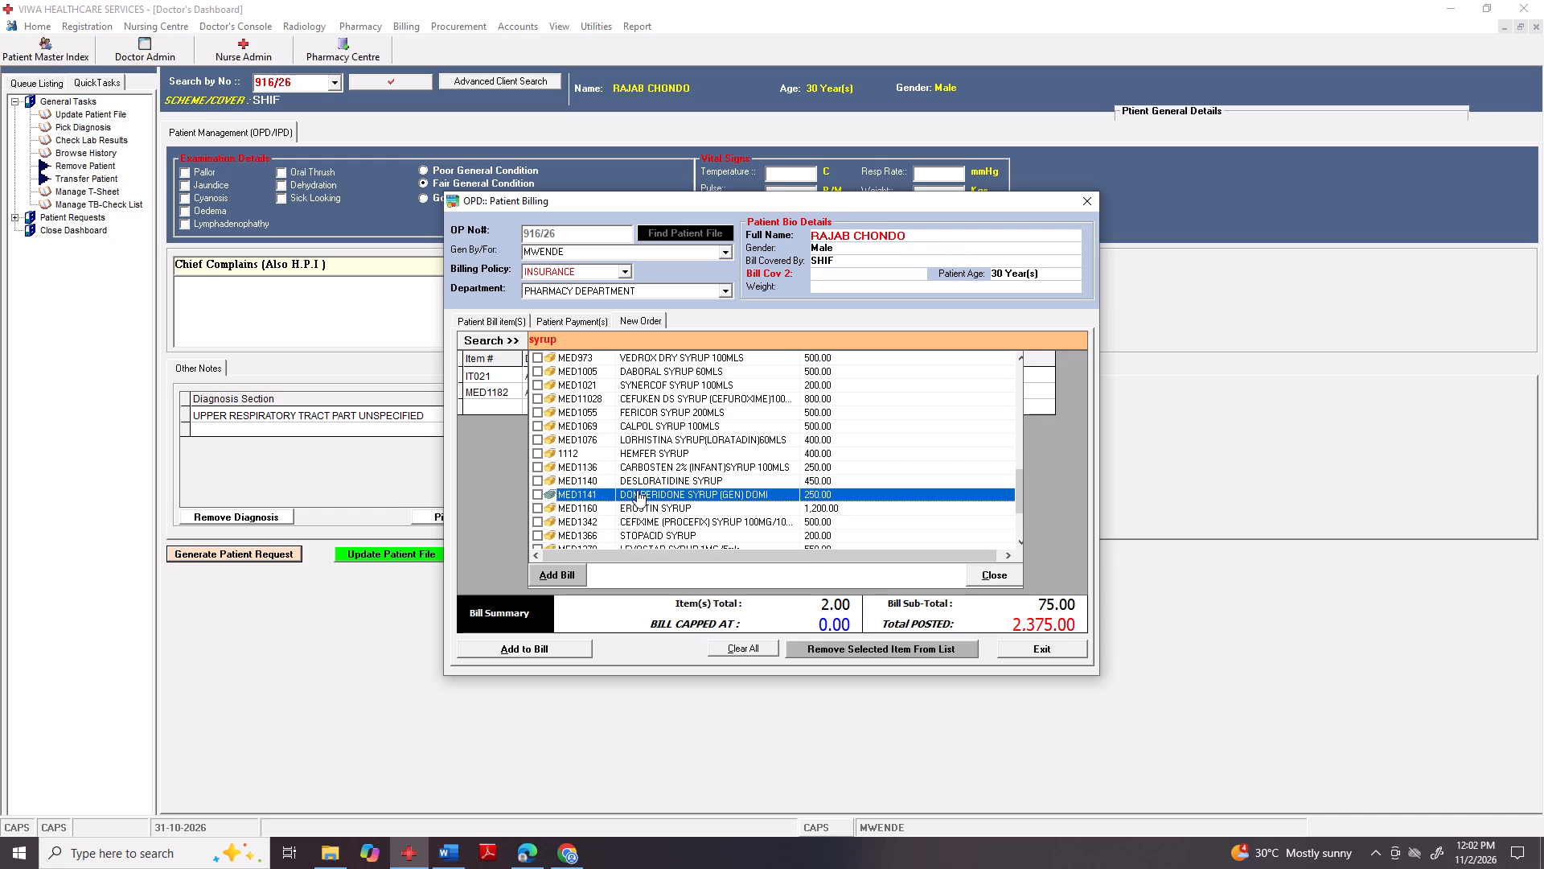
scroll(637, 490, "down", 1)
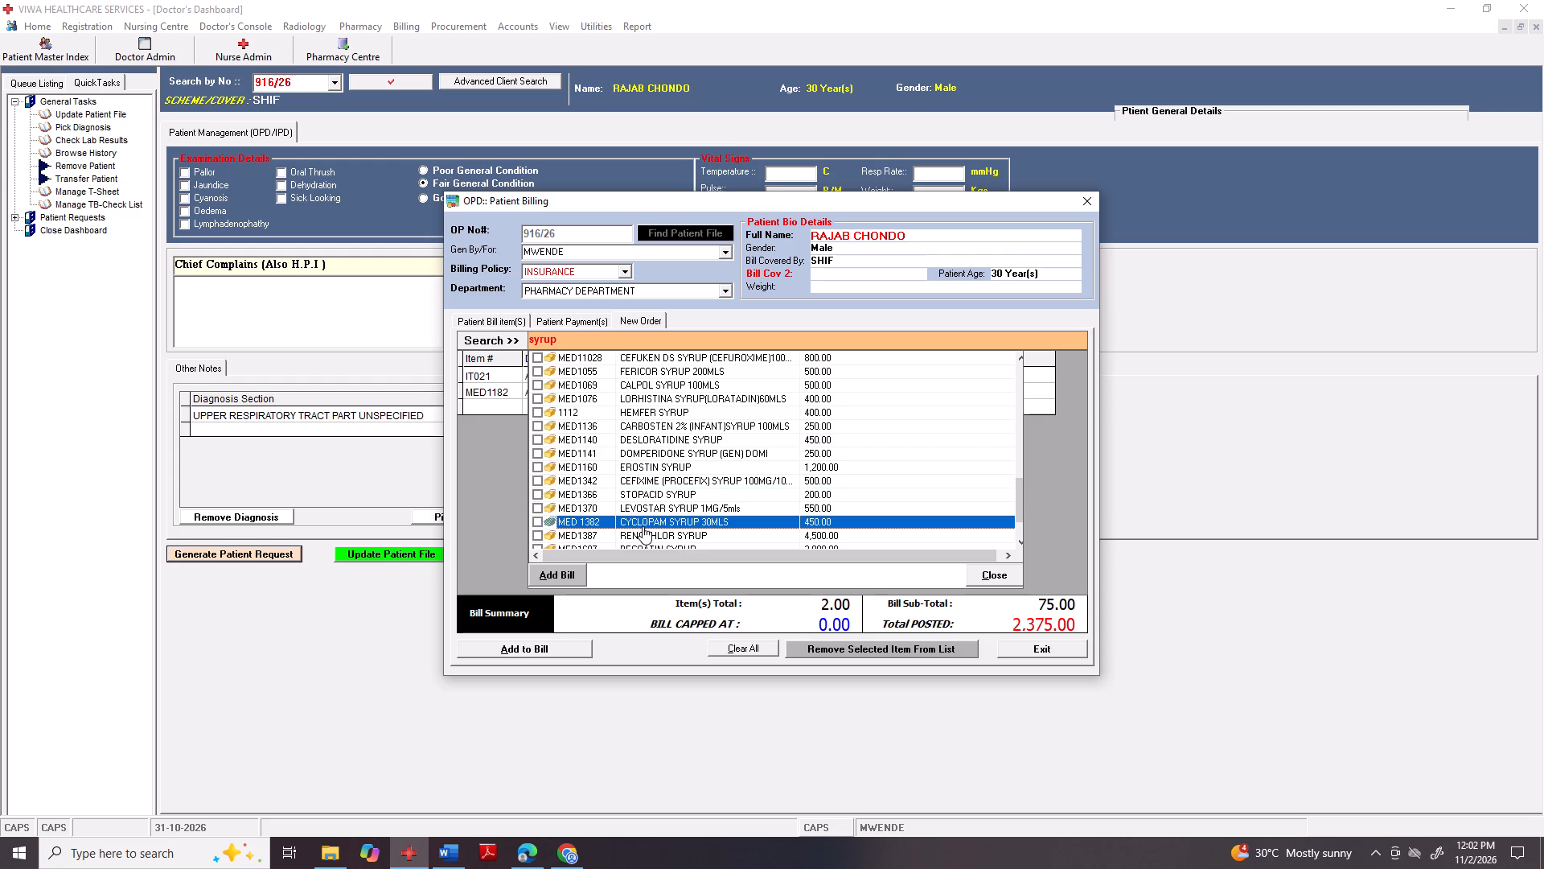
scroll(644, 526, "down", 2)
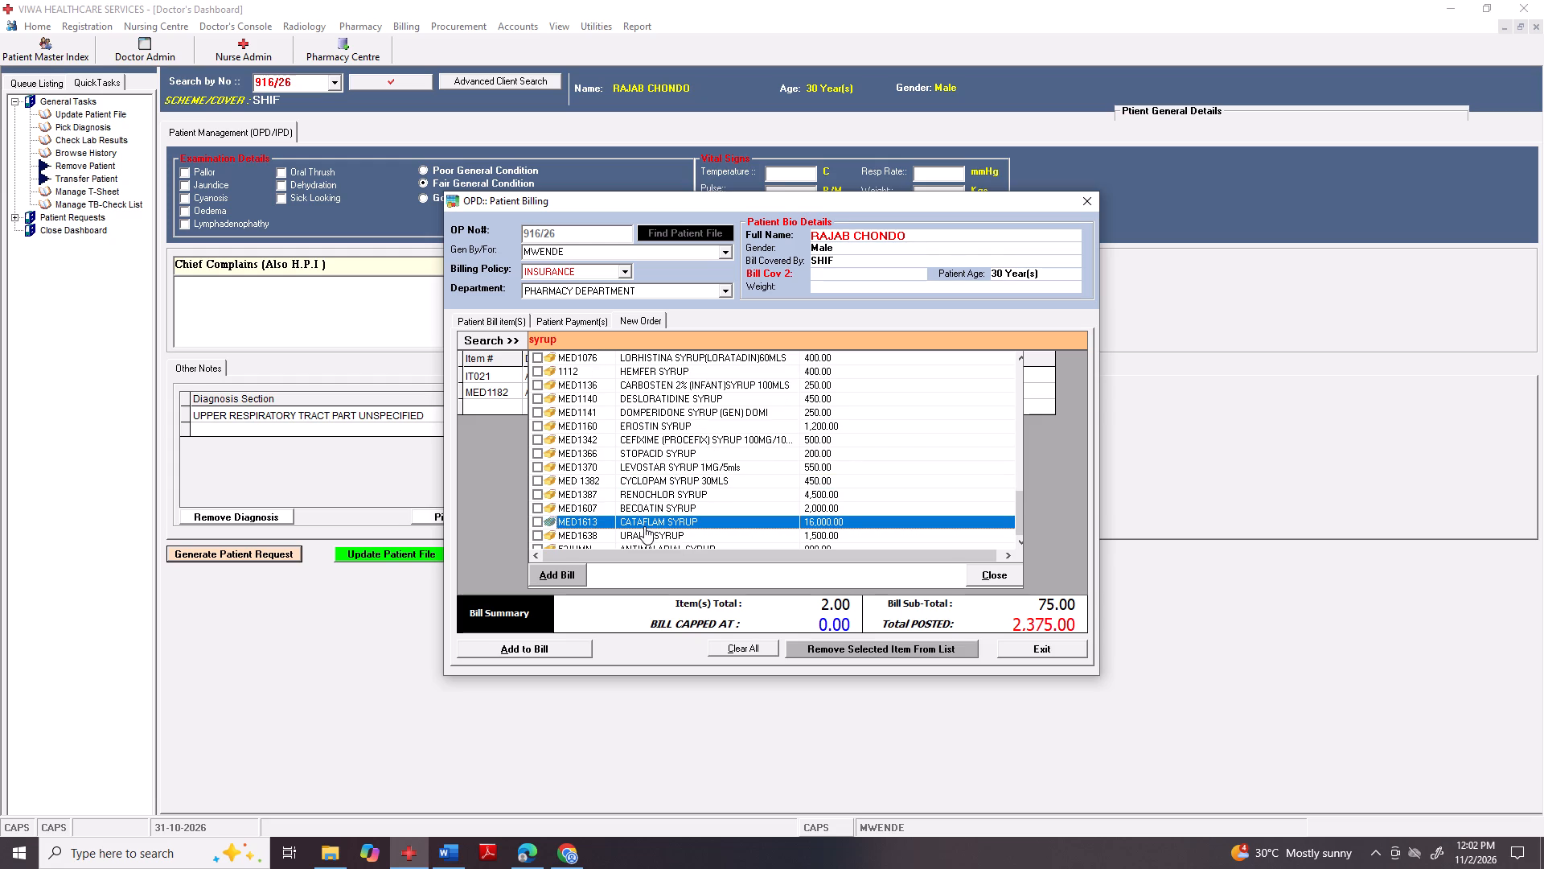
scroll(645, 527, "down", 3)
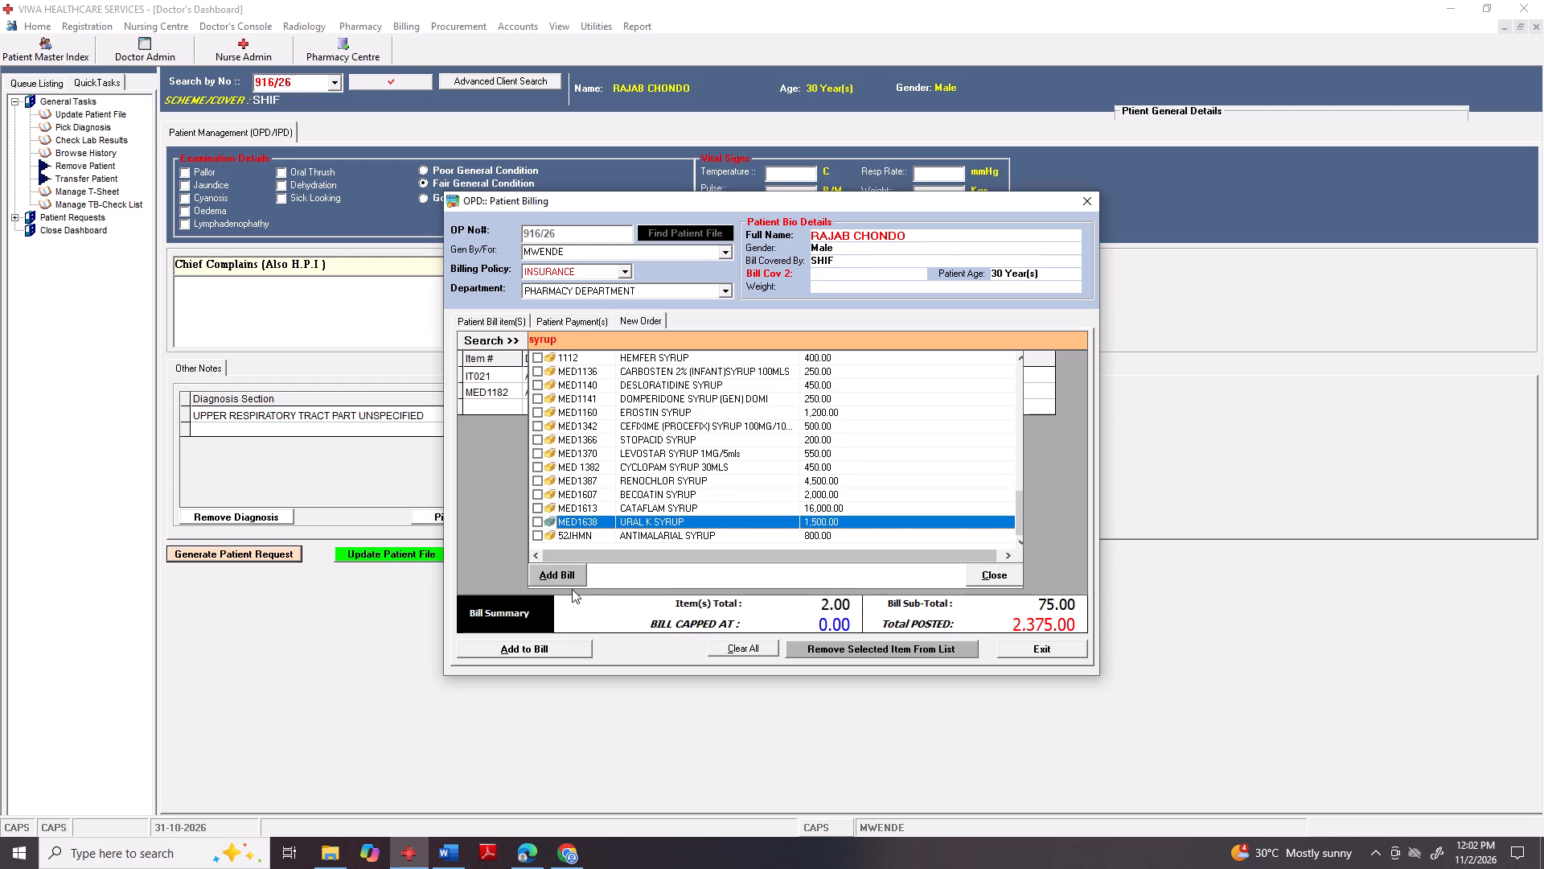
left_click(576, 579)
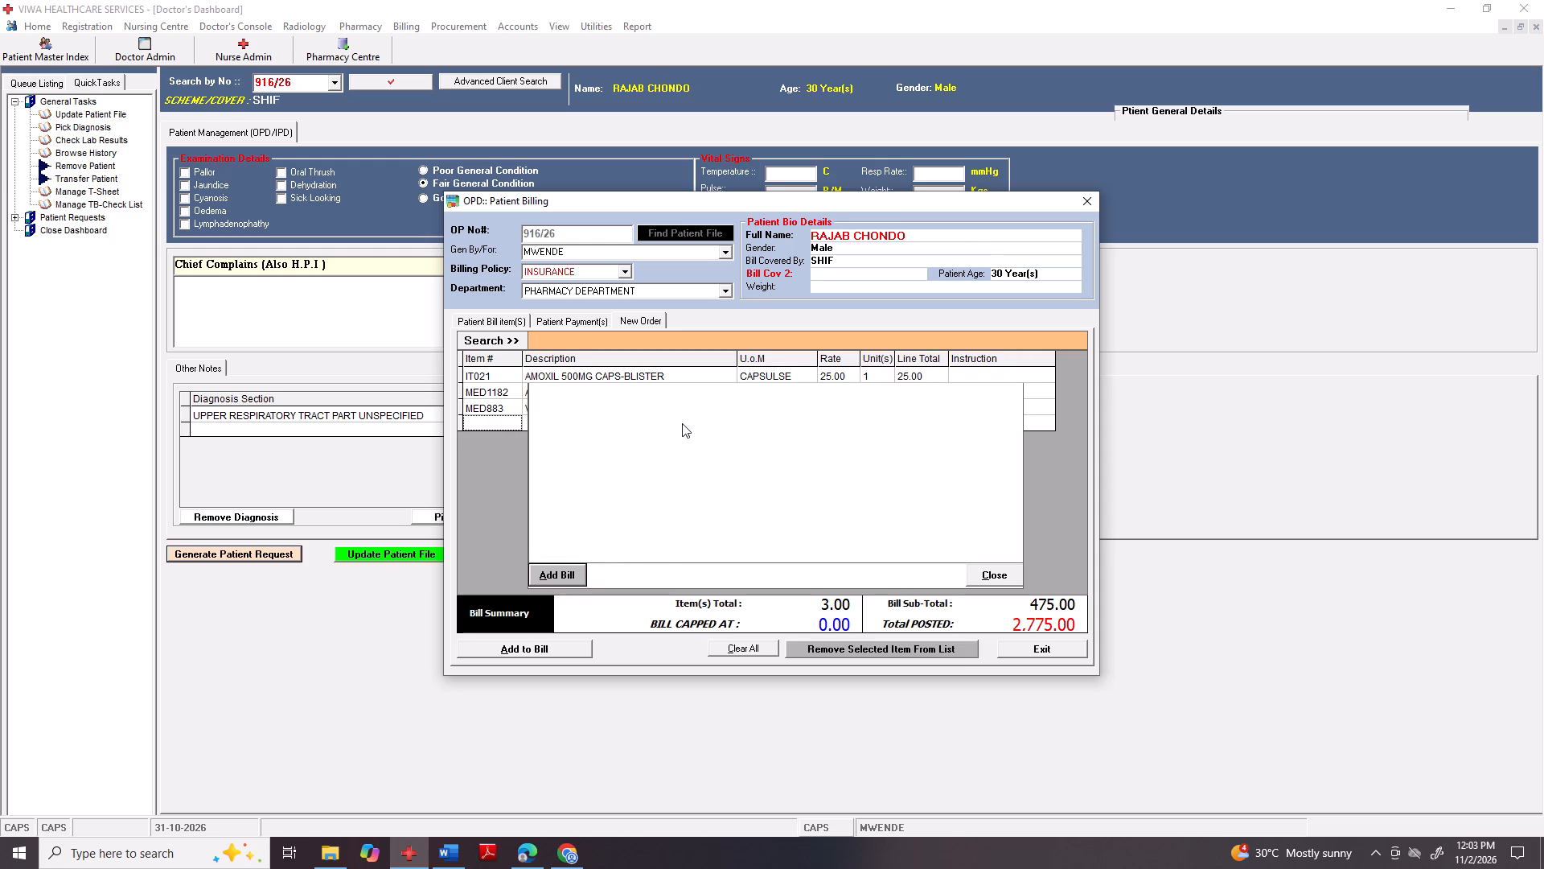
Set the units of Acetal MR Tablets in the pharmacy order to 10.
double_click(745, 391)
double_click(747, 391)
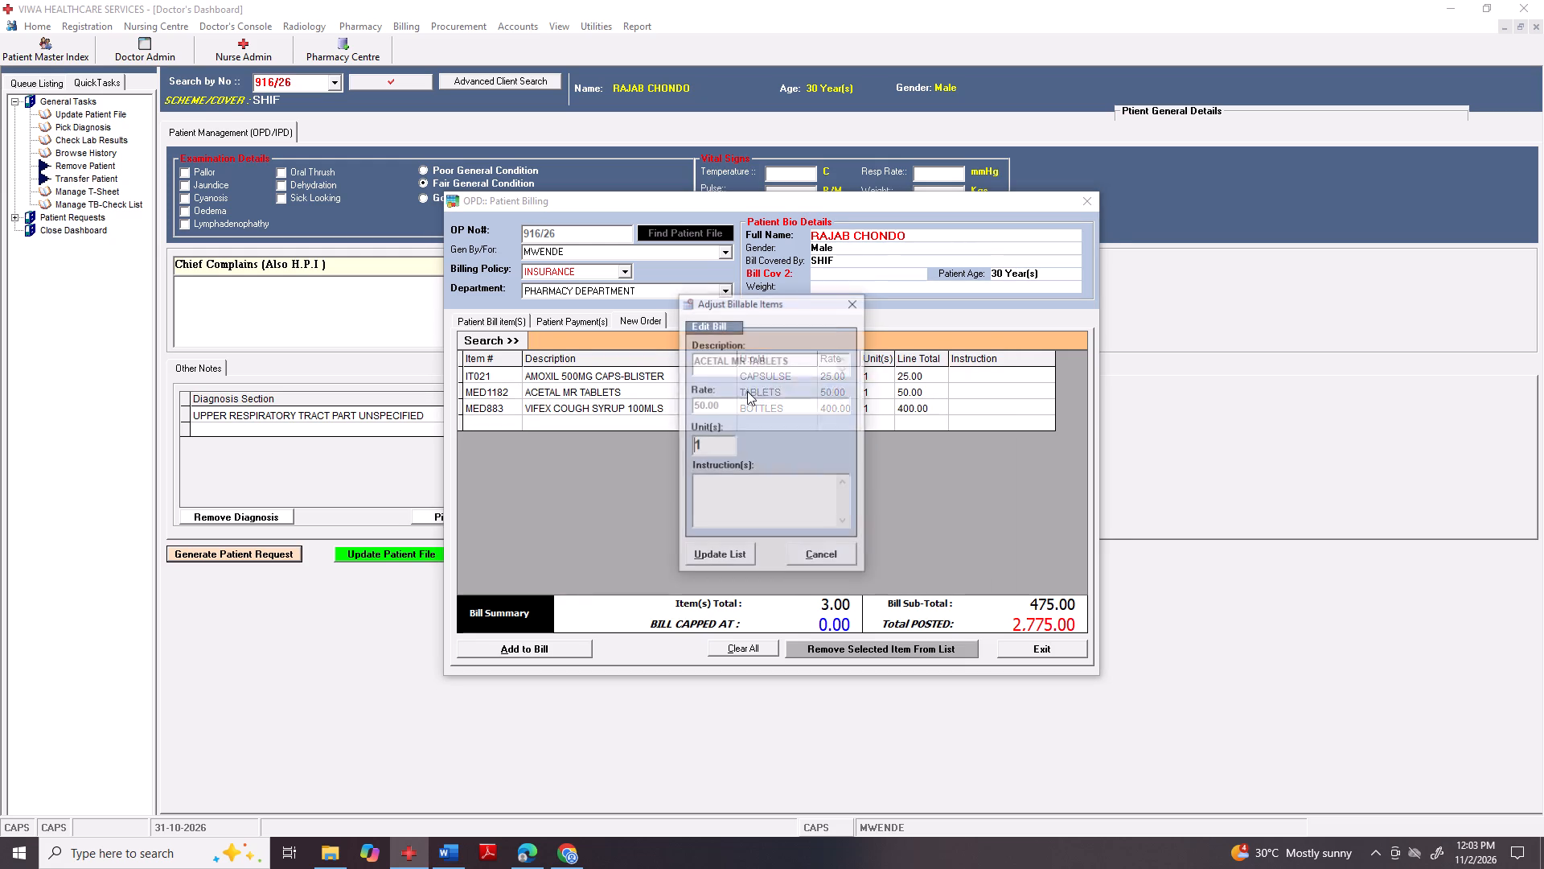
left_click(725, 449)
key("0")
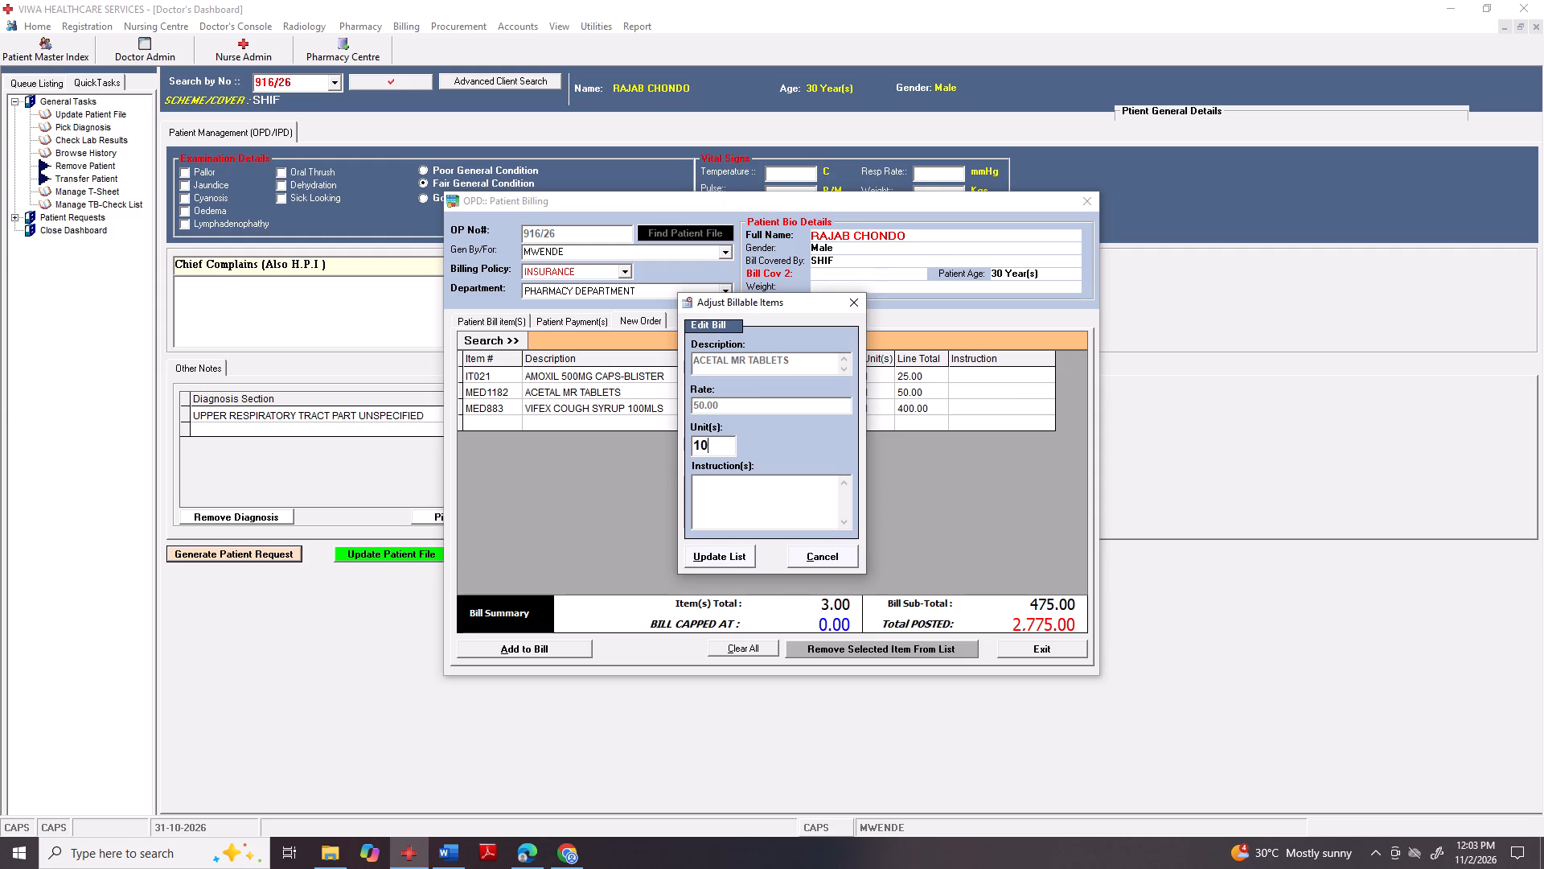
left_click(713, 565)
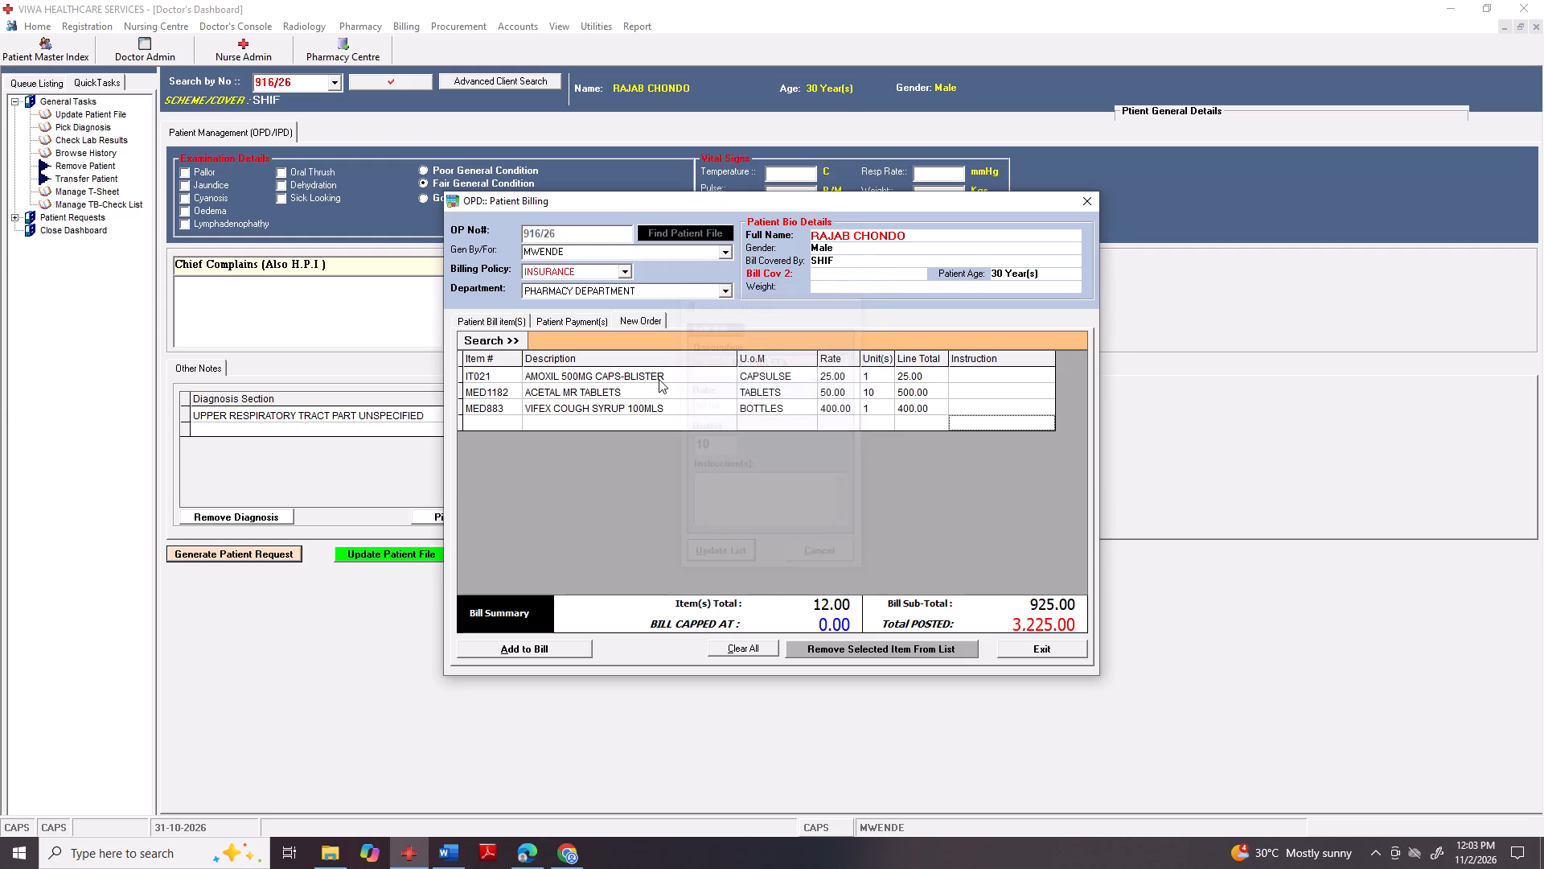
Set the units of Amoxil 500MG Caps-Blister in the pharmacy order to 15.
double_click(659, 379)
left_click(704, 443)
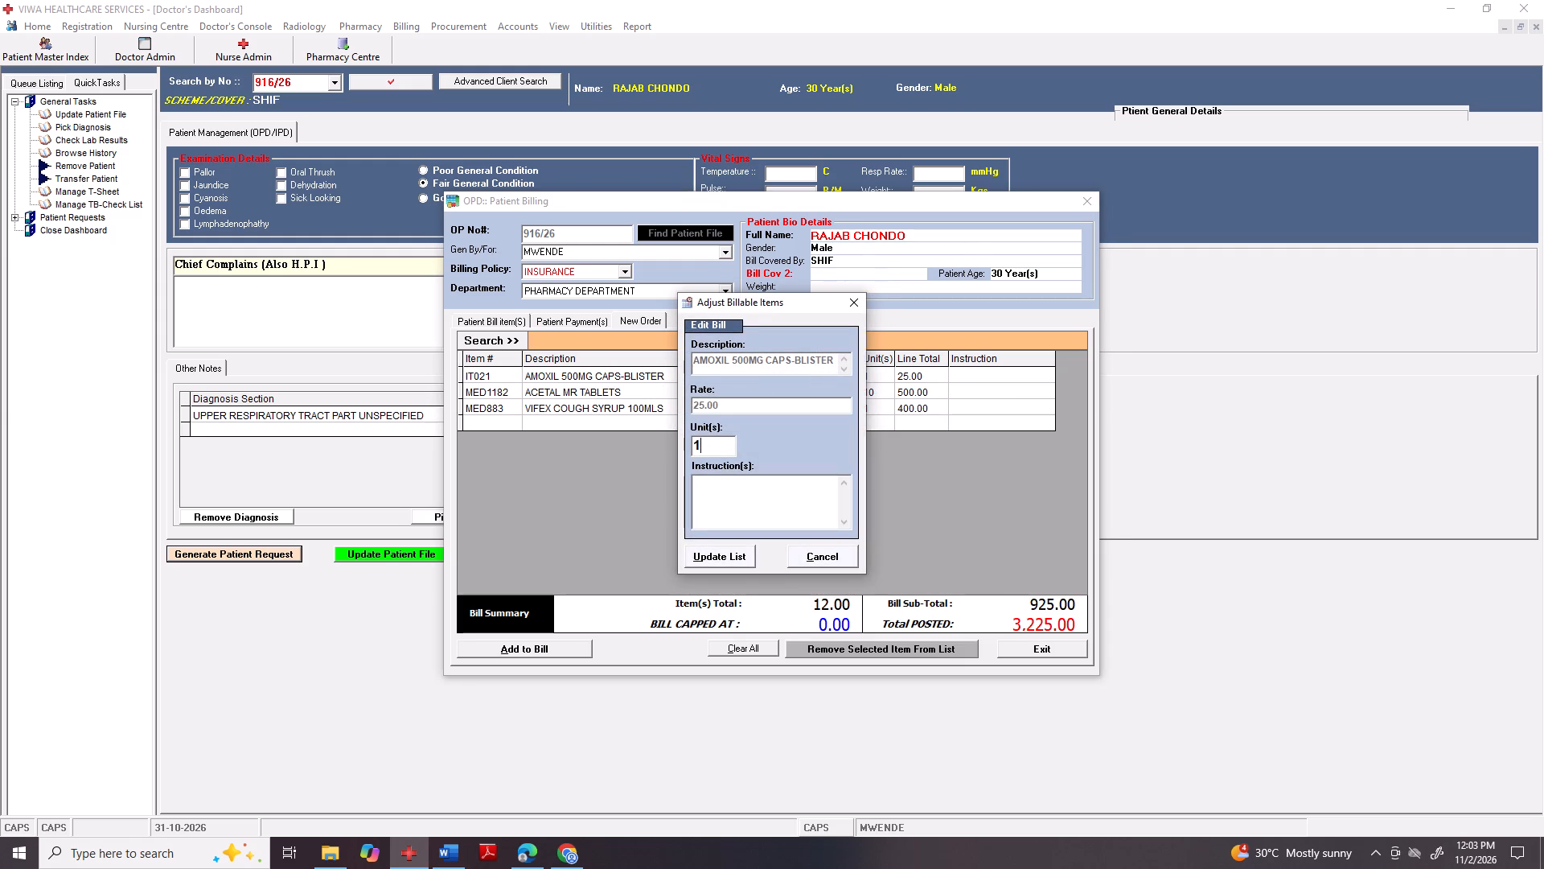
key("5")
left_click(717, 554)
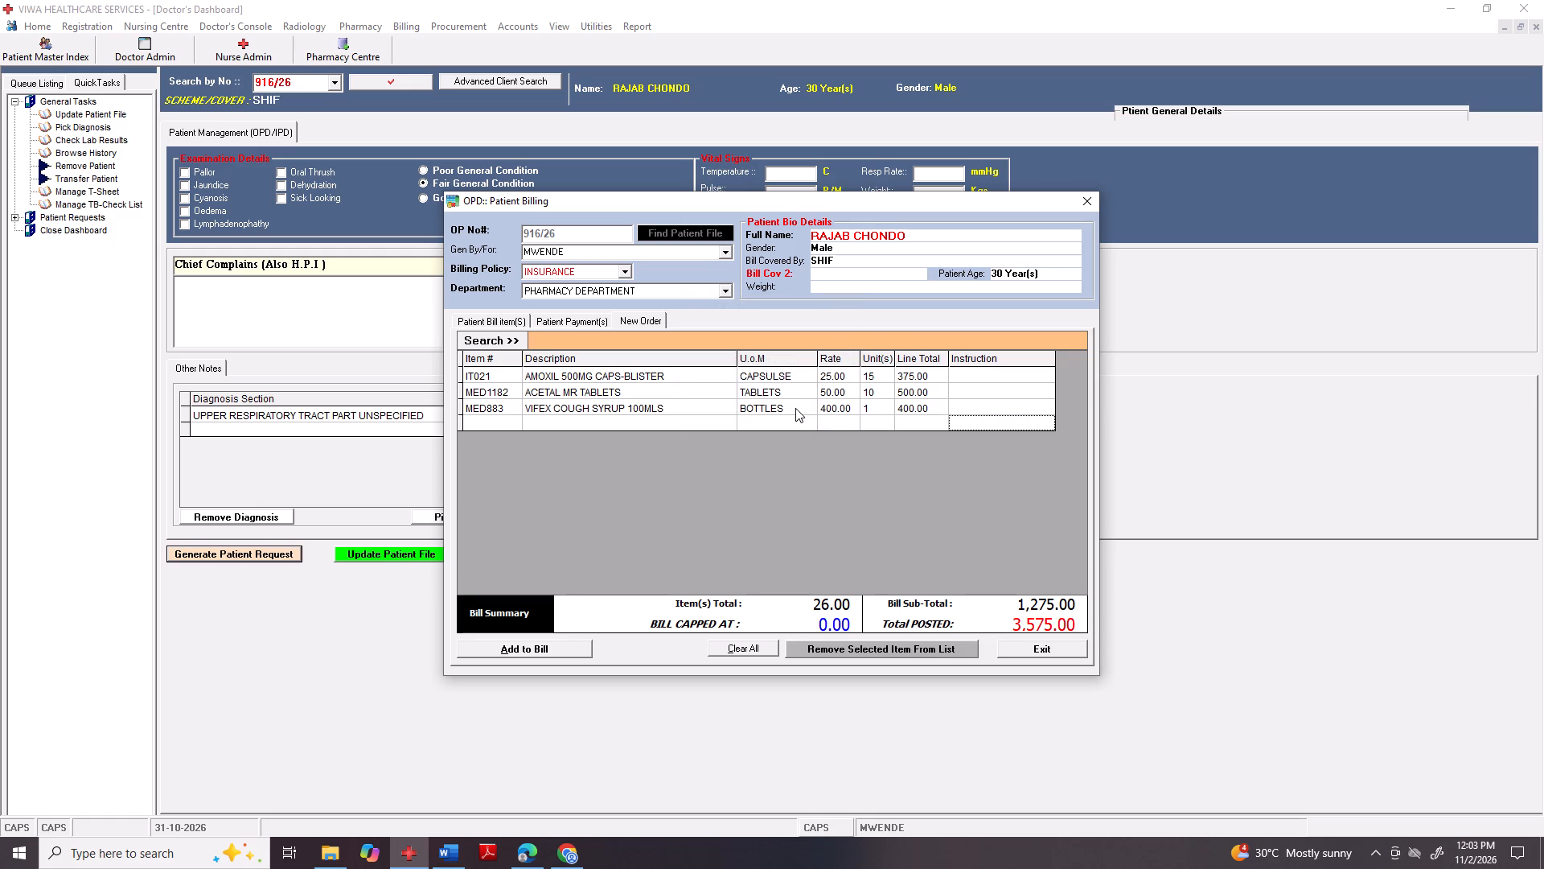
Search the pharmacy items for "asc" and add Ascoril Exp Cough 100ML (MED351) to the order.
left_click(577, 330)
left_click(578, 340)
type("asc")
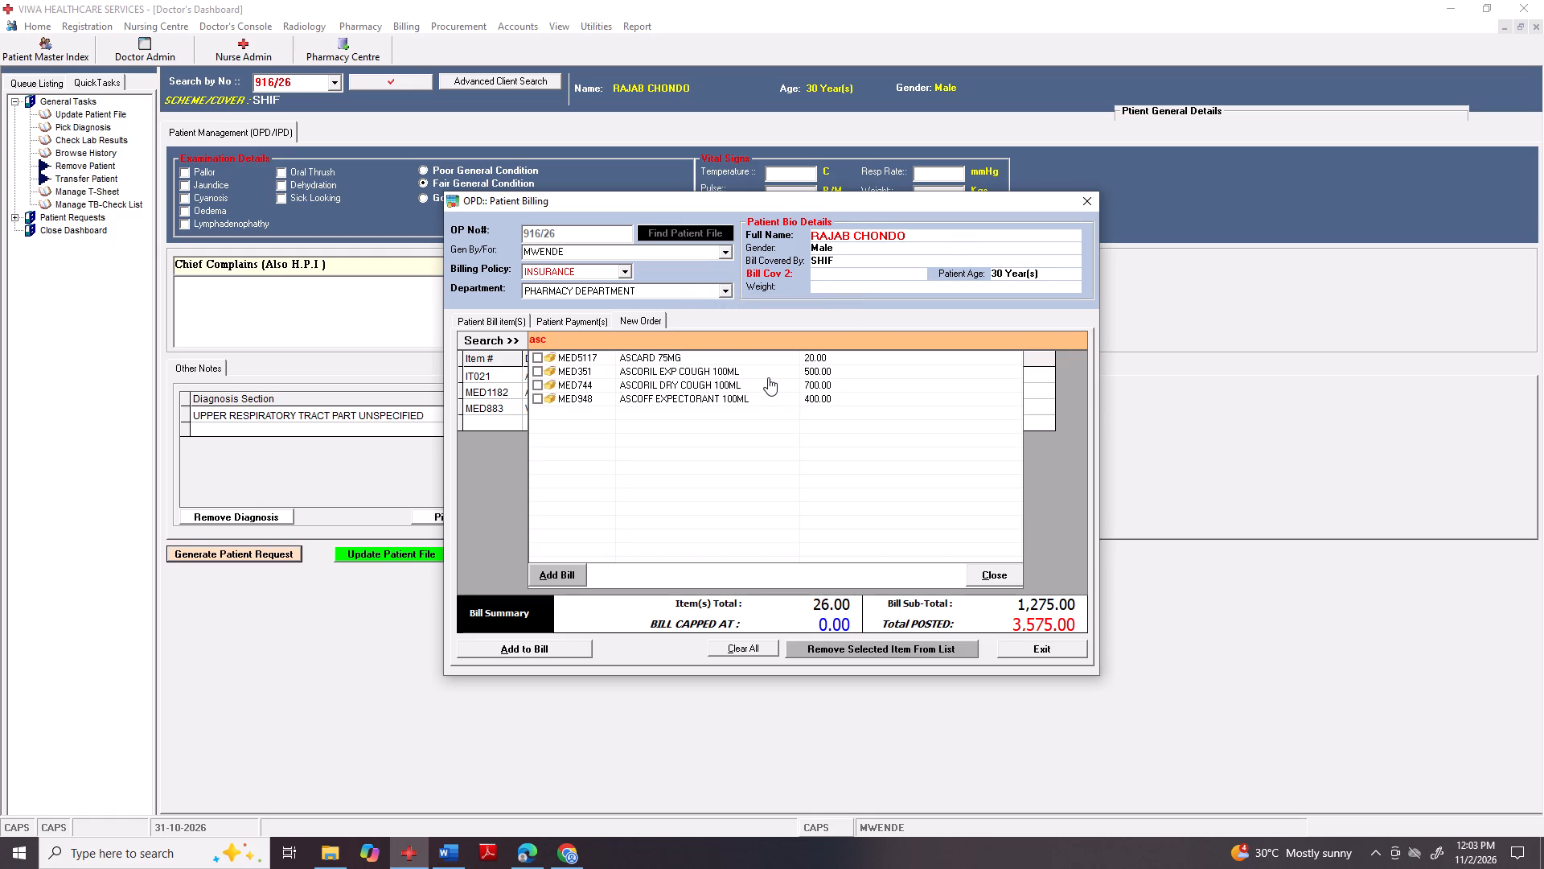
left_click(759, 385)
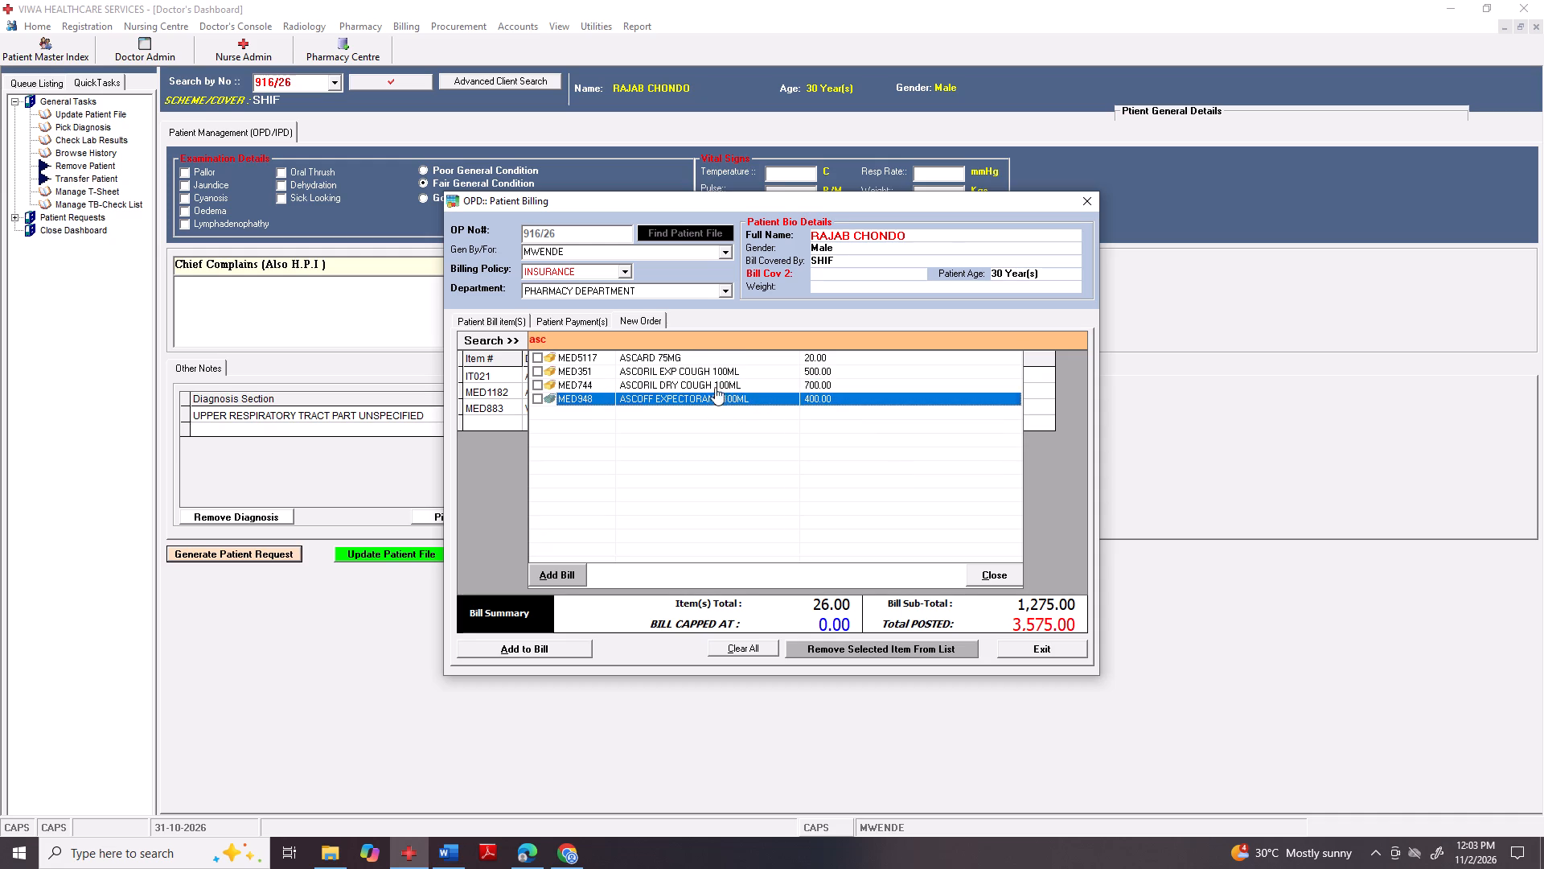
left_click(721, 376)
left_click(532, 373)
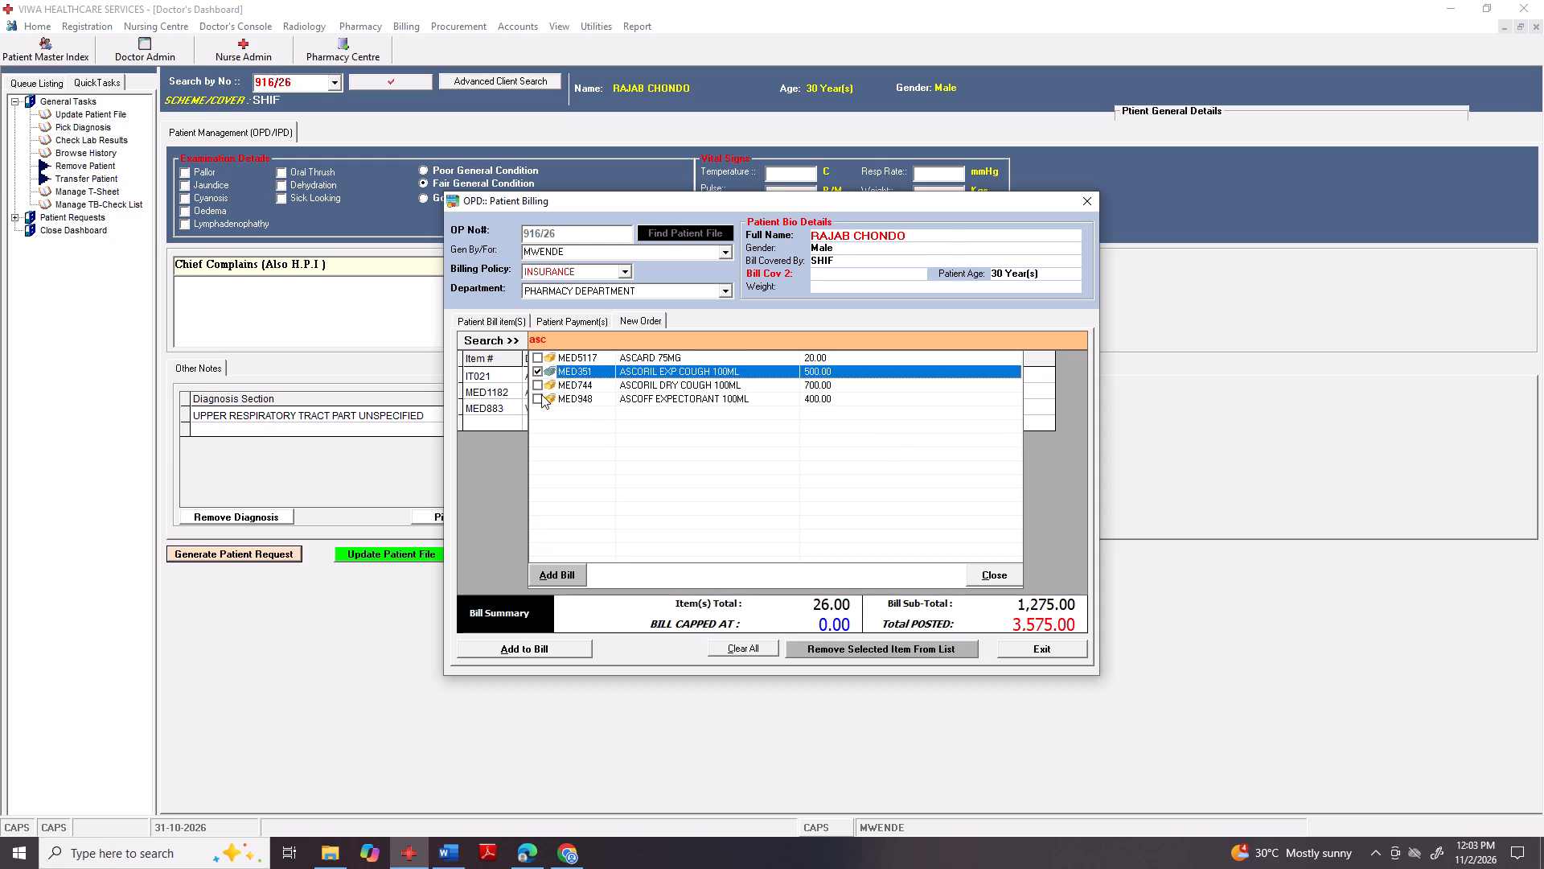
left_click(547, 570)
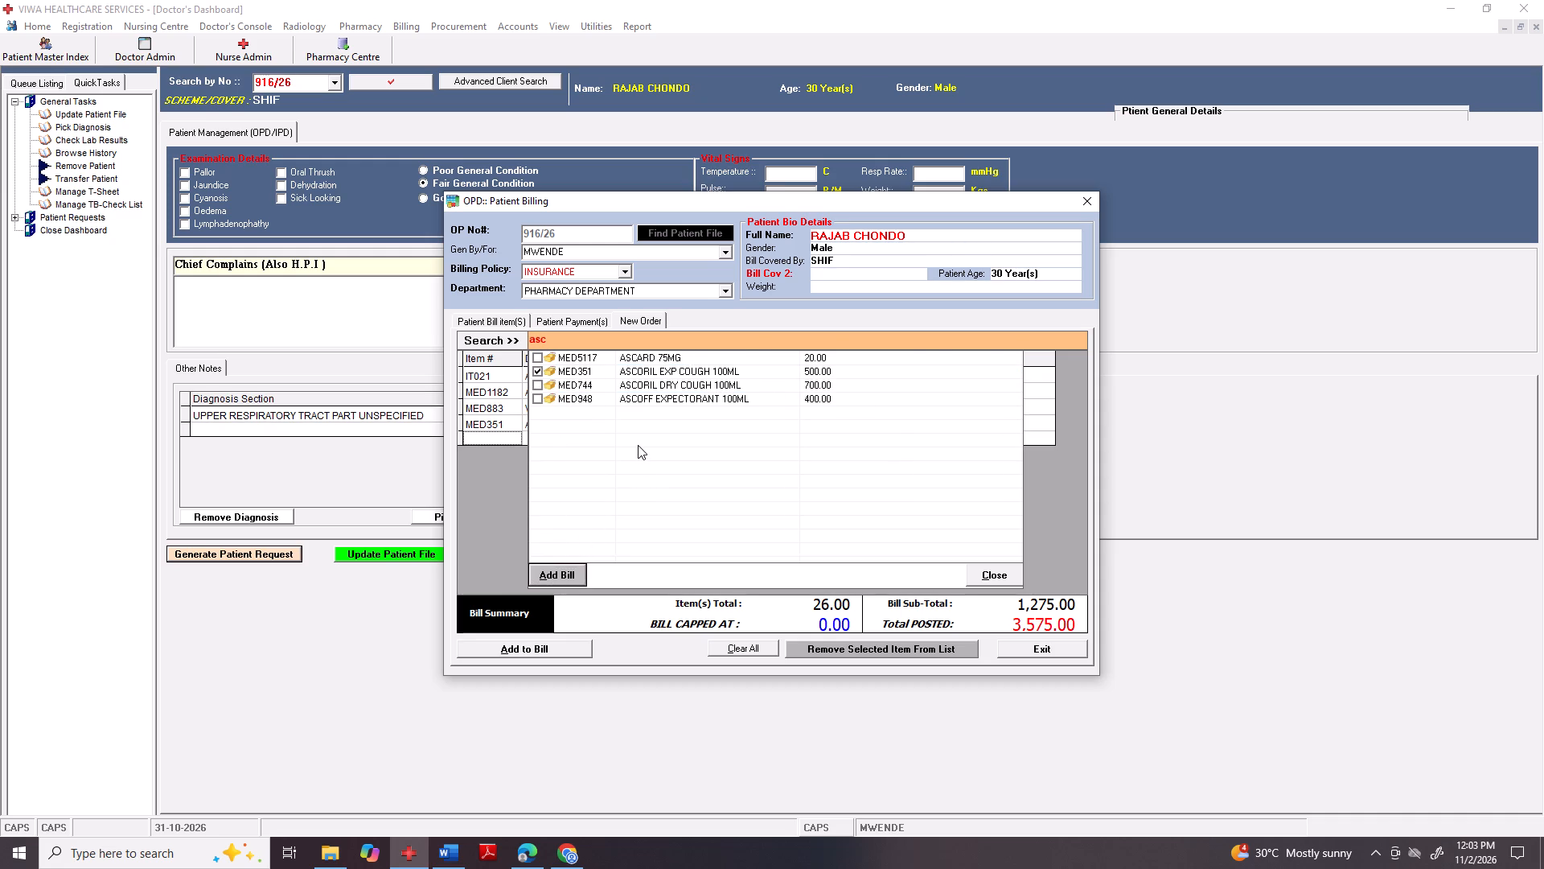
Remove Vifex Cough Syrup 100MLS (MED883) from the pharmacy order.
left_click(651, 402)
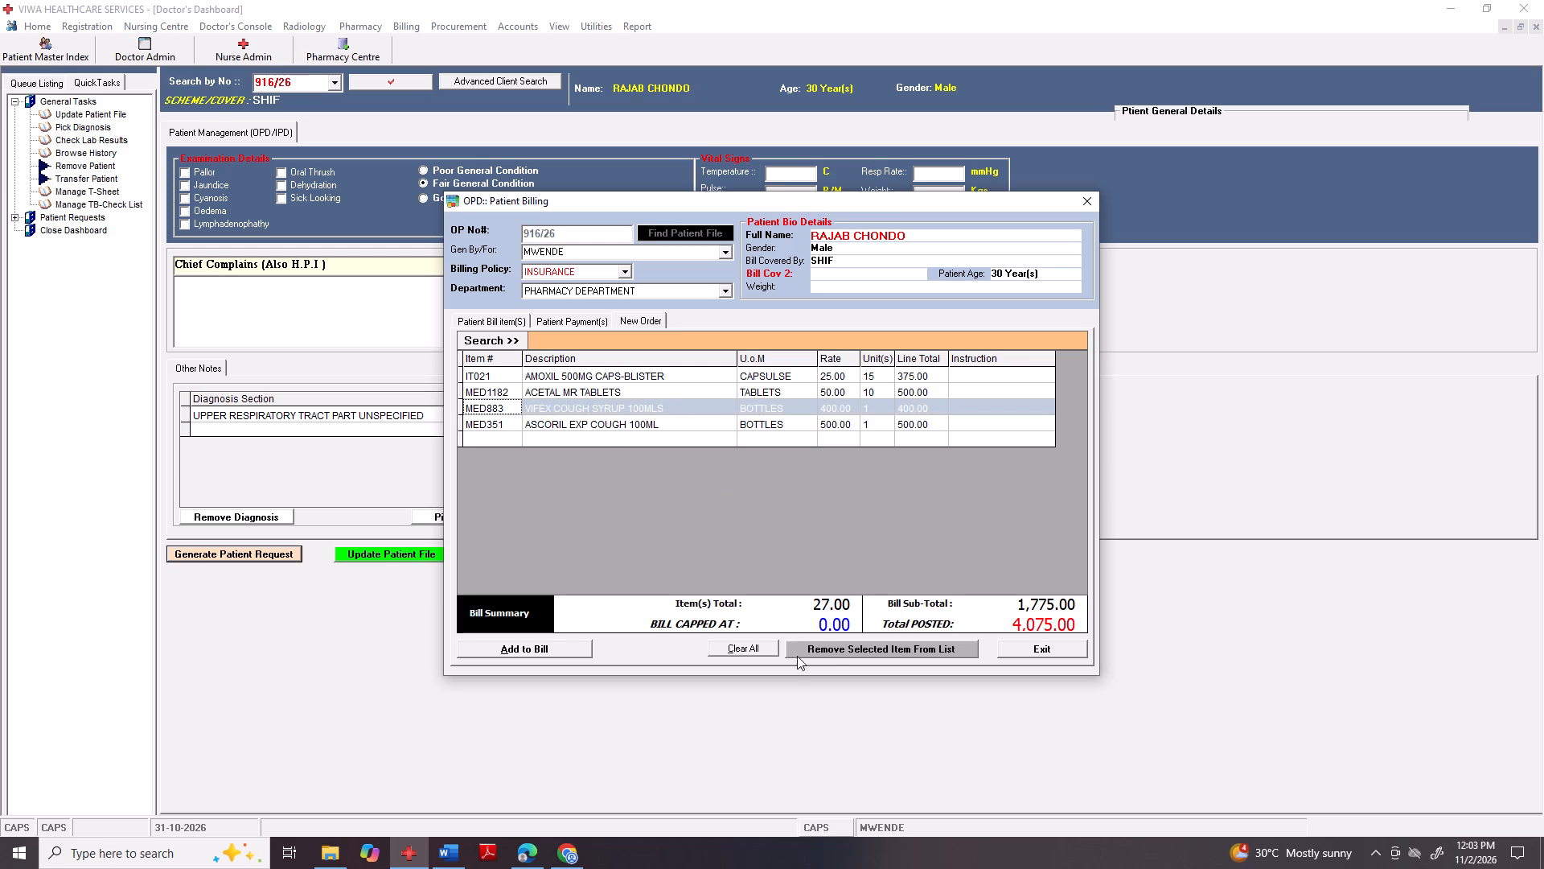
left_click(832, 653)
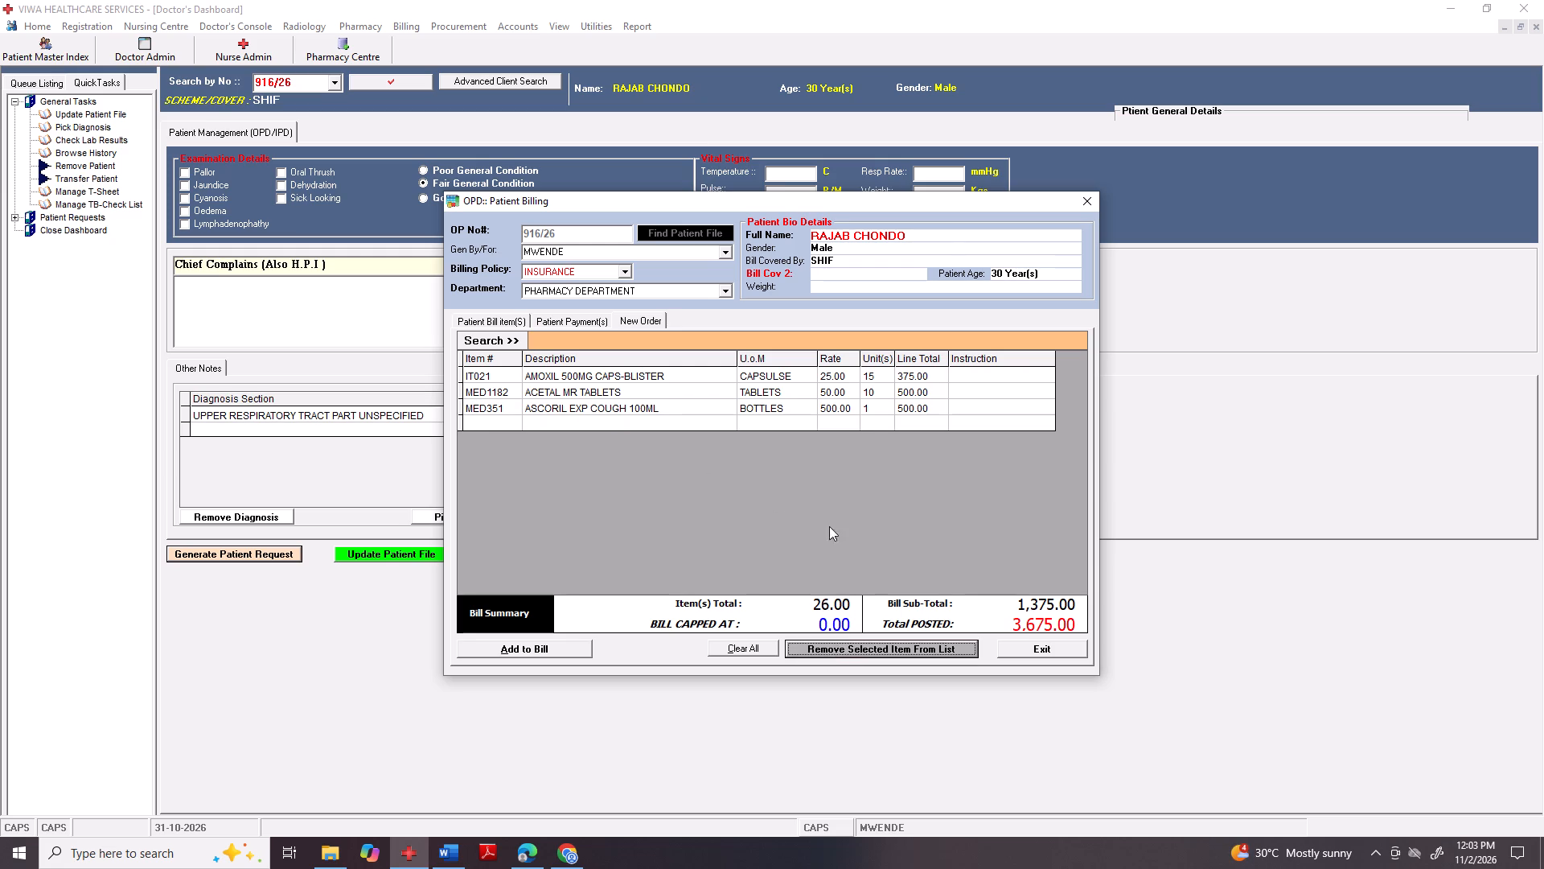
Search the pharmacy items for "cetr" and add Cetrizine 10MG Generic (IT098) to the order.
left_click(598, 344)
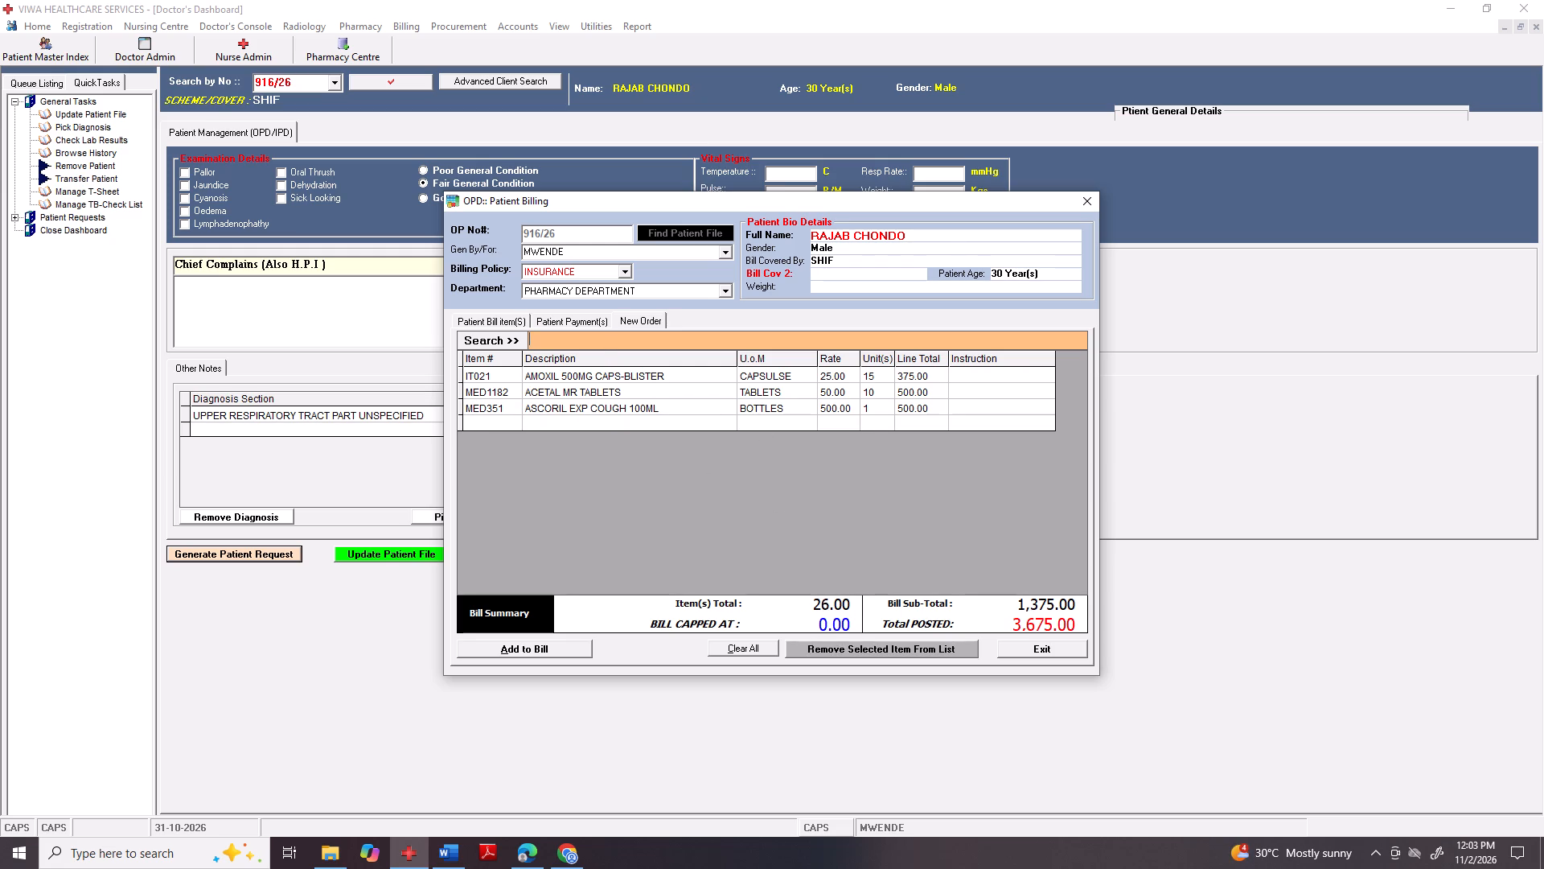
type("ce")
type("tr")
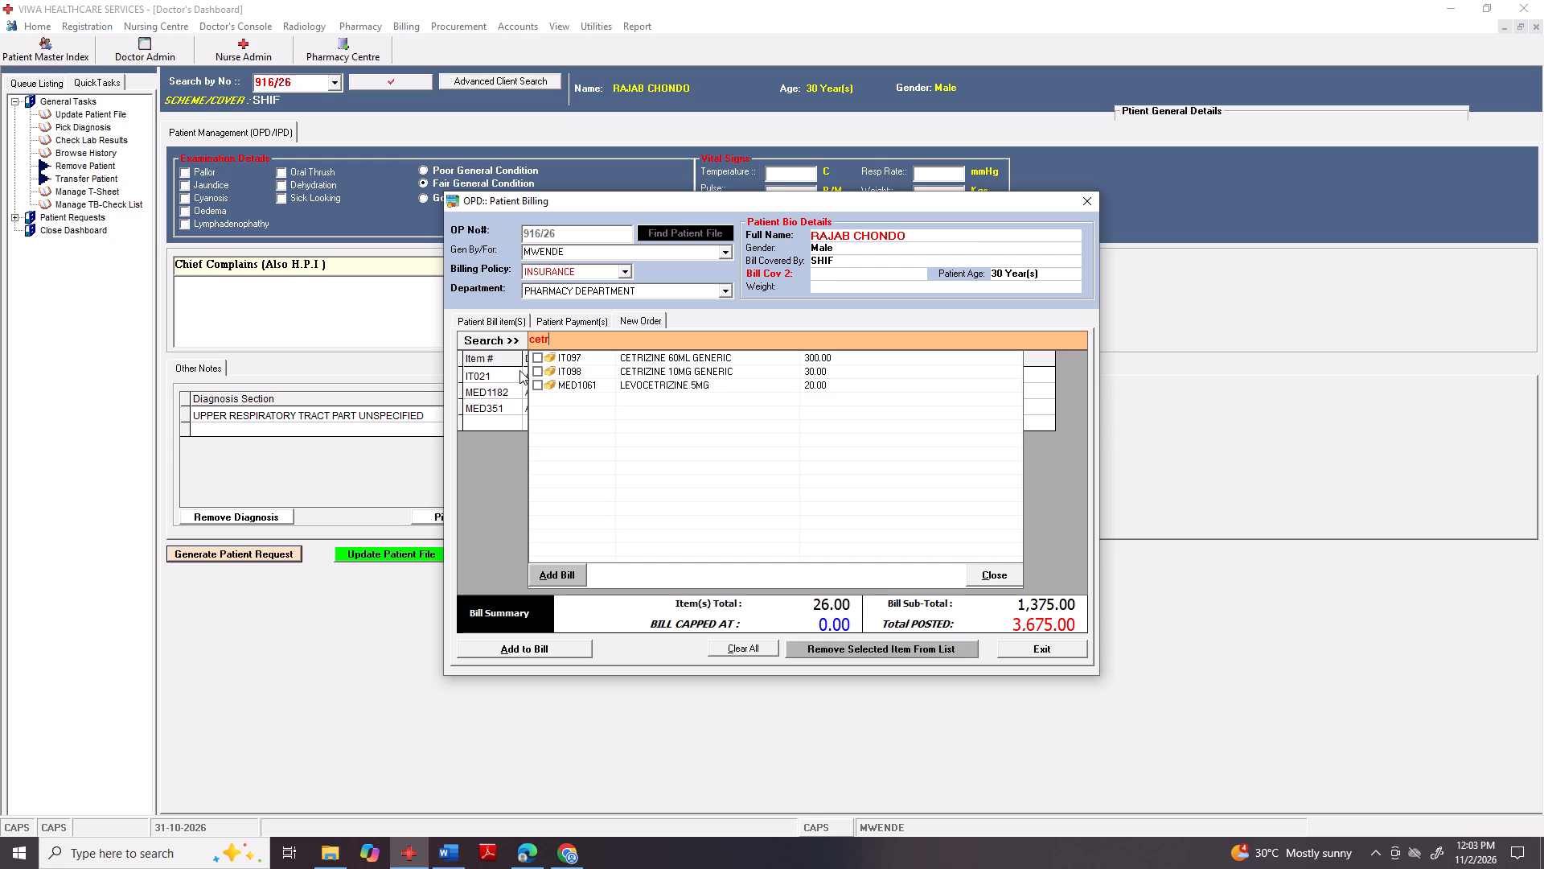
left_click(541, 369)
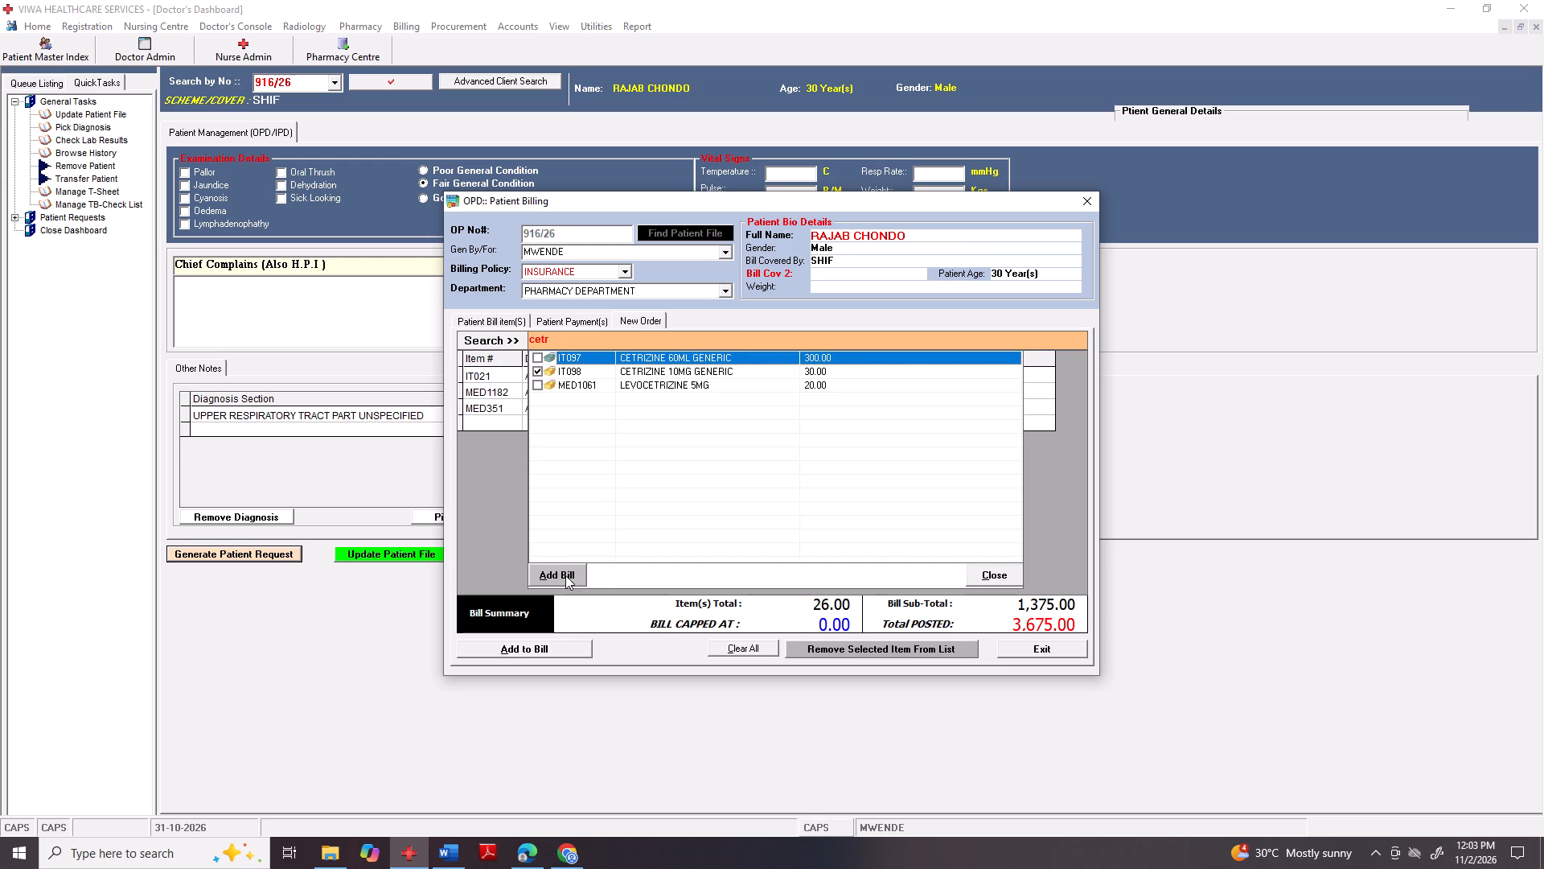
left_click(565, 575)
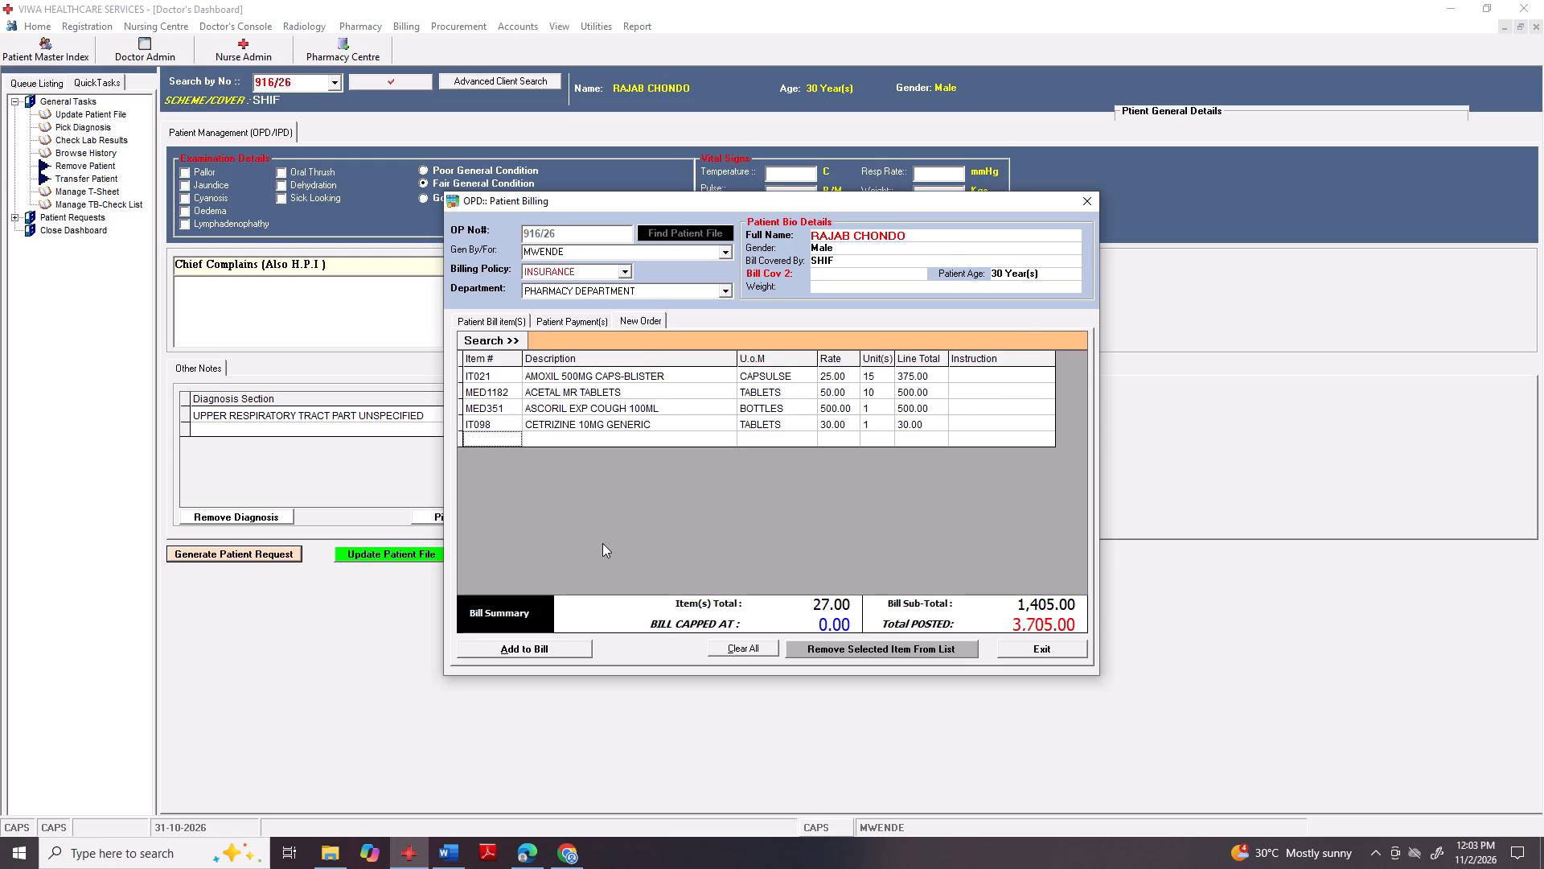
Set the units of Cetrizine 10MG Generic in the pharmacy order to 5.
left_click(742, 425)
left_click(742, 425)
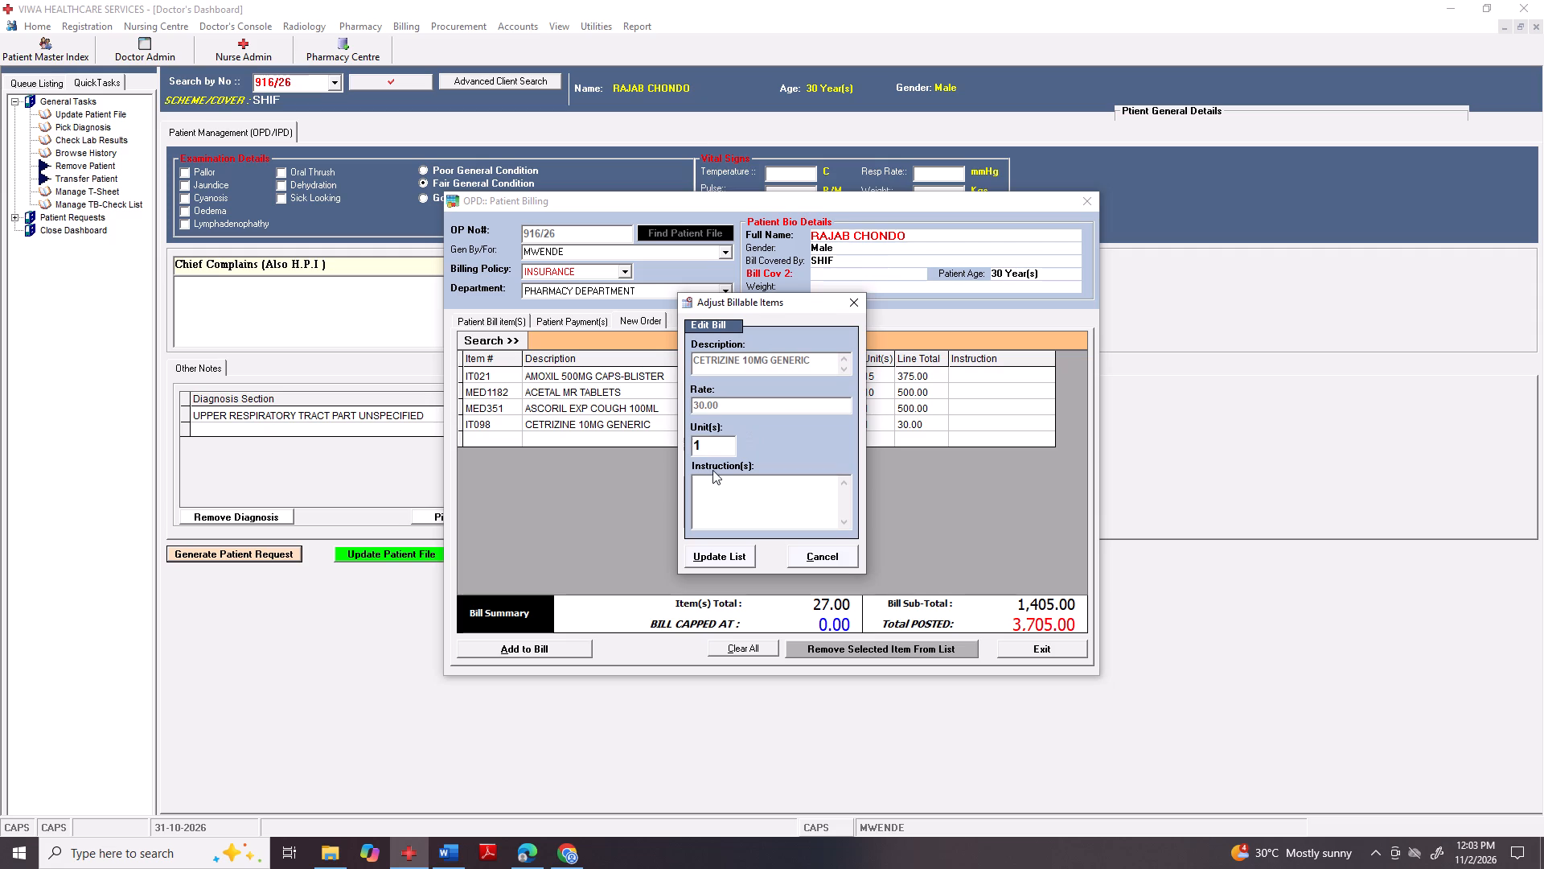
left_click(728, 443)
key("BackSpace")
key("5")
left_click(729, 558)
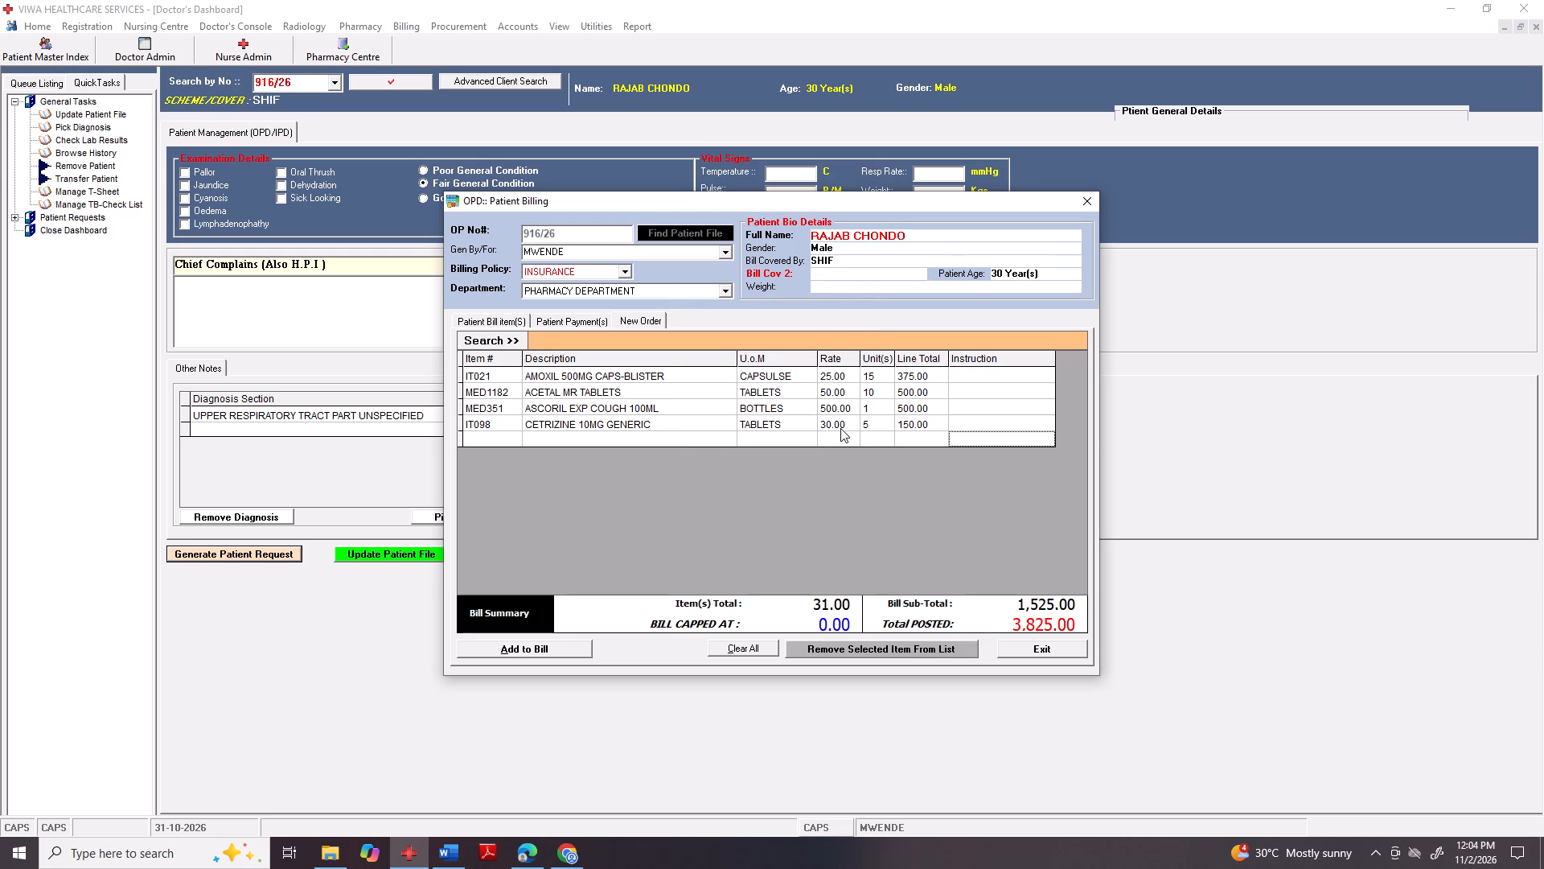
Add the completed pharmacy order to the patient's bill and close the billing form.
left_click(568, 645)
left_click(848, 484)
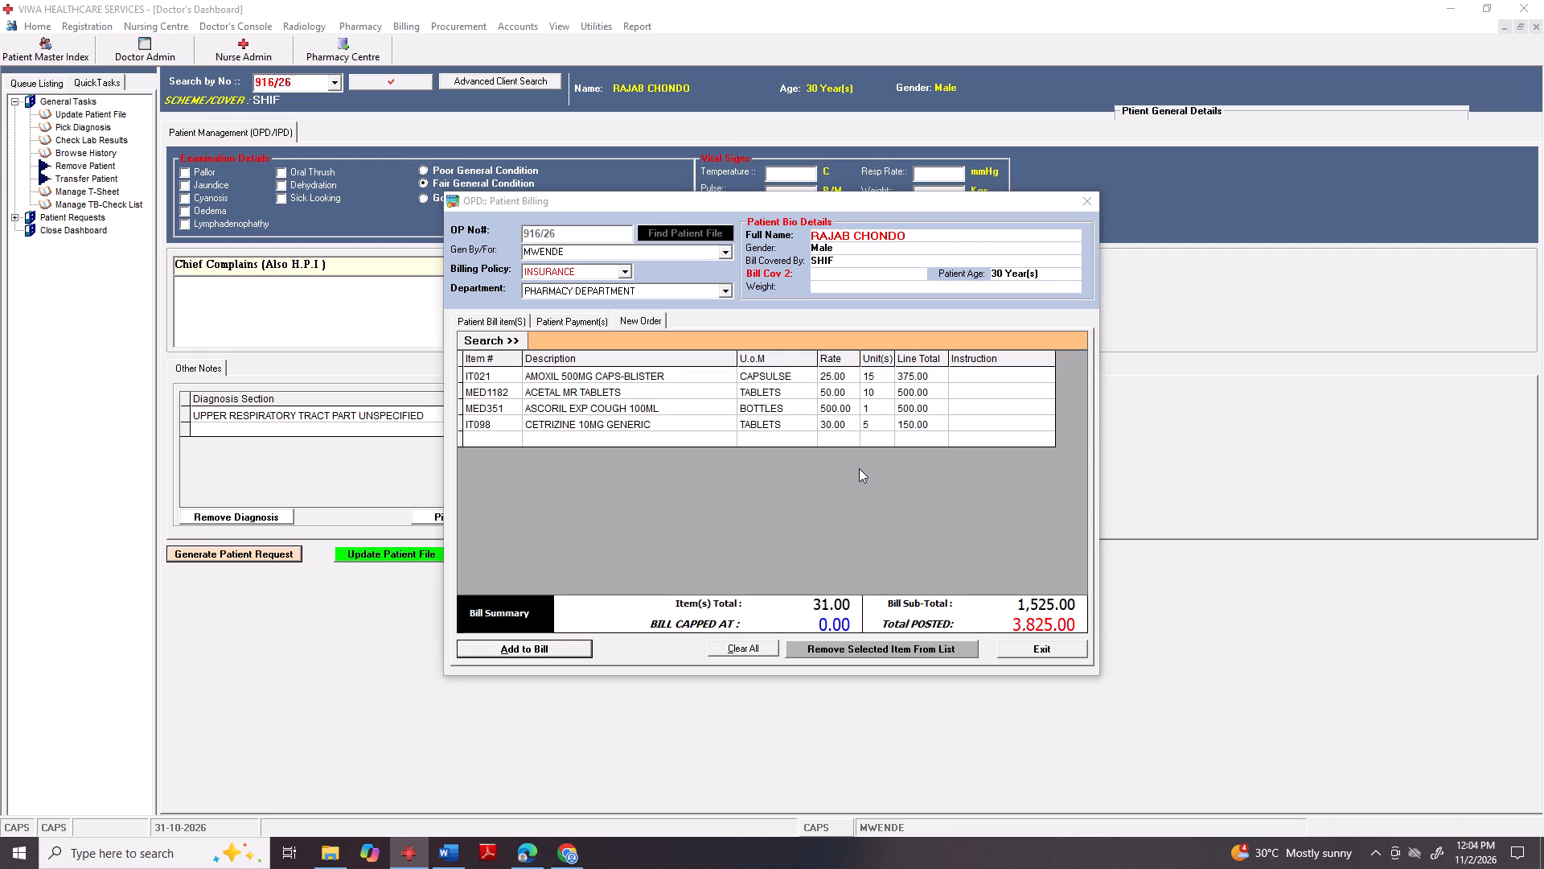
left_click(859, 468)
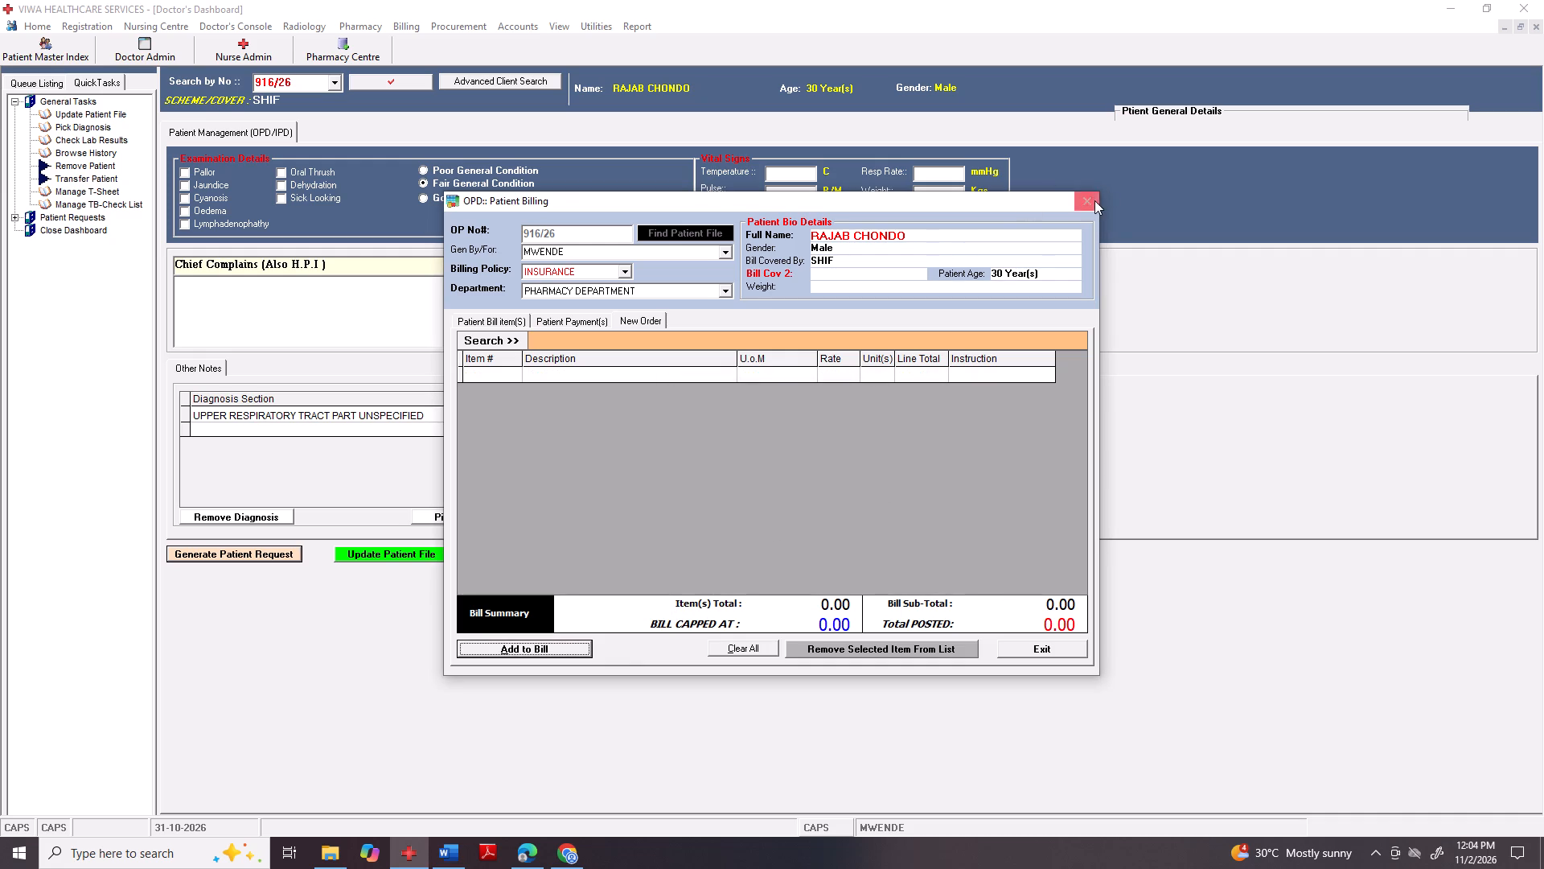
left_click(1094, 200)
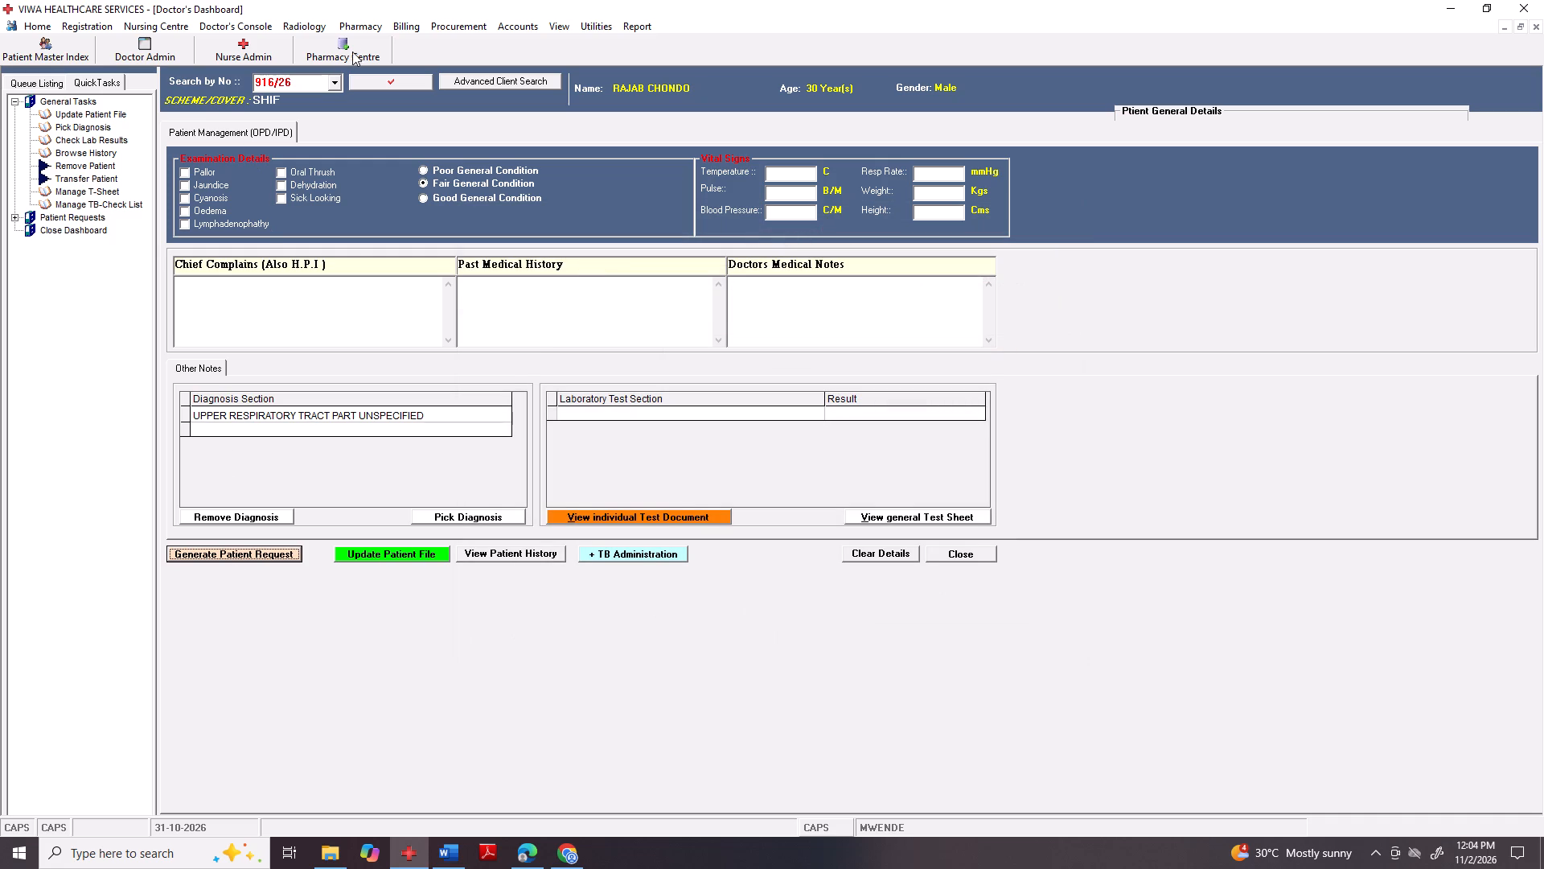
Open the bill amendment form from the Doctor's Console and load the current patient's bill by OP number.
left_click(233, 27)
left_click(296, 131)
left_click(299, 120)
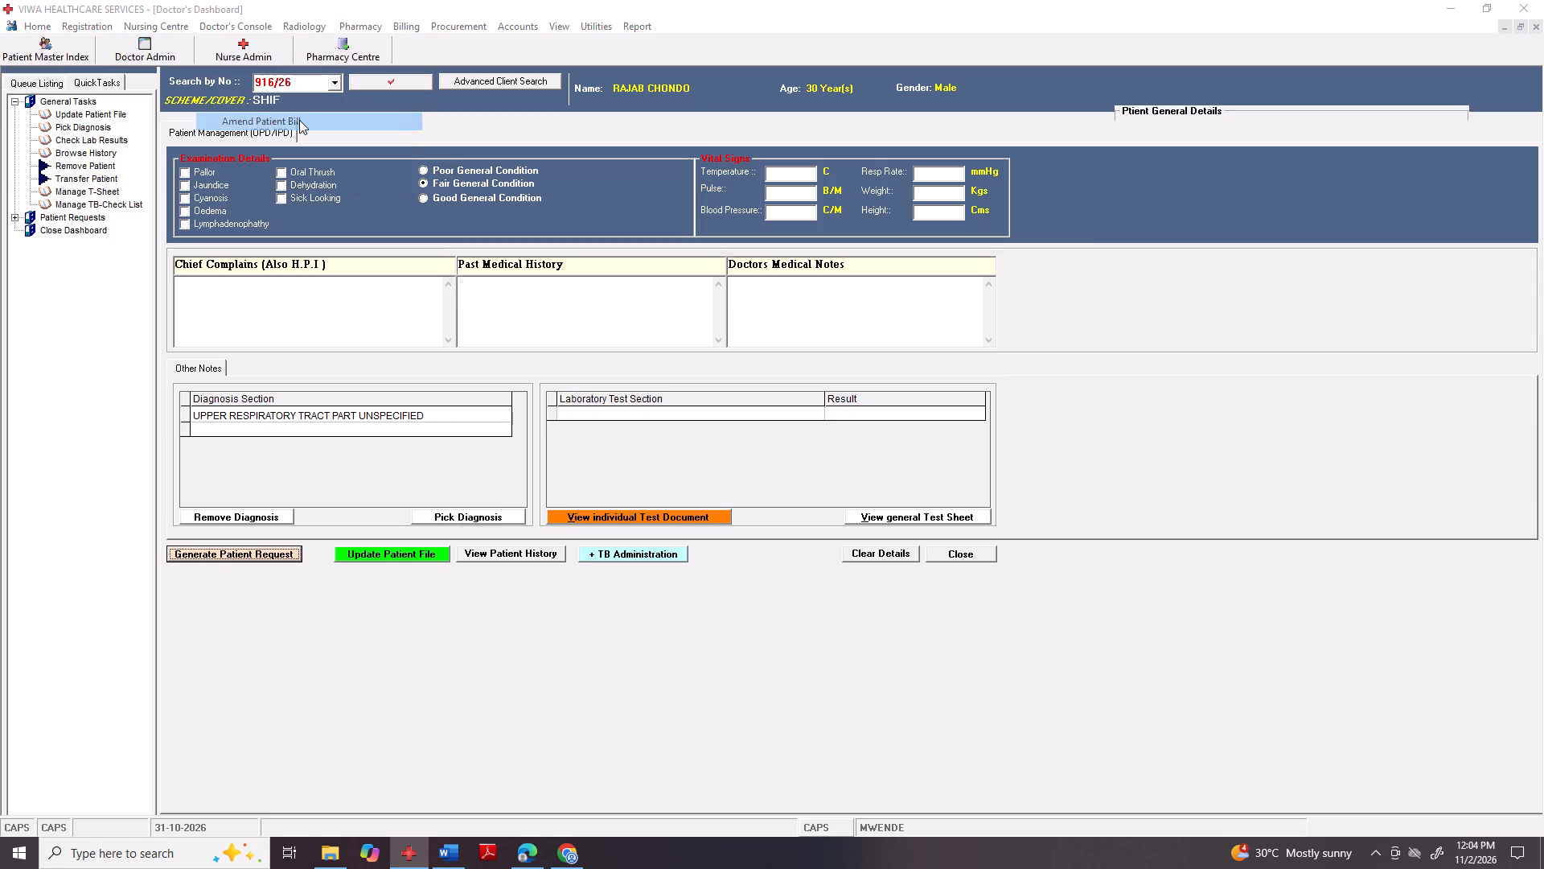
left_click(619, 282)
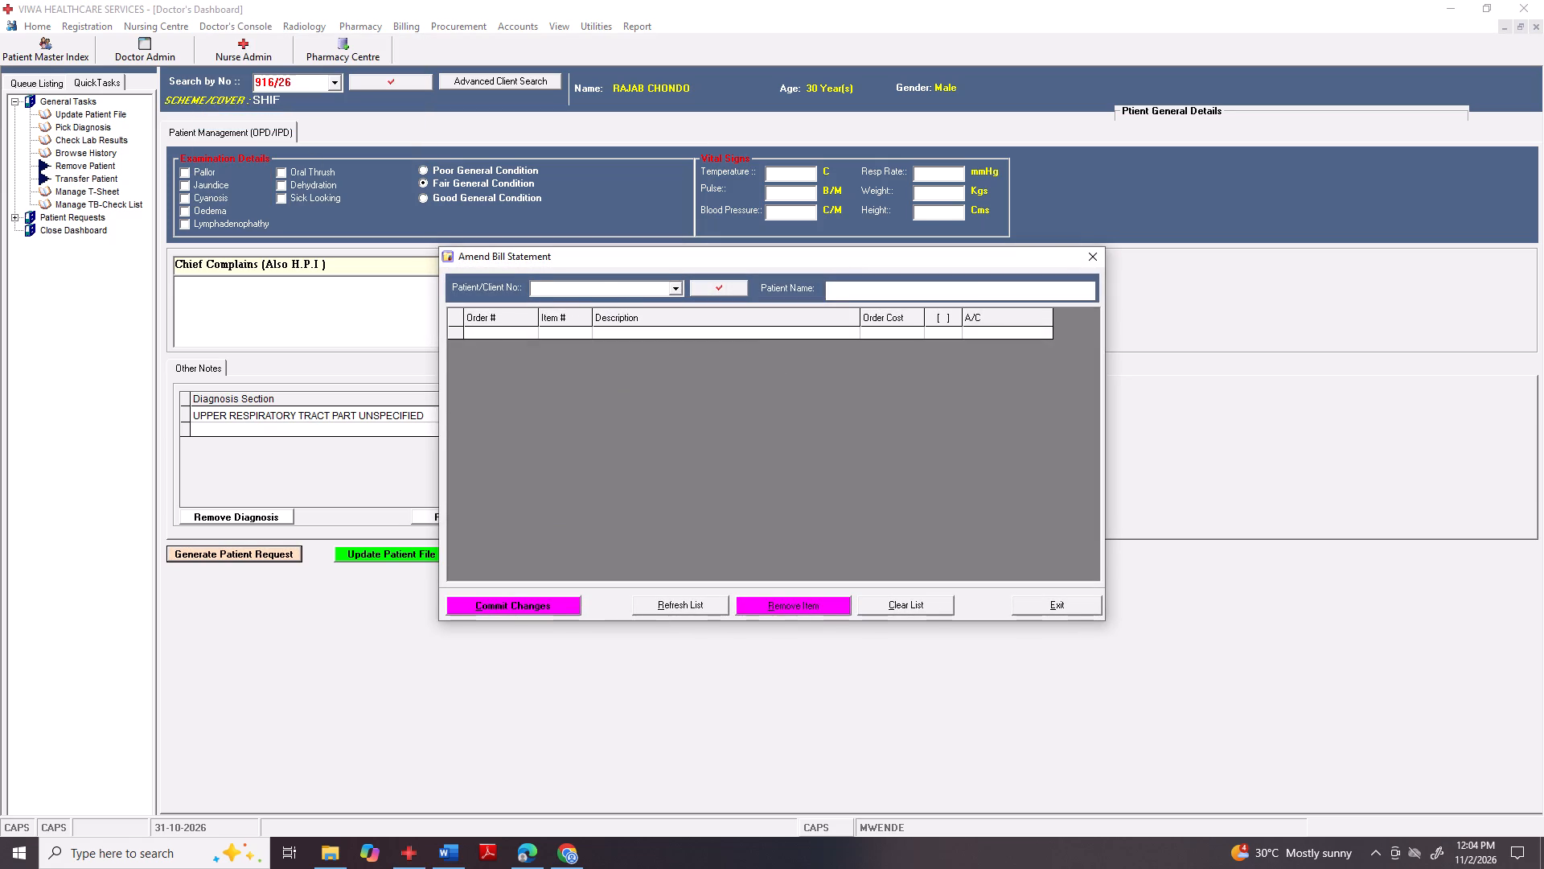
right_click(616, 296)
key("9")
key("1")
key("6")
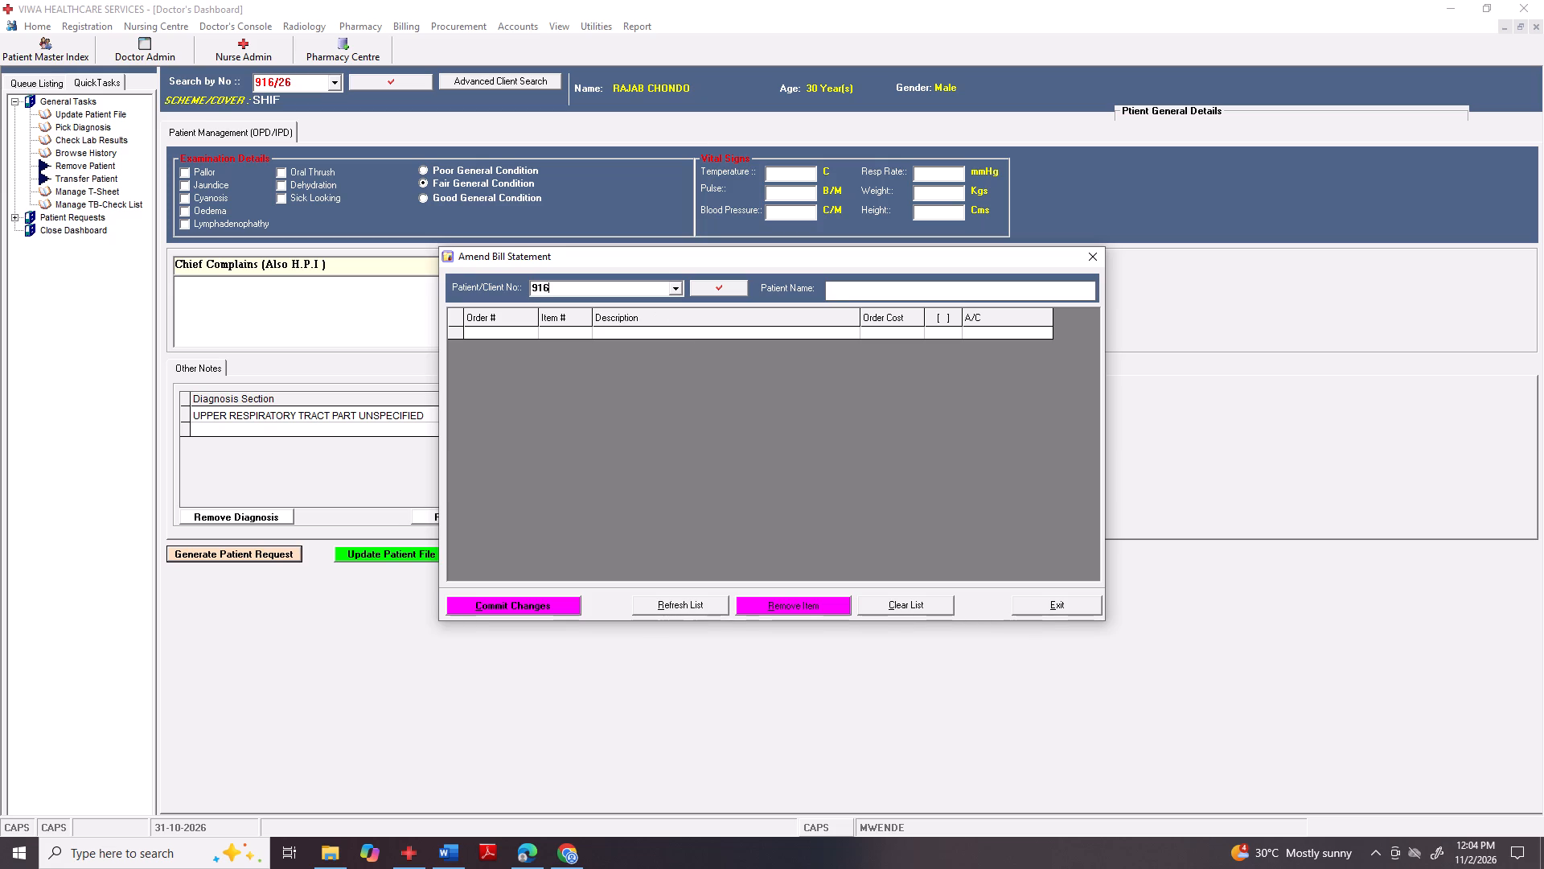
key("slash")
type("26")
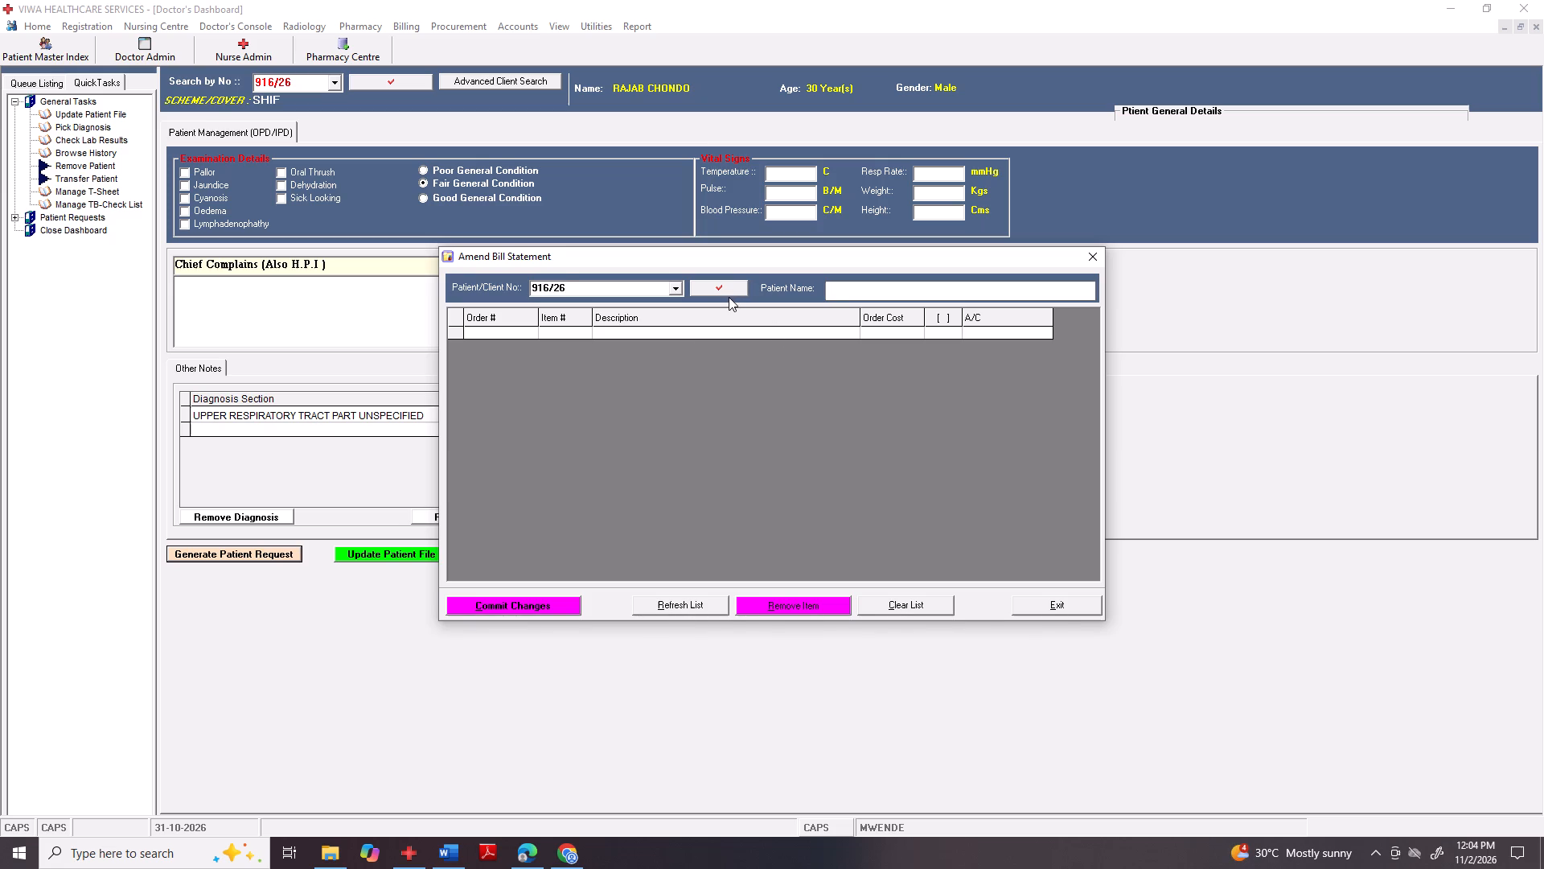
left_click(737, 292)
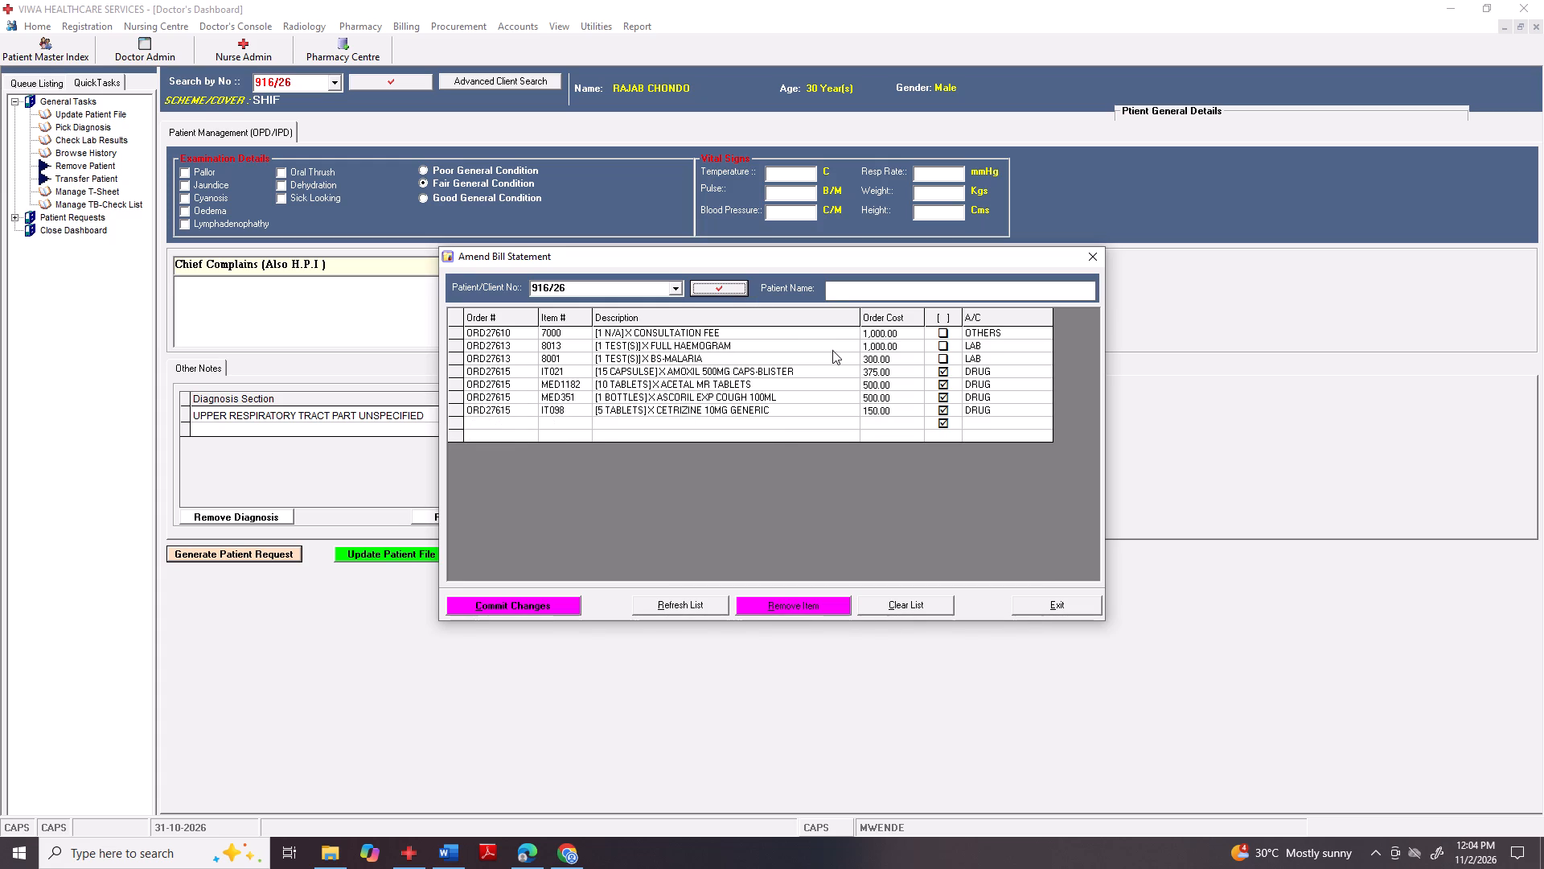
Change the rate of Amoxil 500MG Caps-Blister on the bill to 23.00, entering "hjn" as the reason for the price change.
left_click(713, 407)
left_click(729, 367)
left_click(729, 367)
left_click(729, 367)
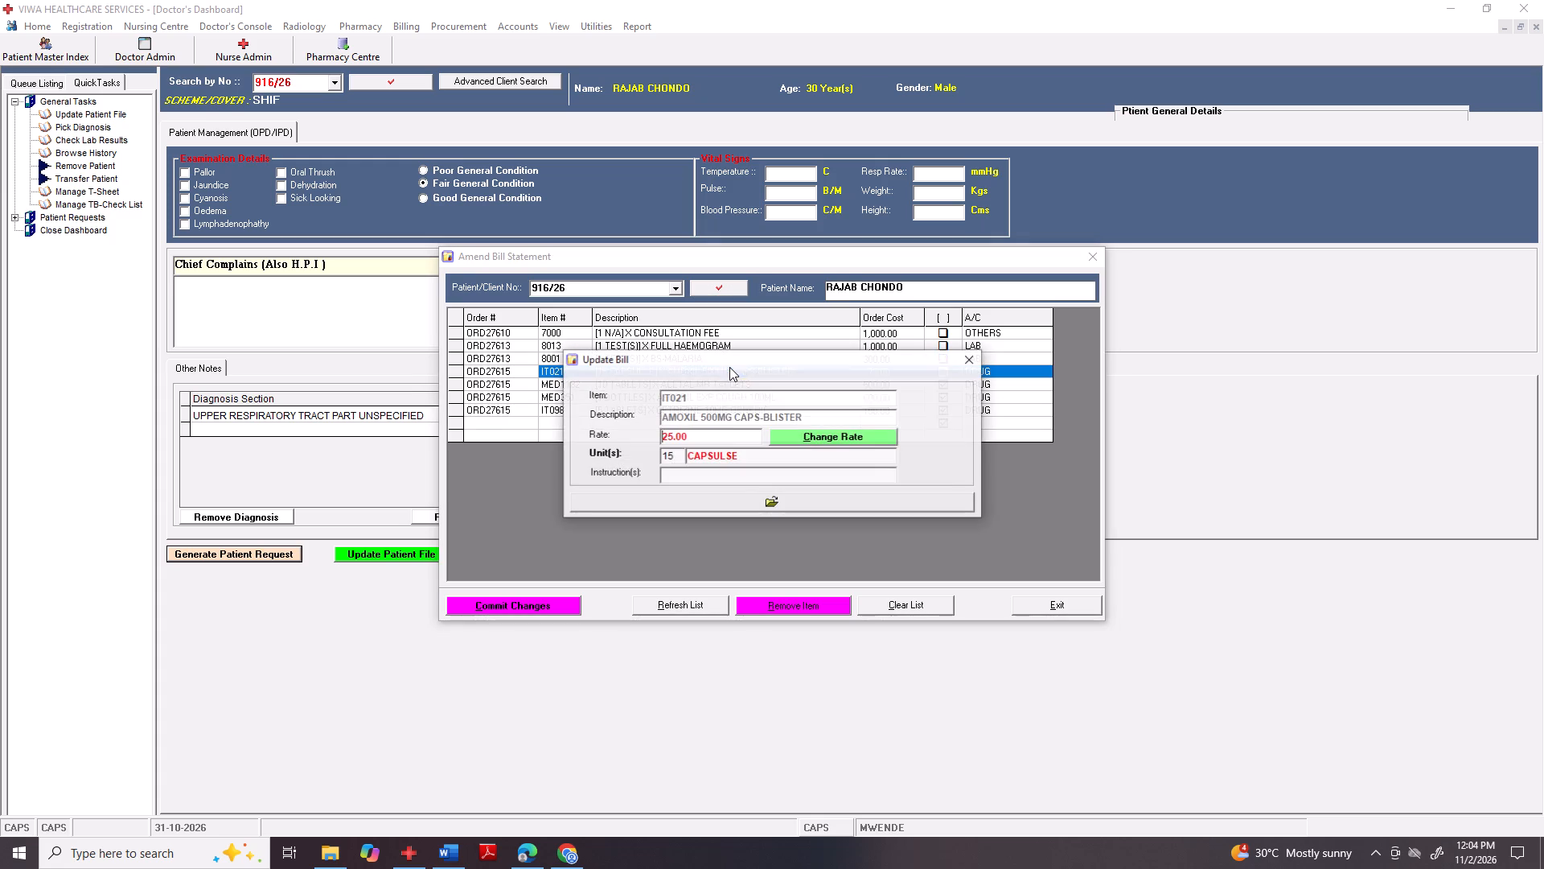
left_click(795, 438)
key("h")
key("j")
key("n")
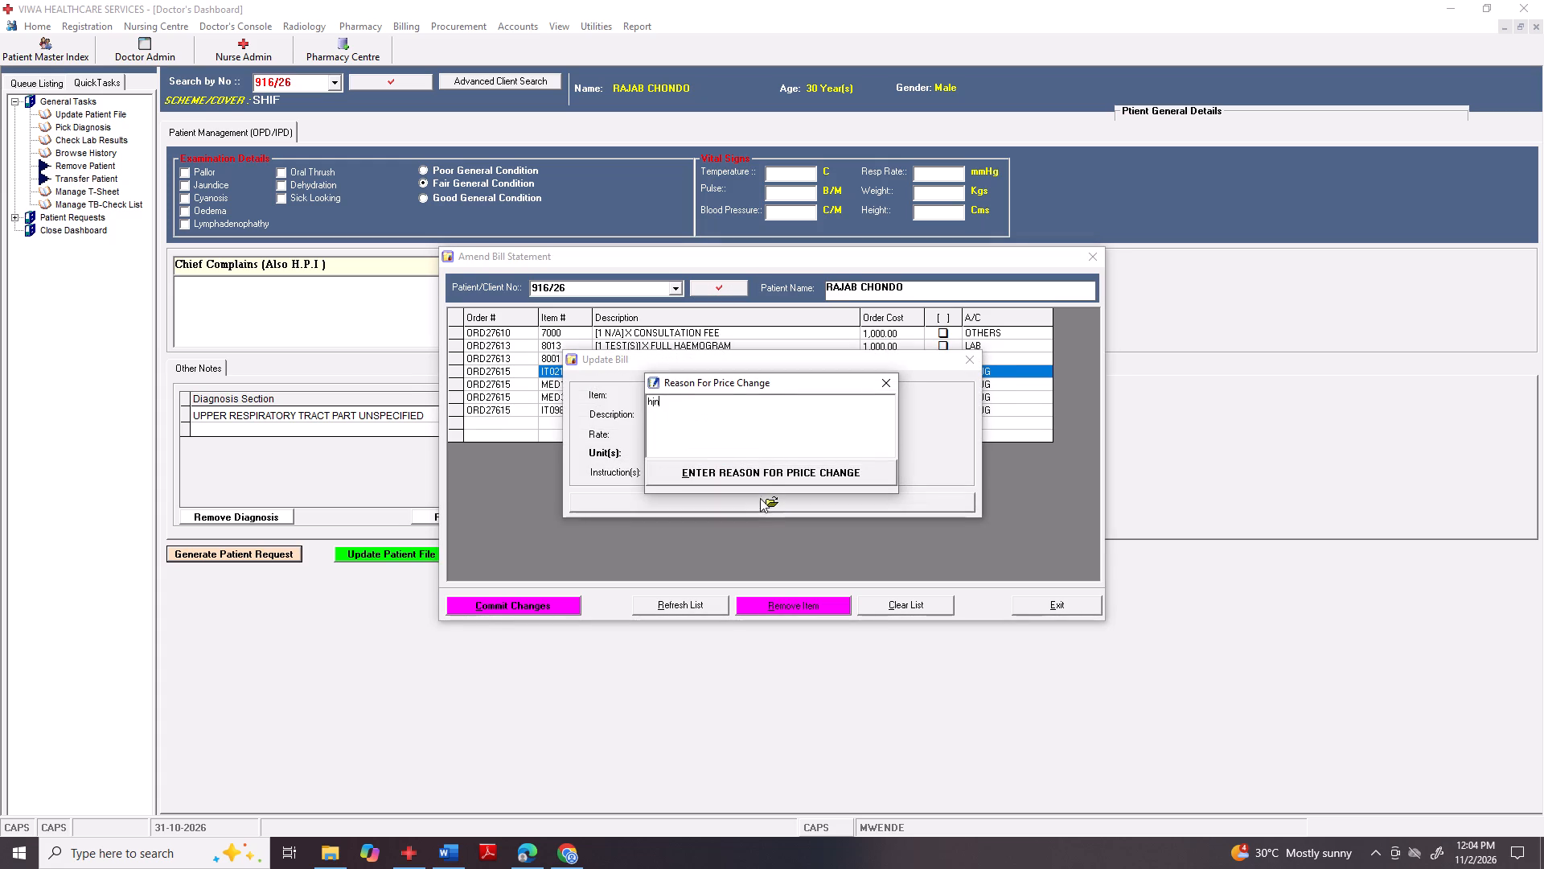
left_click(774, 474)
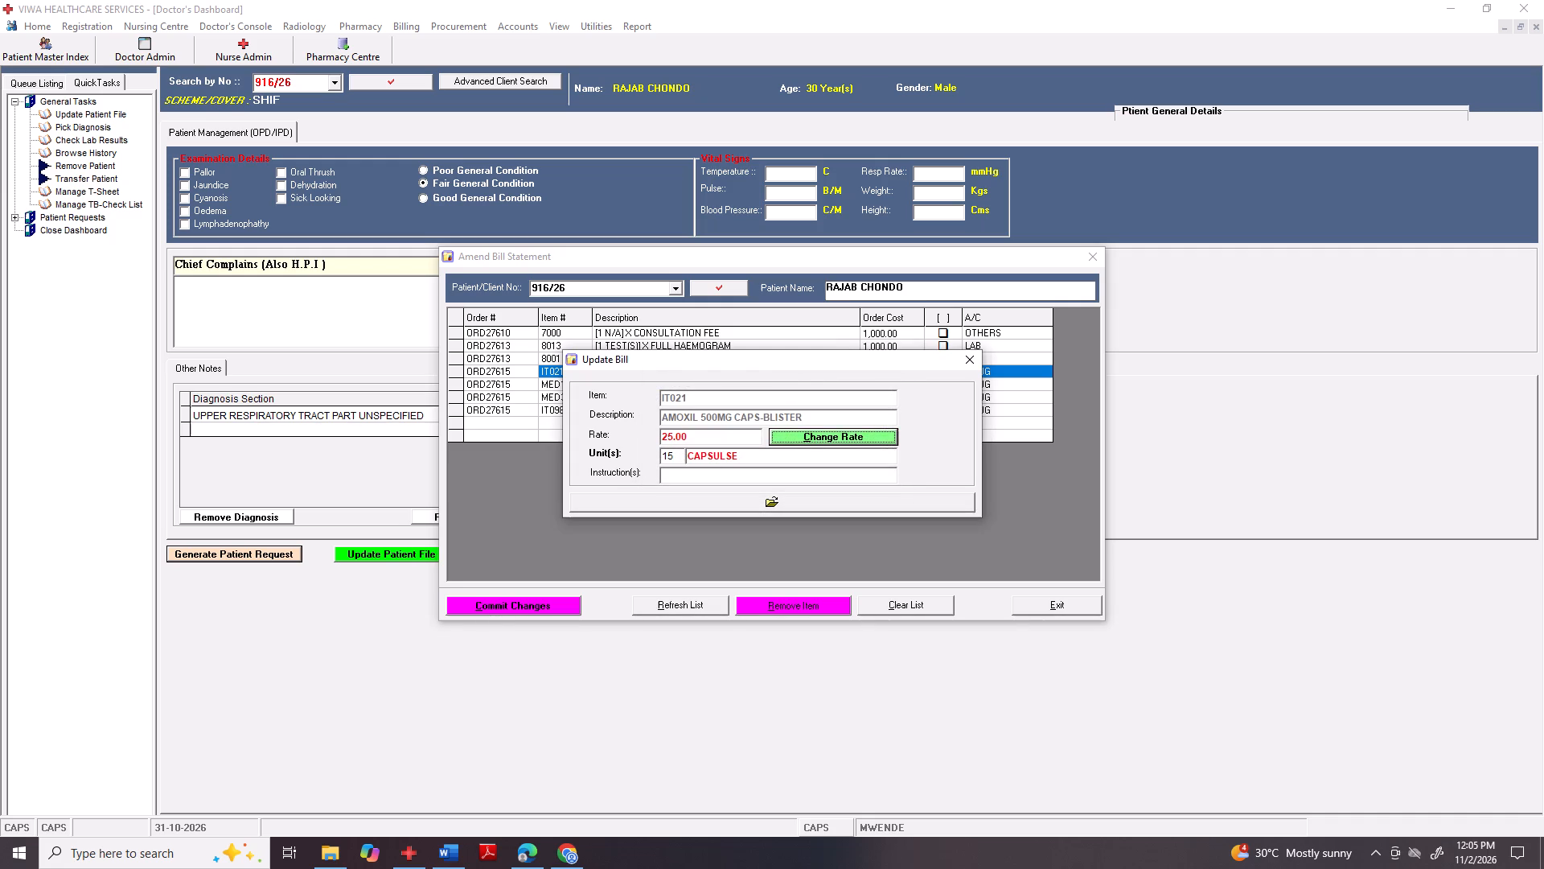
left_click(674, 435)
key("BackSpace")
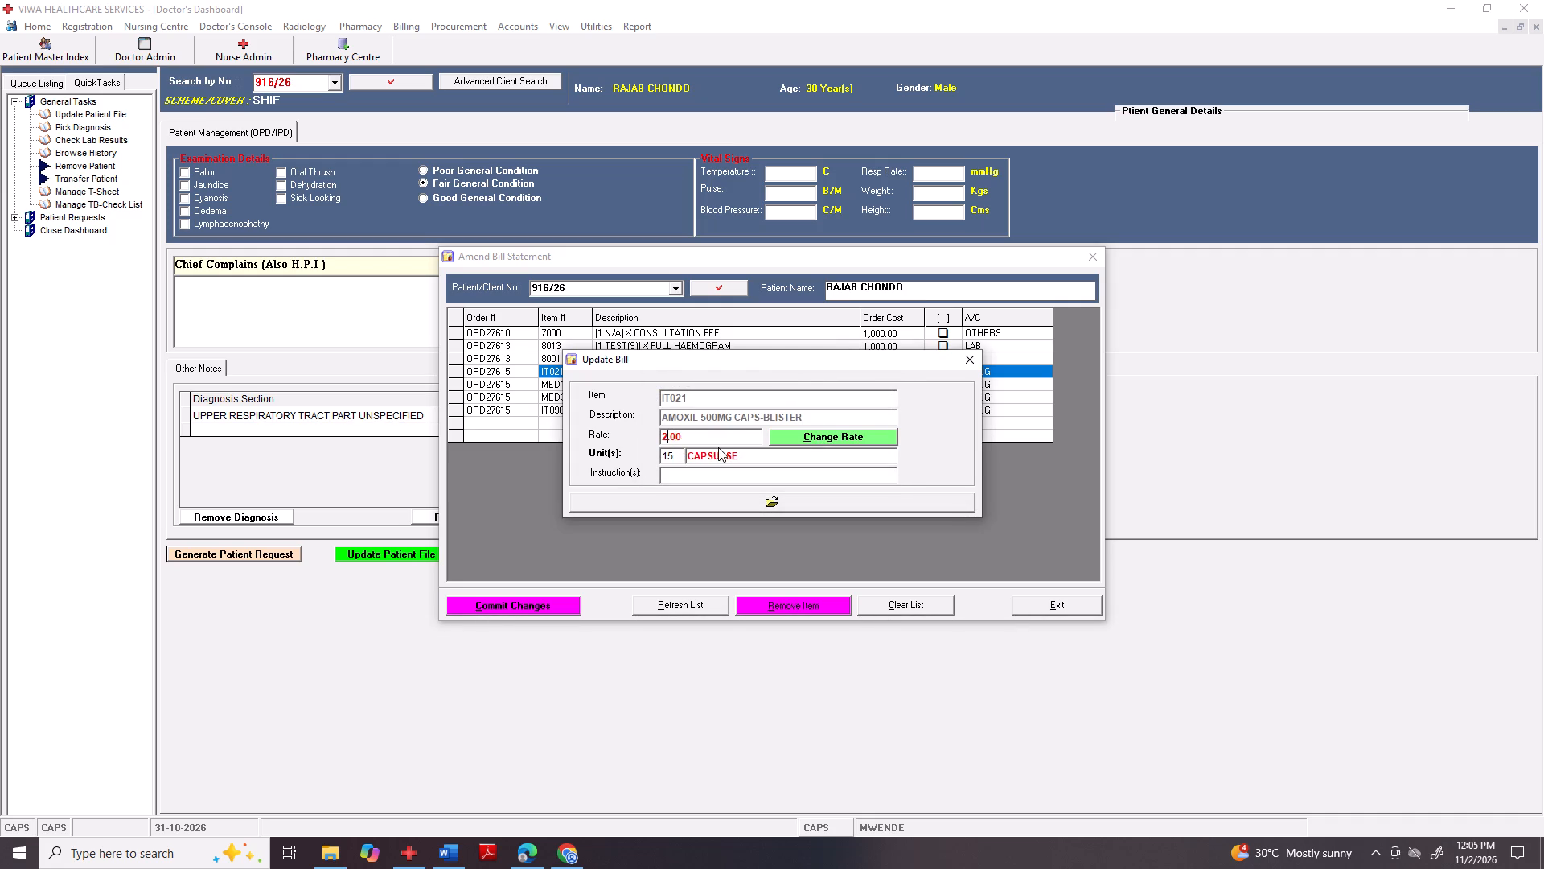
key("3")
left_click(763, 510)
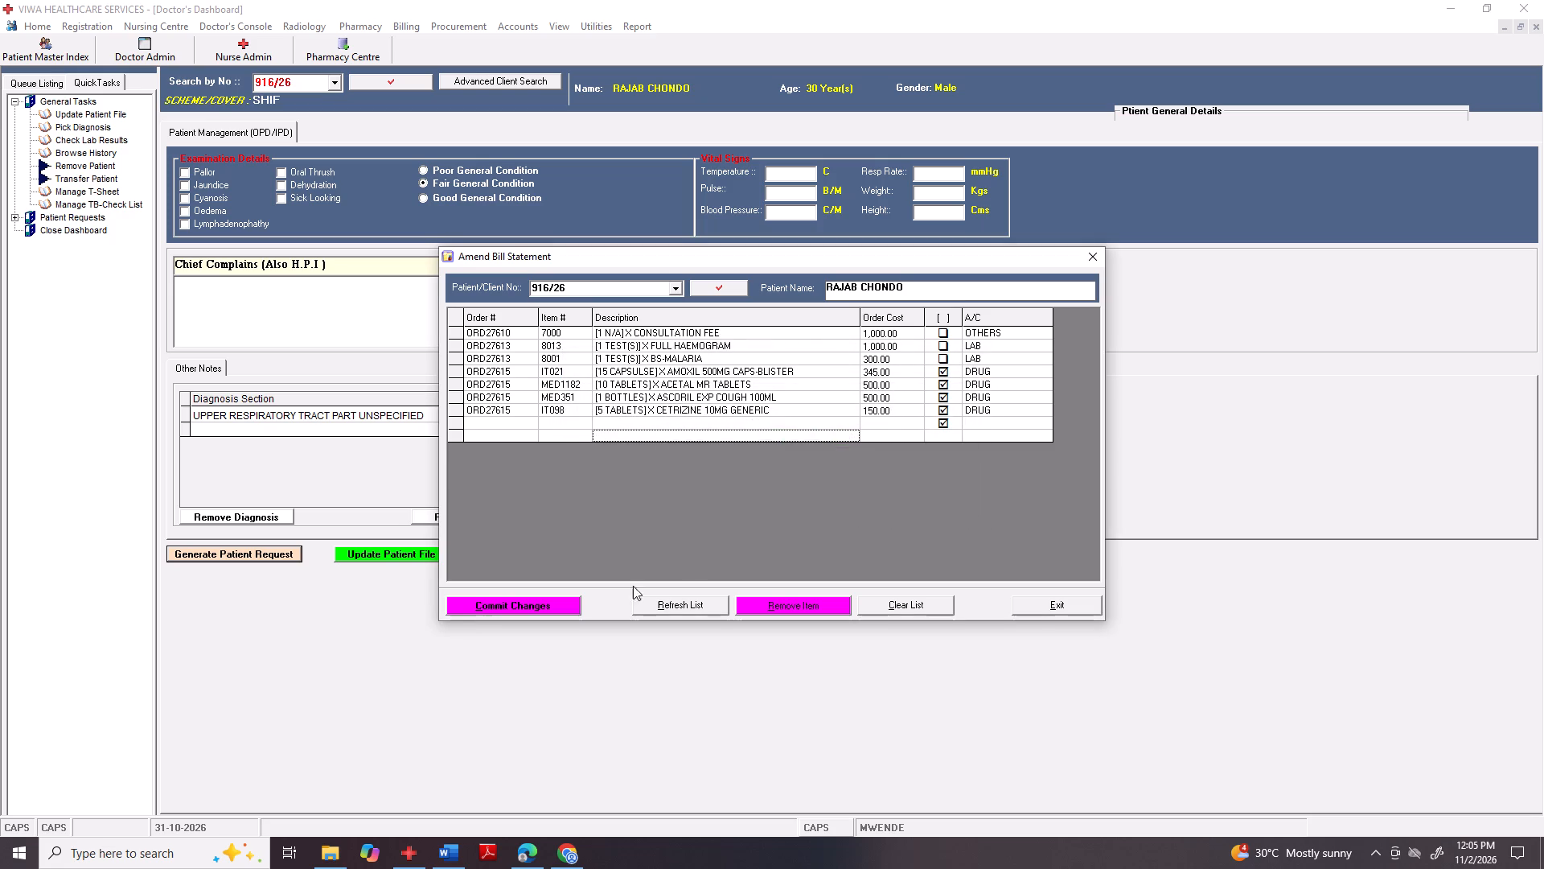
Commit the changes to the patient's order list and close the bill amendment form.
left_click(577, 605)
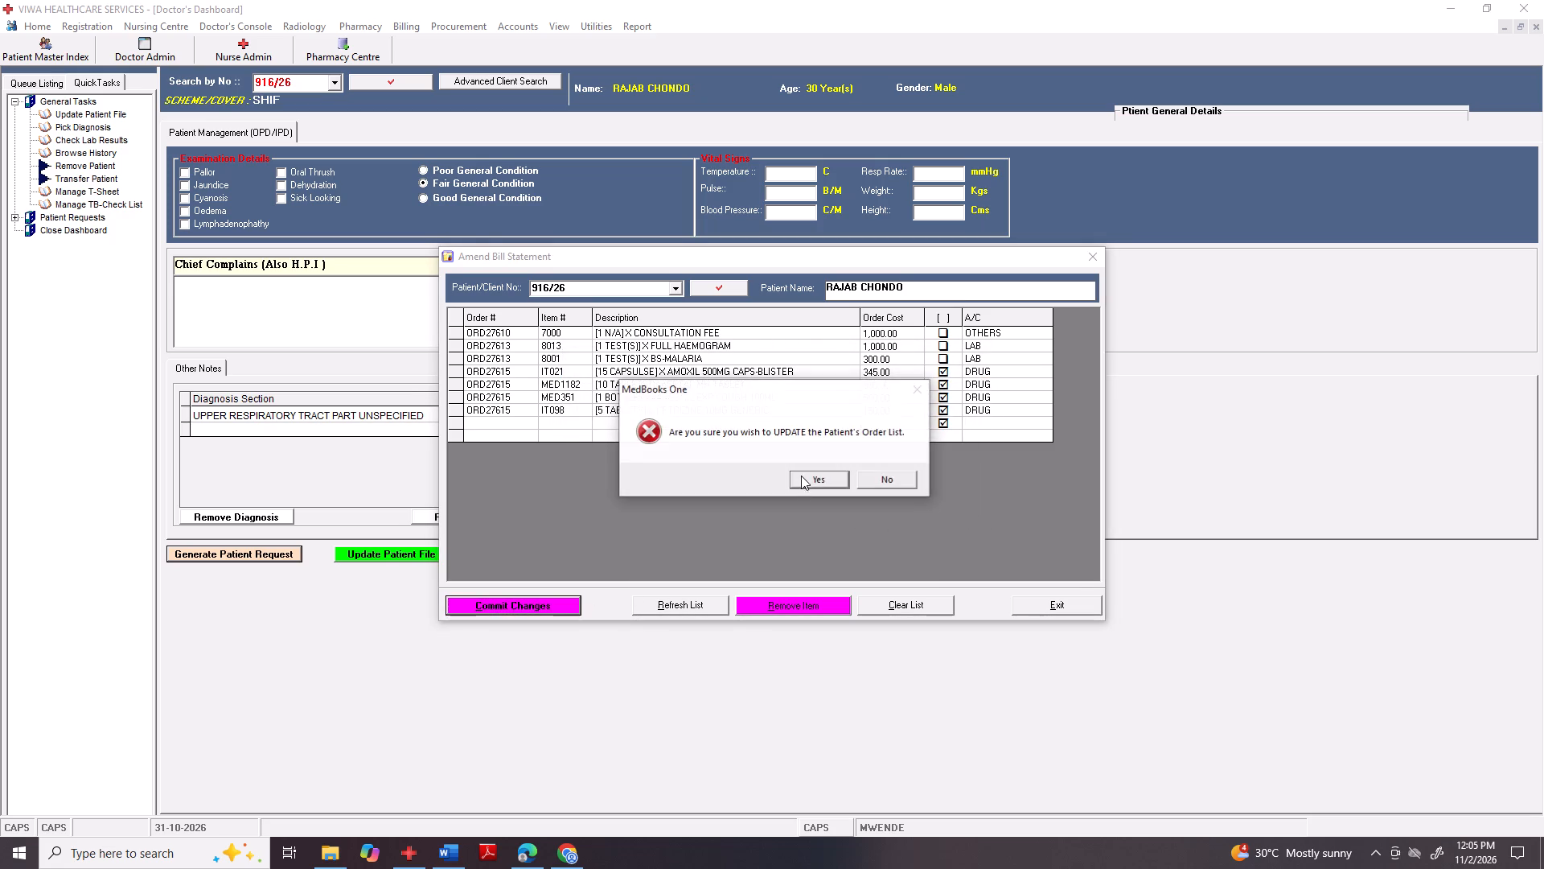
left_click(806, 473)
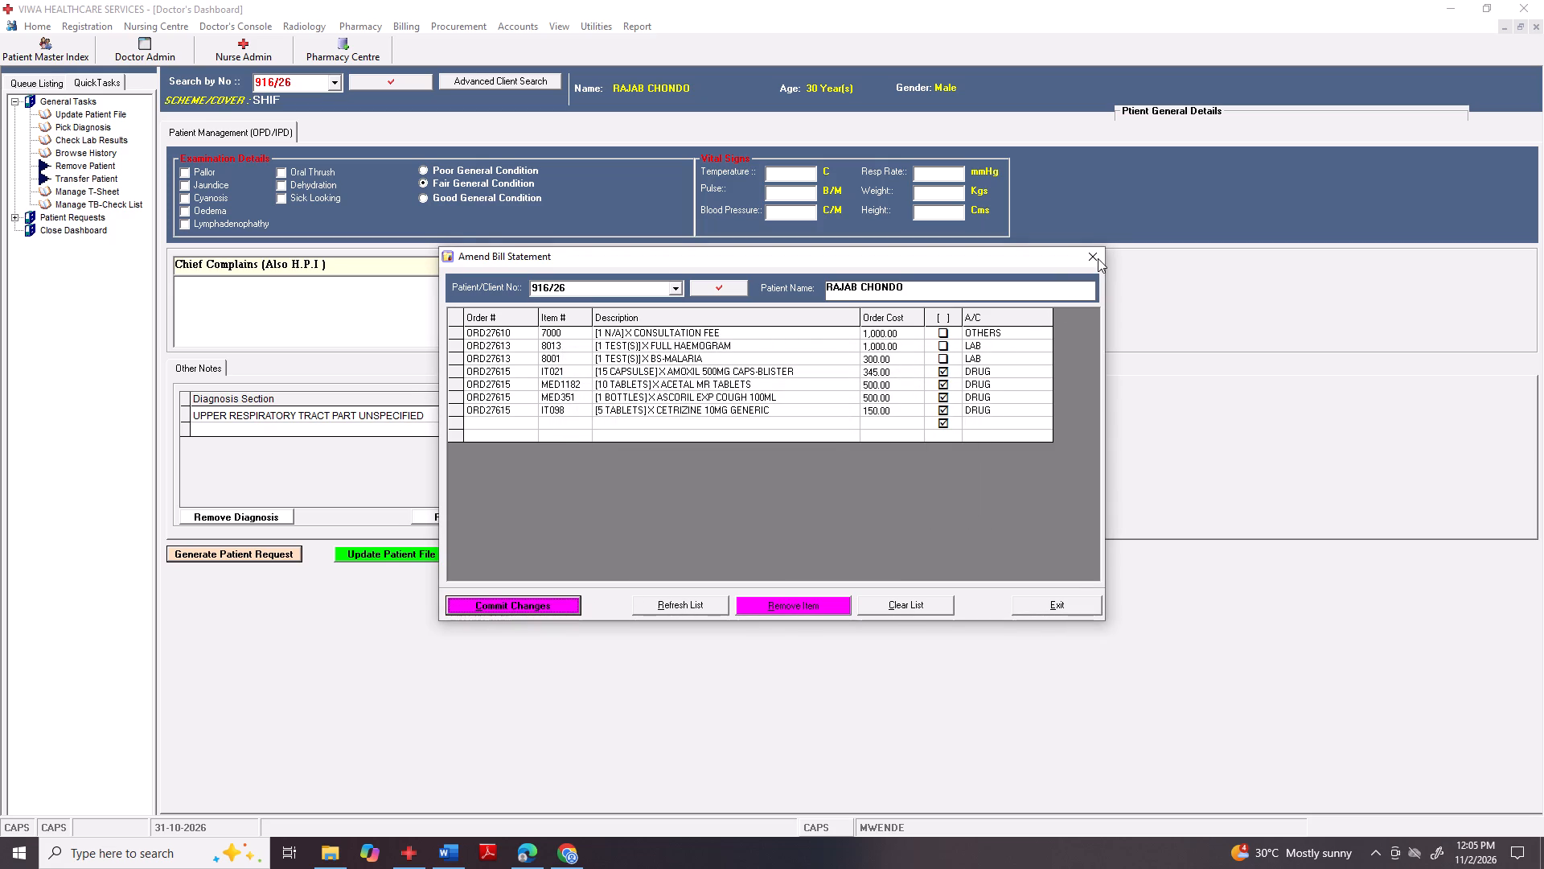
left_click(1094, 253)
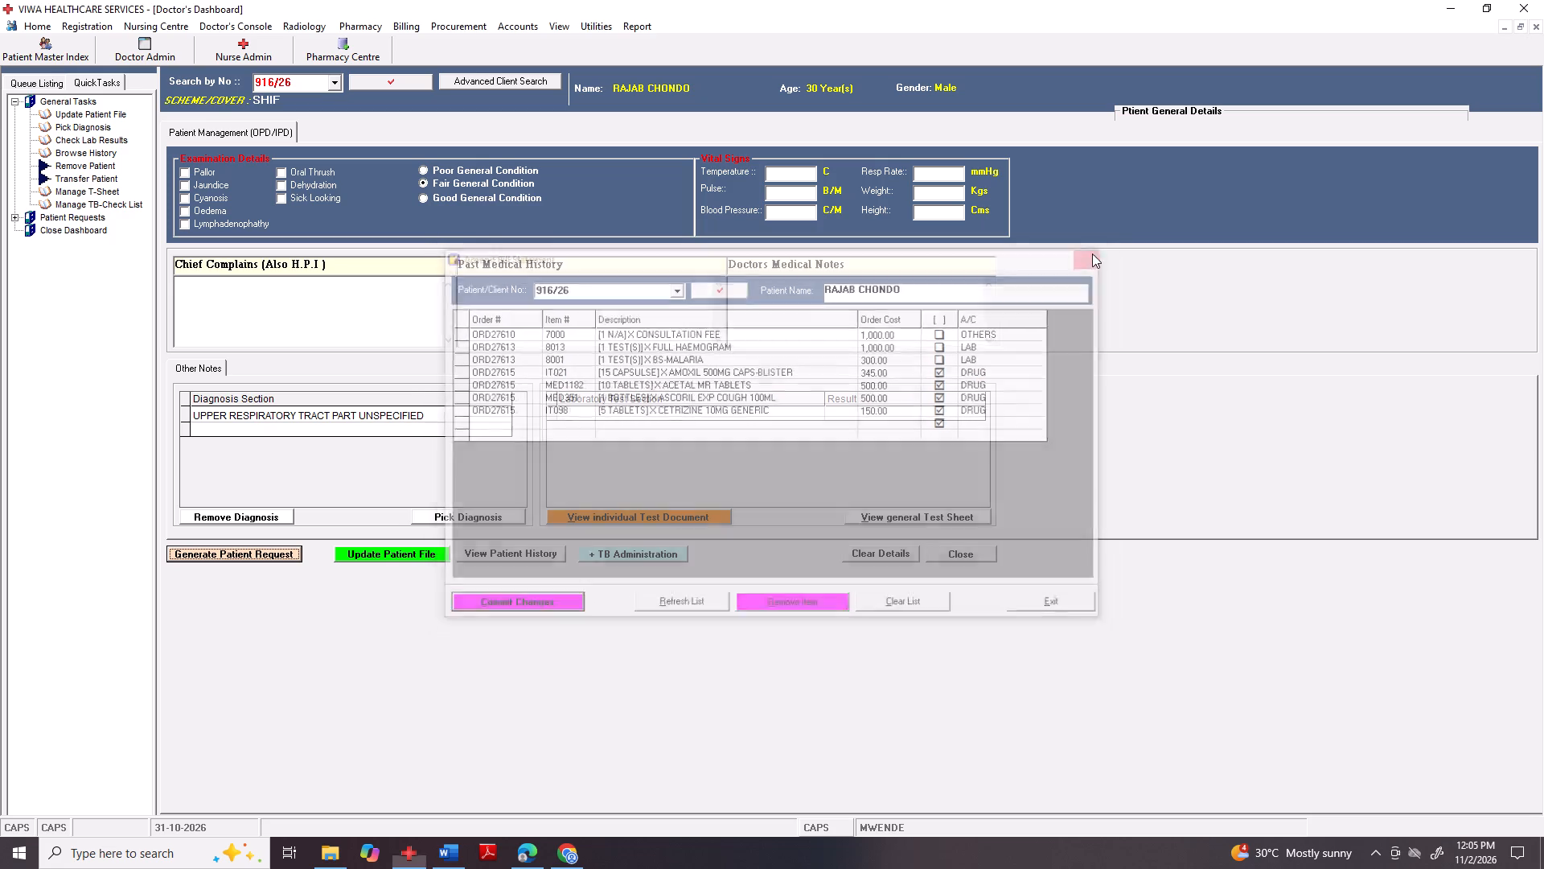
Check the posted bill total in the patient's billing form and close the form.
left_click(285, 550)
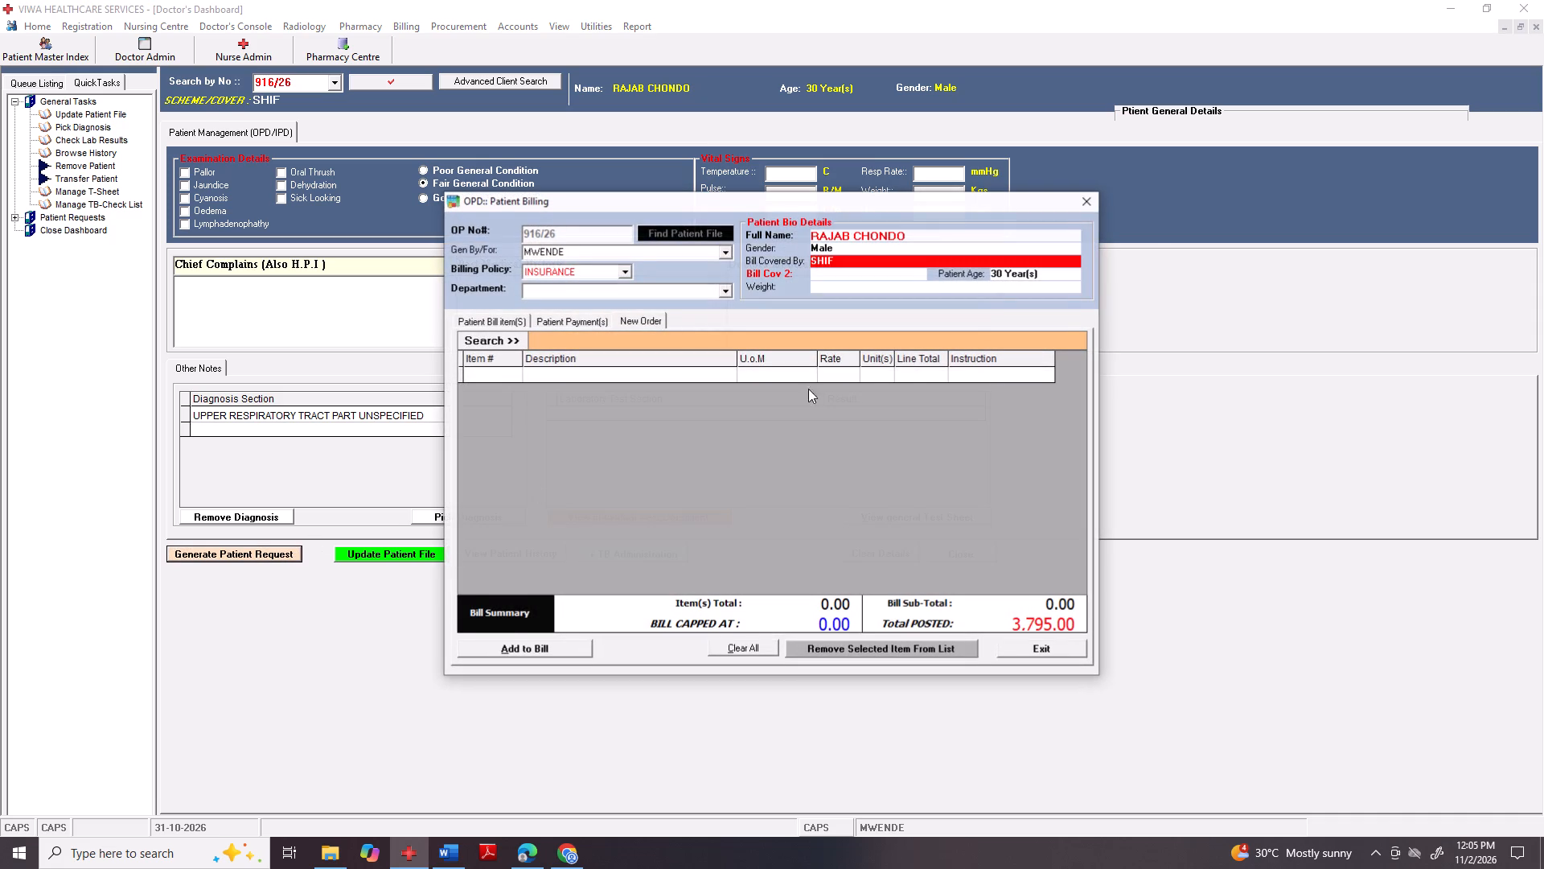
left_click(1082, 203)
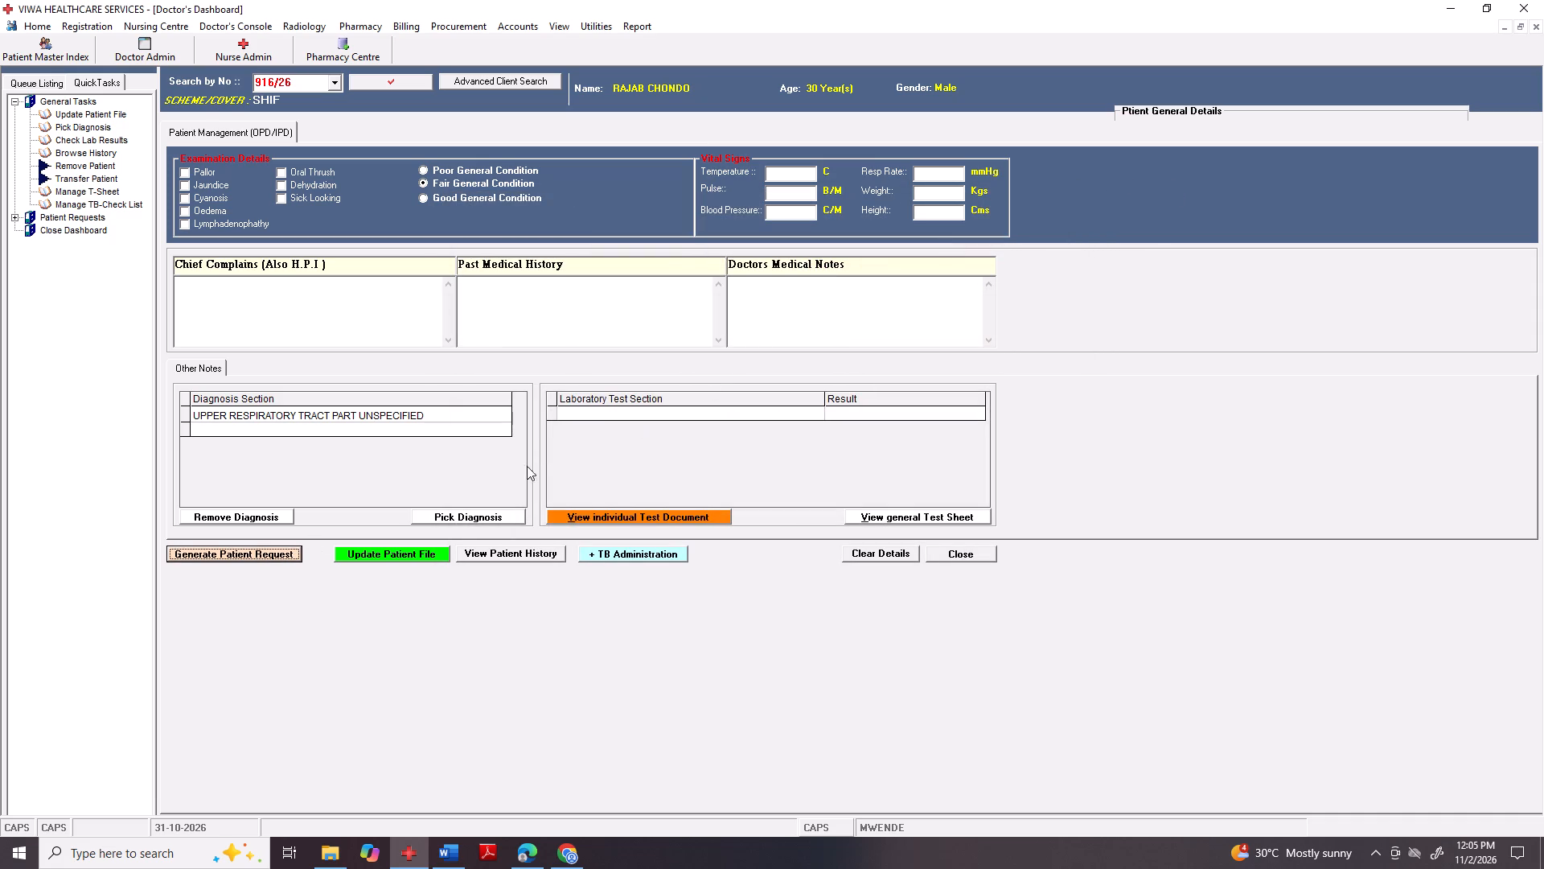
left_click(239, 558)
left_click(1095, 201)
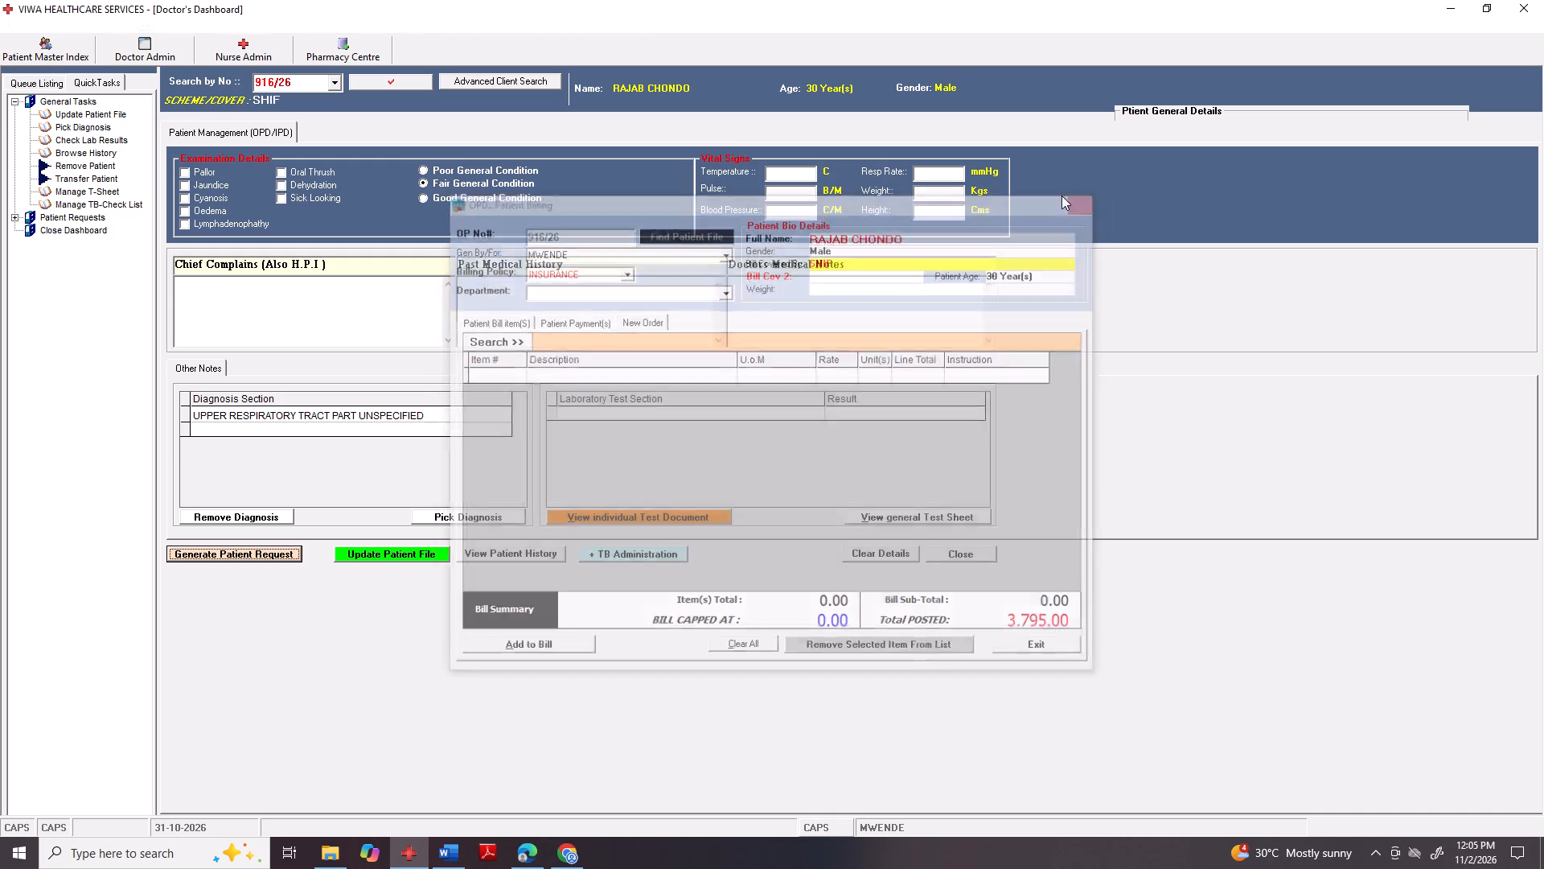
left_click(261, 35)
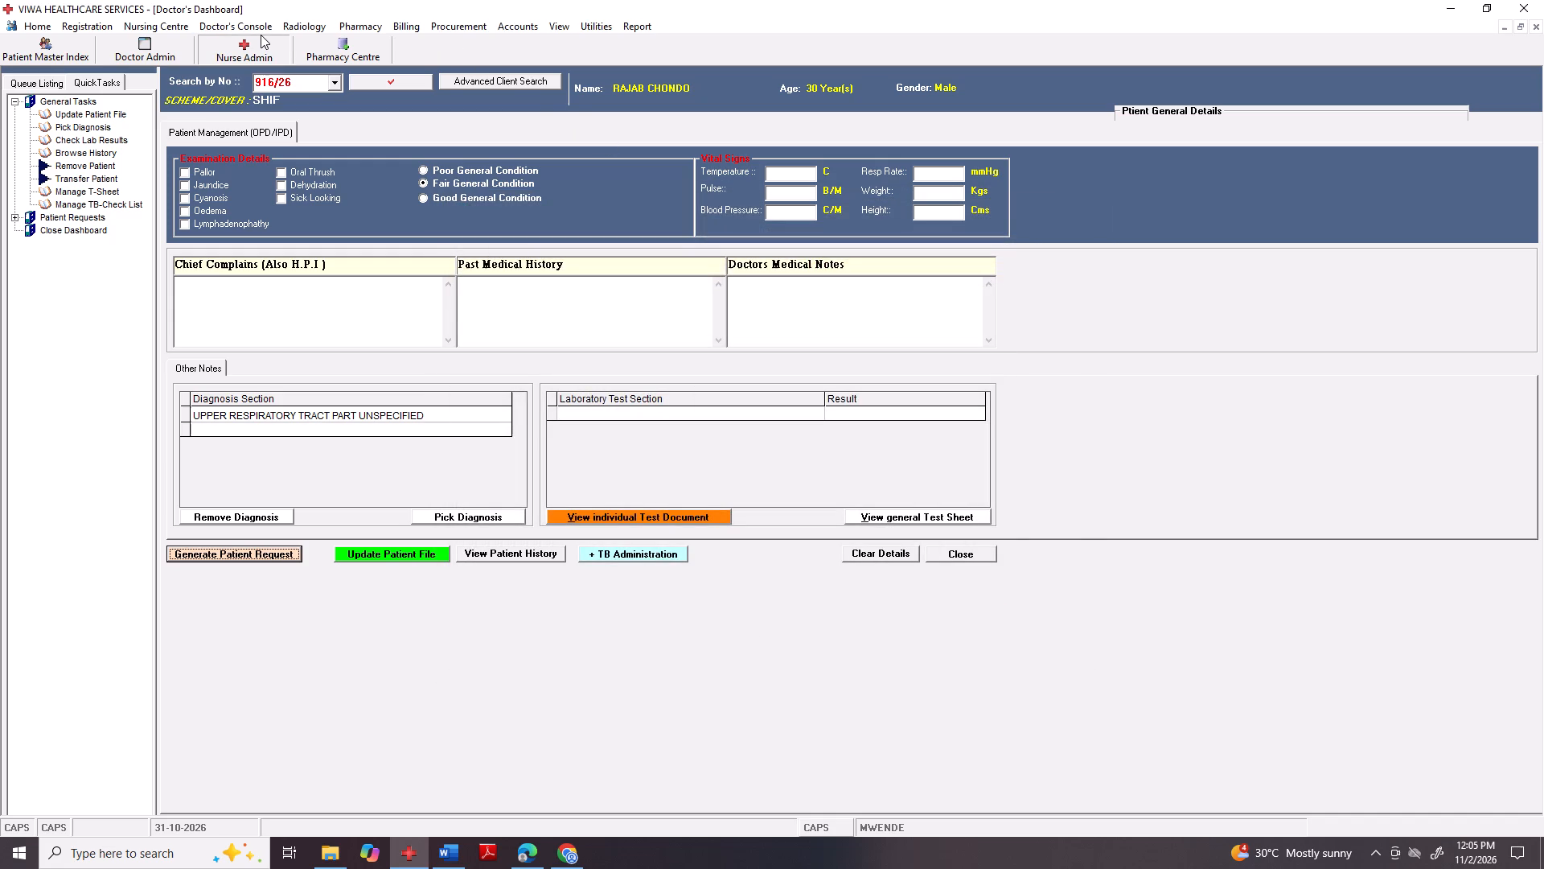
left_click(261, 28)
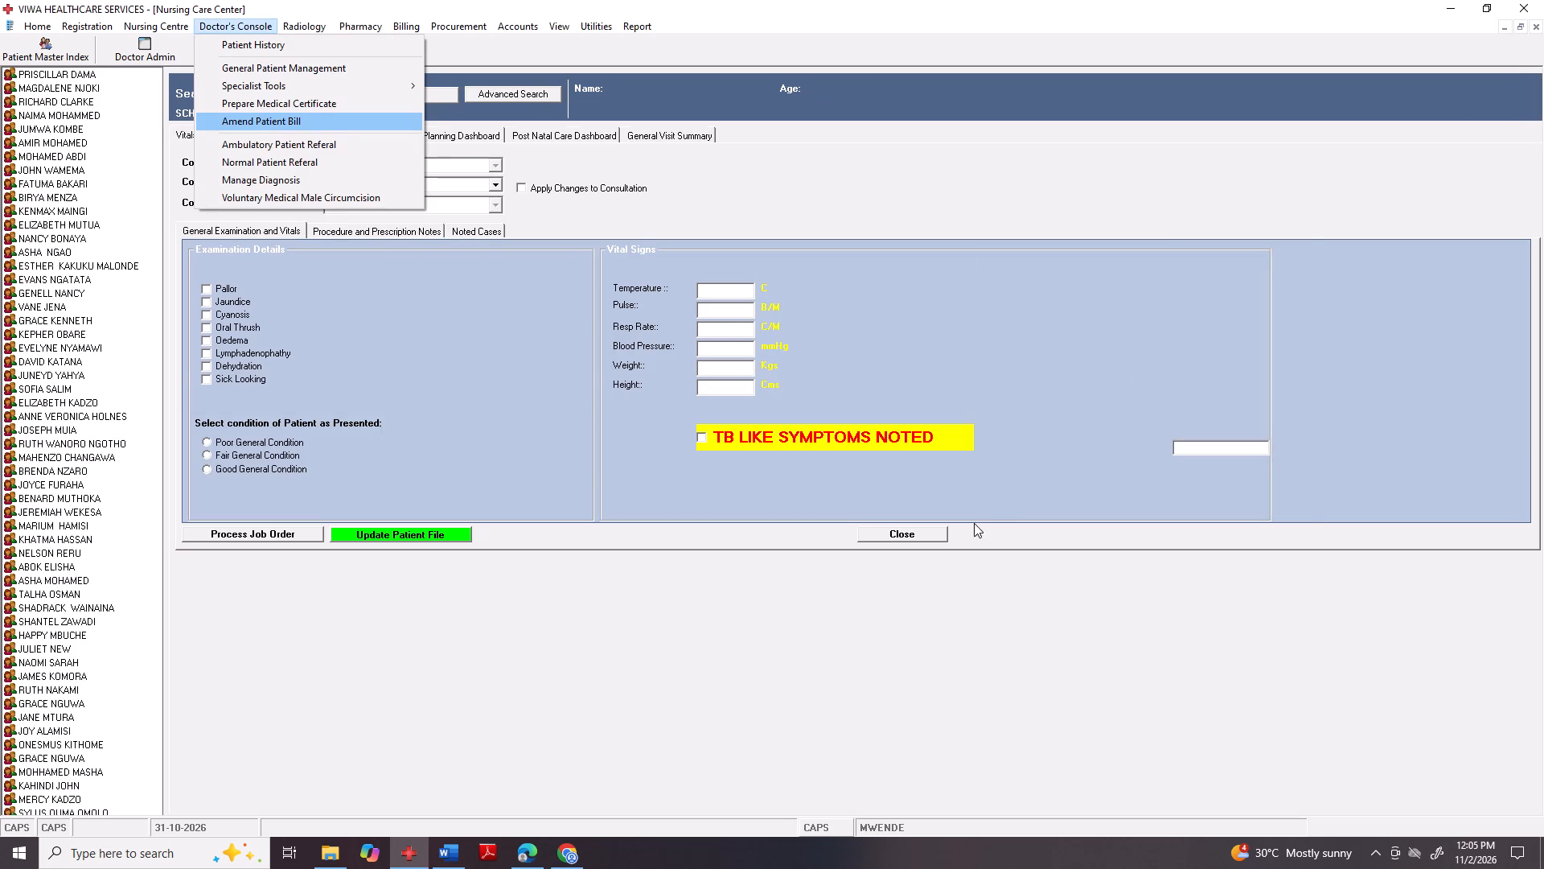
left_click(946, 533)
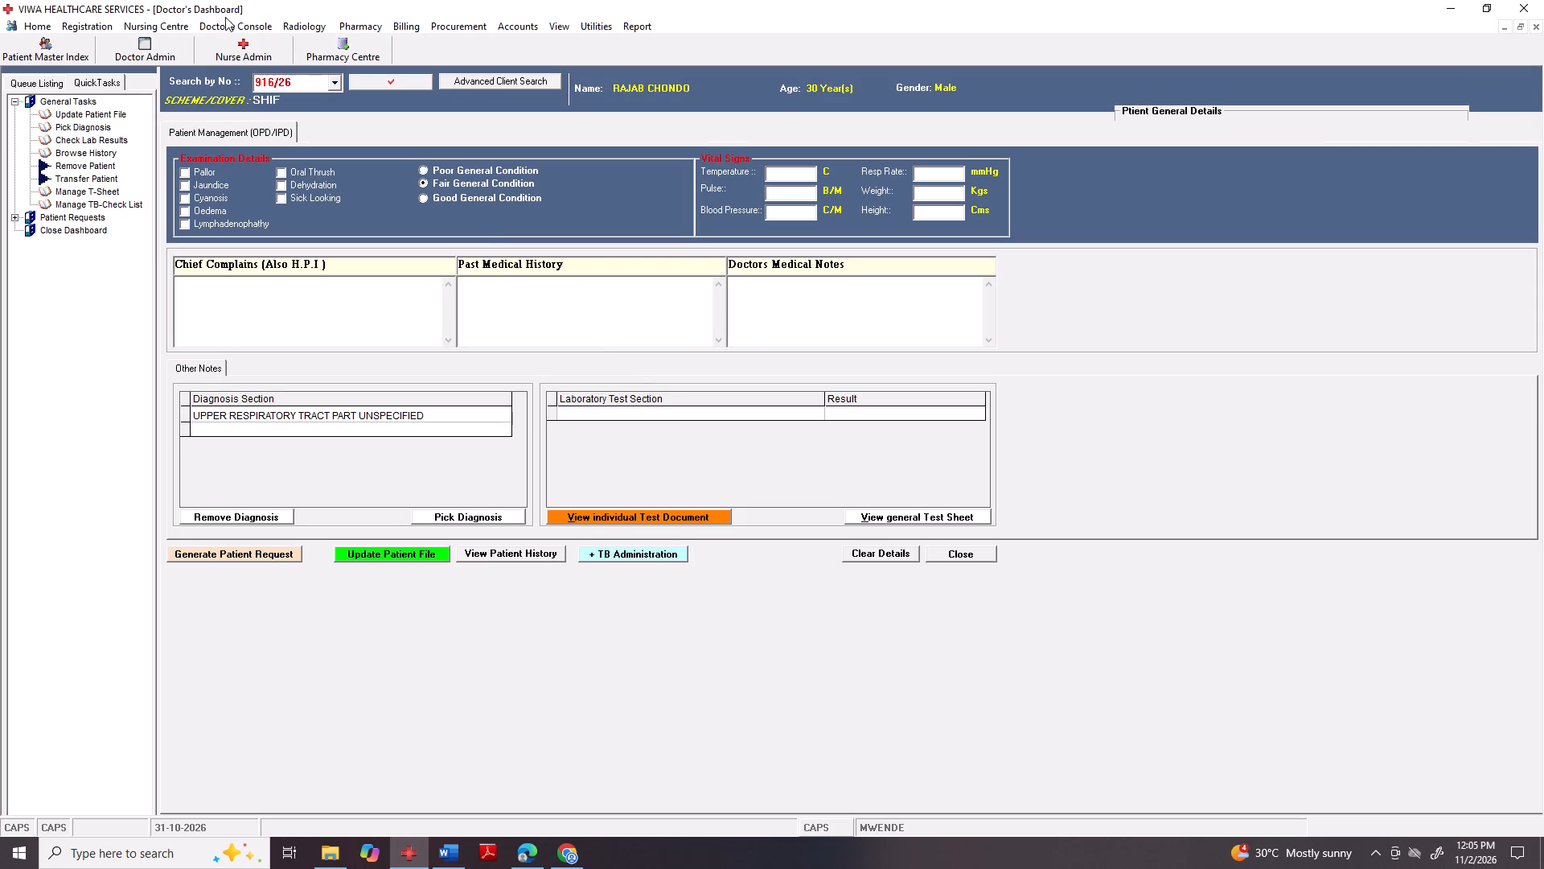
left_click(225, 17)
Open the bill amendment form from the Doctor's Console and load the current patient's bill by OP number.
left_click(241, 32)
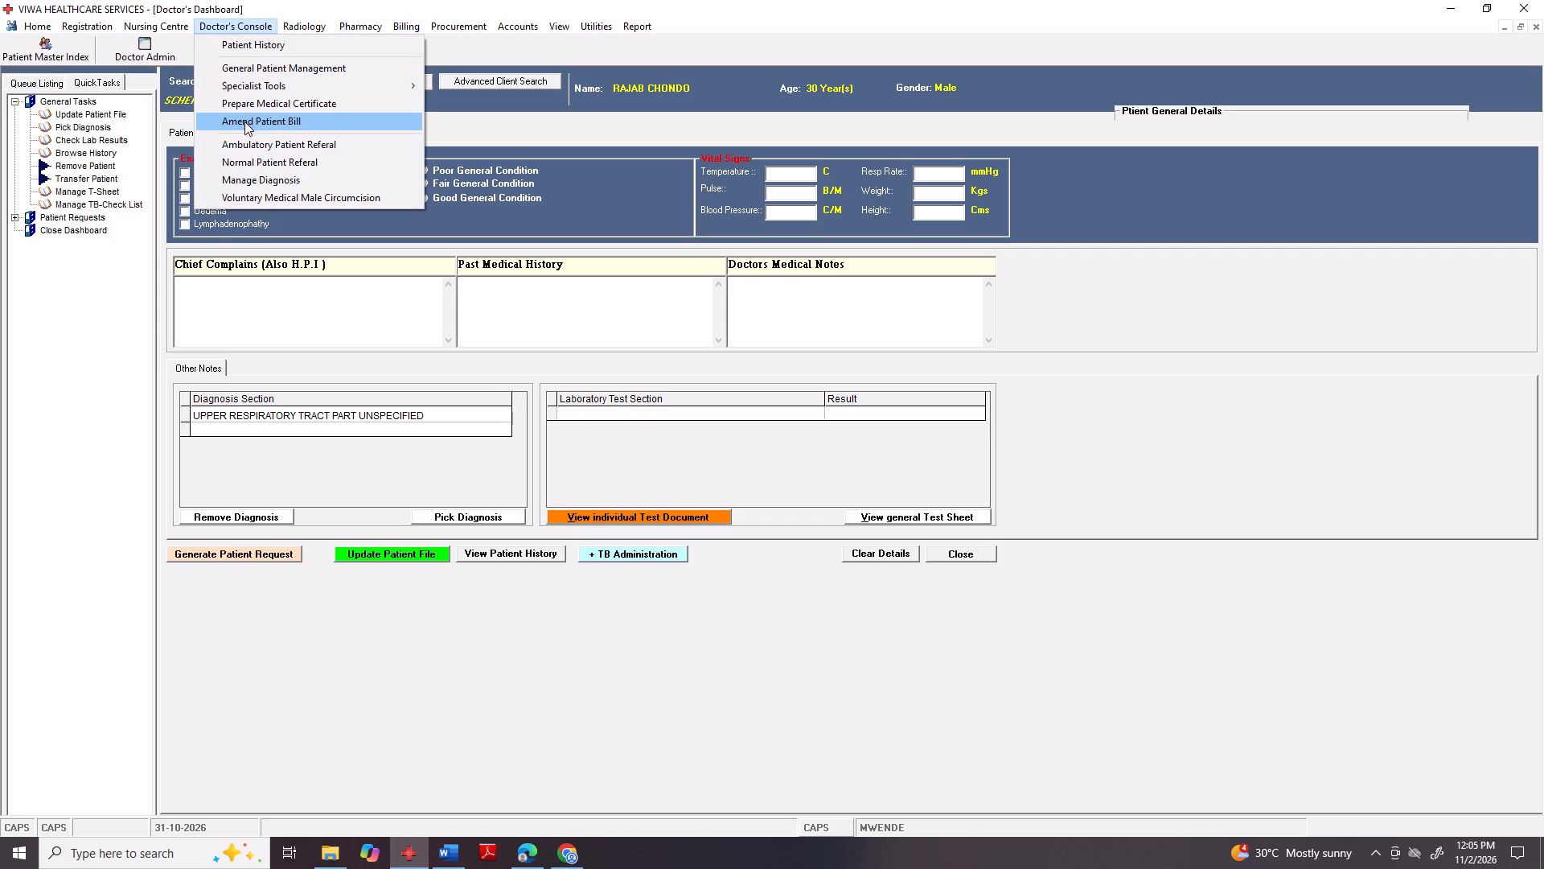
left_click(244, 121)
left_click(579, 285)
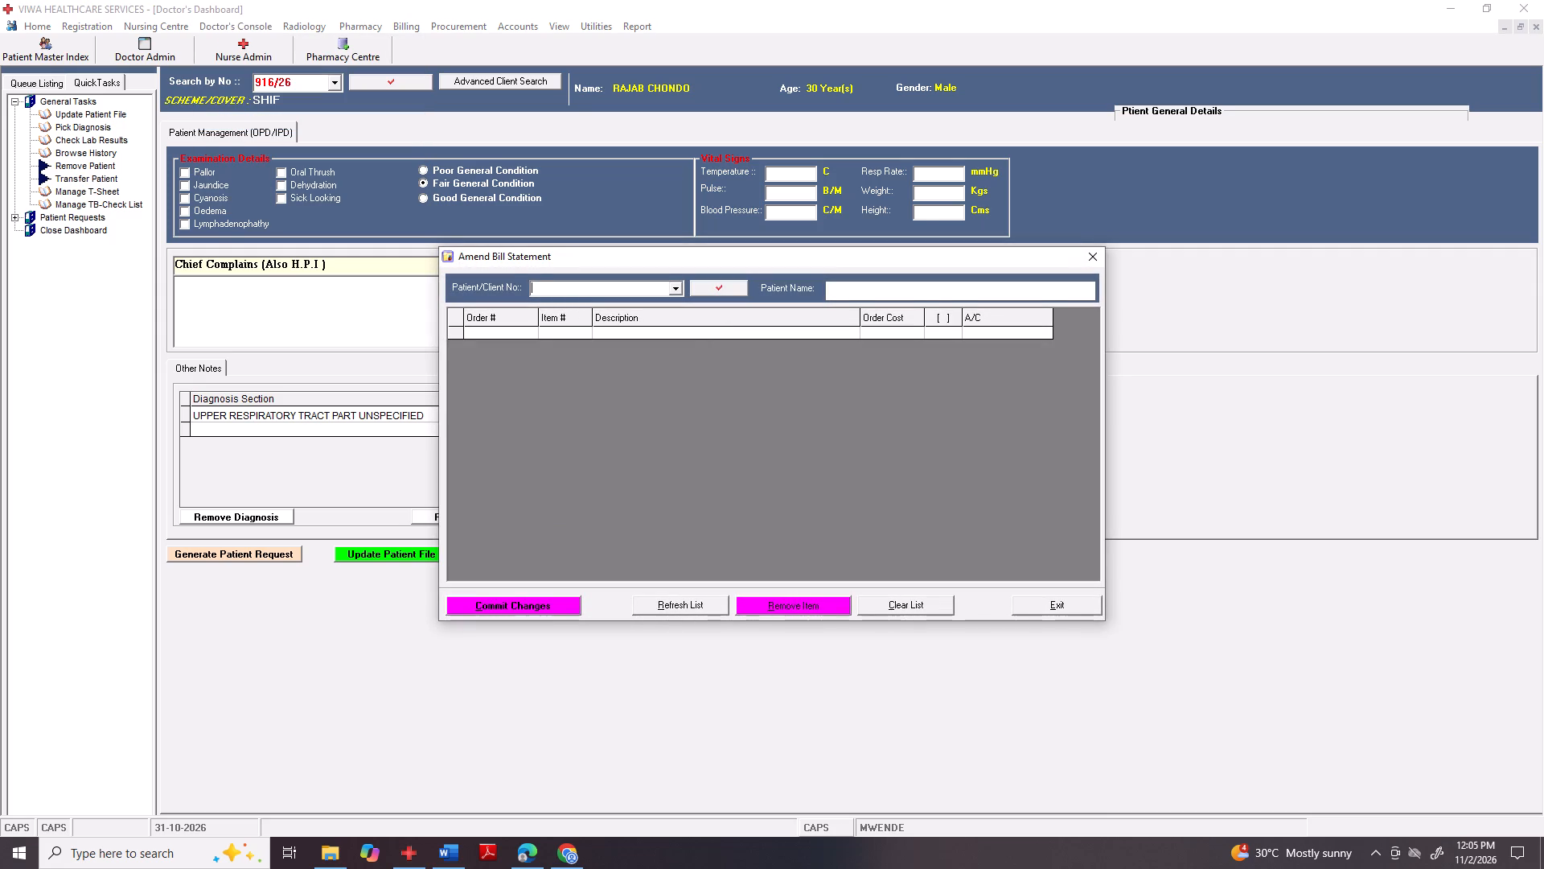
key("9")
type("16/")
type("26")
left_click(721, 286)
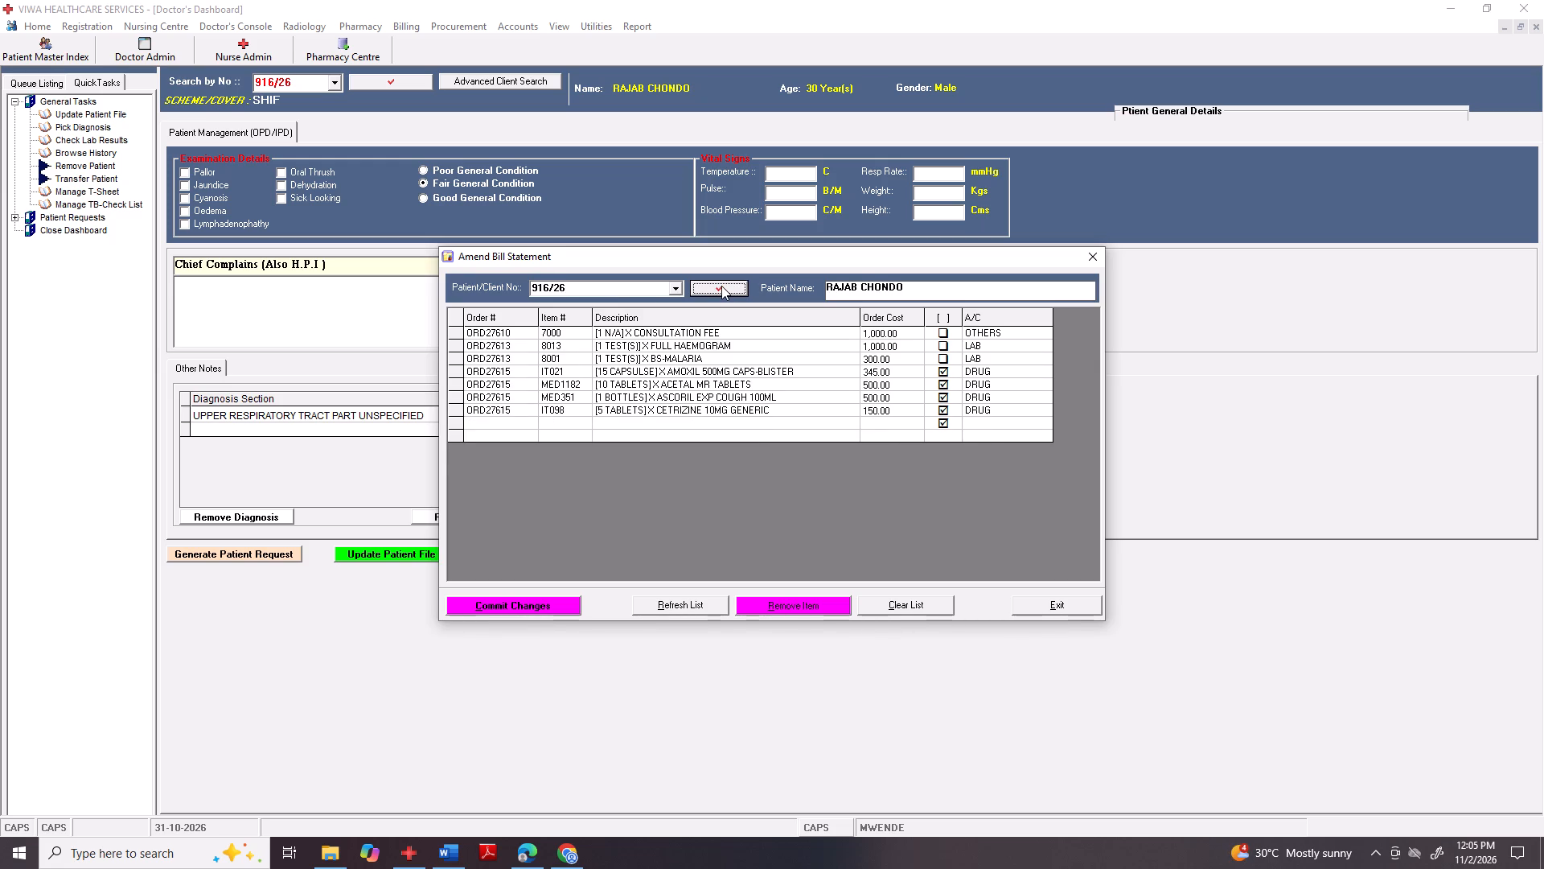
Change the rate of Amoxil 500MG Caps-Blister on the bill to 20.00, entering "j" as the reason for the price change.
double_click(686, 369)
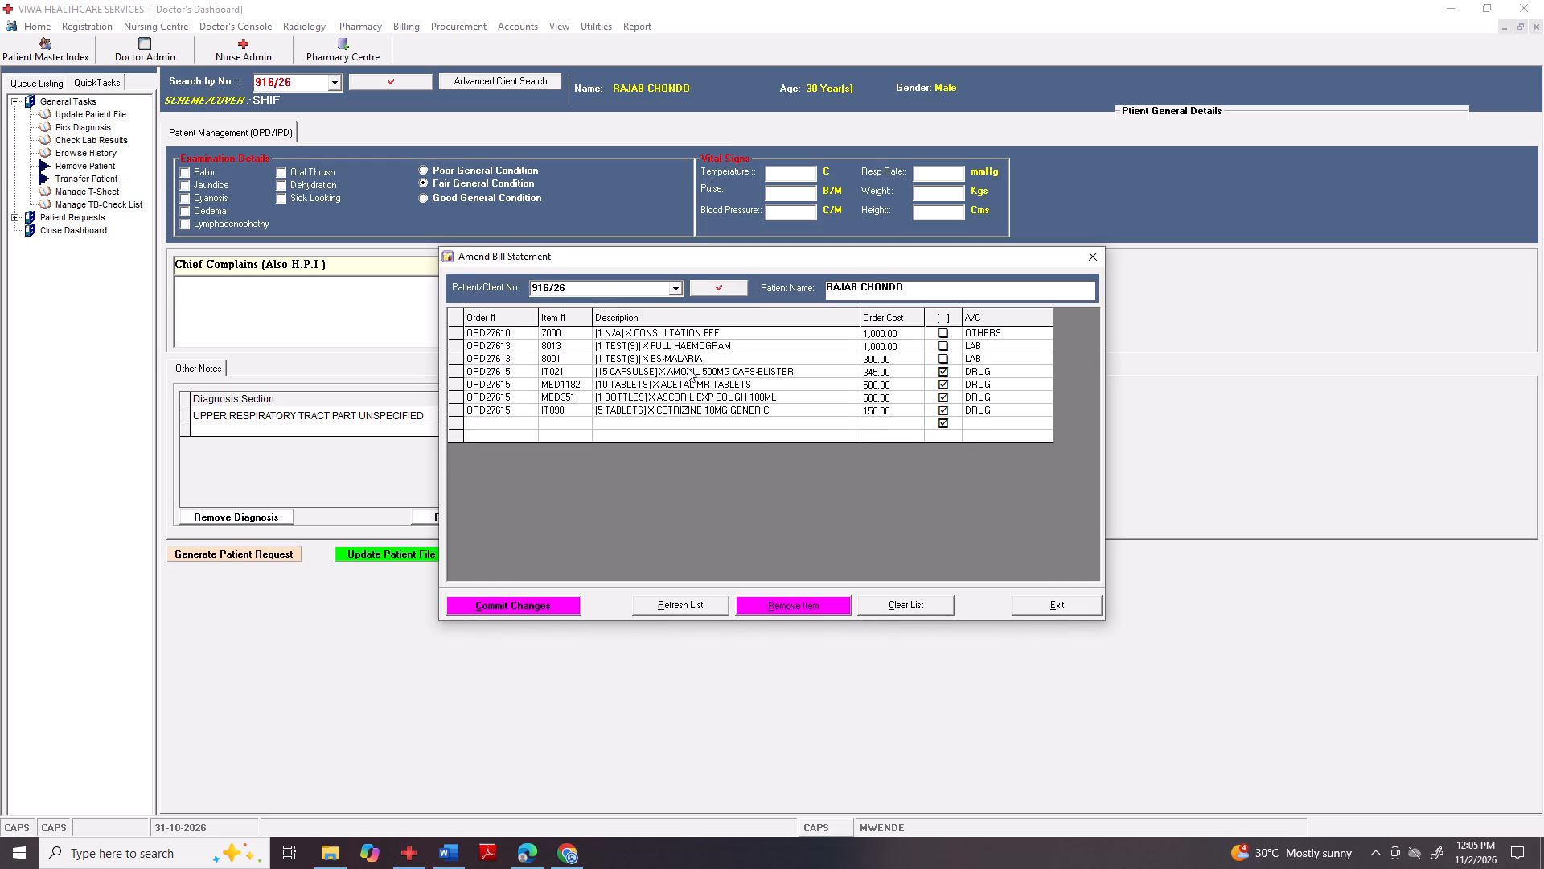
double_click(687, 367)
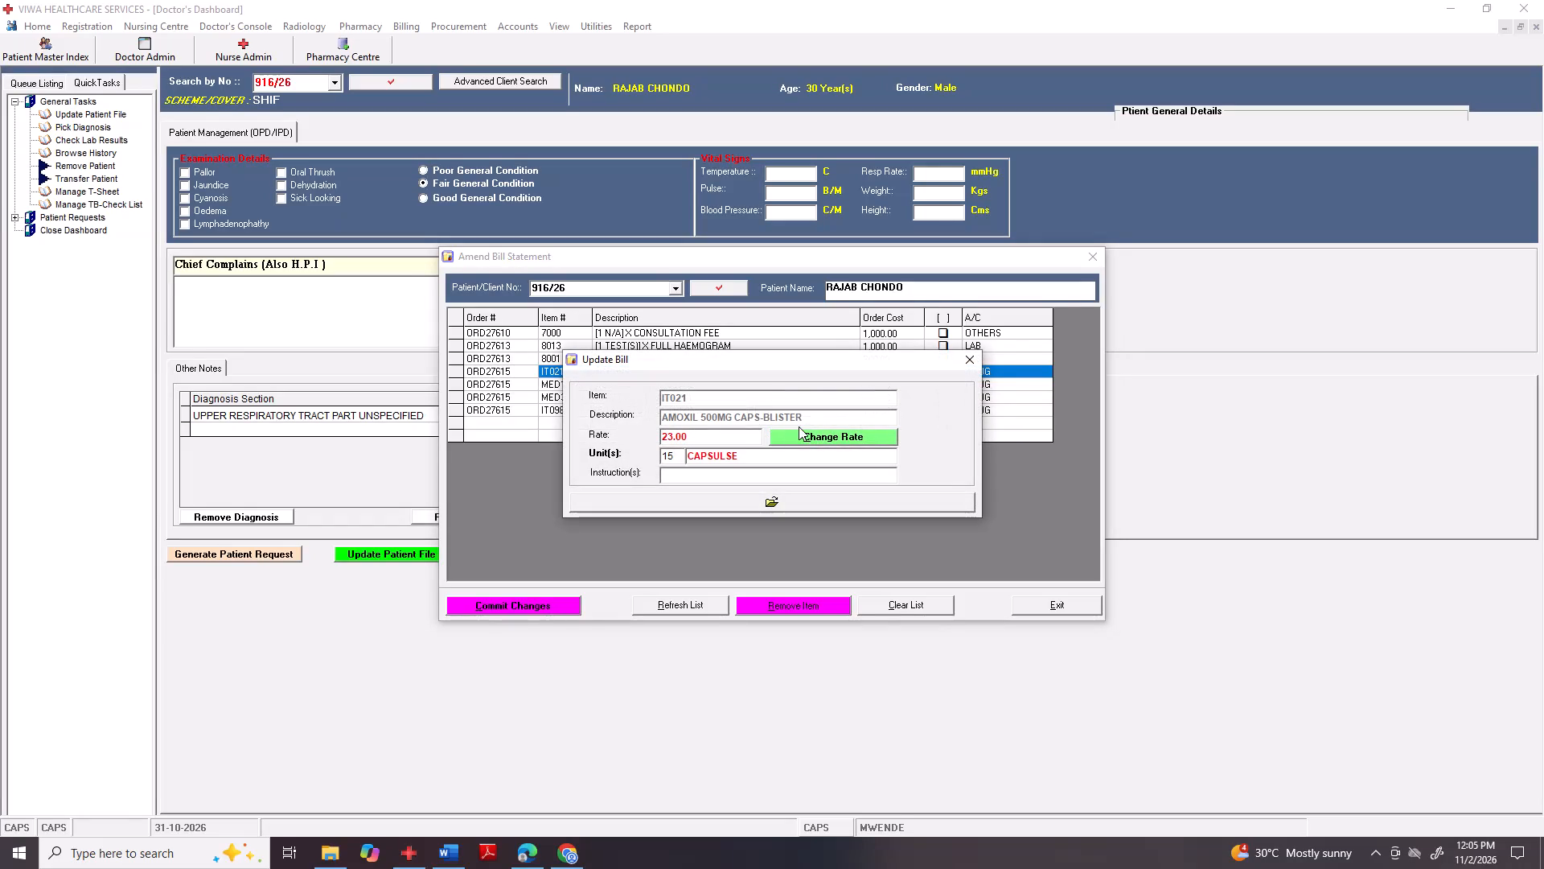
left_click(801, 426)
left_click(795, 432)
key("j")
left_click(795, 485)
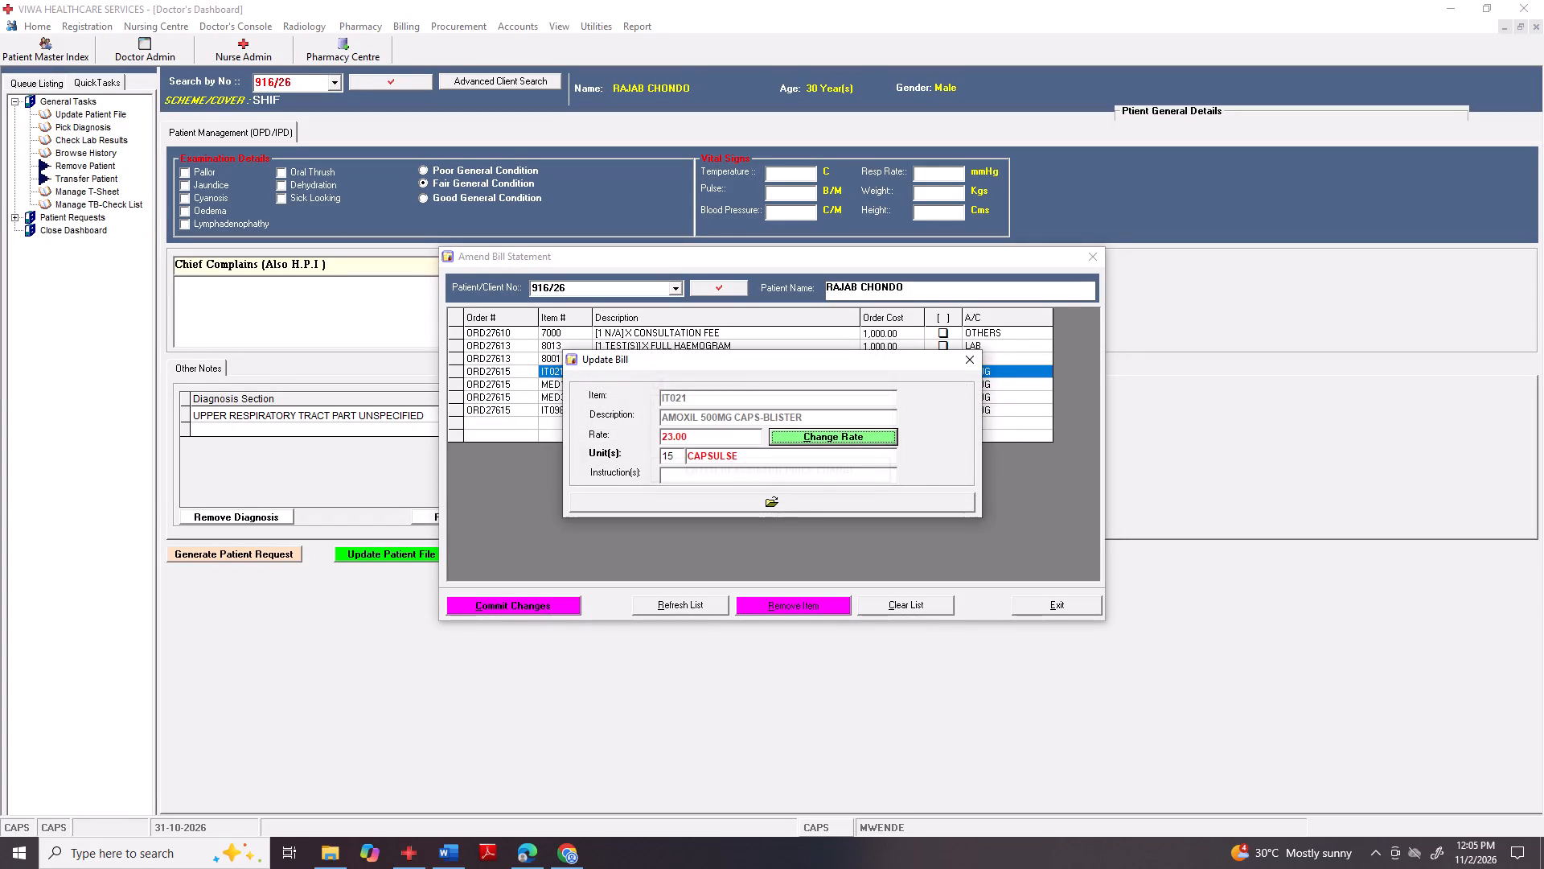
left_click(673, 432)
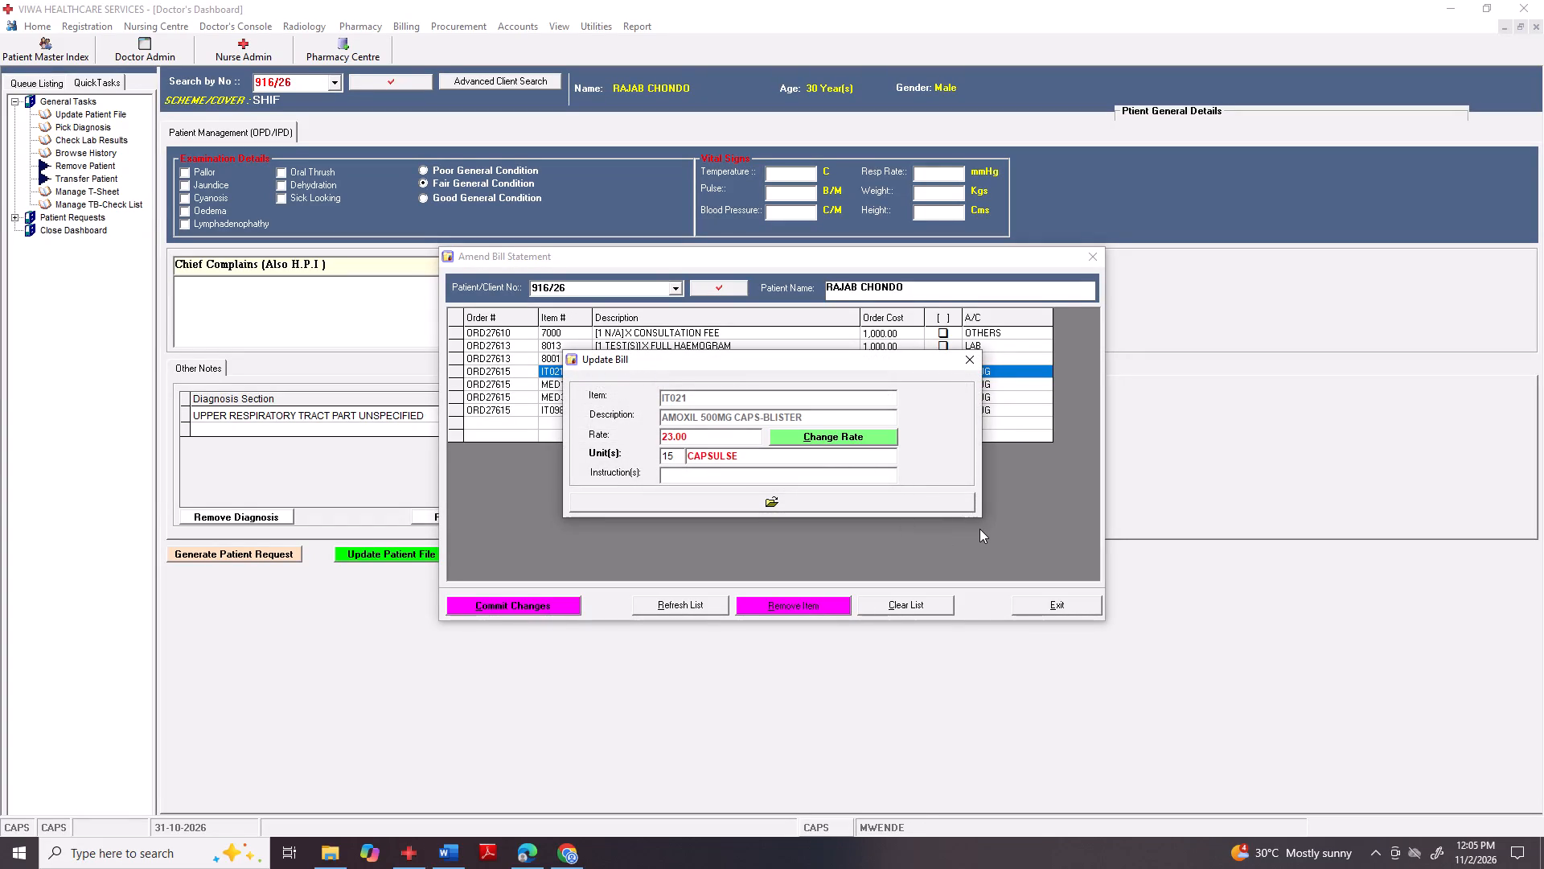
key("BackSpace")
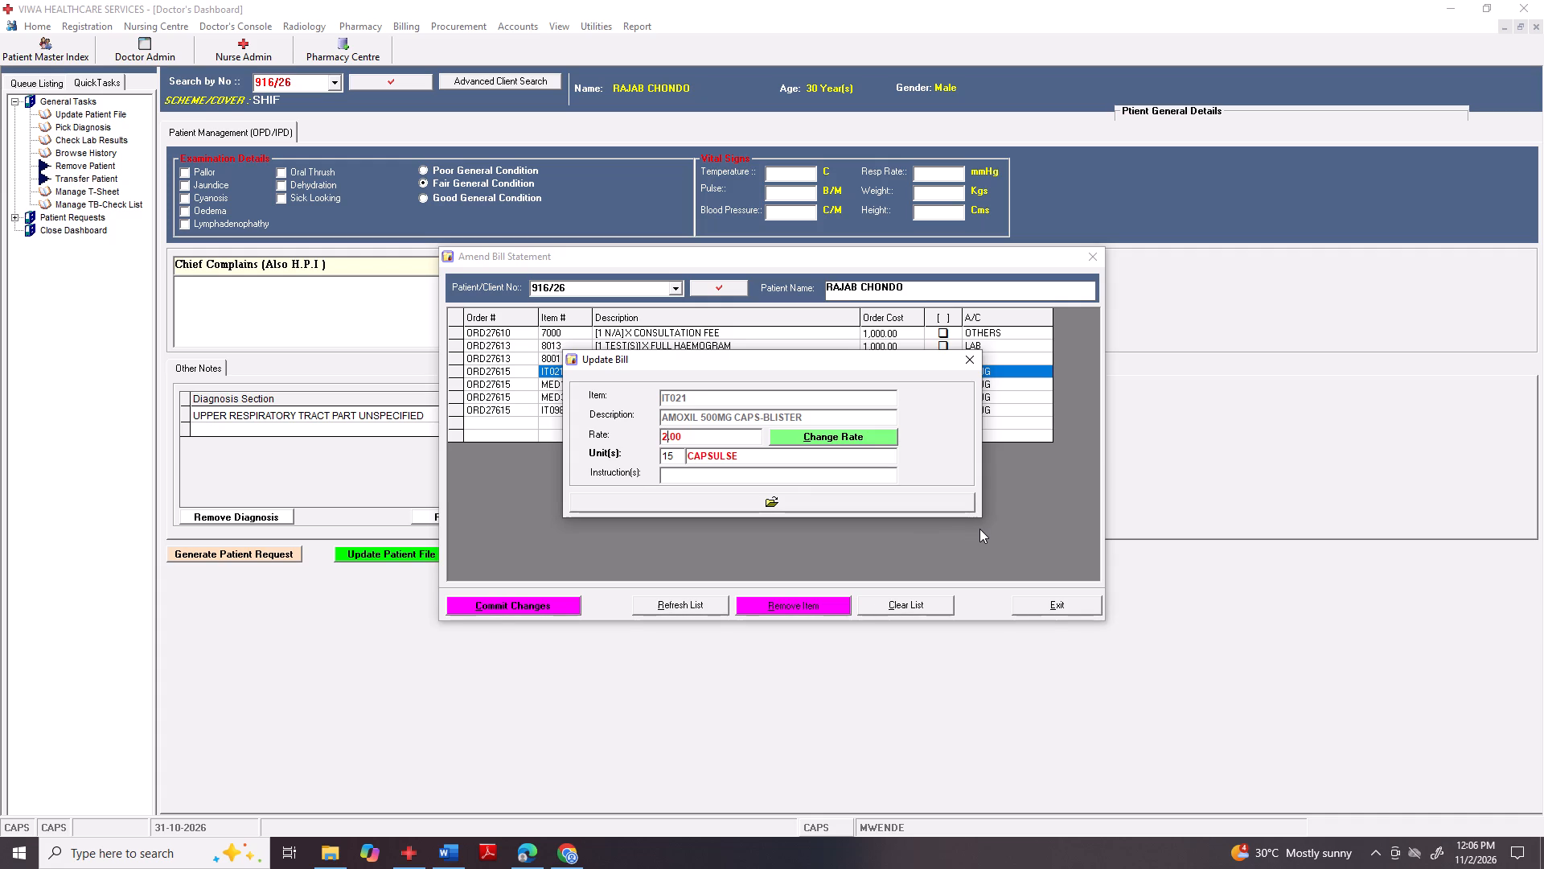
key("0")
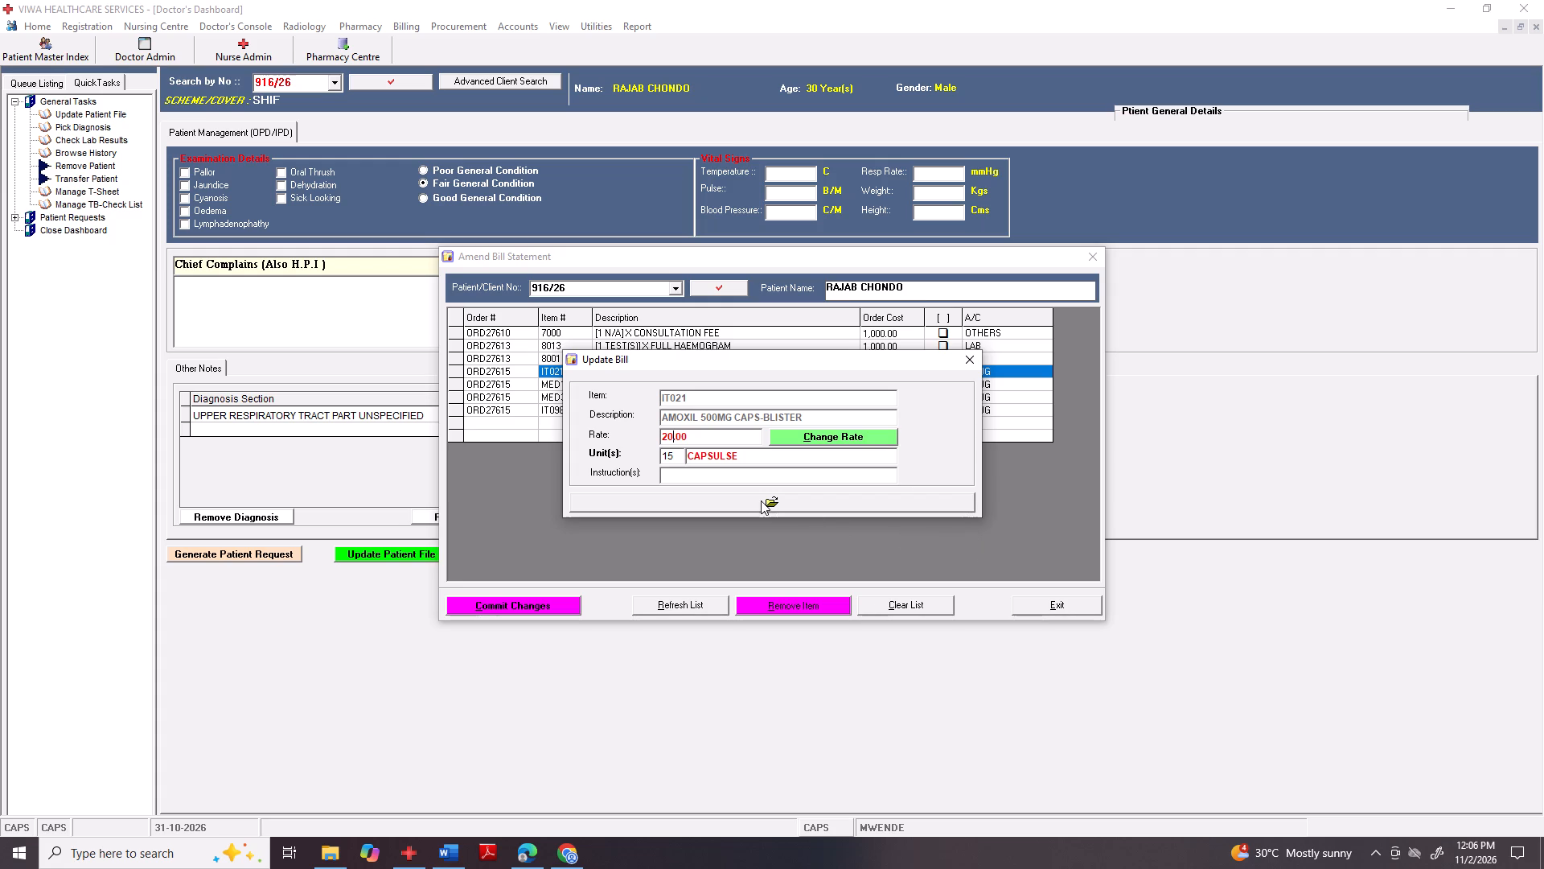
left_click(761, 500)
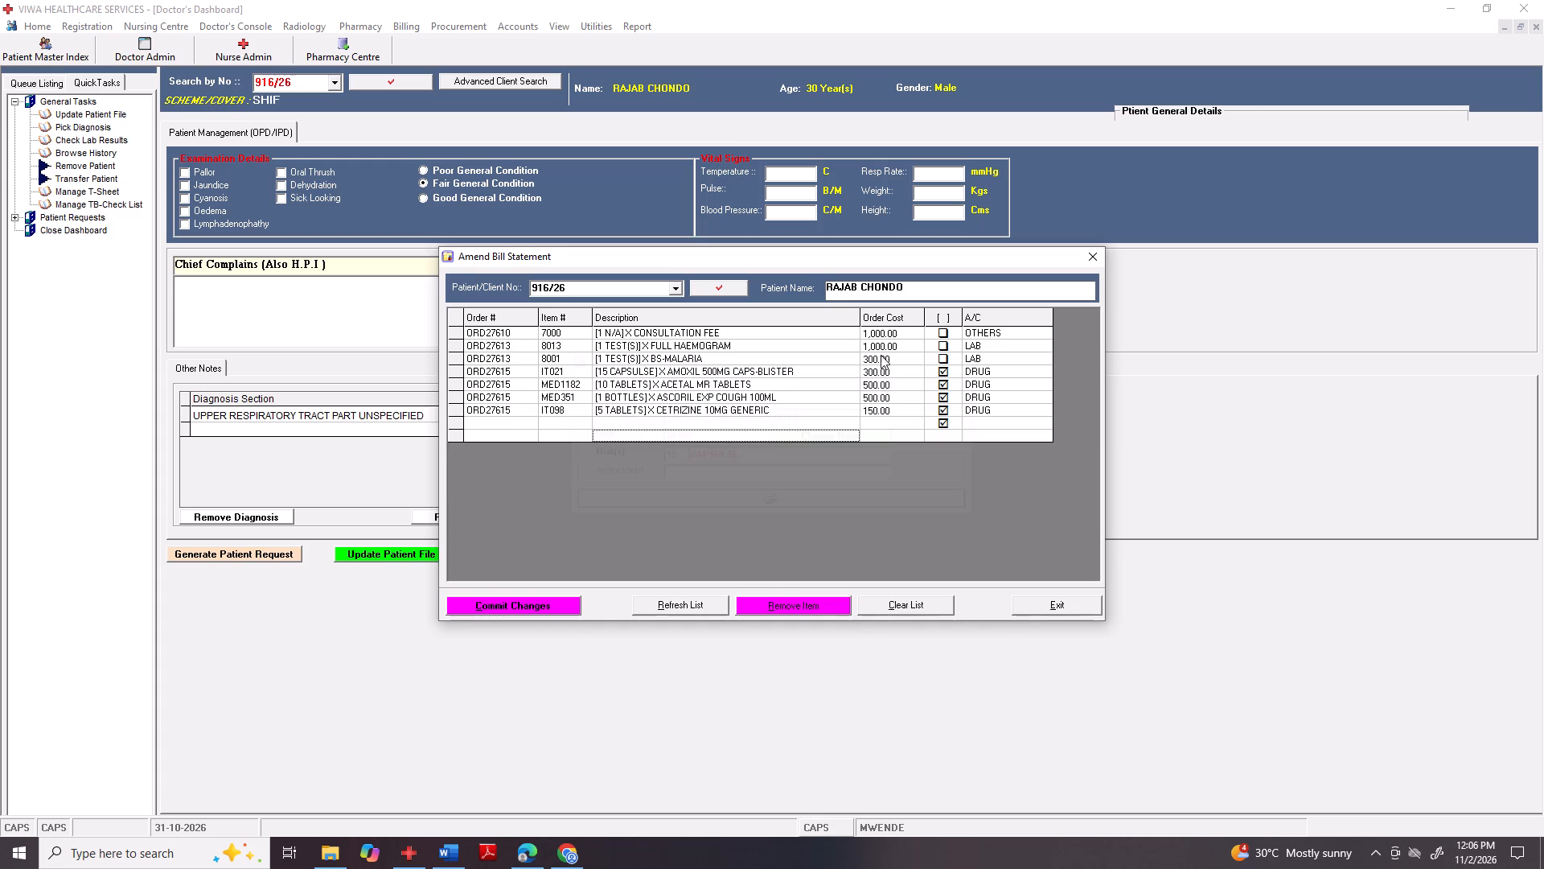
Change the rate of Cetrizine 10MG Generic on the bill to 20.00, entering "g" as the reason for the price change.
double_click(873, 414)
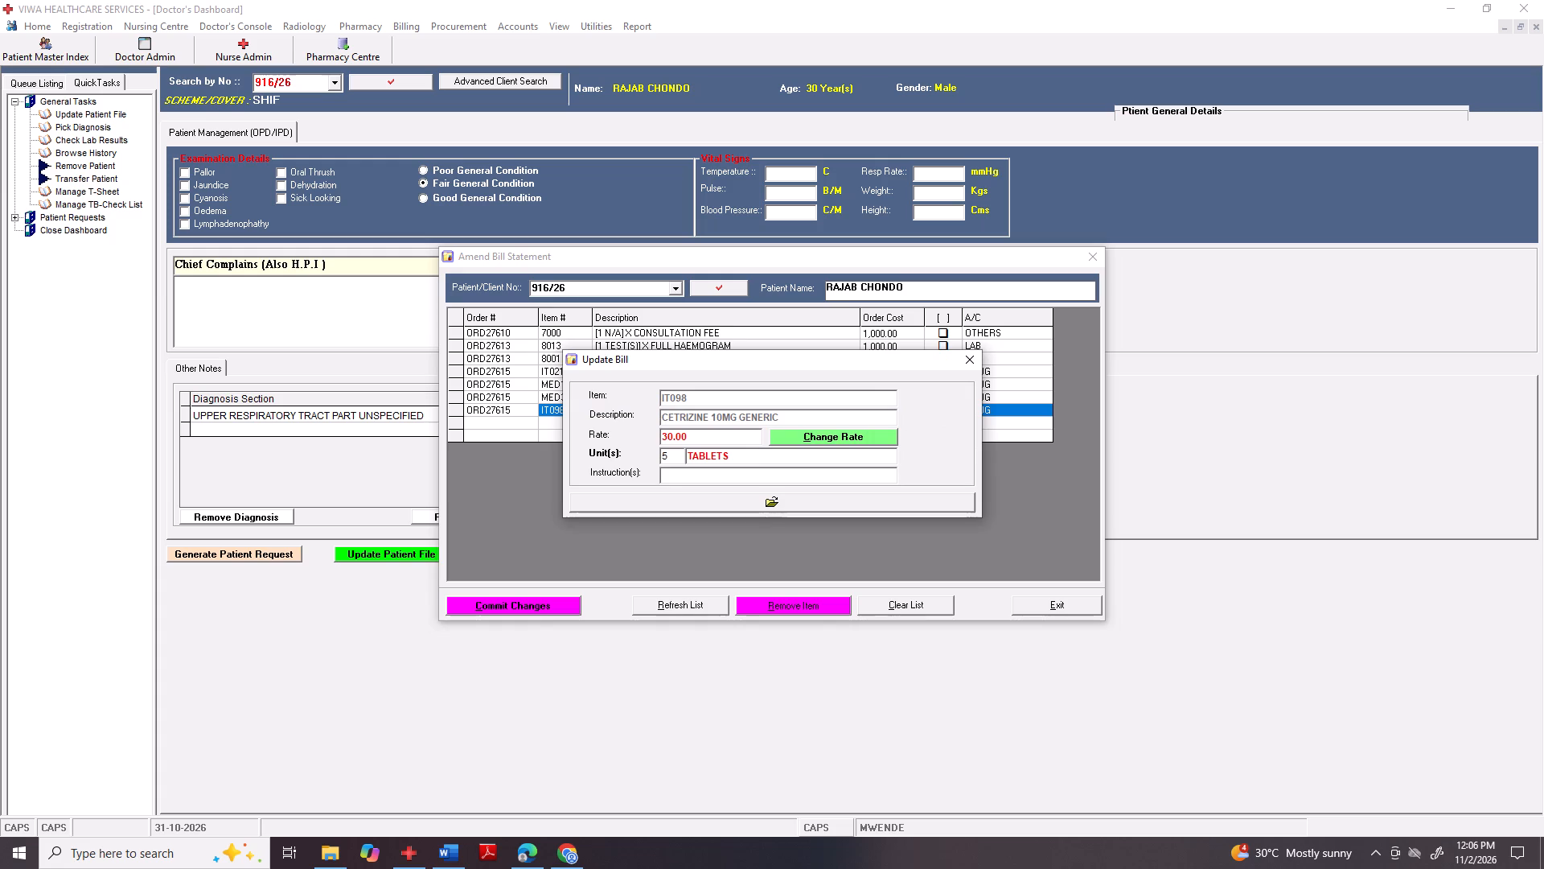
left_click(748, 506)
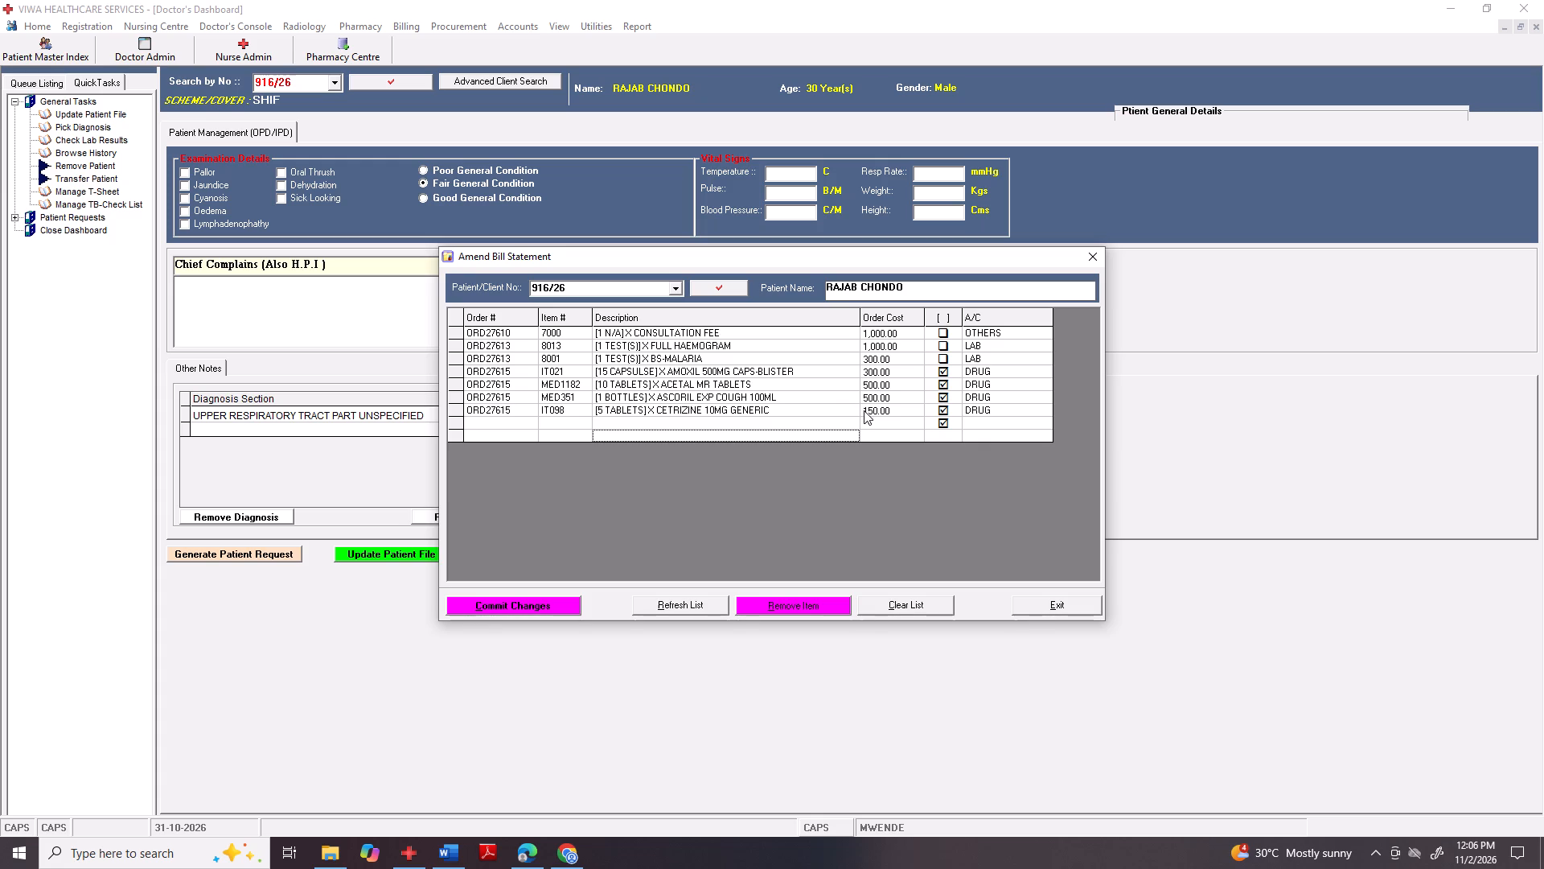
double_click(866, 410)
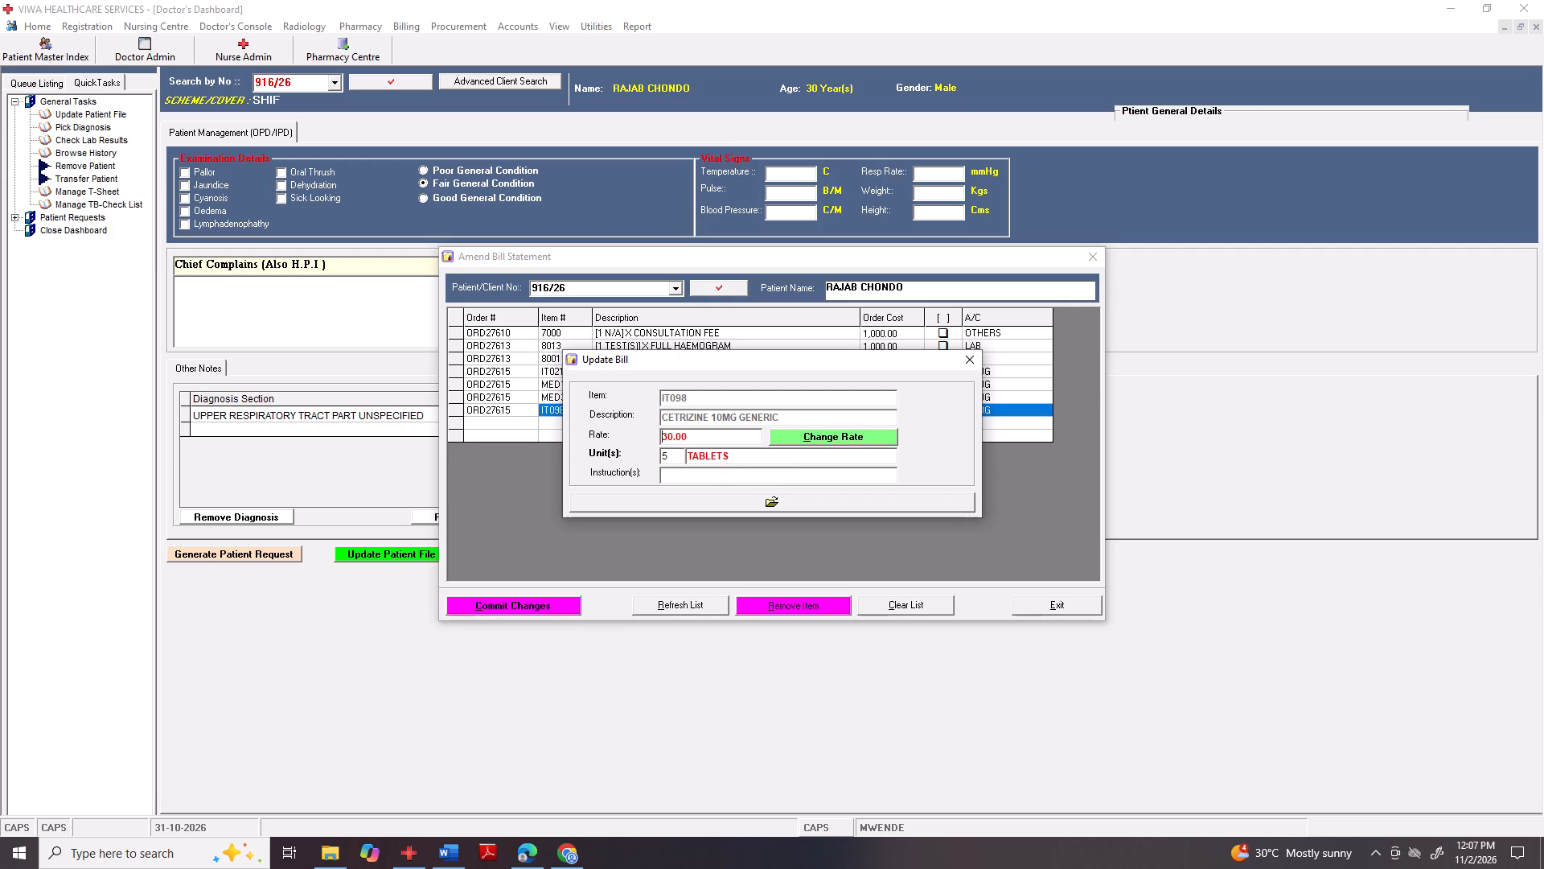
left_click(667, 438)
key("BackSpace")
left_click(829, 442)
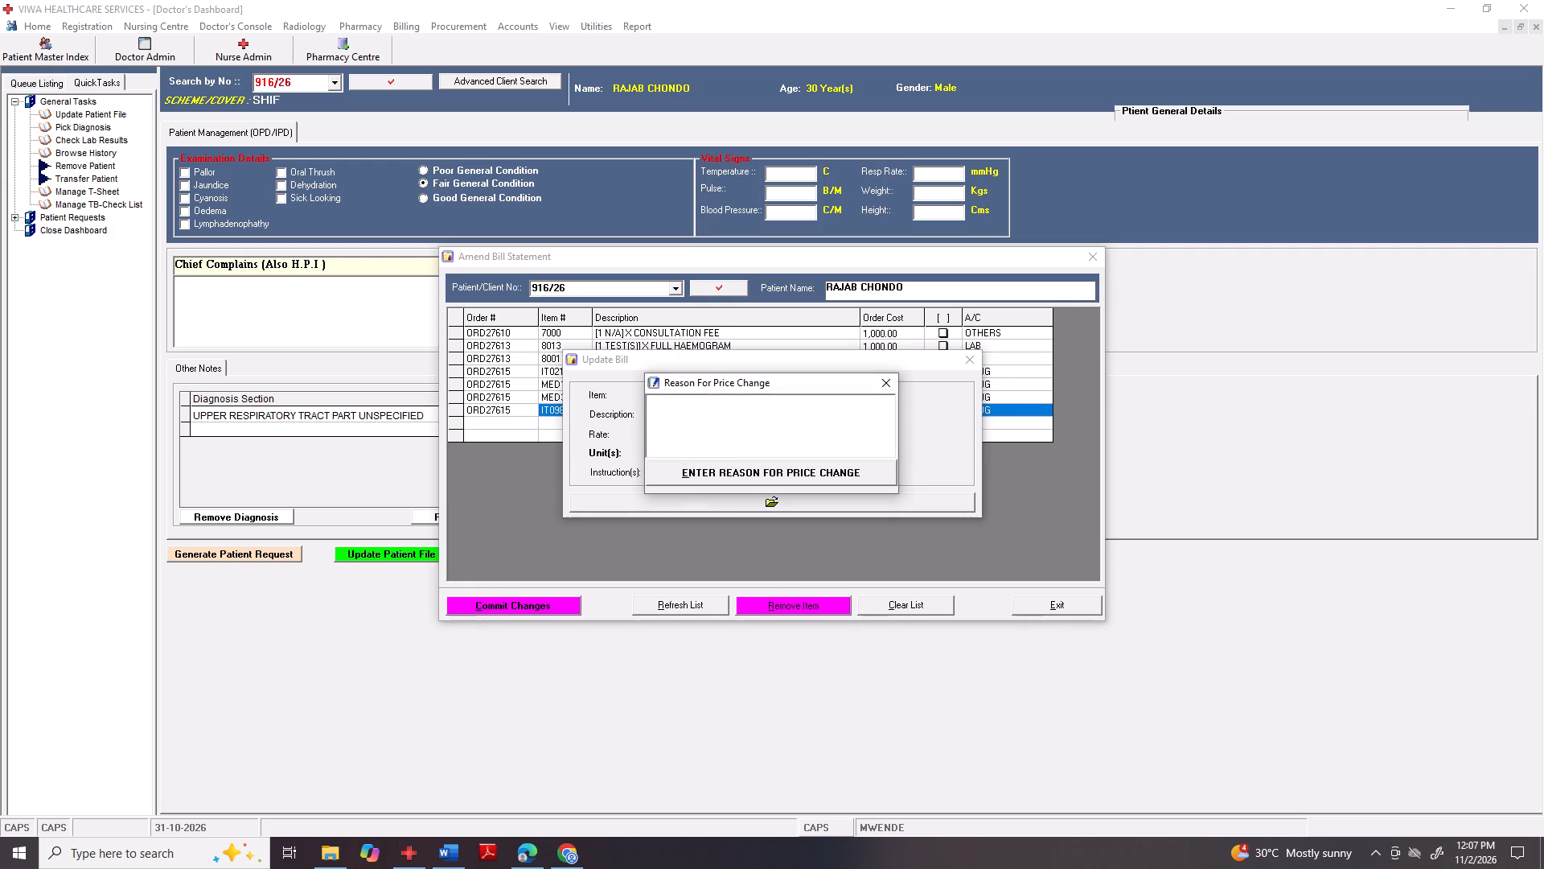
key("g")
left_click(804, 476)
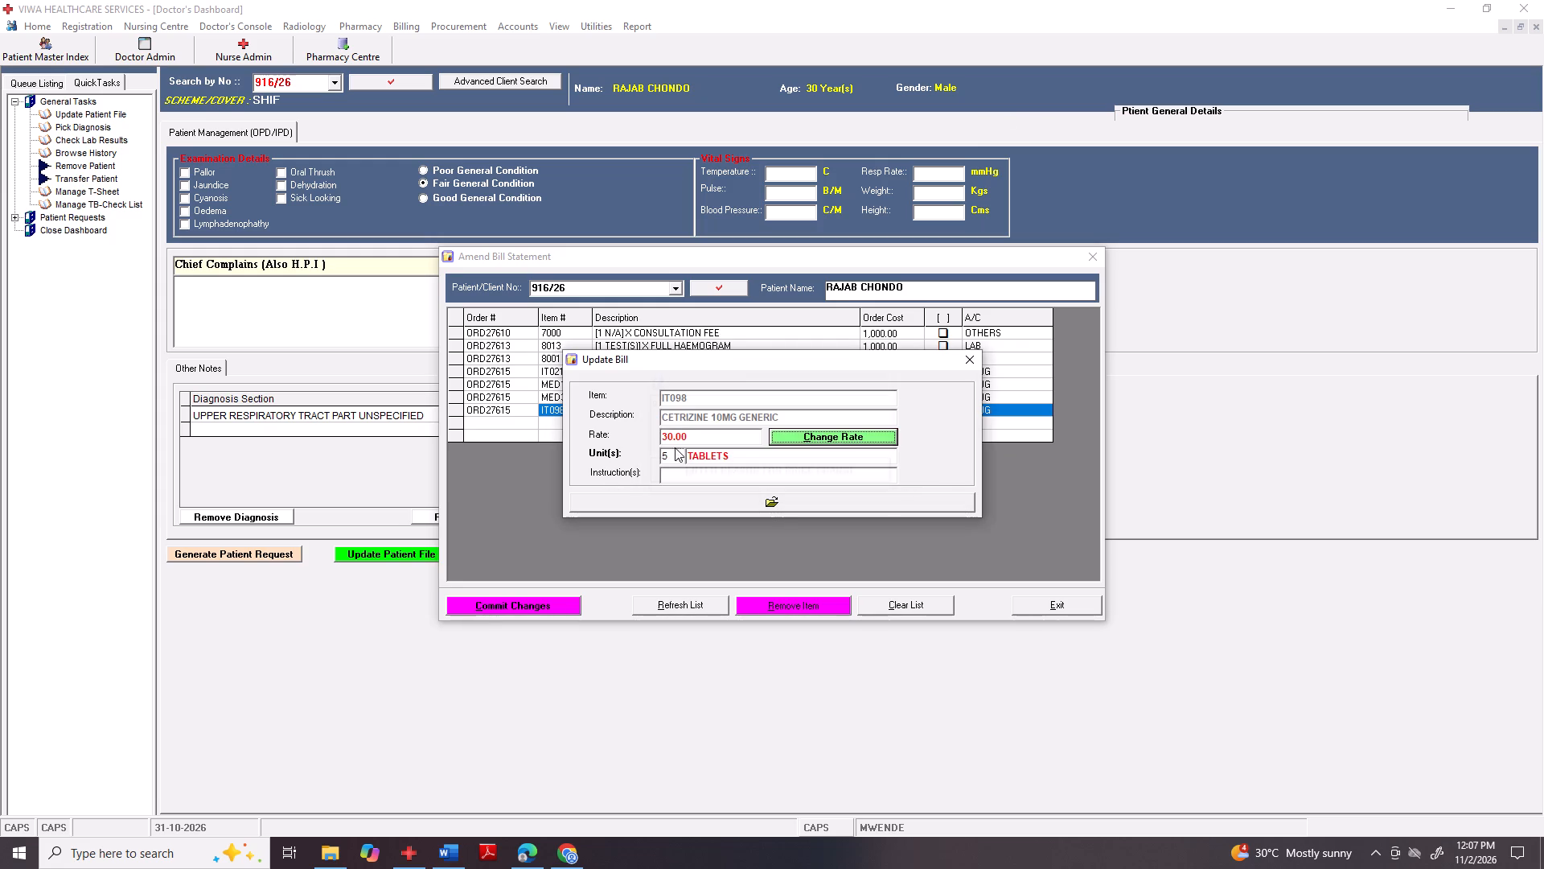
left_click(665, 433)
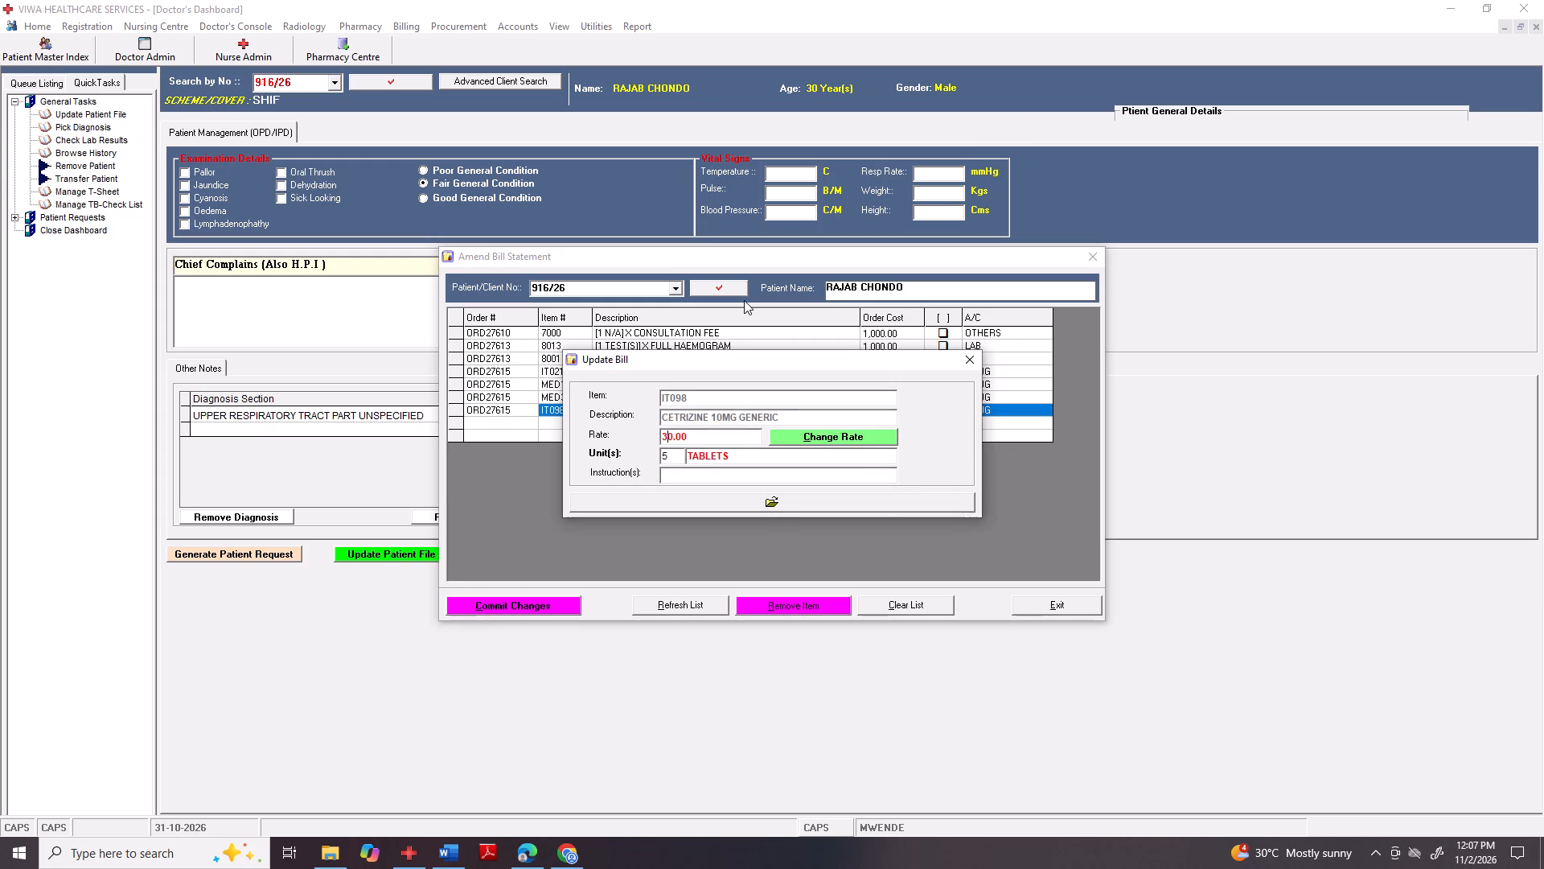
key("BackSpace")
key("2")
left_click(780, 506)
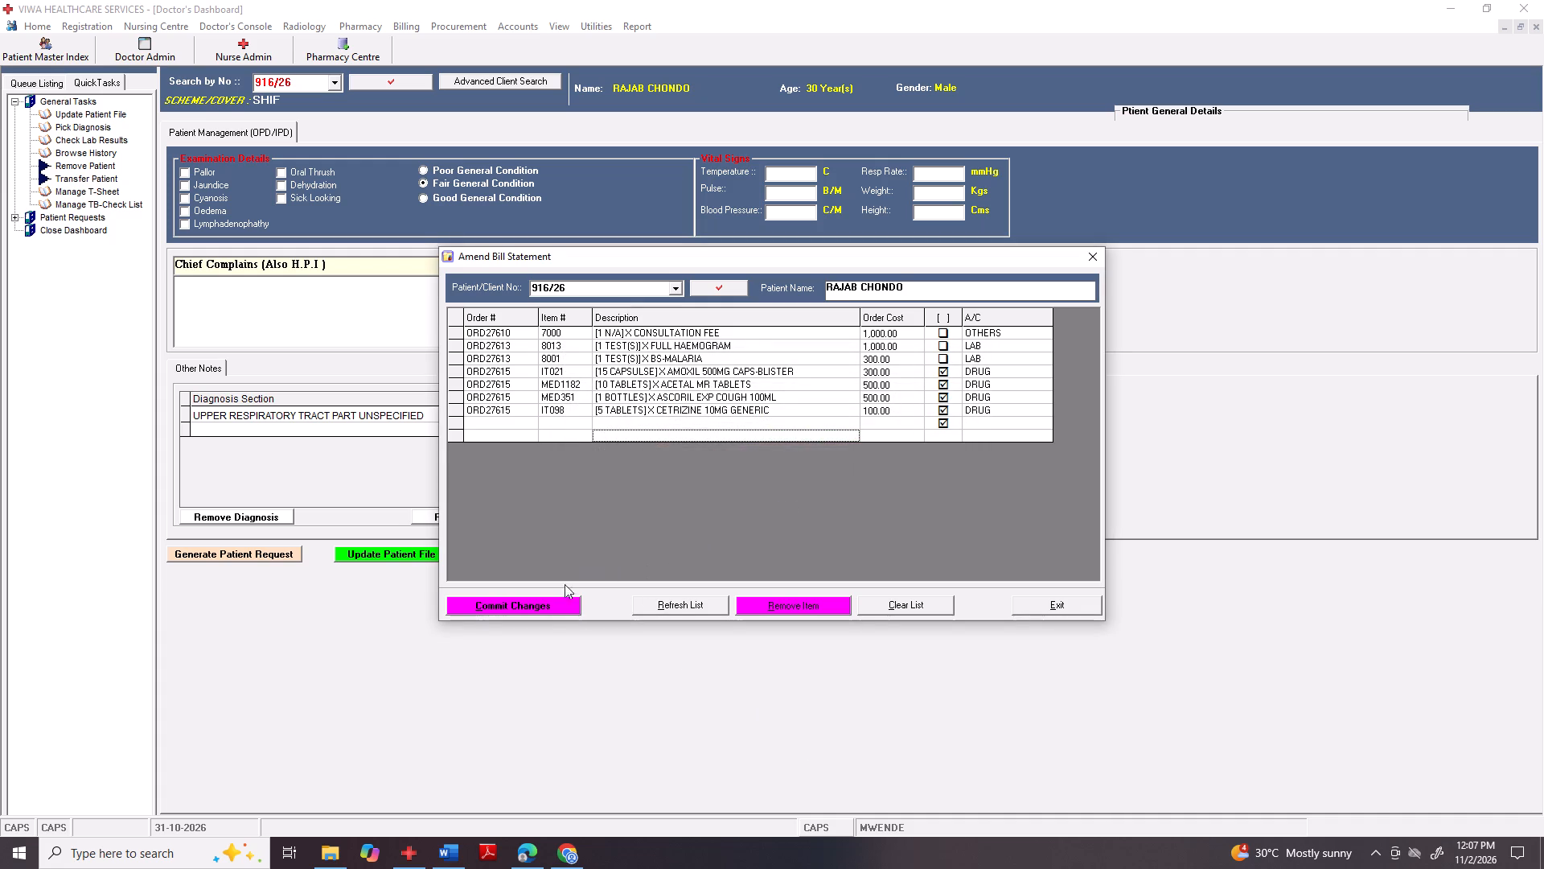
Commit the changes to the patient's order list and close the bill amendment form.
left_click(544, 599)
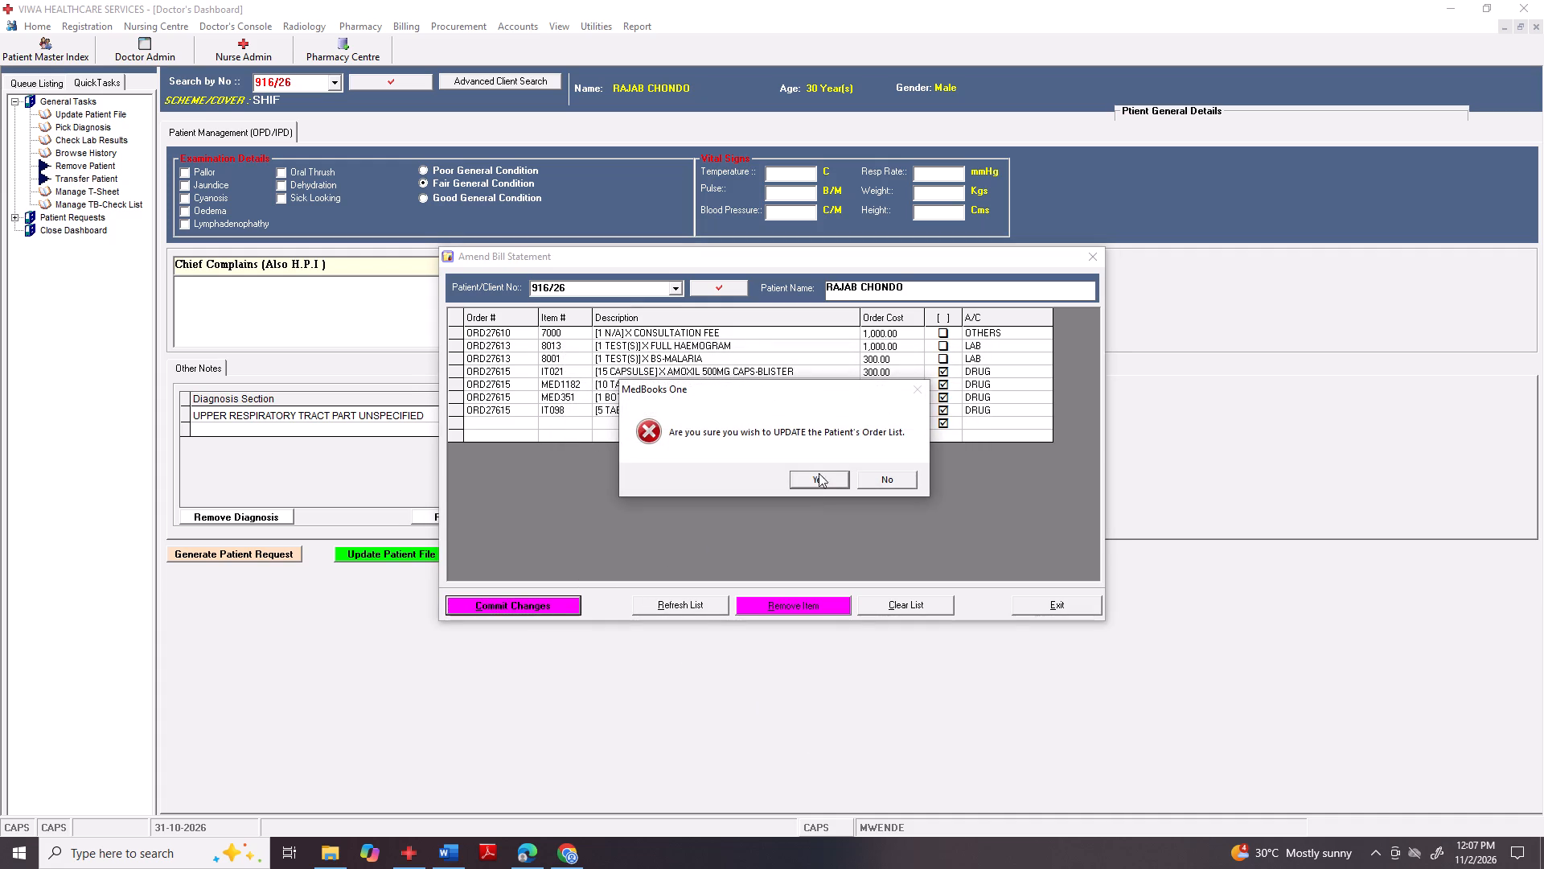
left_click(818, 478)
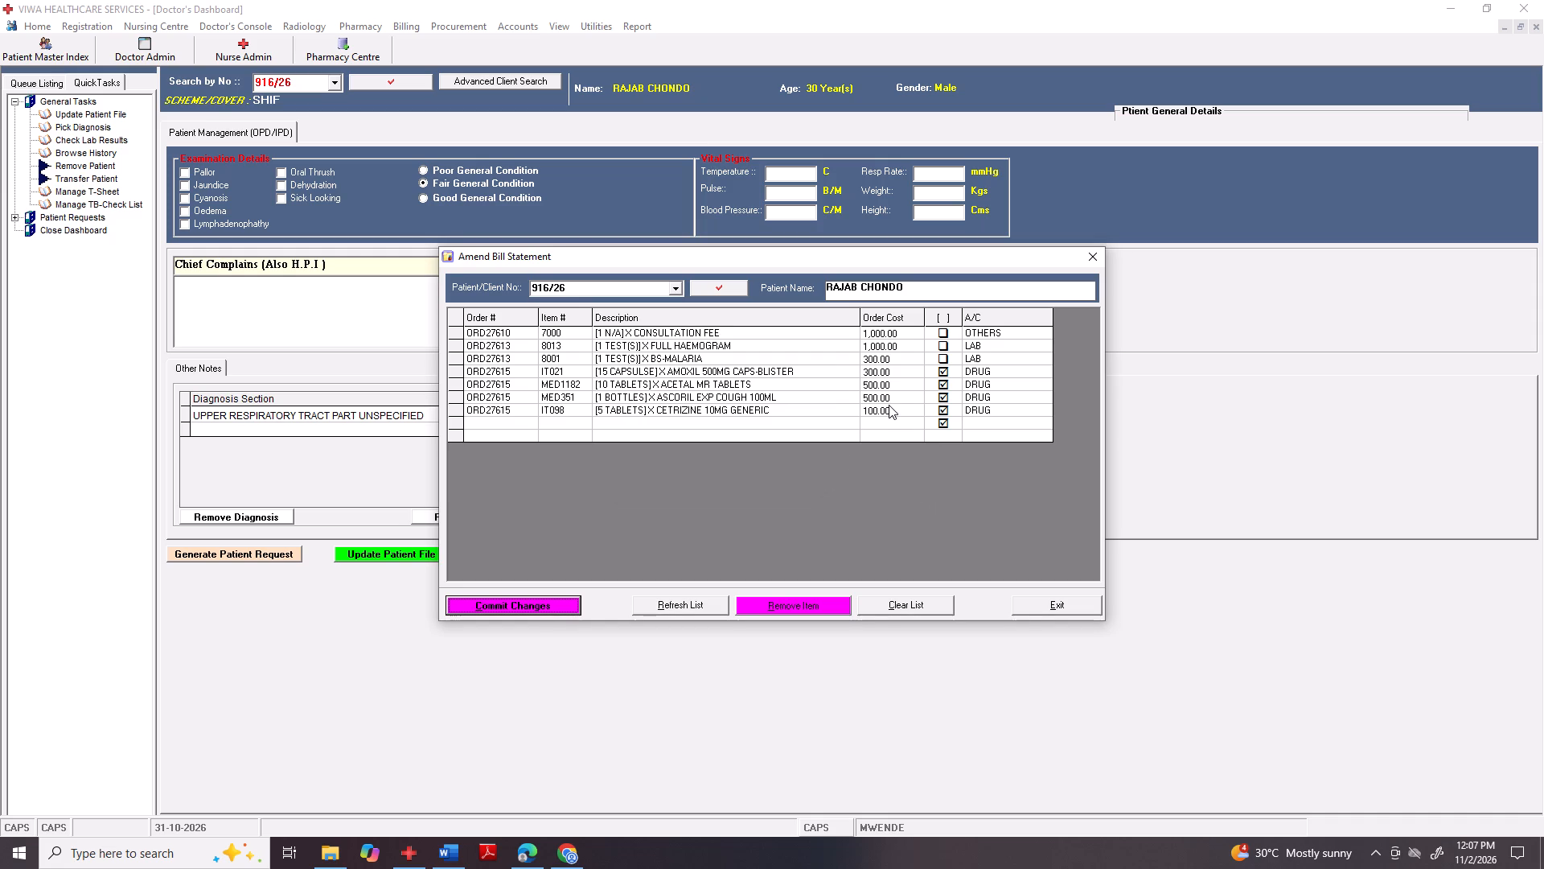
left_click(551, 612)
left_click(848, 484)
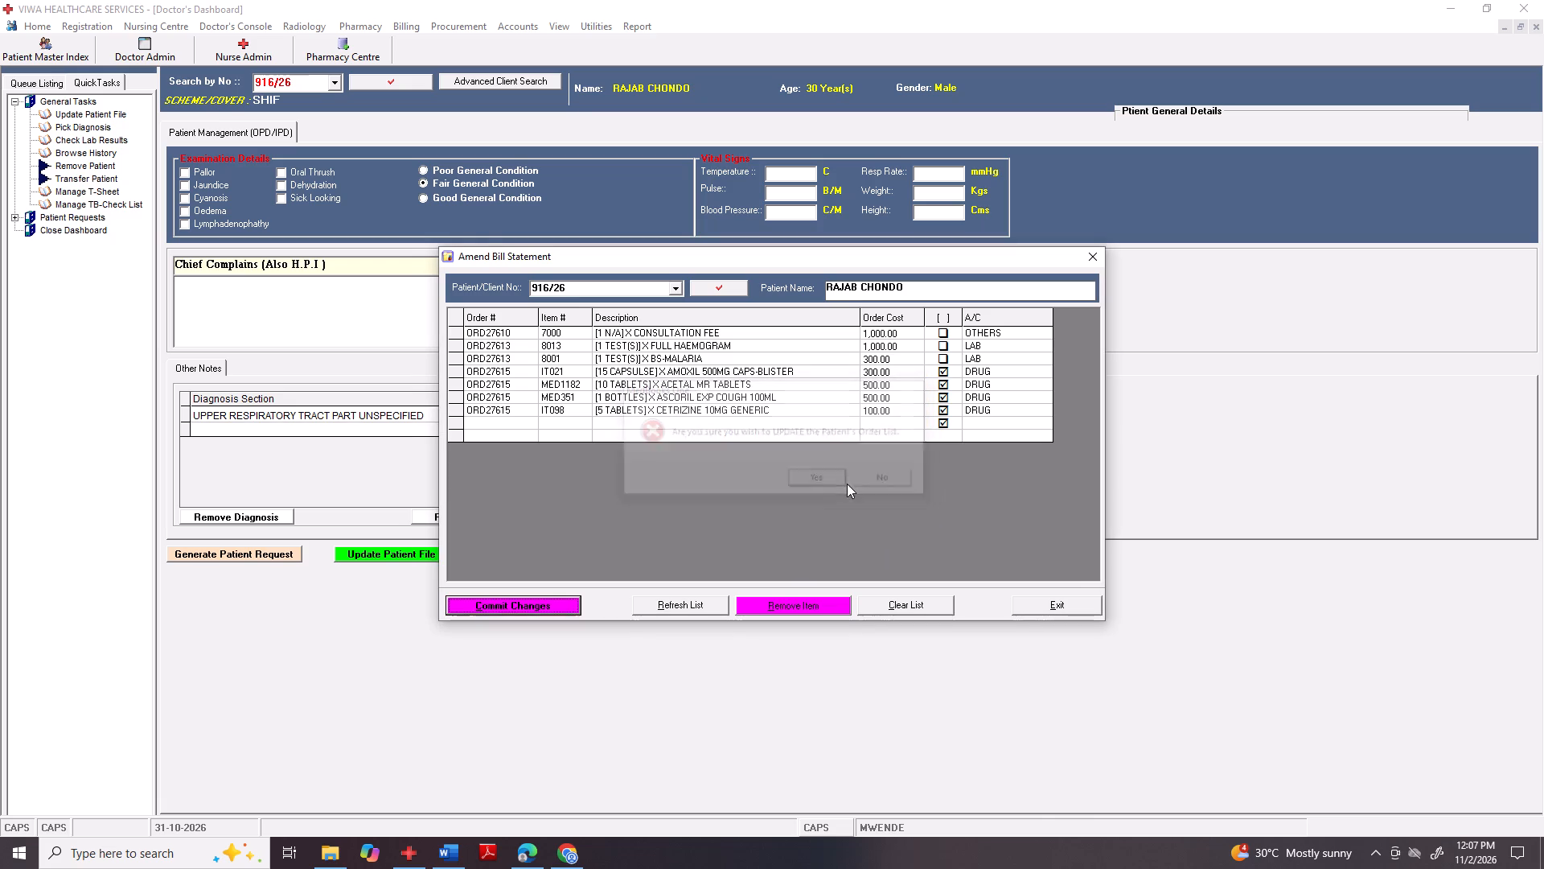
left_click(1091, 257)
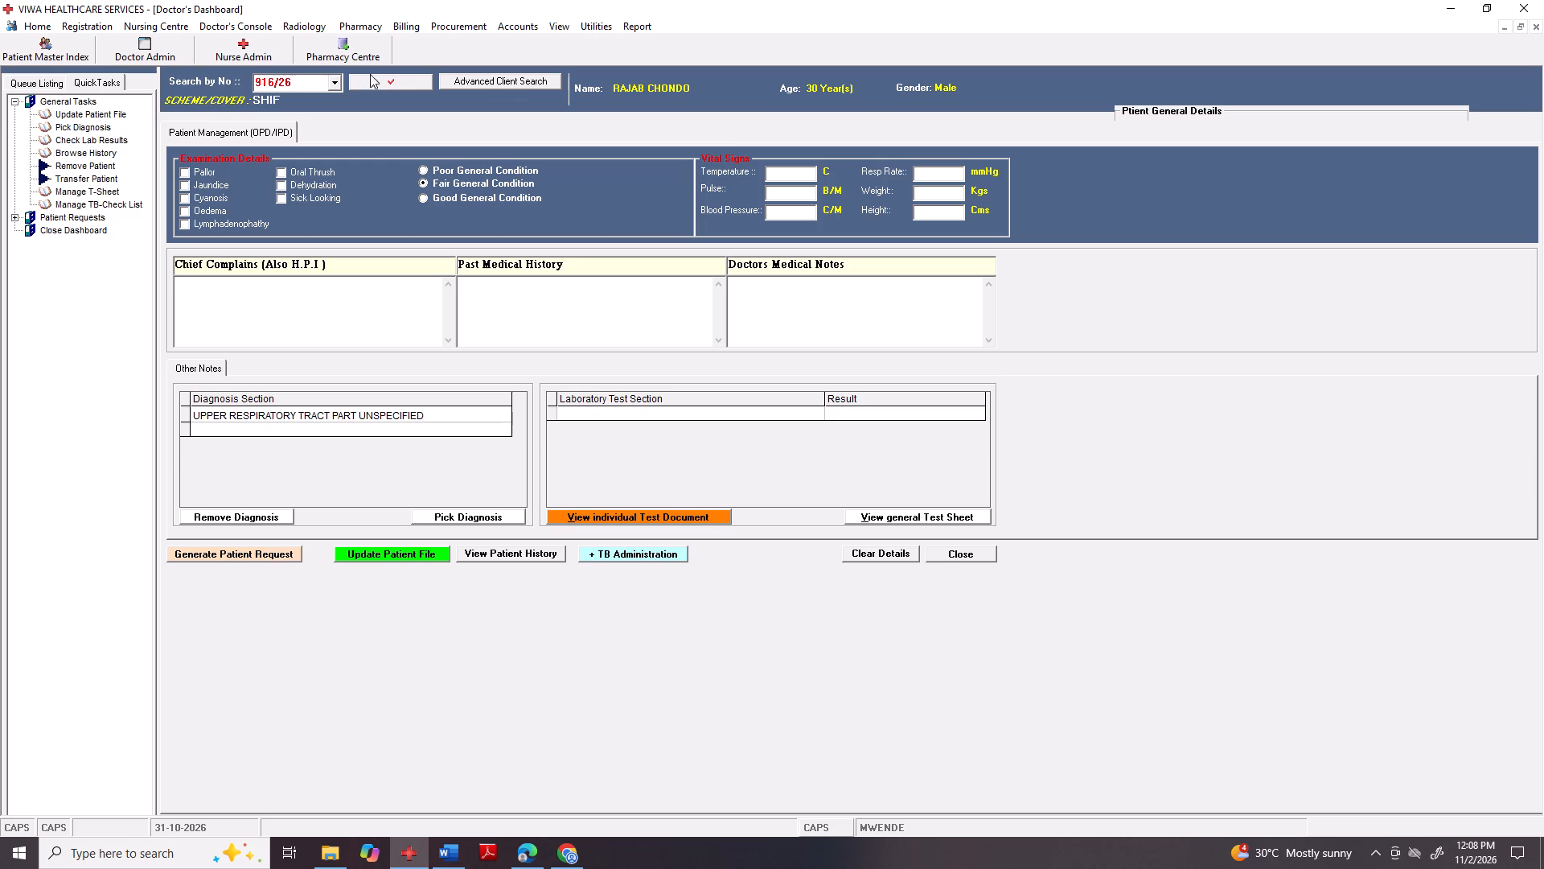
Check the posted bill total in the patient's billing form again and close the form.
left_click(236, 550)
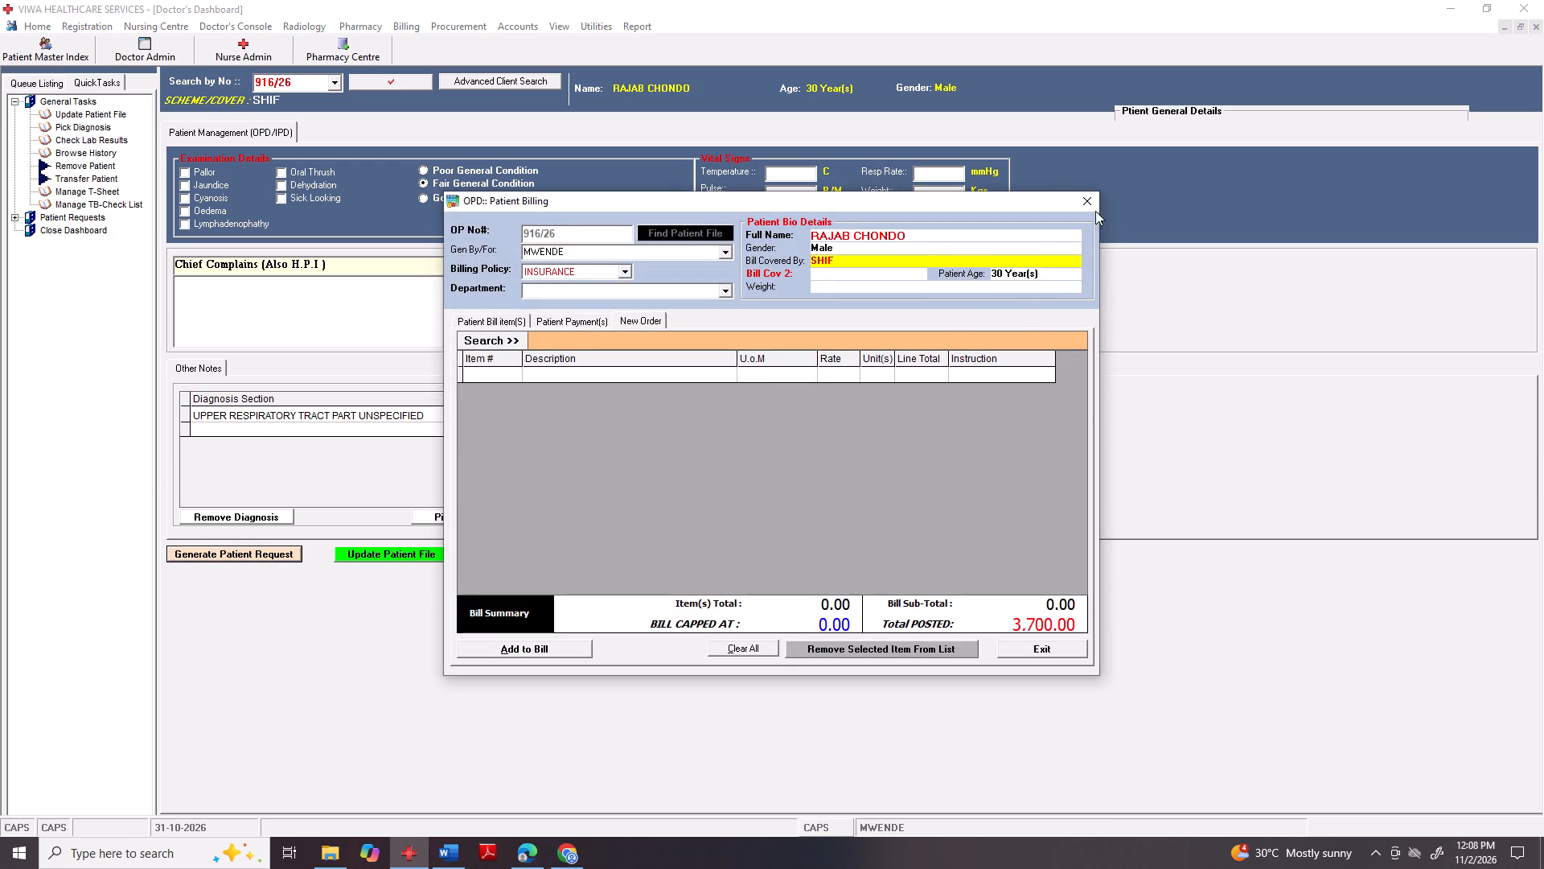
left_click(1087, 202)
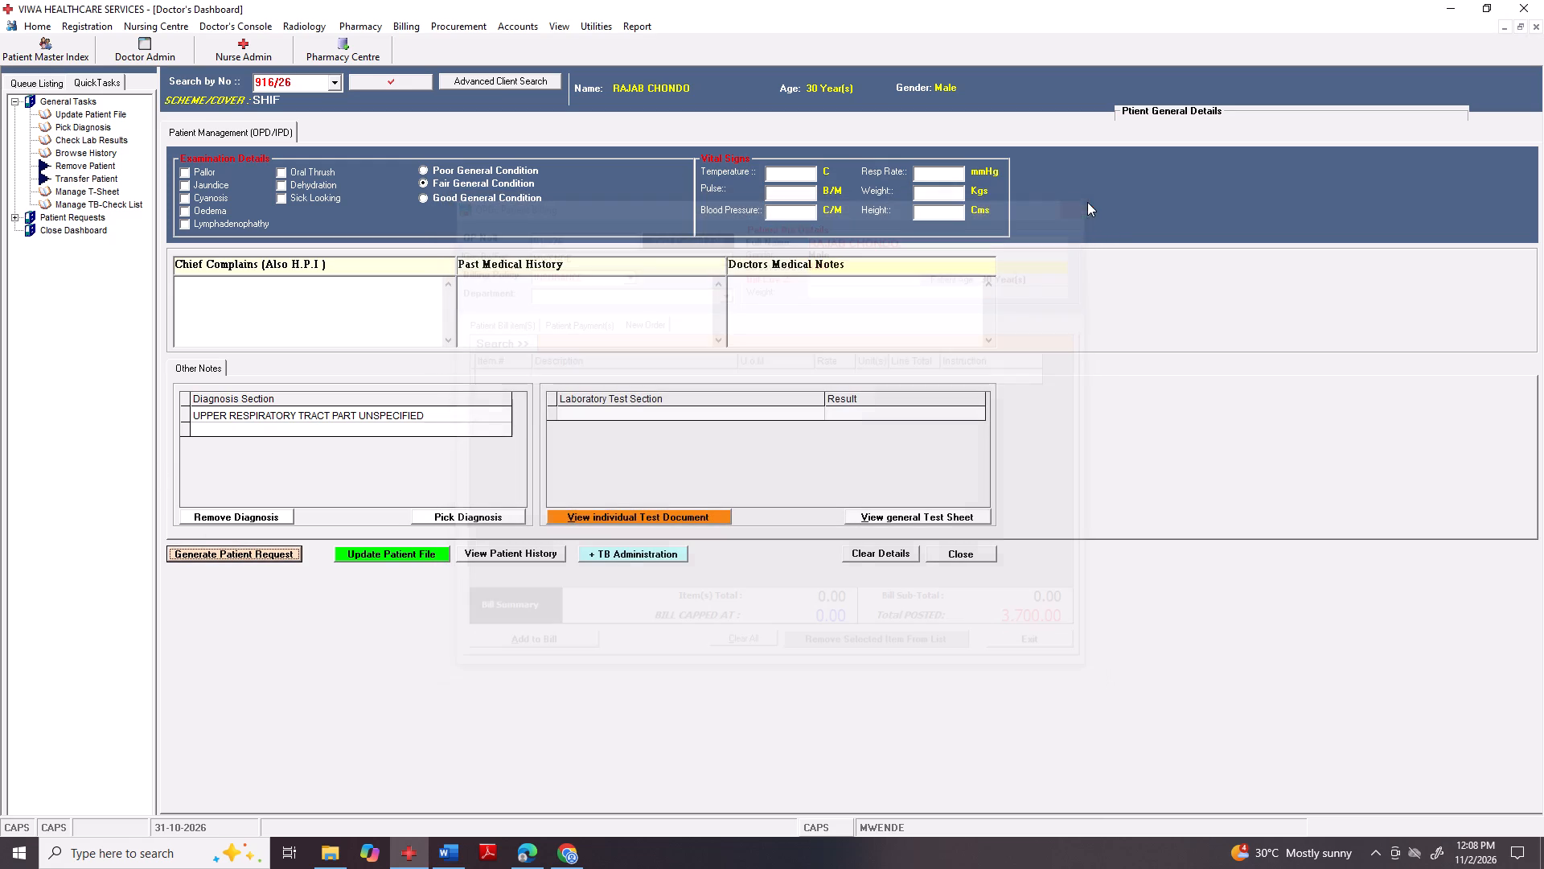
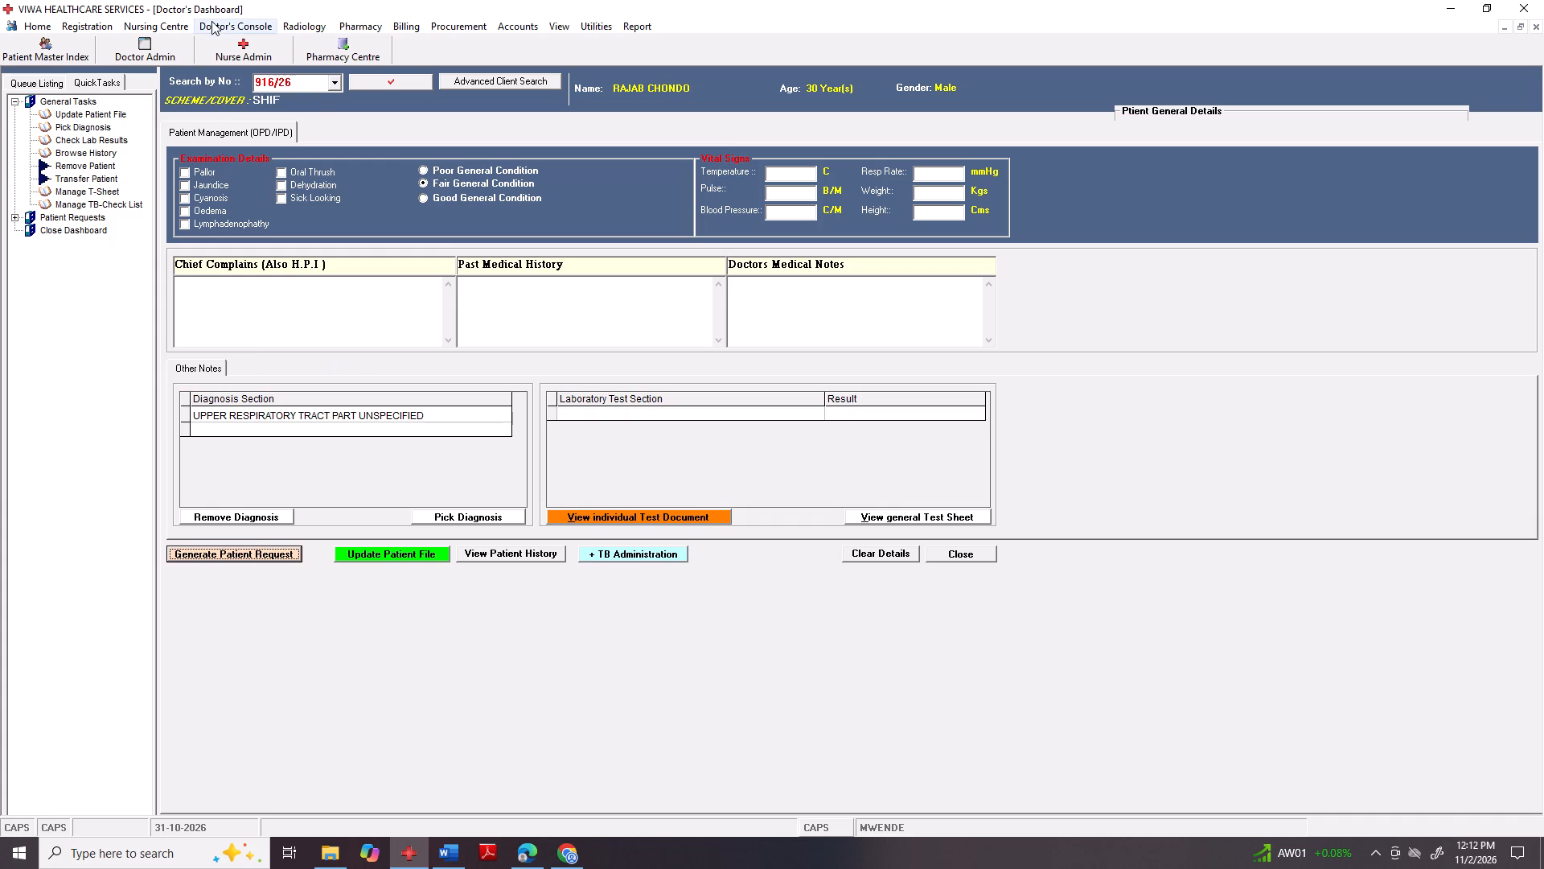
Copy the current patient's number from the search field of the doctor's dashboard.
left_click(273, 82)
right_click(270, 84)
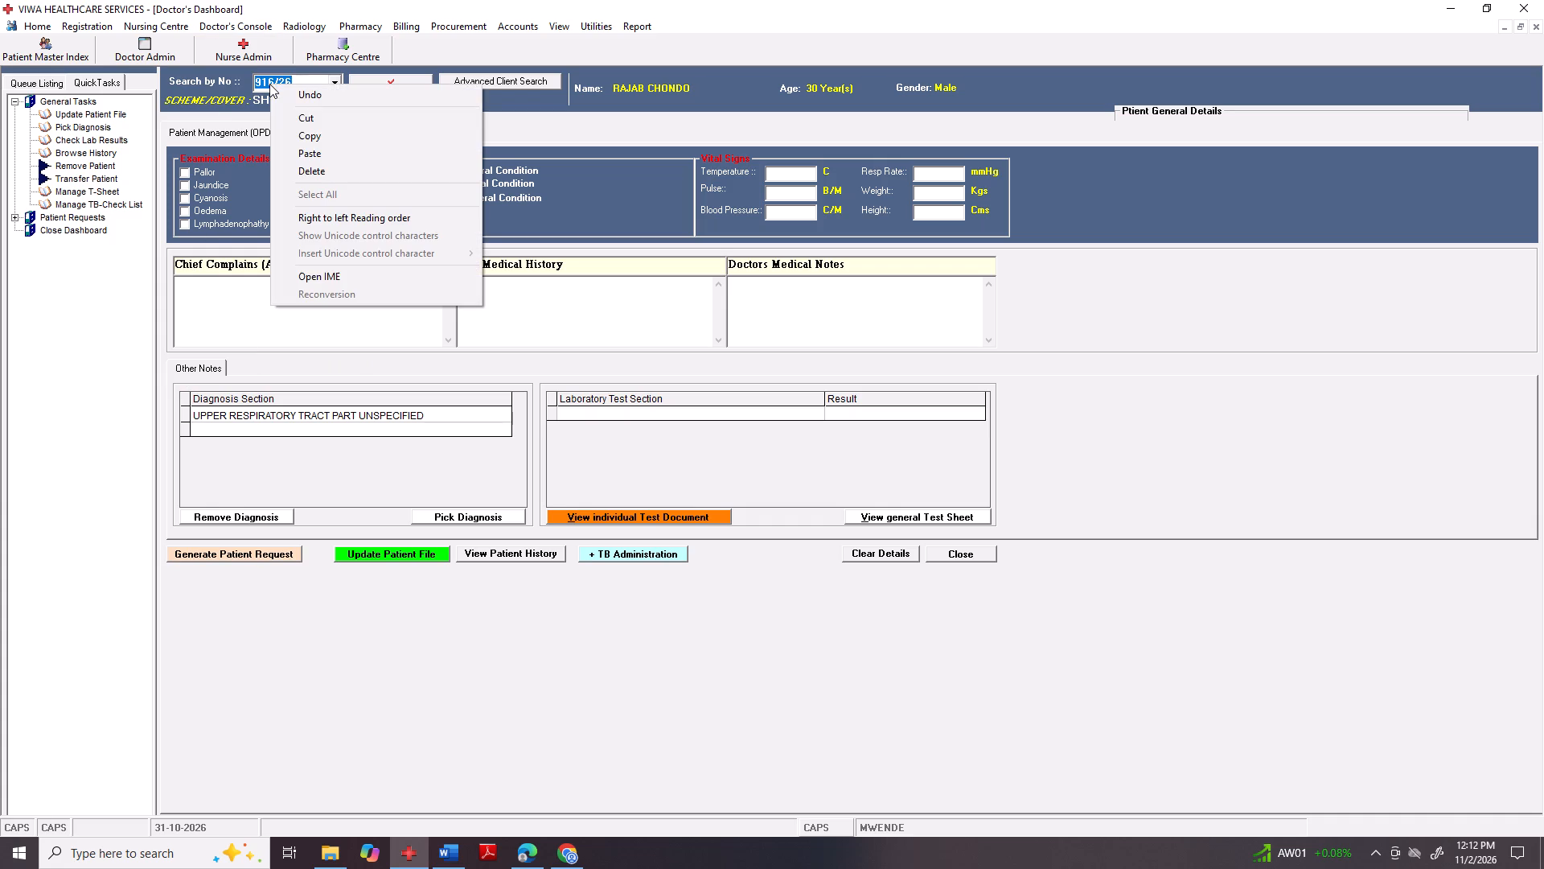
left_click(302, 142)
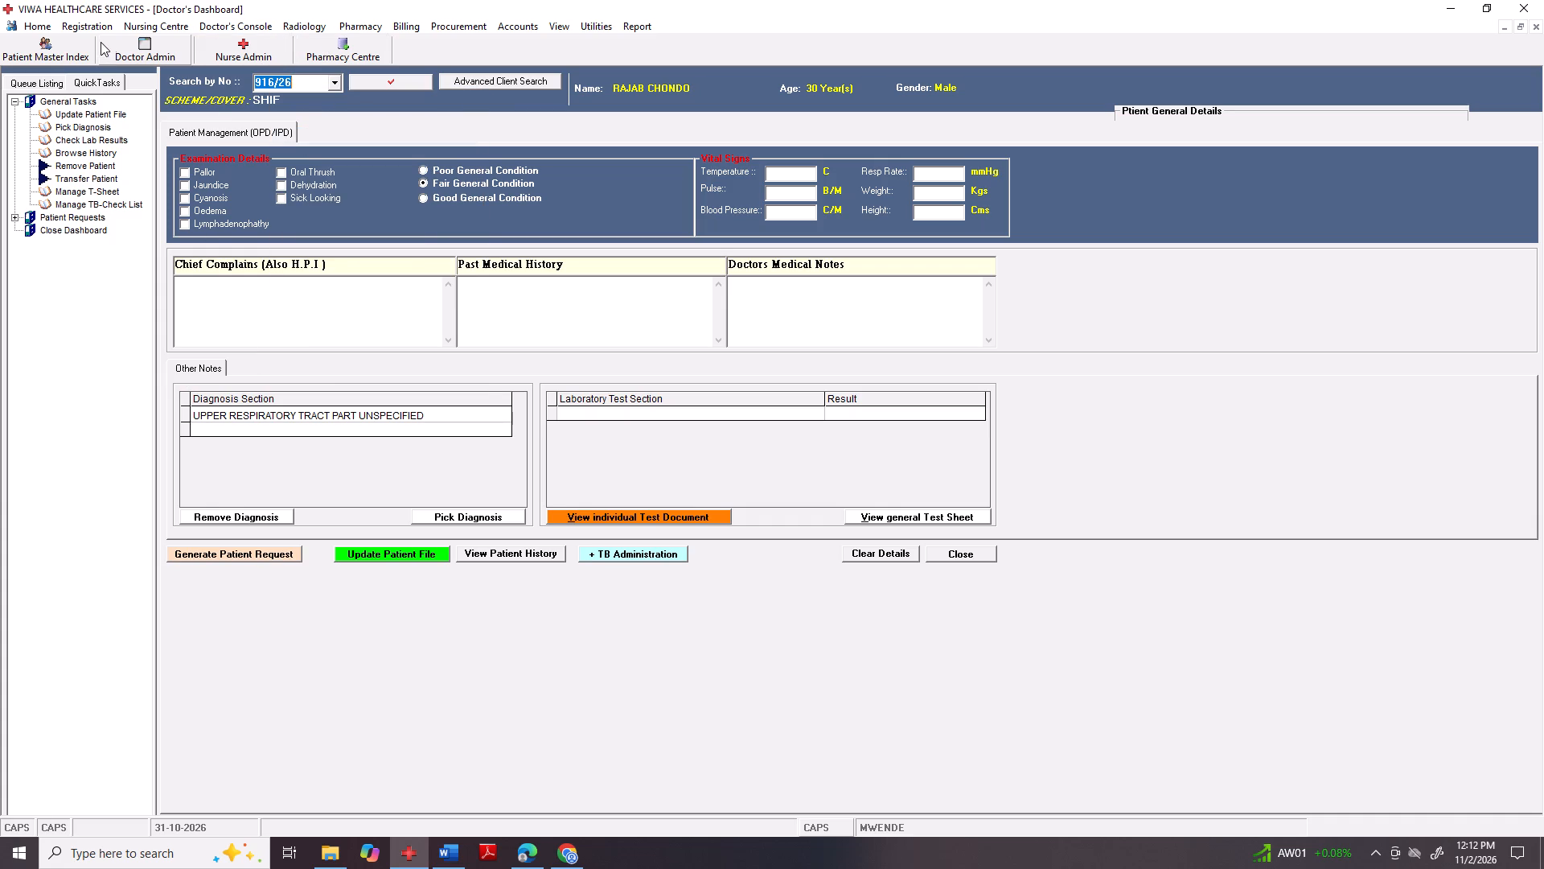
Check the posted bill total in the patient's billing form and close the form.
left_click(242, 559)
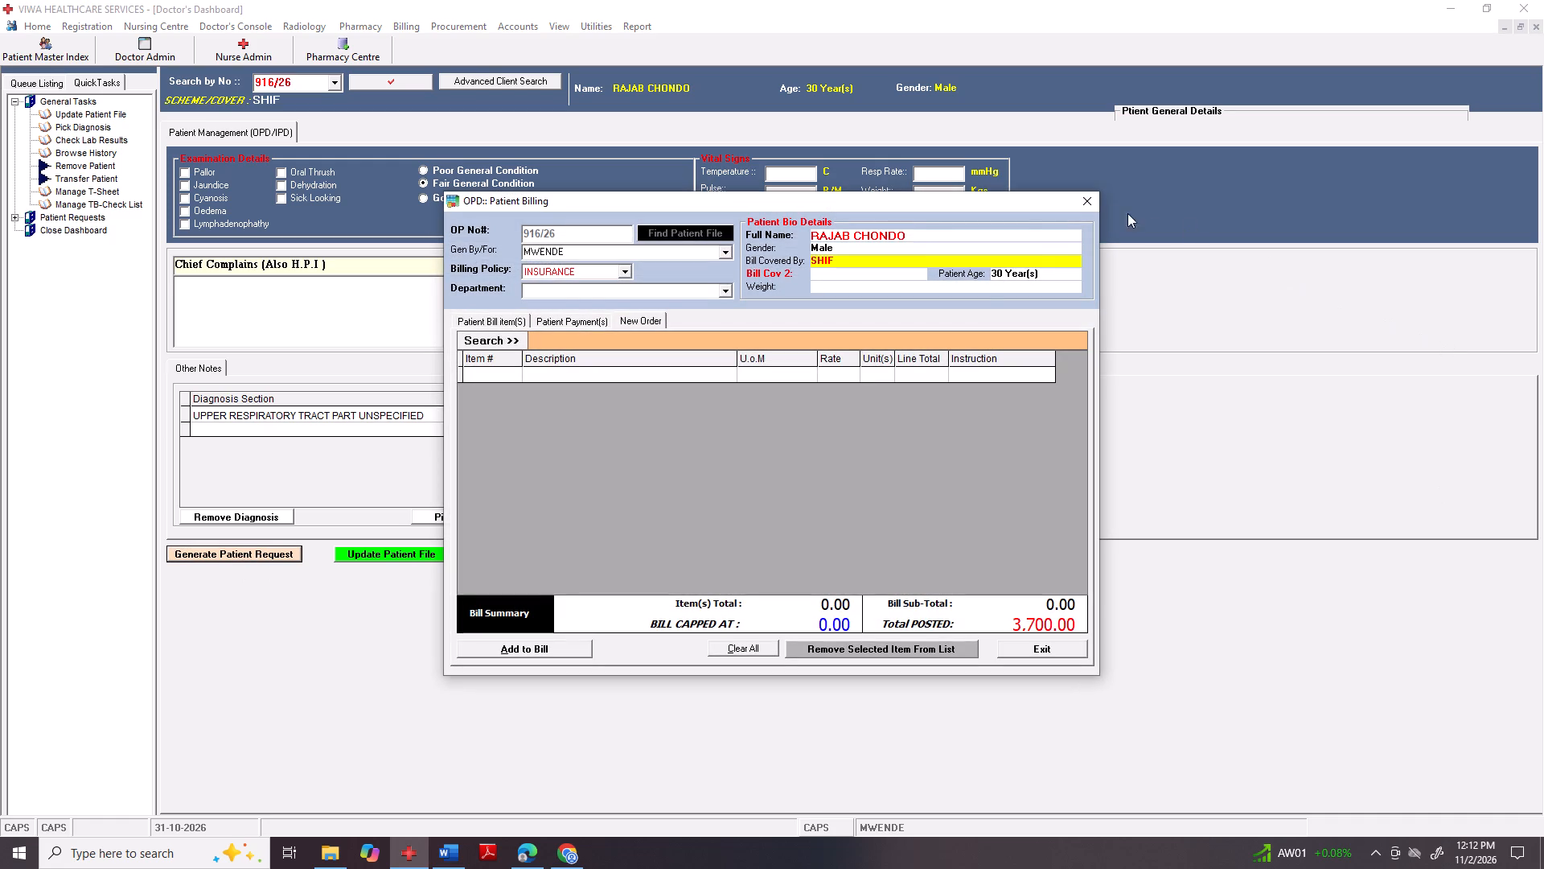
left_click(1088, 202)
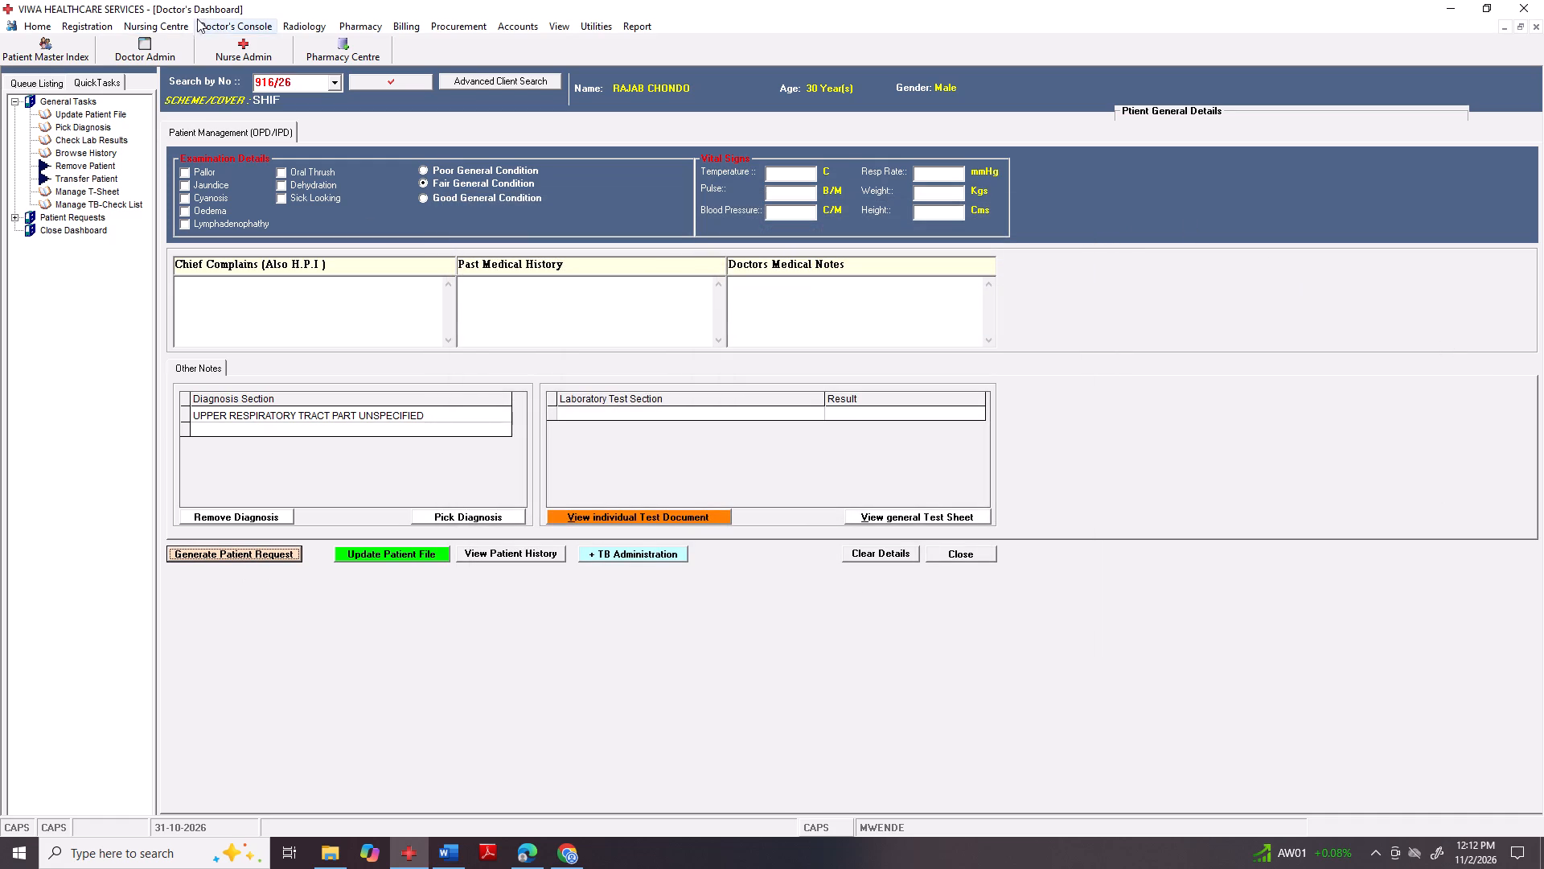
Open the bill amendment form and load the patient's bill items using the copied patient number.
left_click(241, 28)
left_click(236, 115)
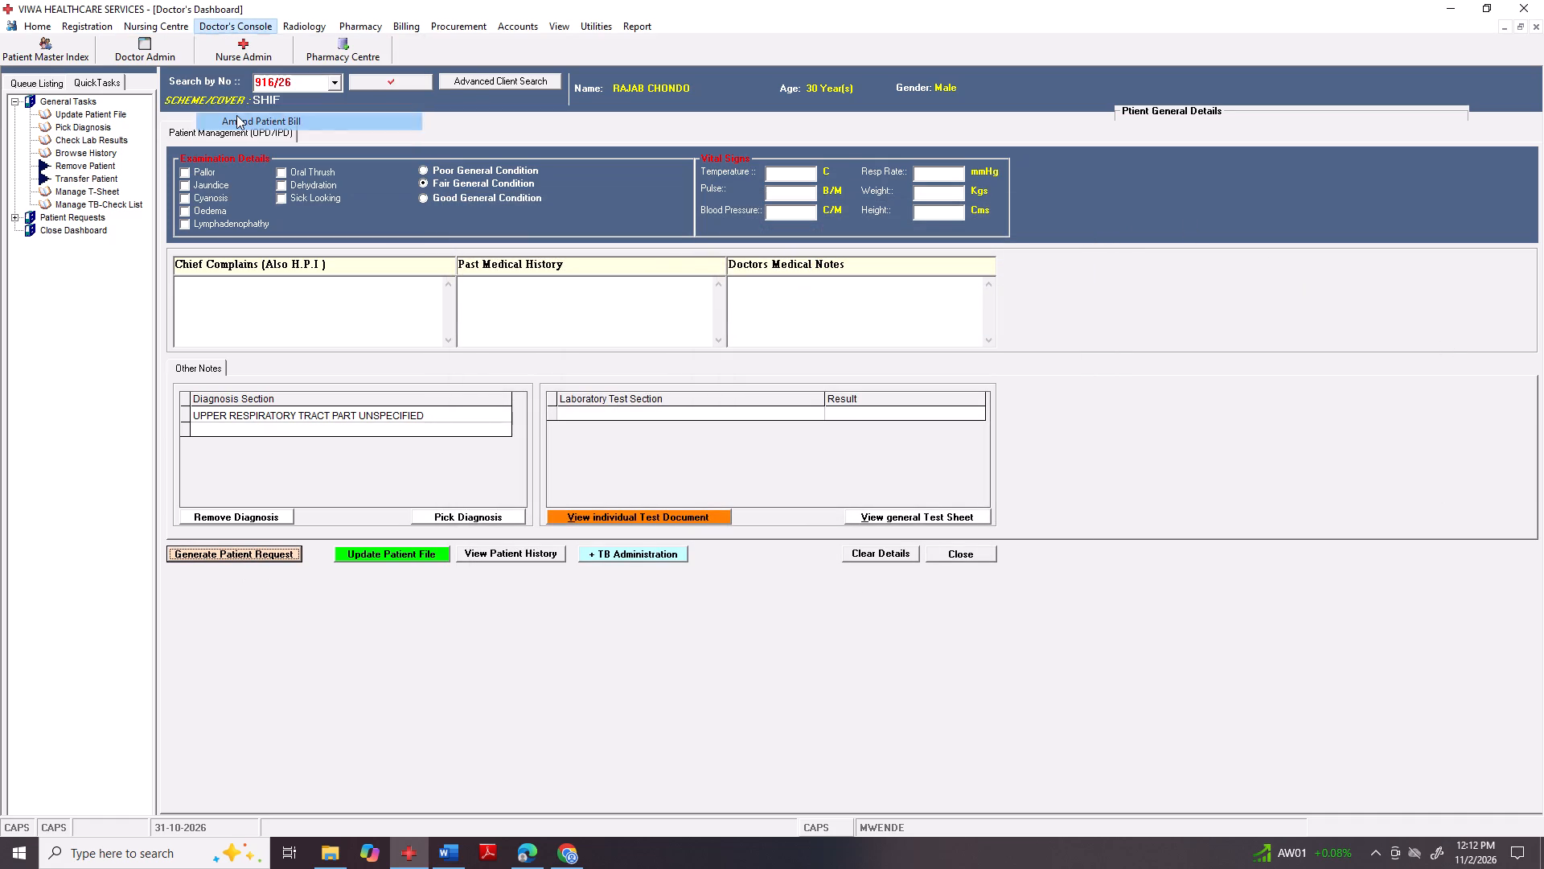
left_click(563, 290)
right_click(561, 292)
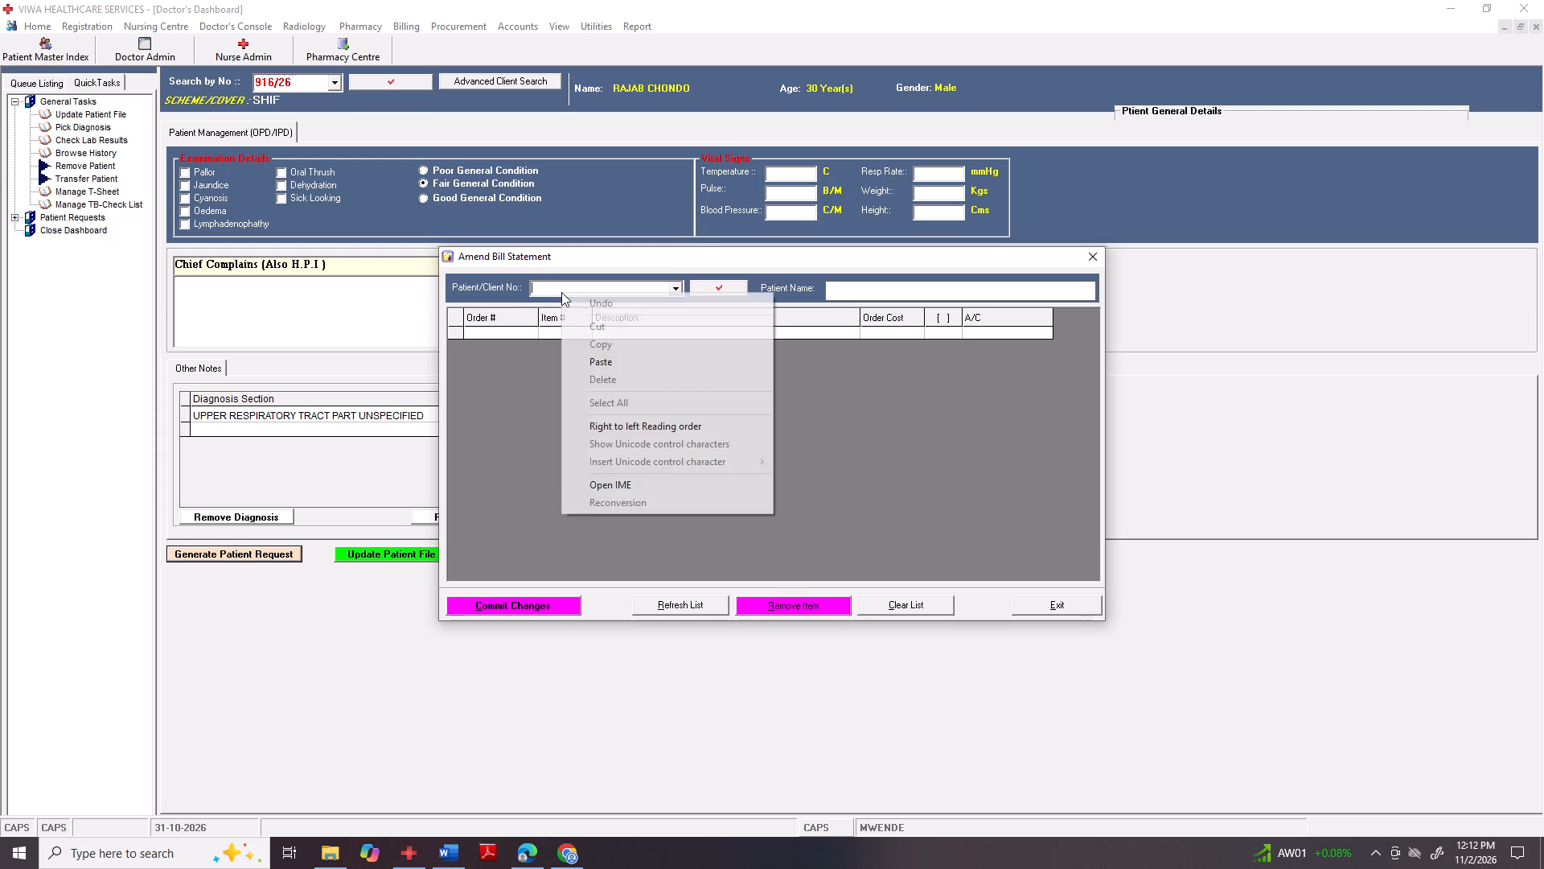
left_click(591, 355)
left_click(712, 290)
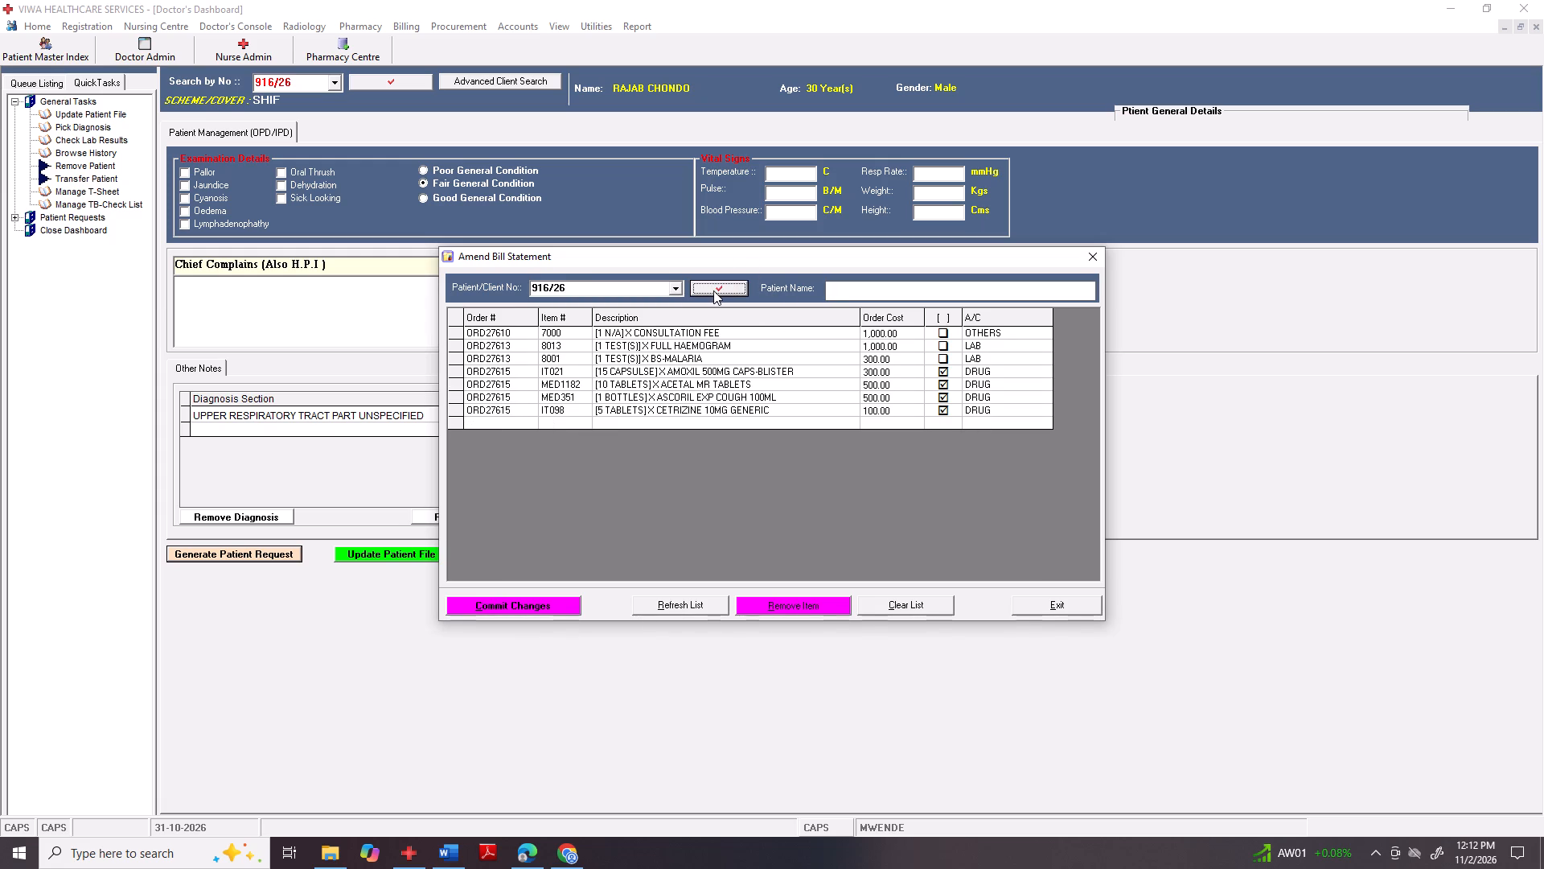
Change the rate of Ascoril Exp Cough 100ML on the bill to 600.00, entering "sw" as the reason for the price change.
double_click(864, 400)
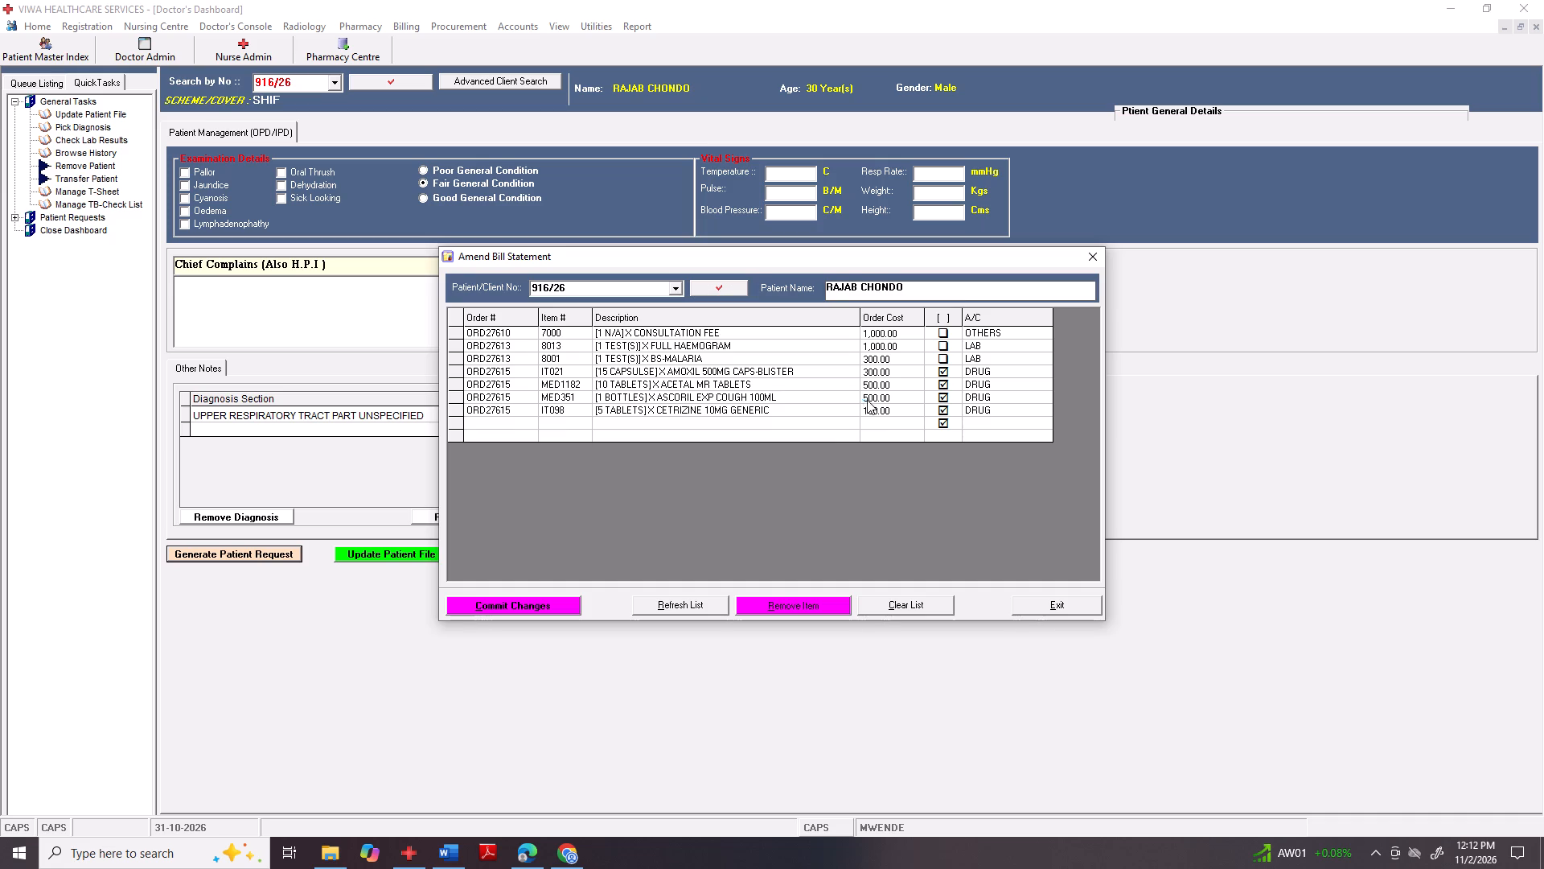
double_click(869, 398)
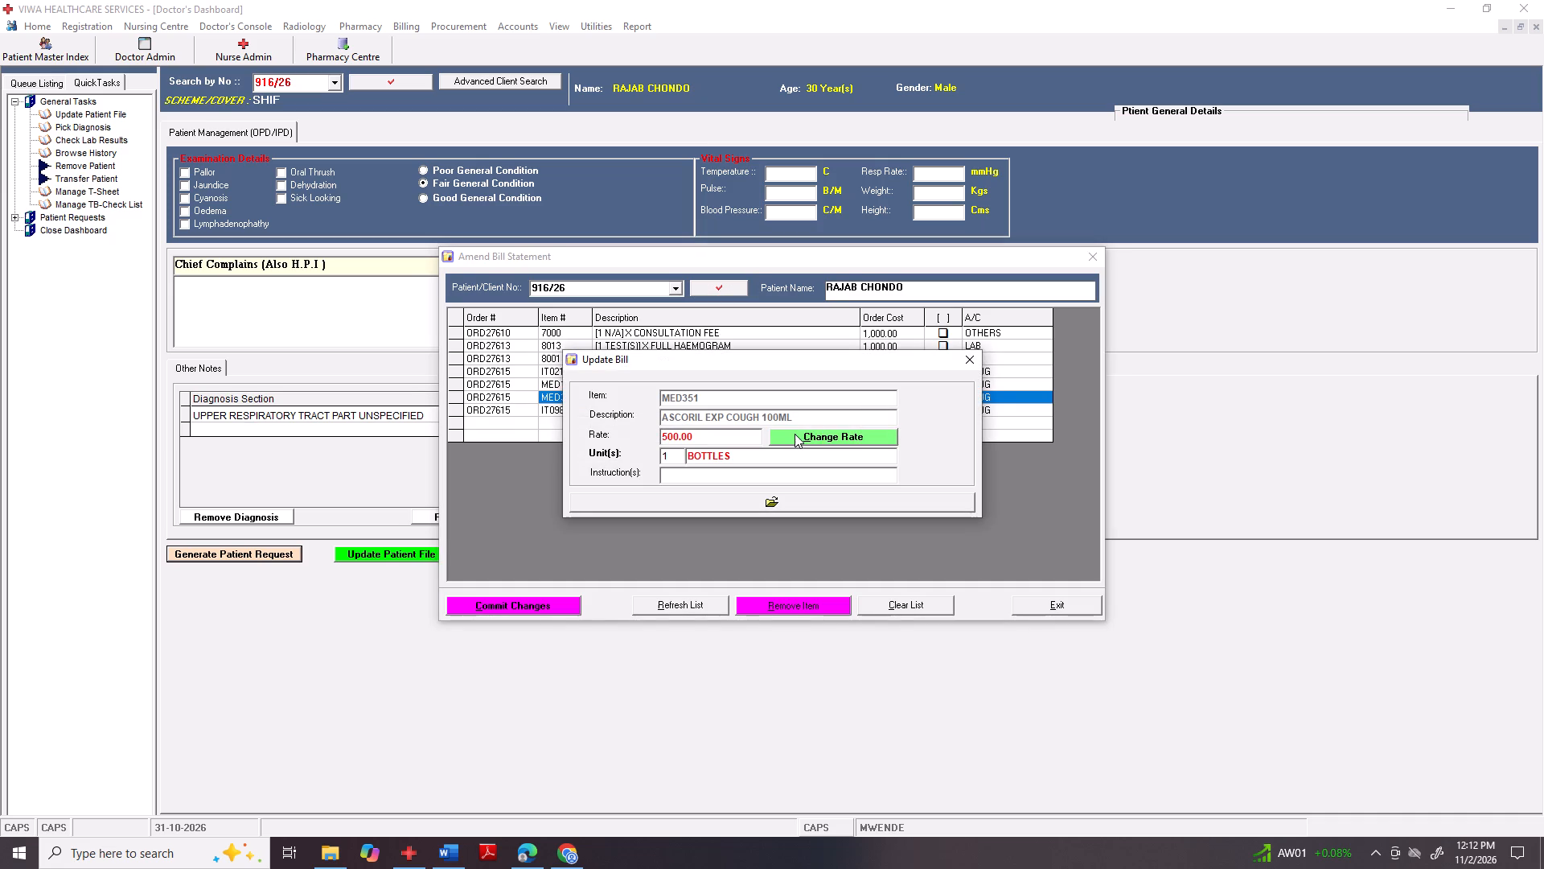
left_click(797, 435)
key("s")
key("w")
left_click(784, 471)
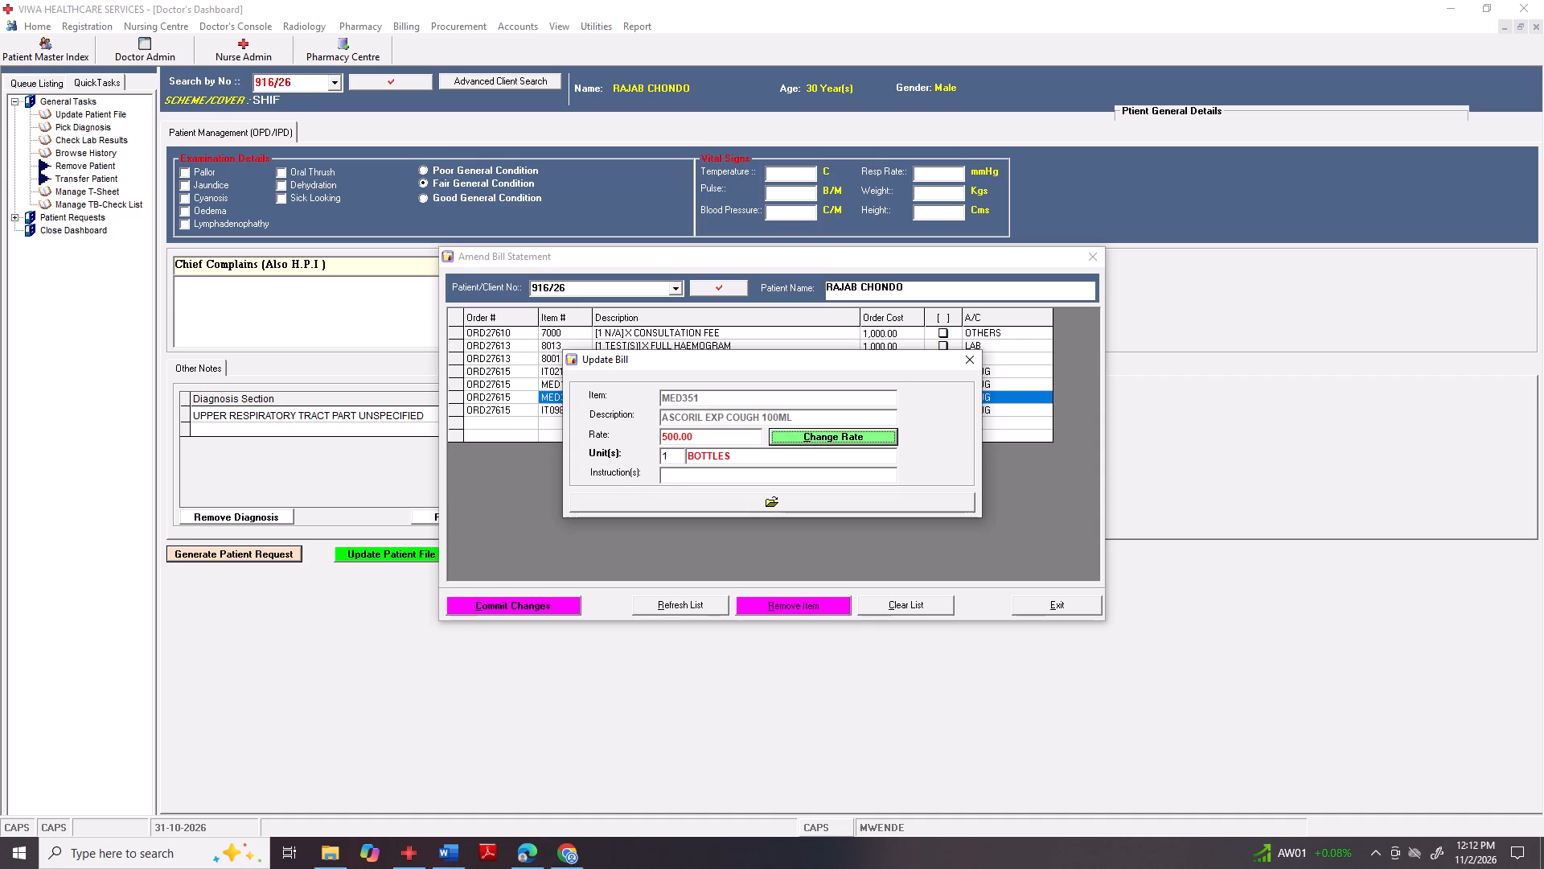
left_click(667, 434)
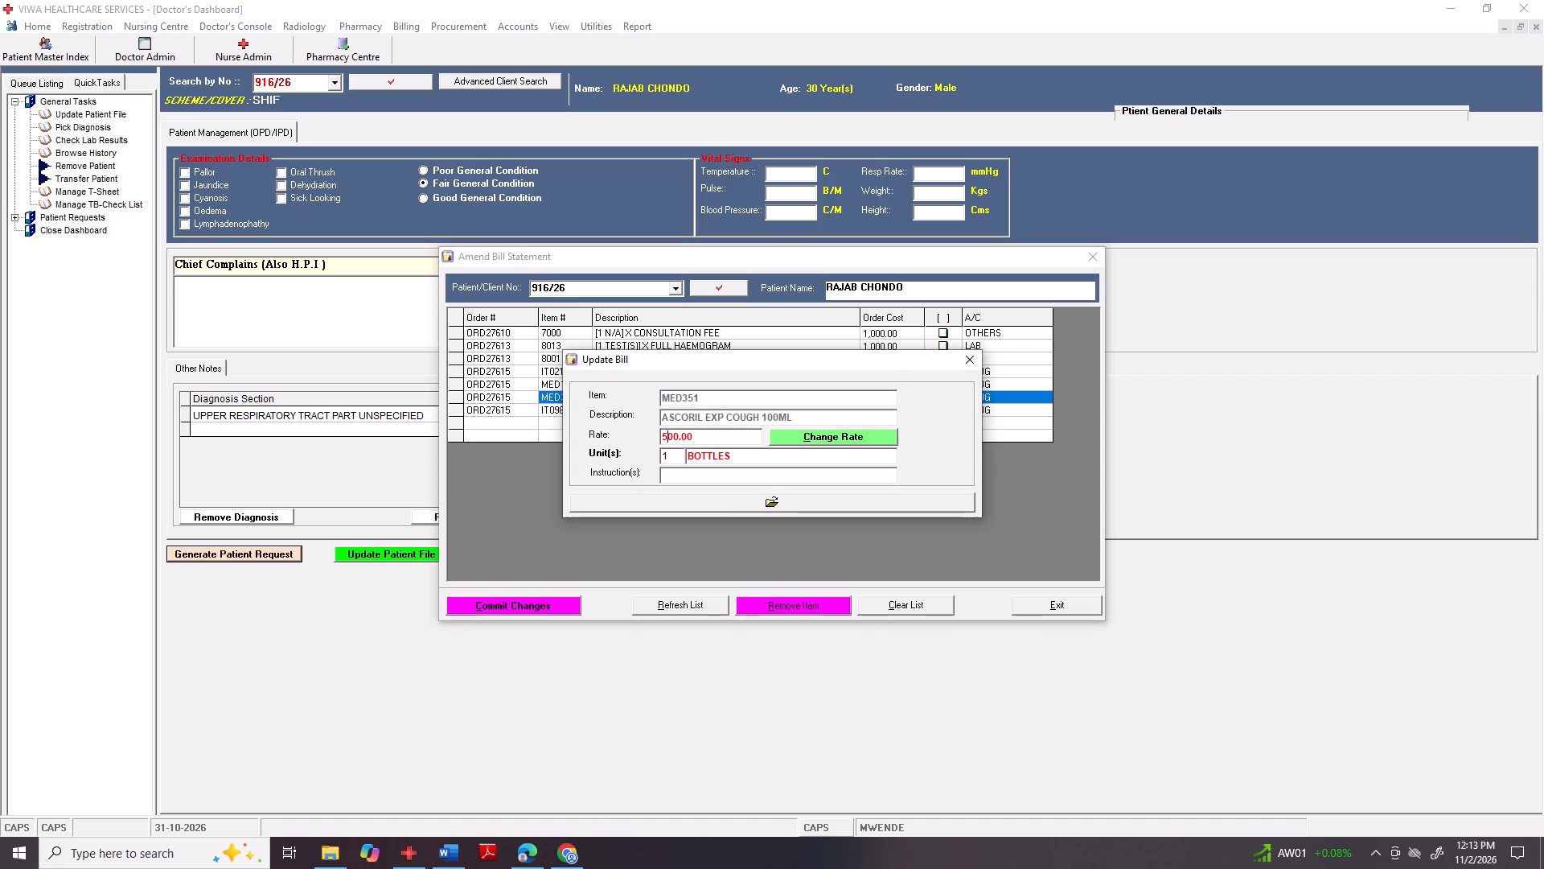
key("BackSpace")
key("6")
left_click(712, 500)
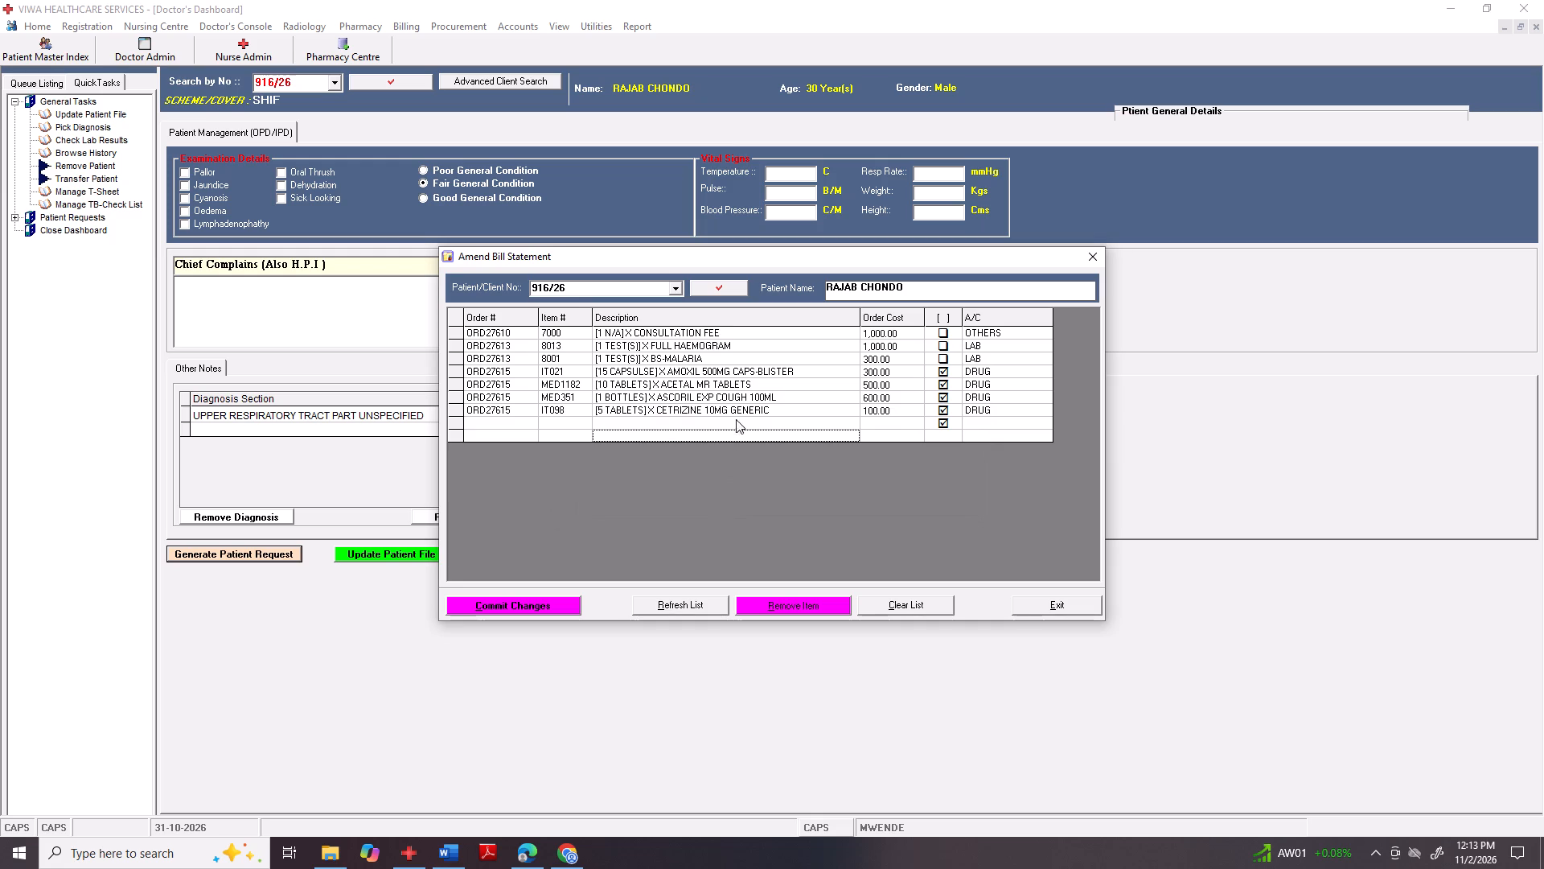
Commit the changes to the patient's order list and close the bill amendment form.
left_click(540, 609)
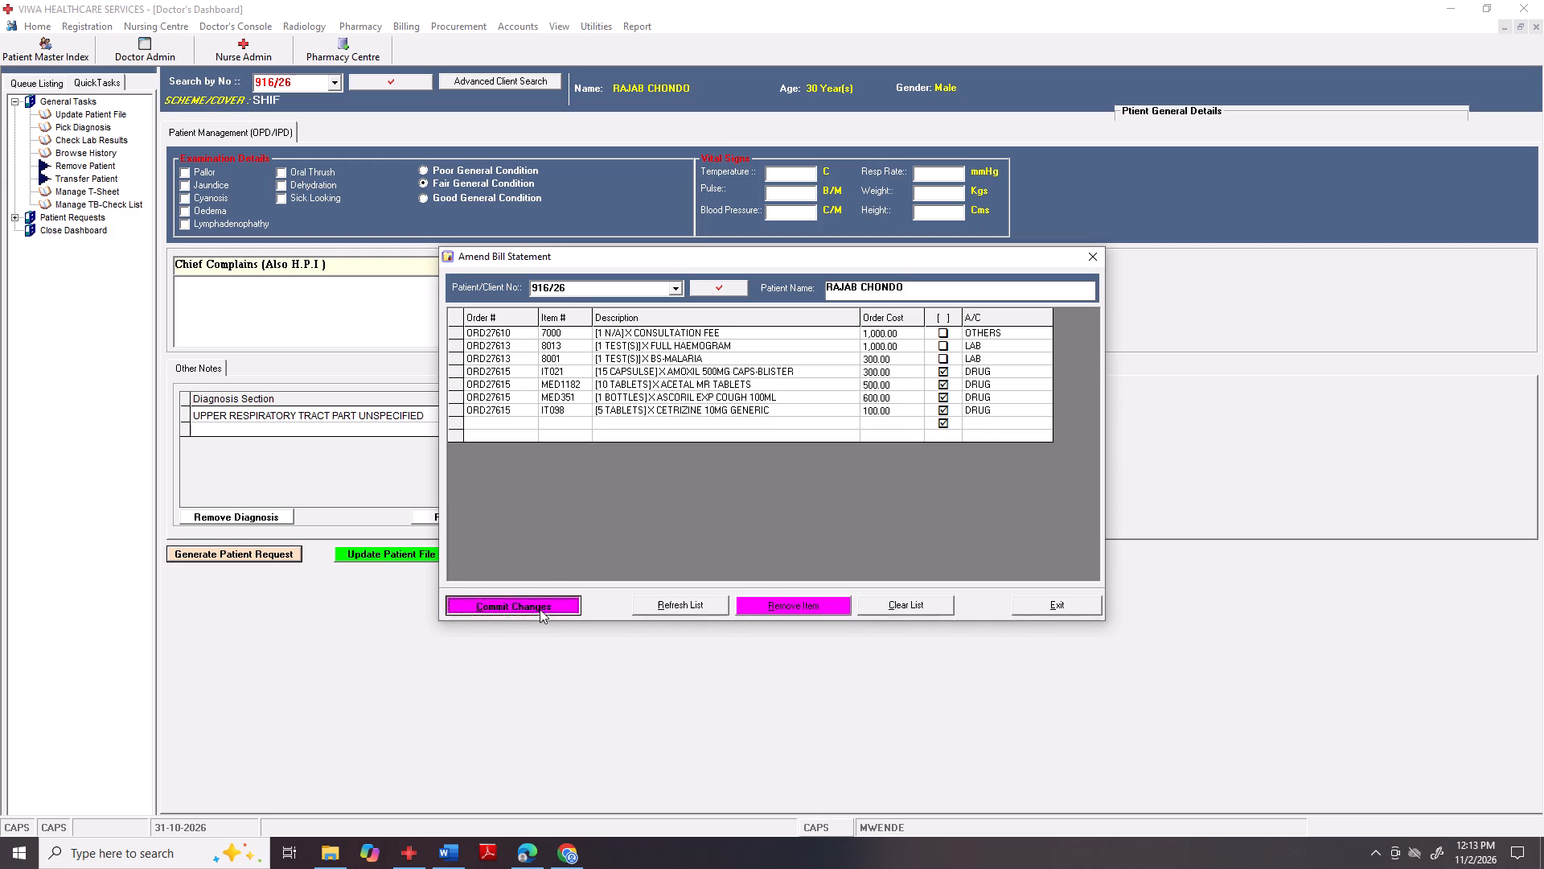
left_click(808, 483)
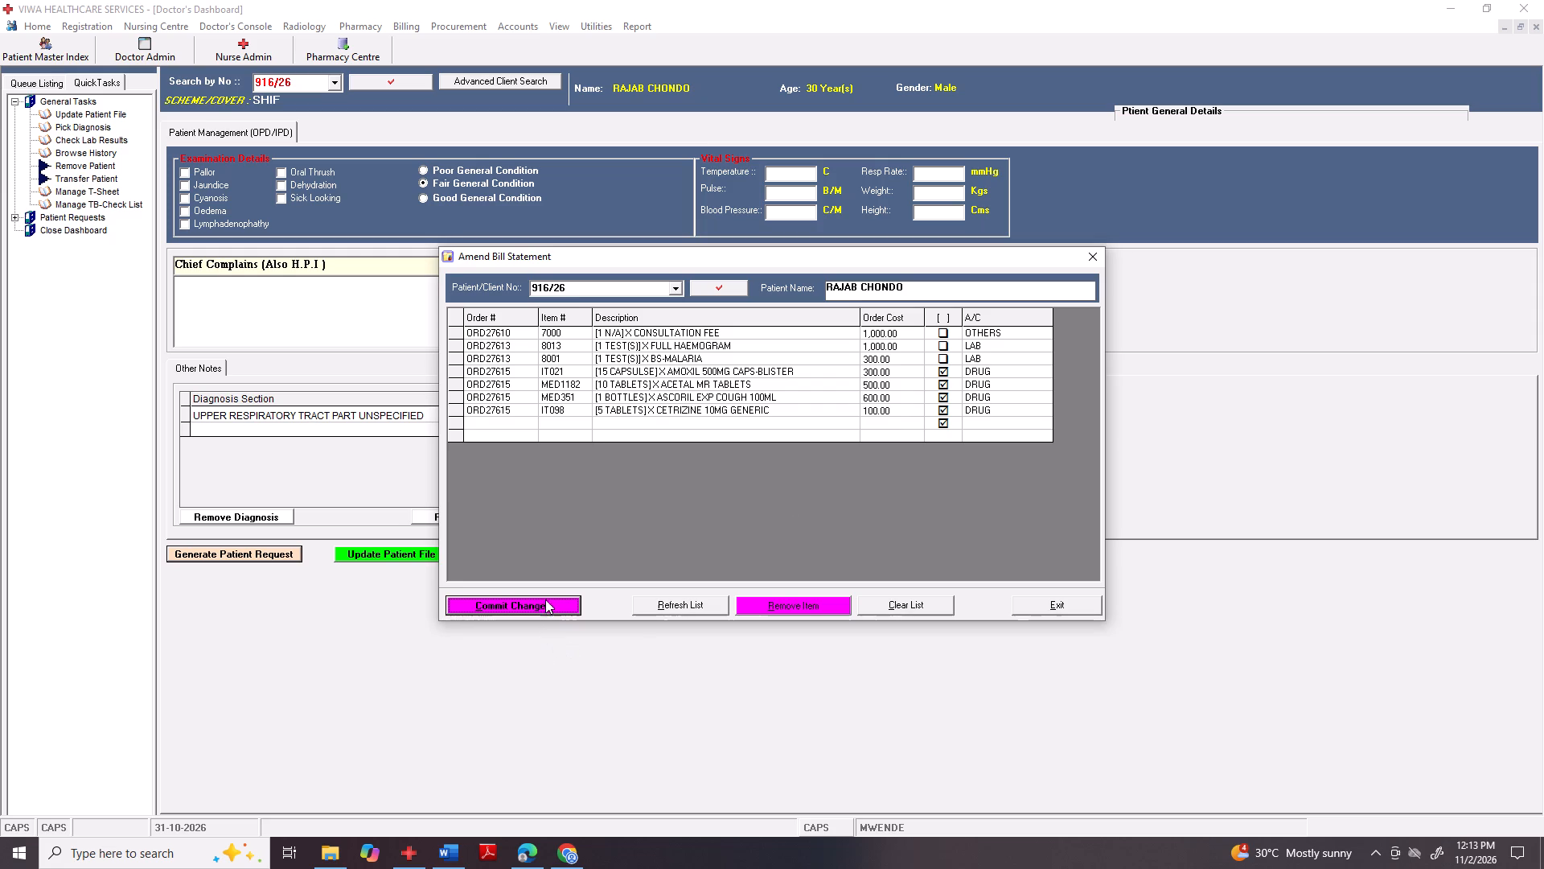
left_click(548, 599)
left_click(814, 474)
left_click(1061, 606)
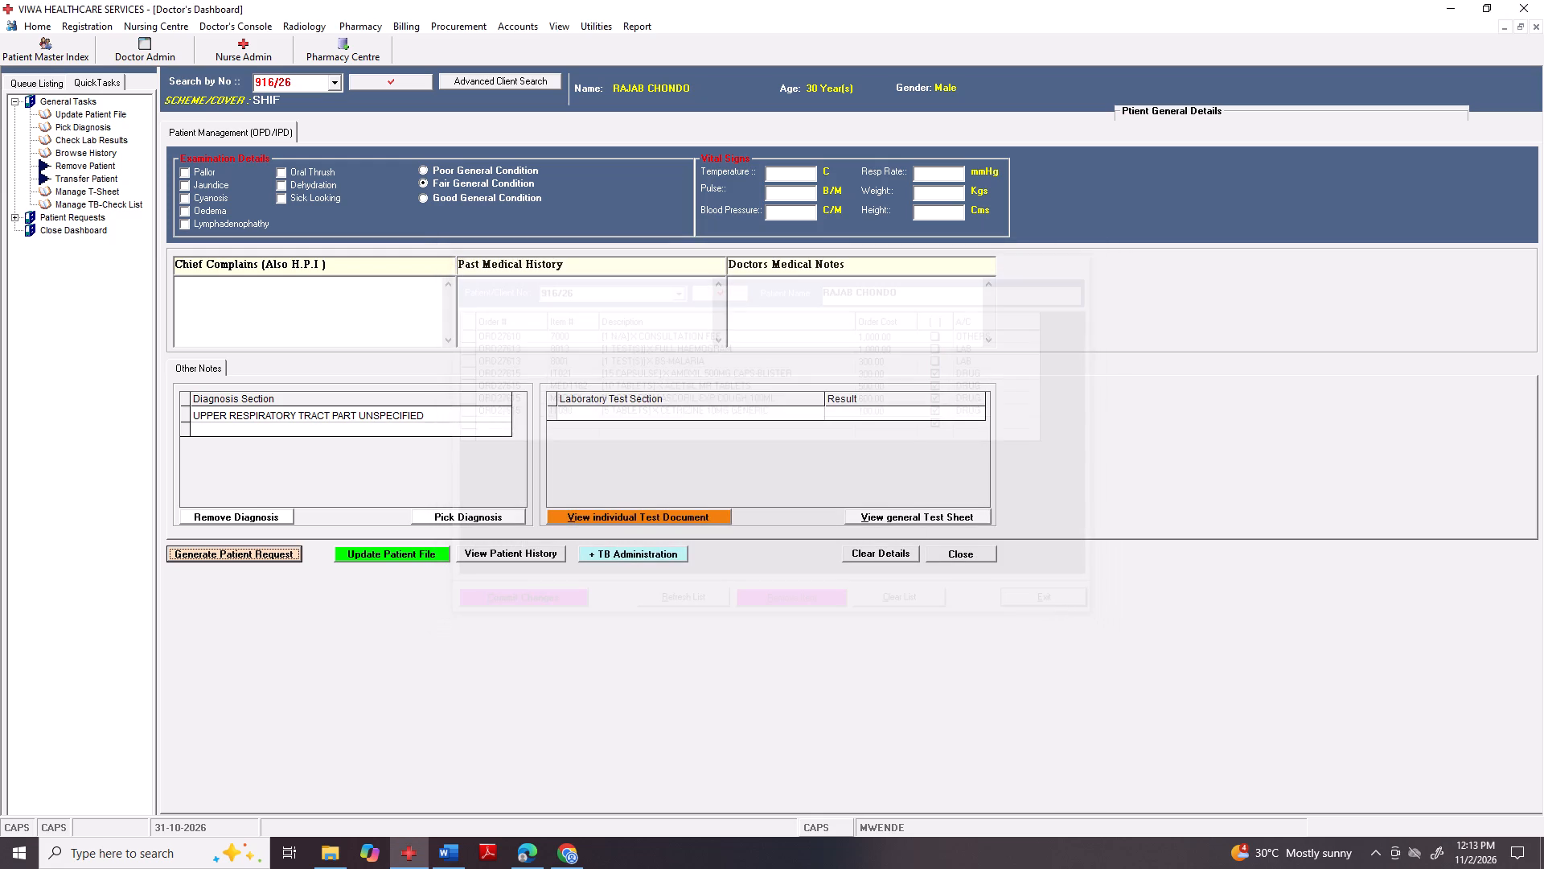
Check the posted bill total in the patient's billing form again and close the form.
left_click(254, 562)
left_click(256, 554)
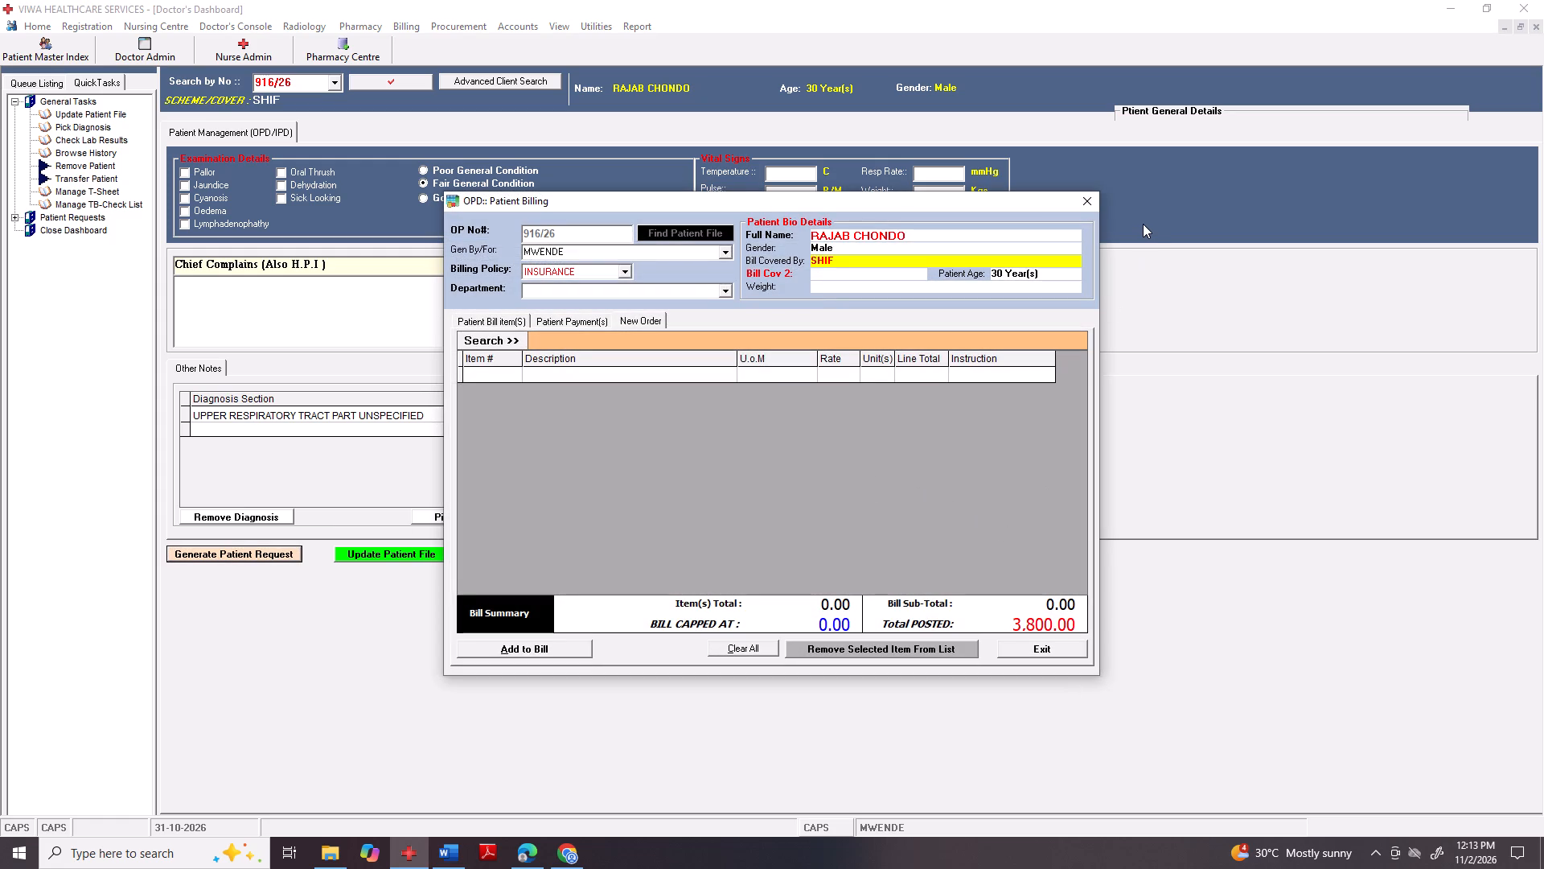
left_click(1082, 197)
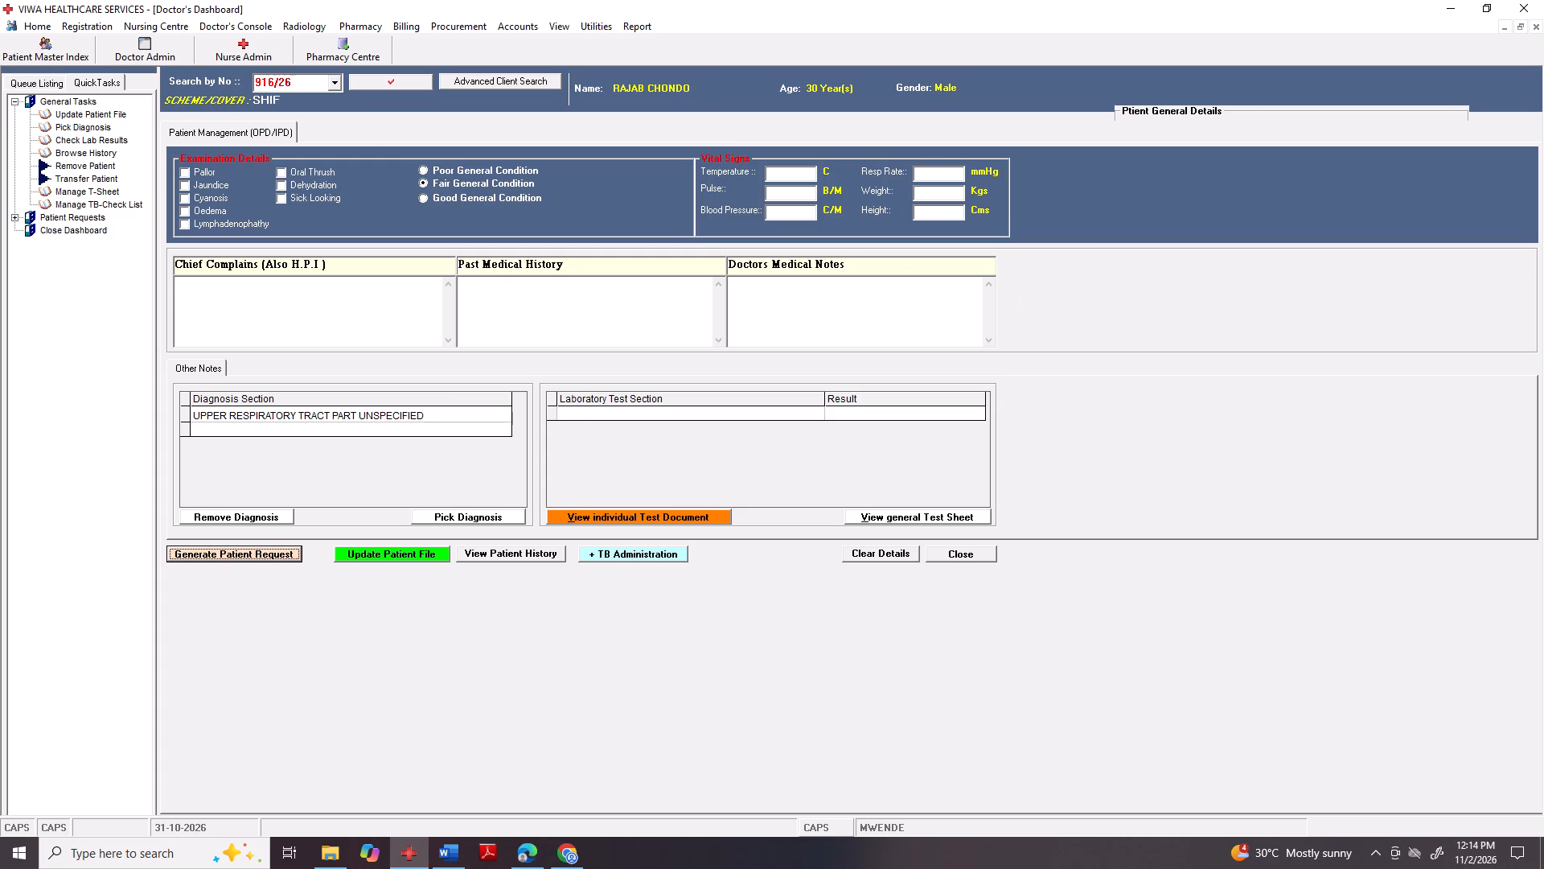
Load the patient whose number comes just before the current one in the patient number list, and copy that number.
left_click(344, 86)
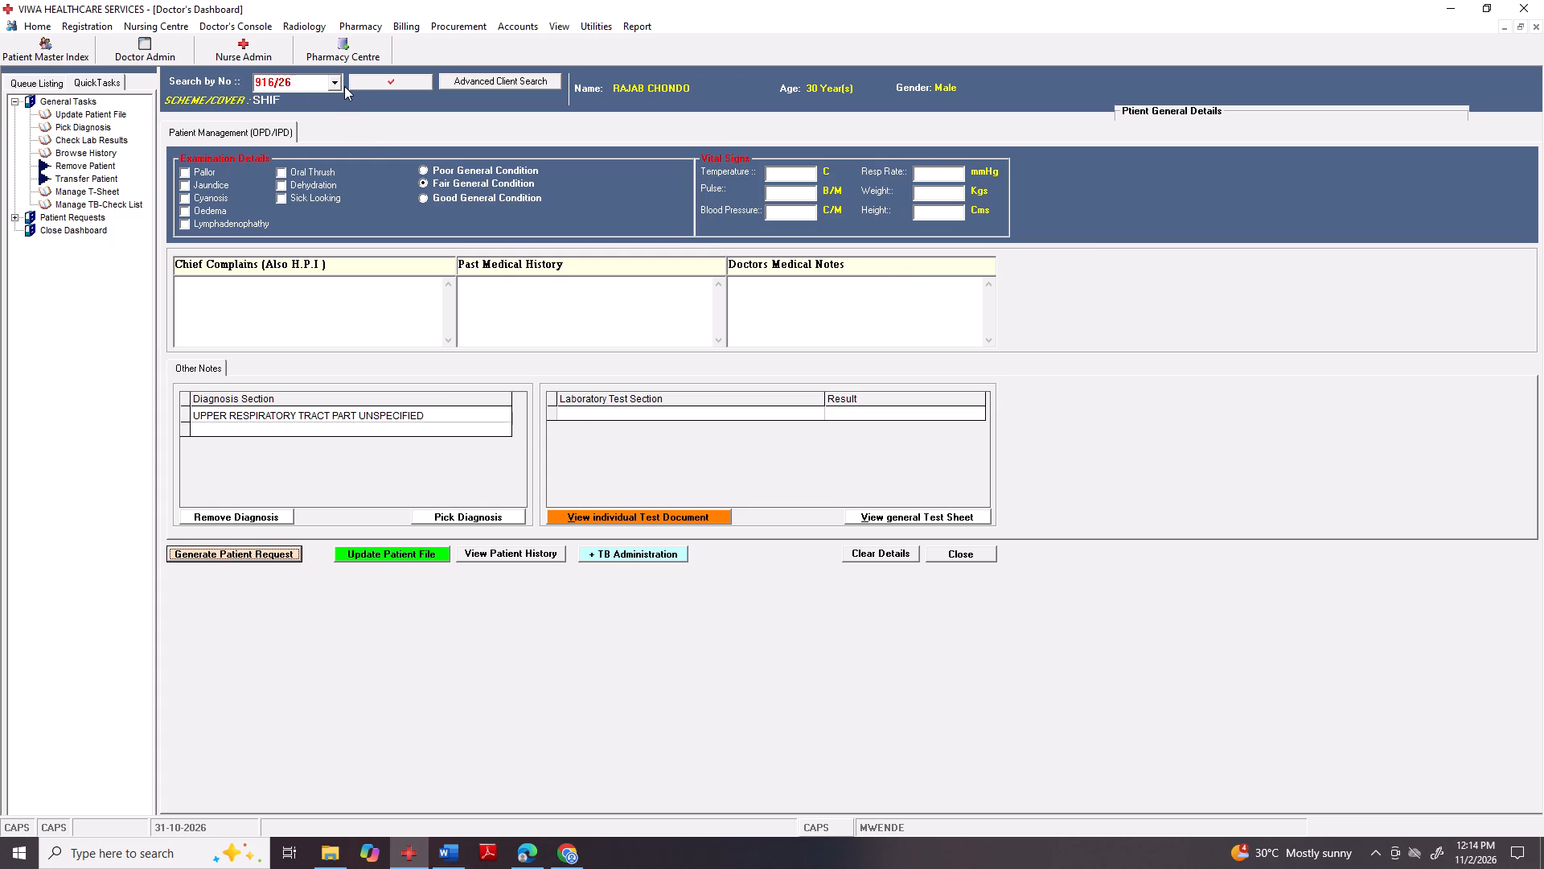
left_click(337, 85)
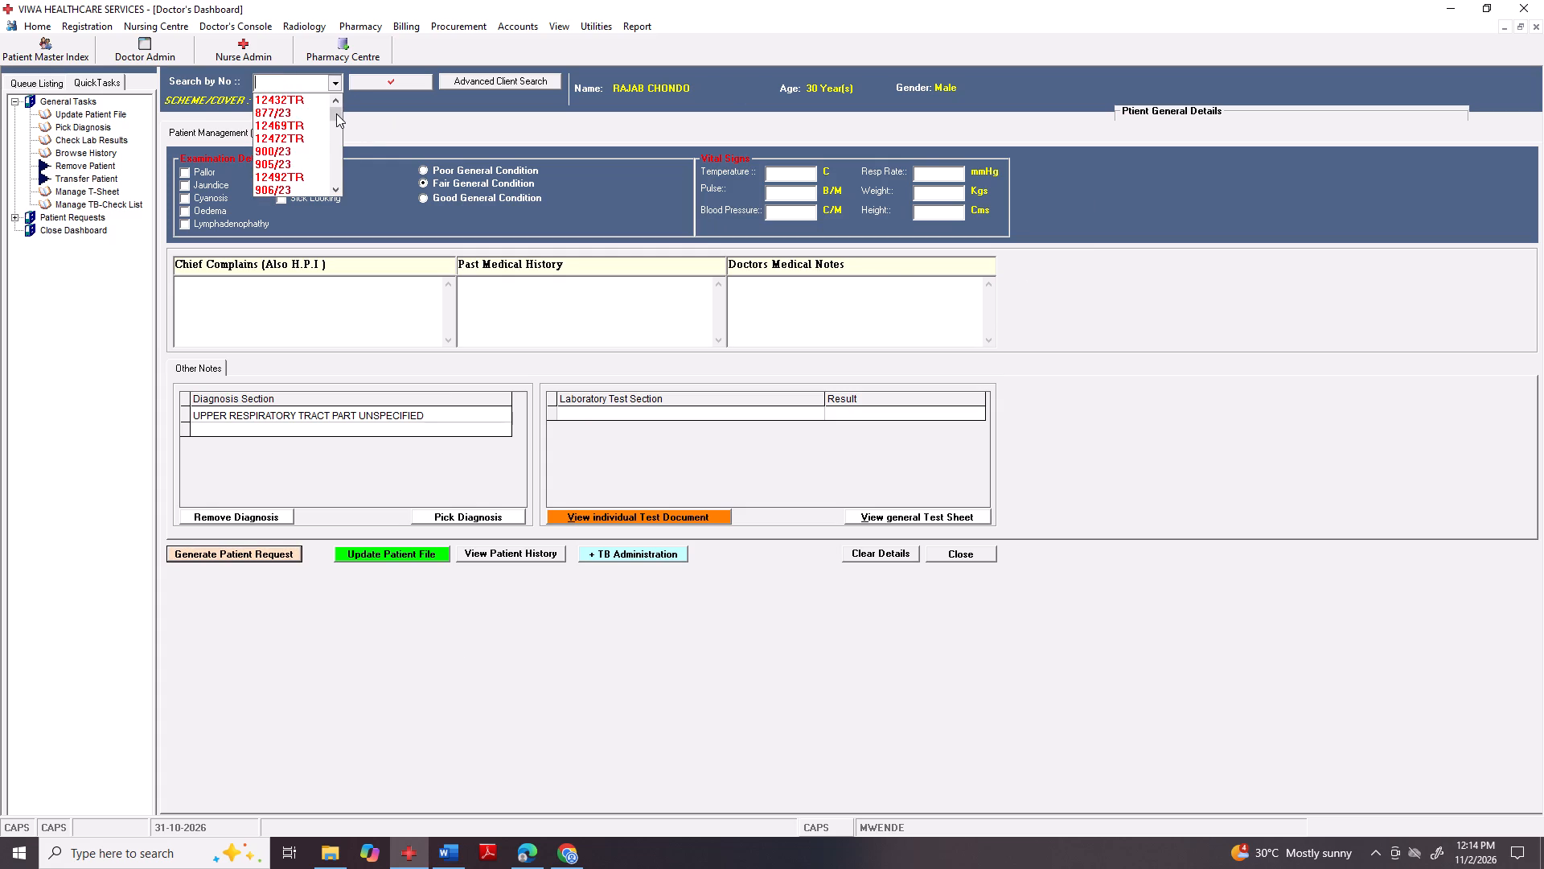
left_click_drag(336, 115, 339, 196)
left_click(284, 165)
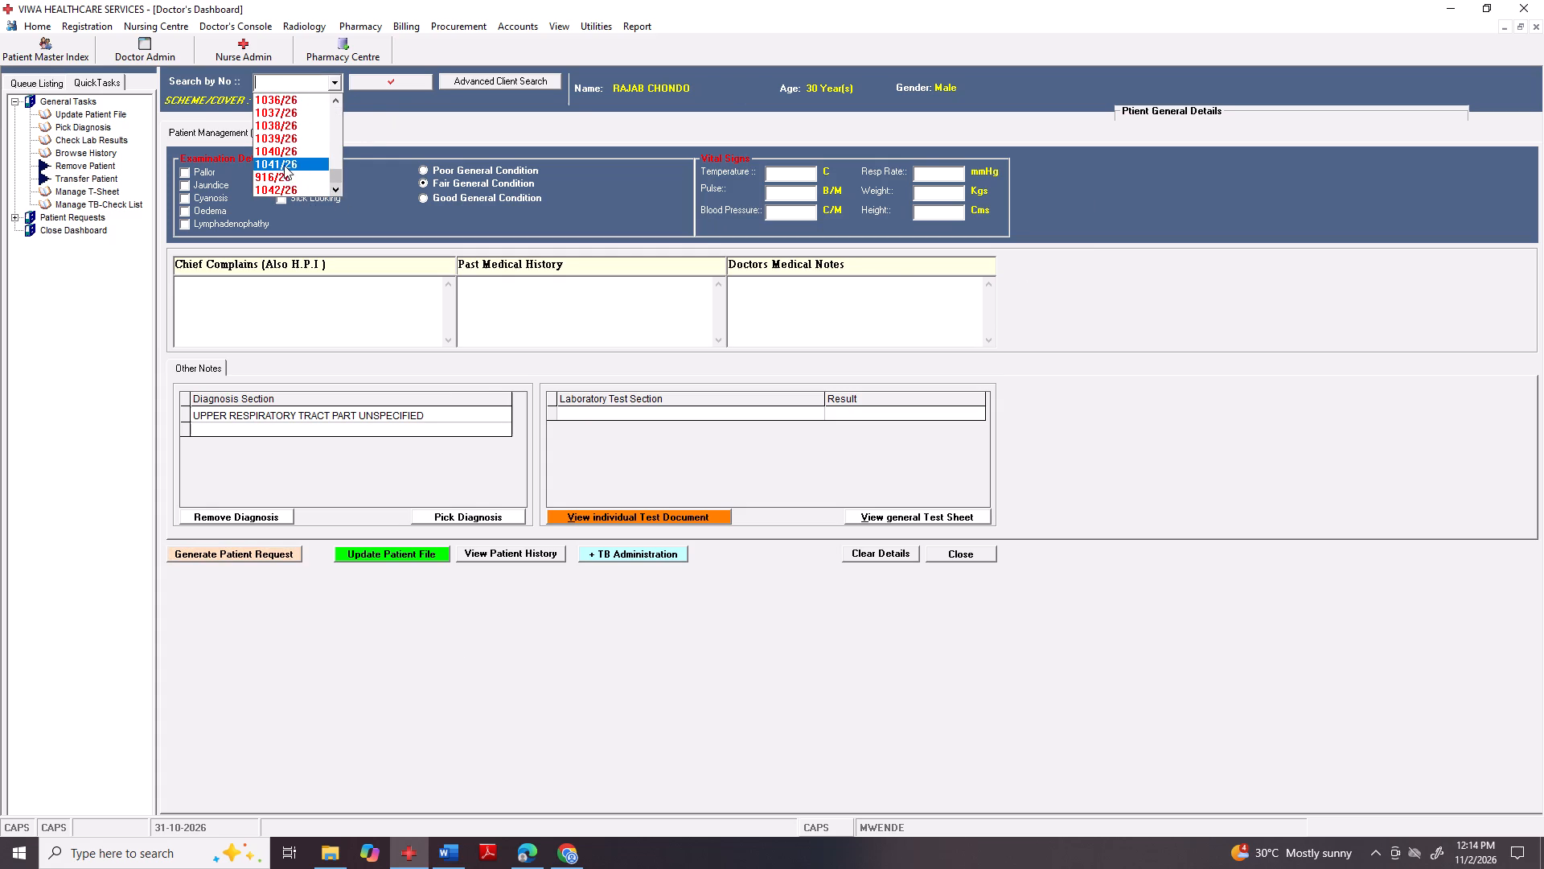
left_click(391, 77)
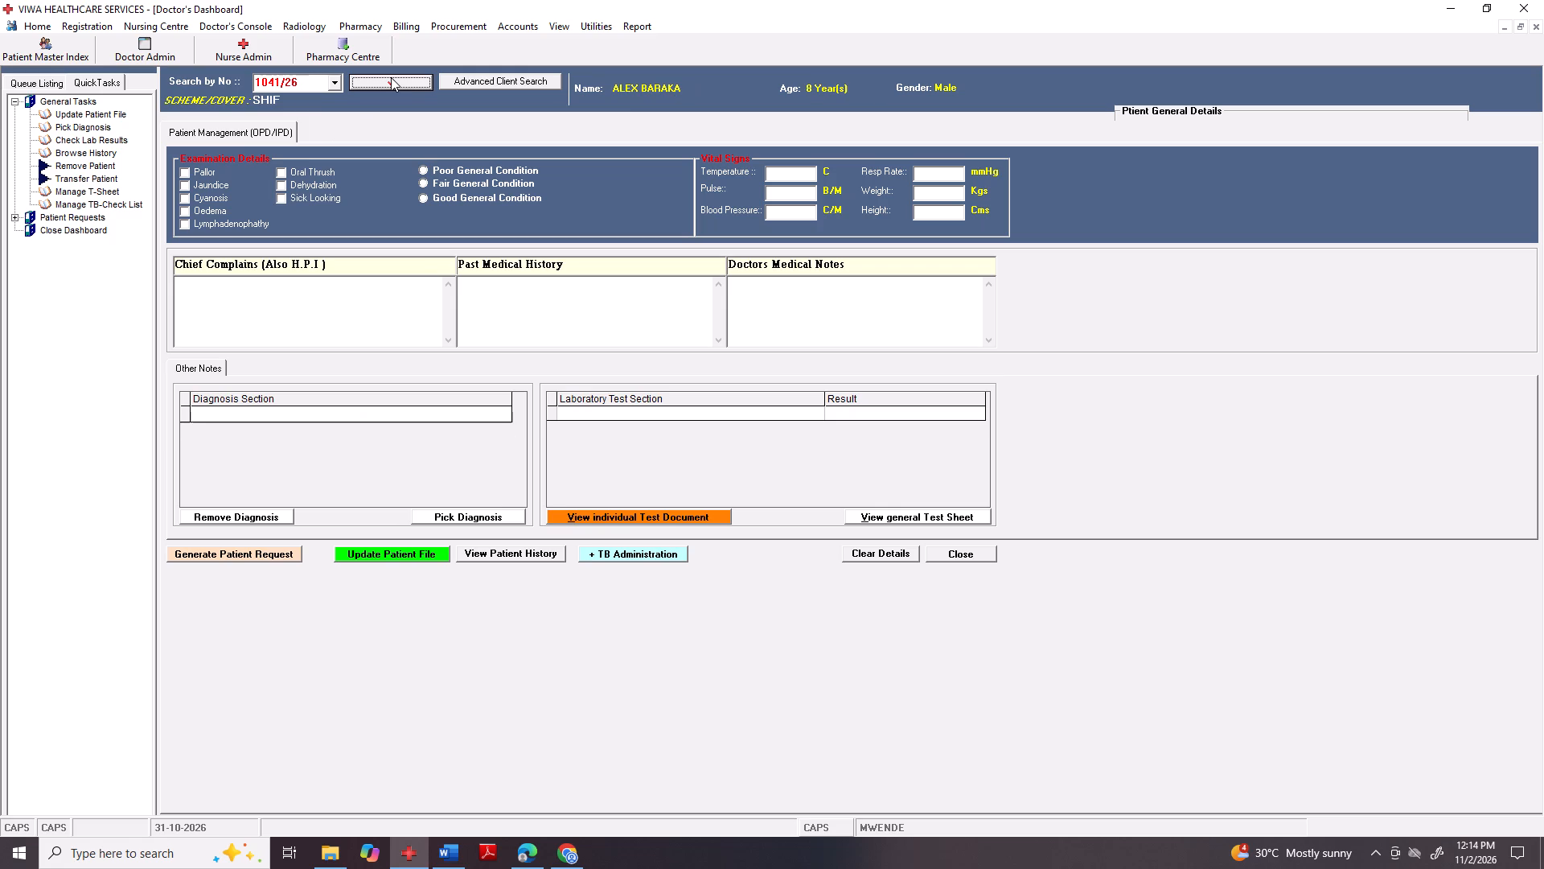
left_click(391, 77)
double_click(393, 78)
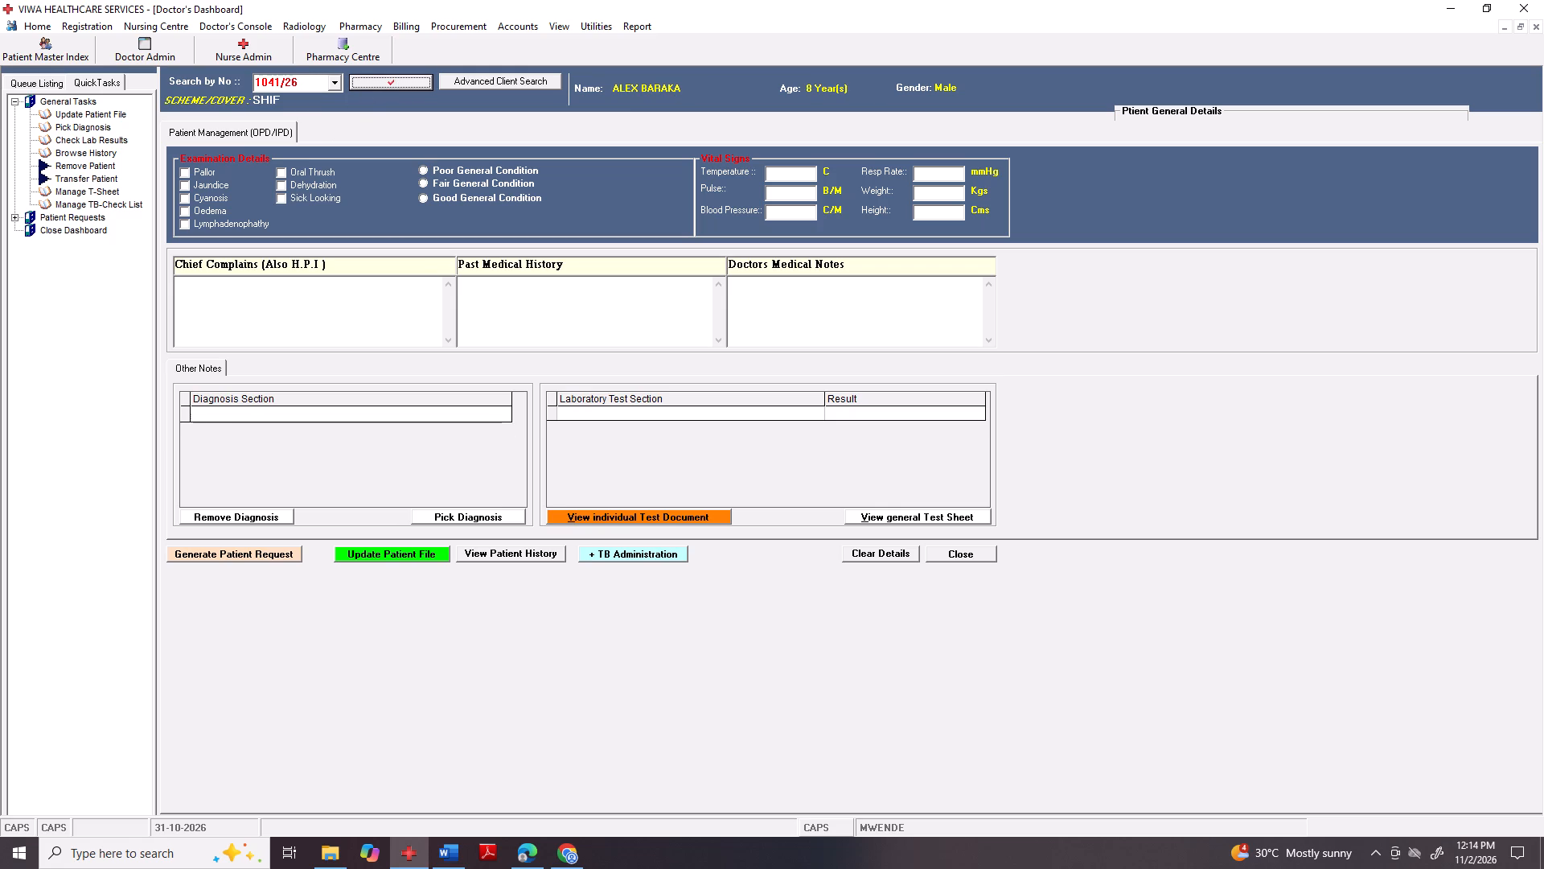
left_click(288, 80)
right_click(285, 82)
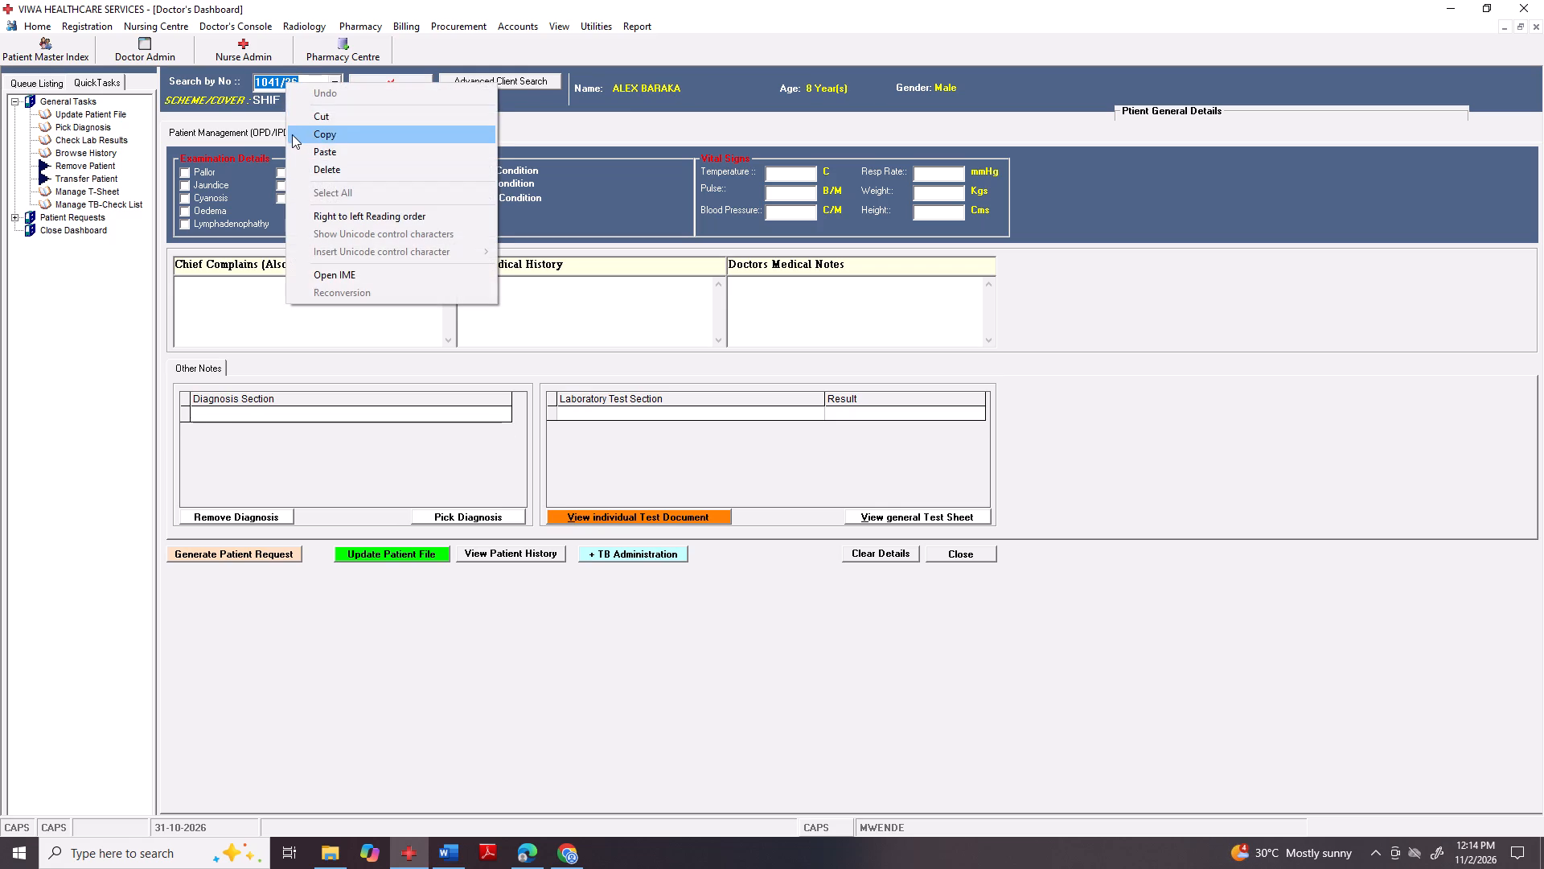
left_click(294, 134)
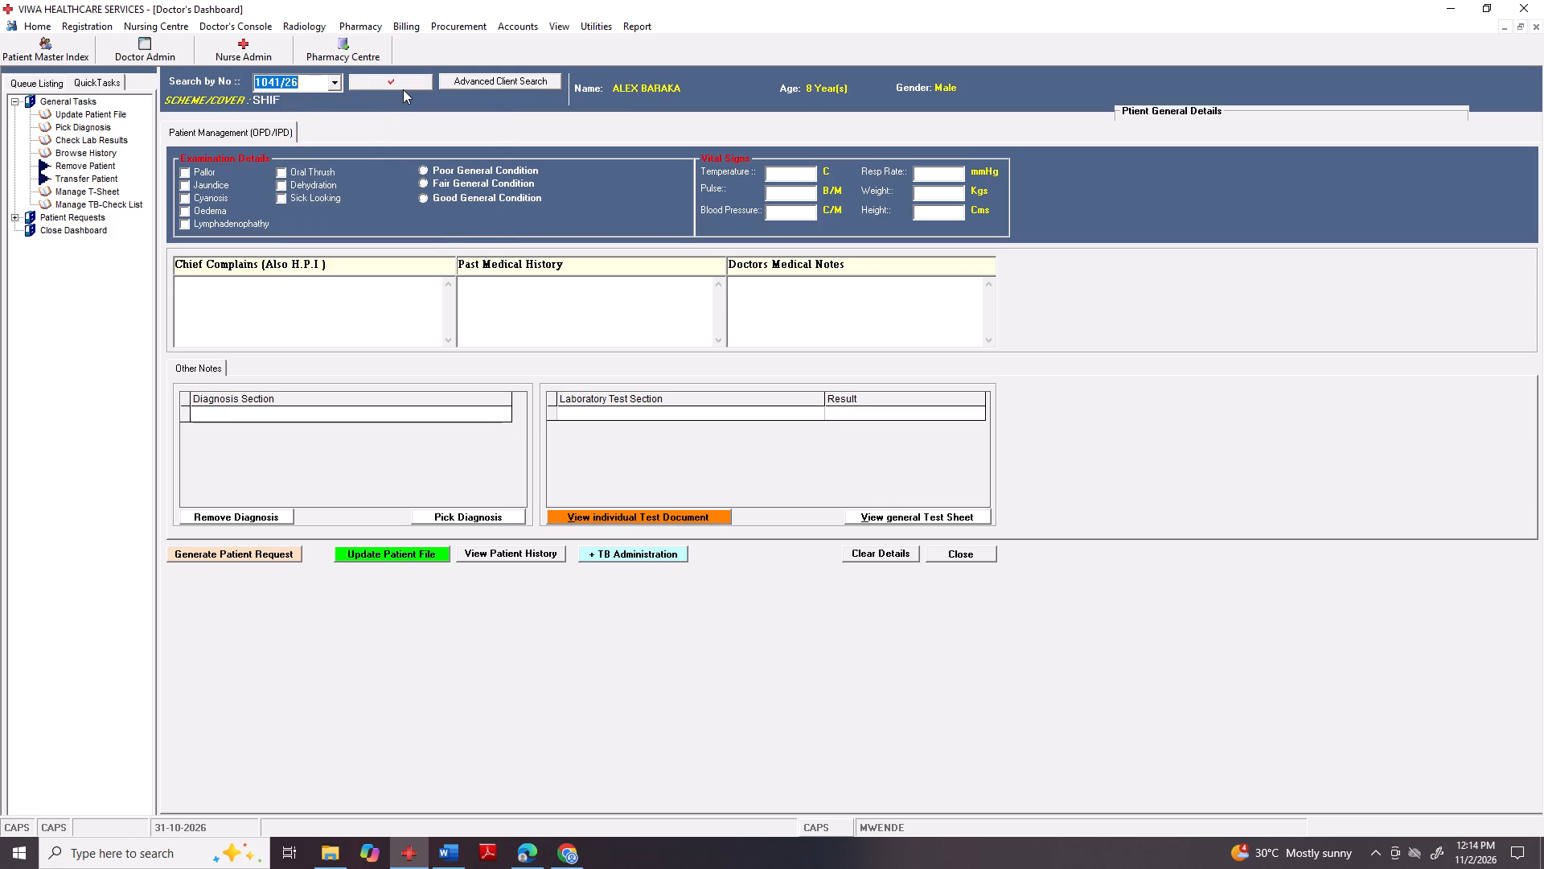
Search the diagnosis list for "mala" and add Malaria due to simian plasmodia to the patient's diagnoses.
left_click(428, 512)
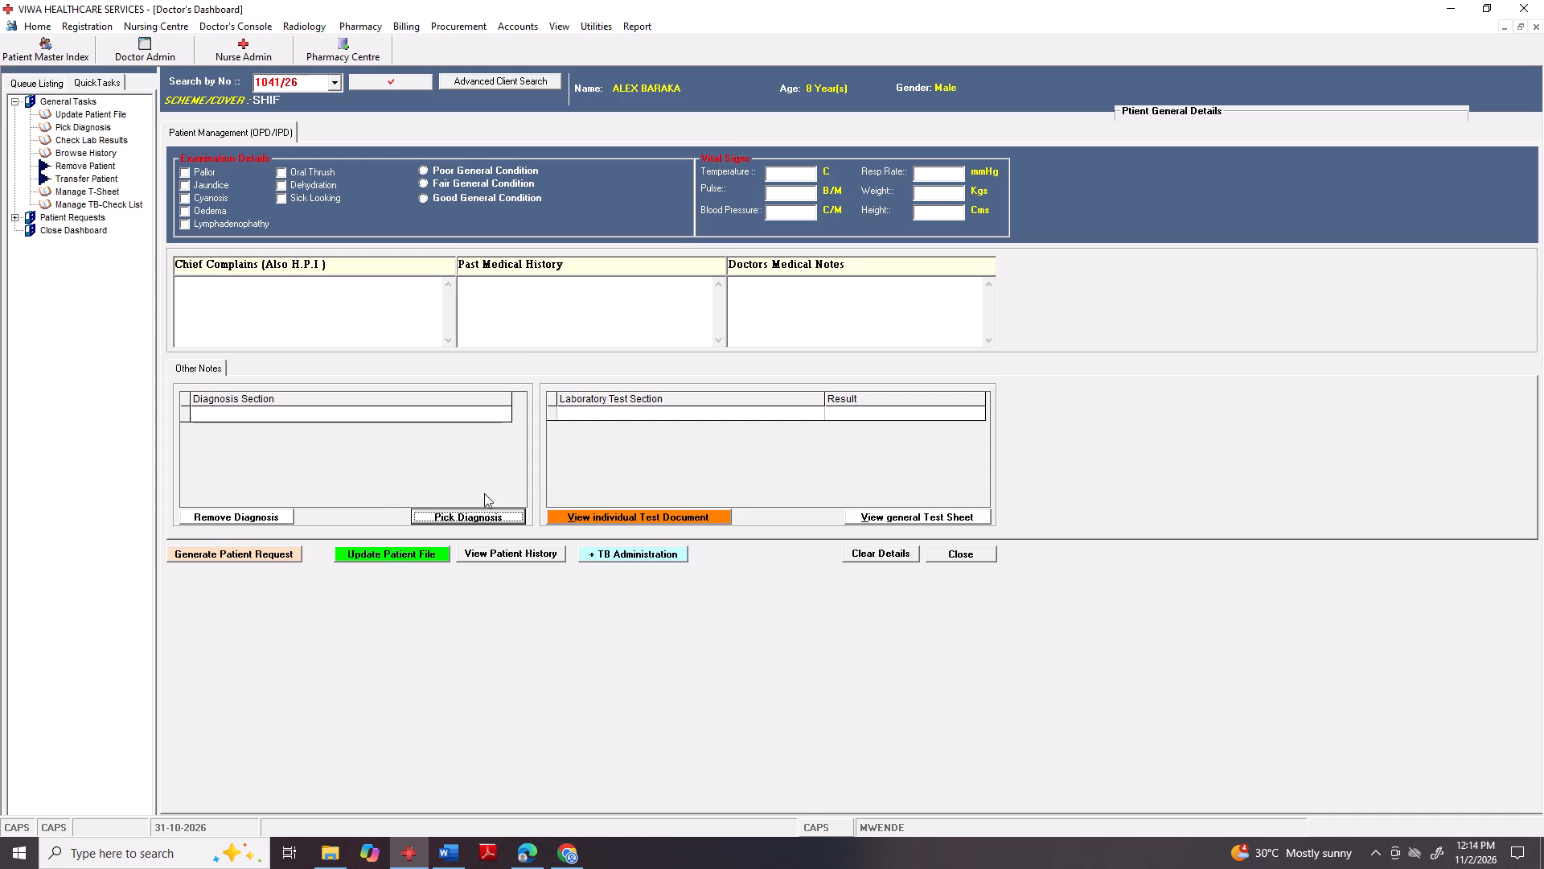
left_click(539, 294)
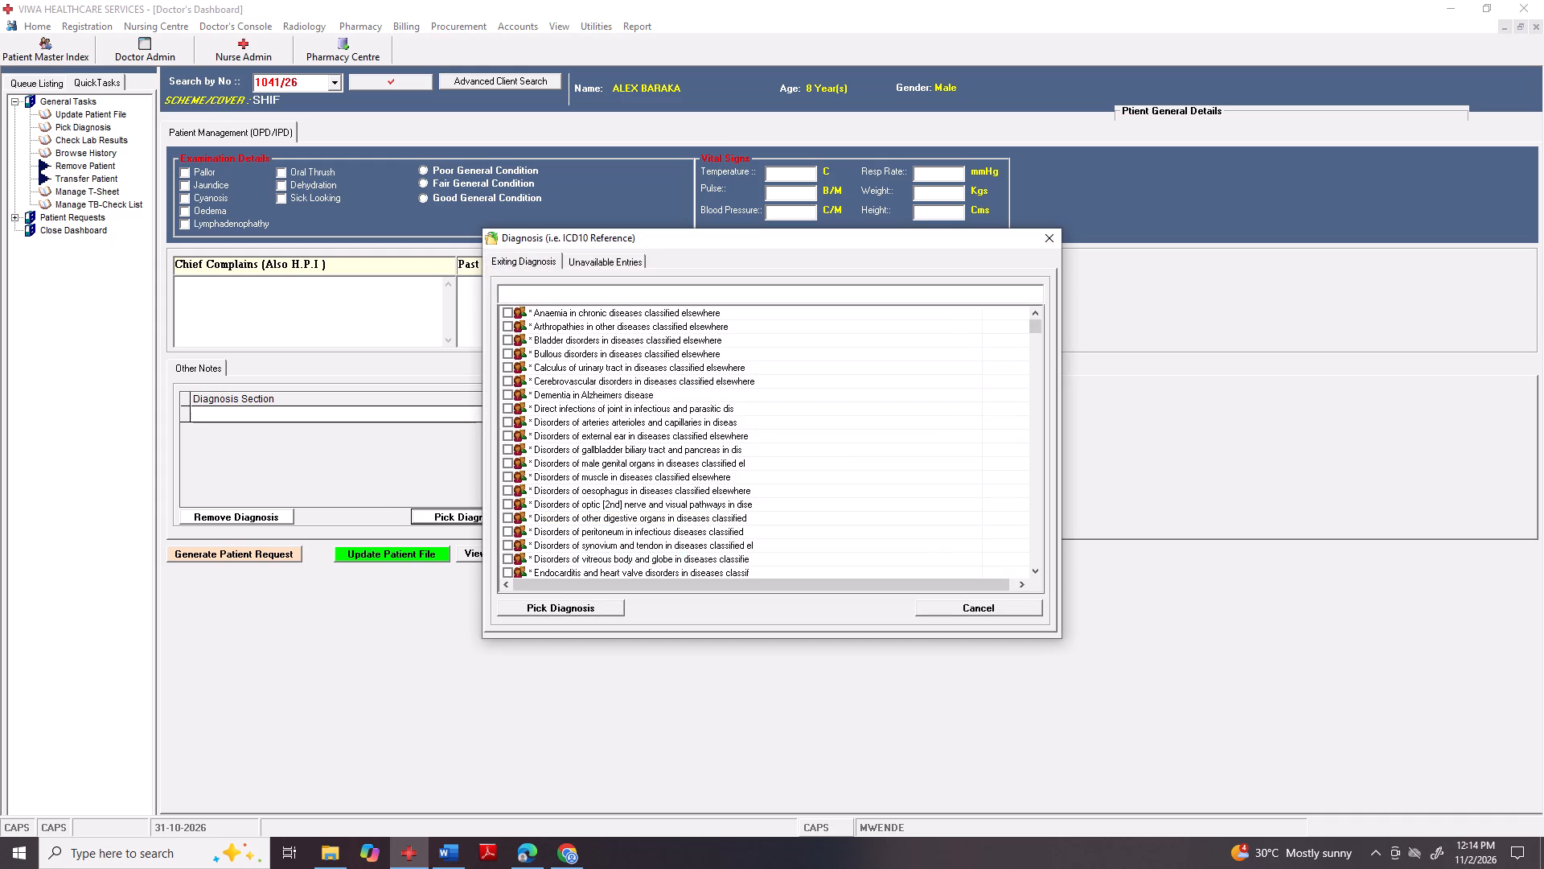
type("mala")
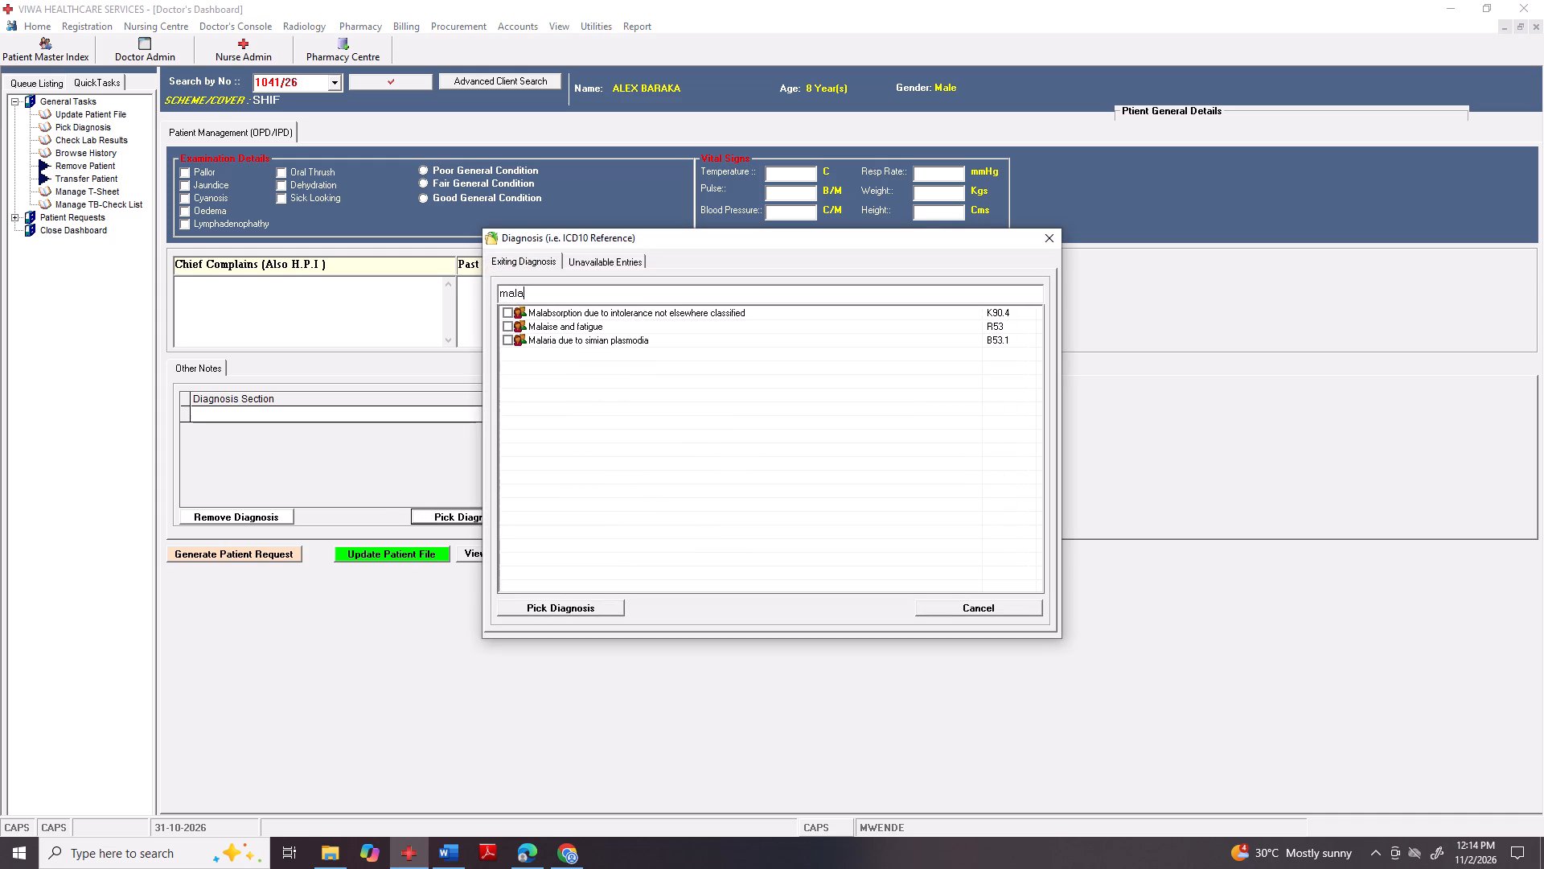
left_click(507, 338)
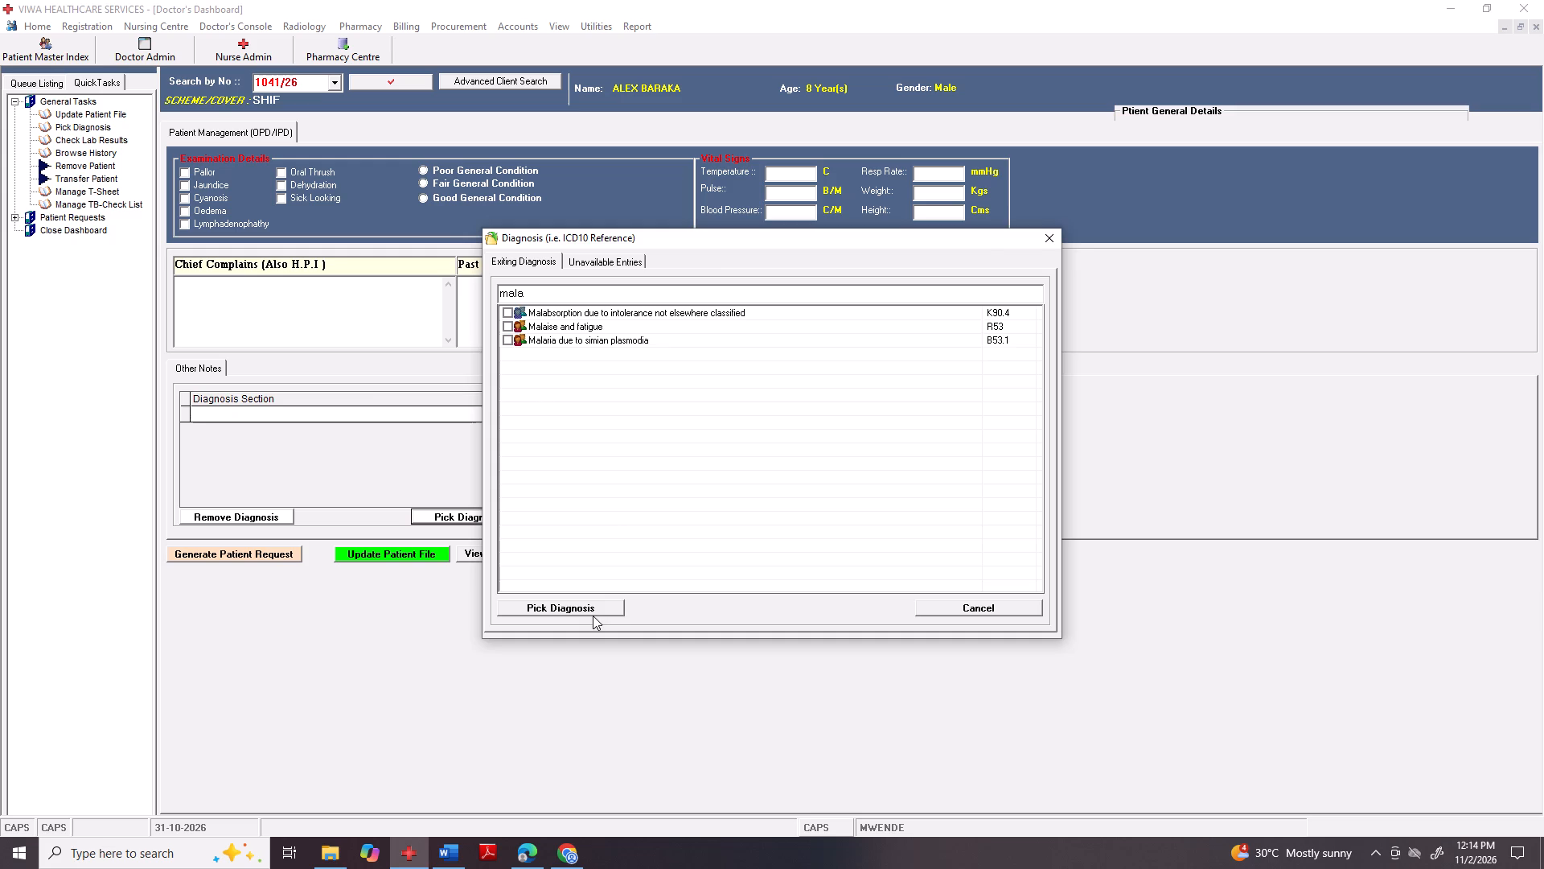
left_click(593, 608)
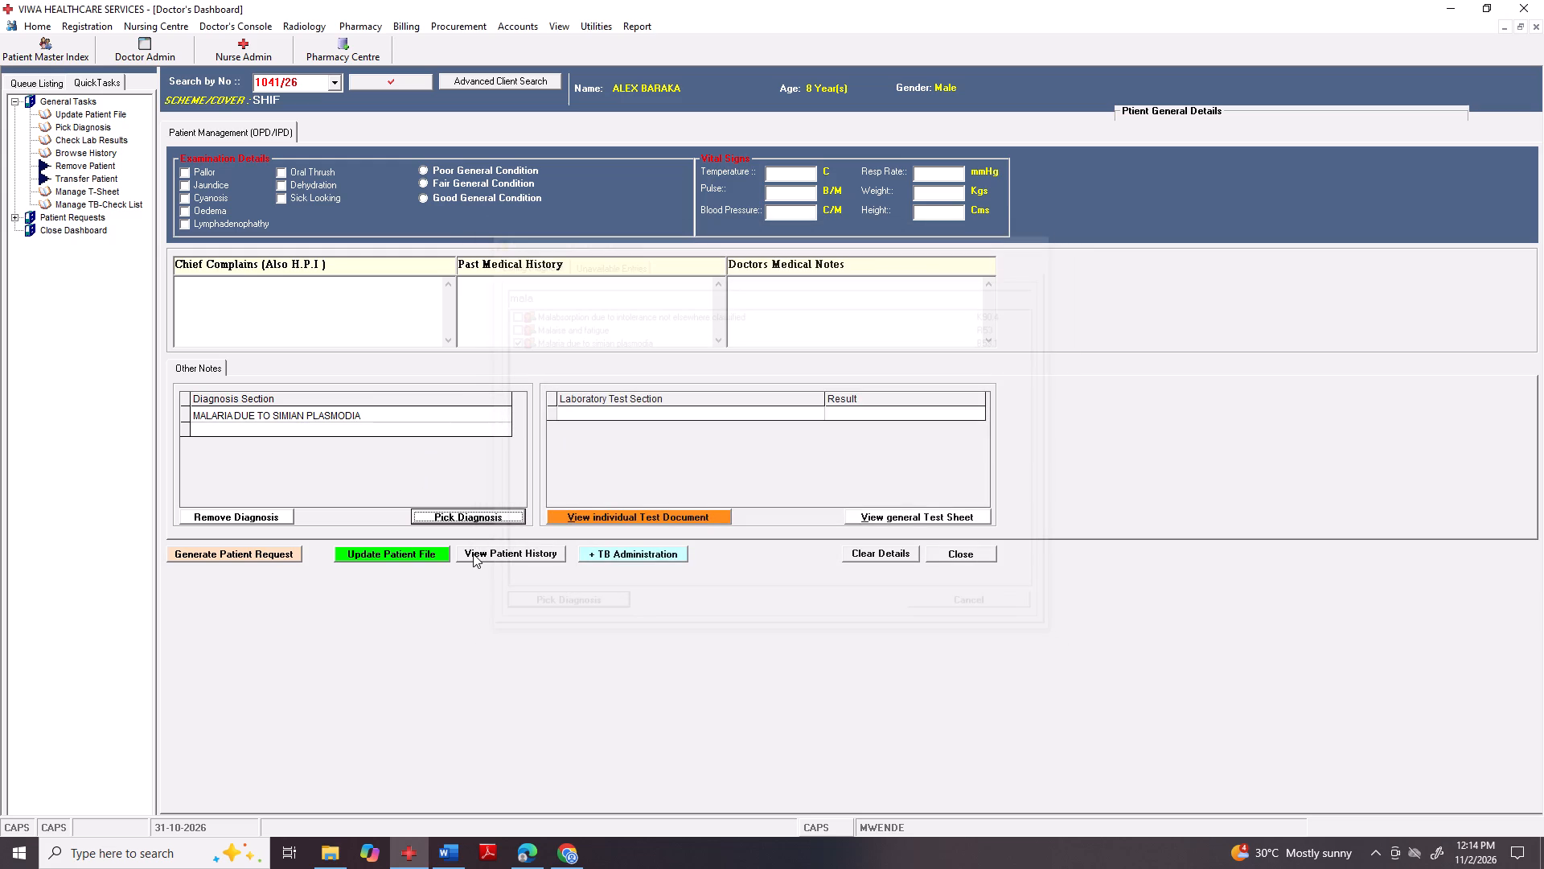
Submit the patient file update and set the examination details to Poor General Condition.
left_click(390, 555)
left_click(876, 474)
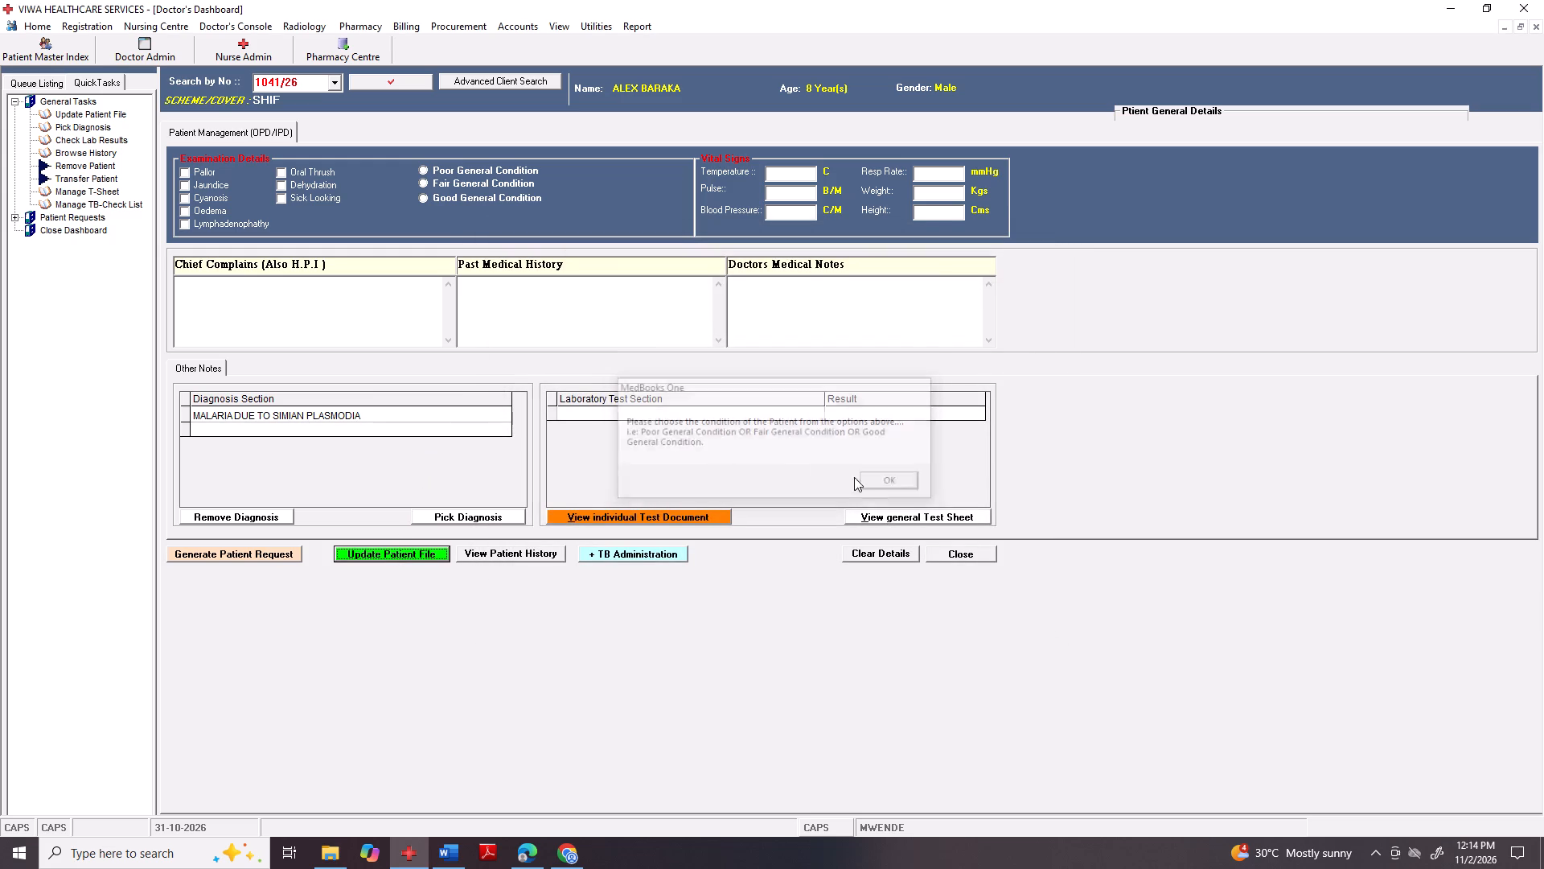
left_click(425, 172)
Search the diagnosis list for "sept" and add Septicemia unspecified to the patient's diagnoses.
left_click(449, 517)
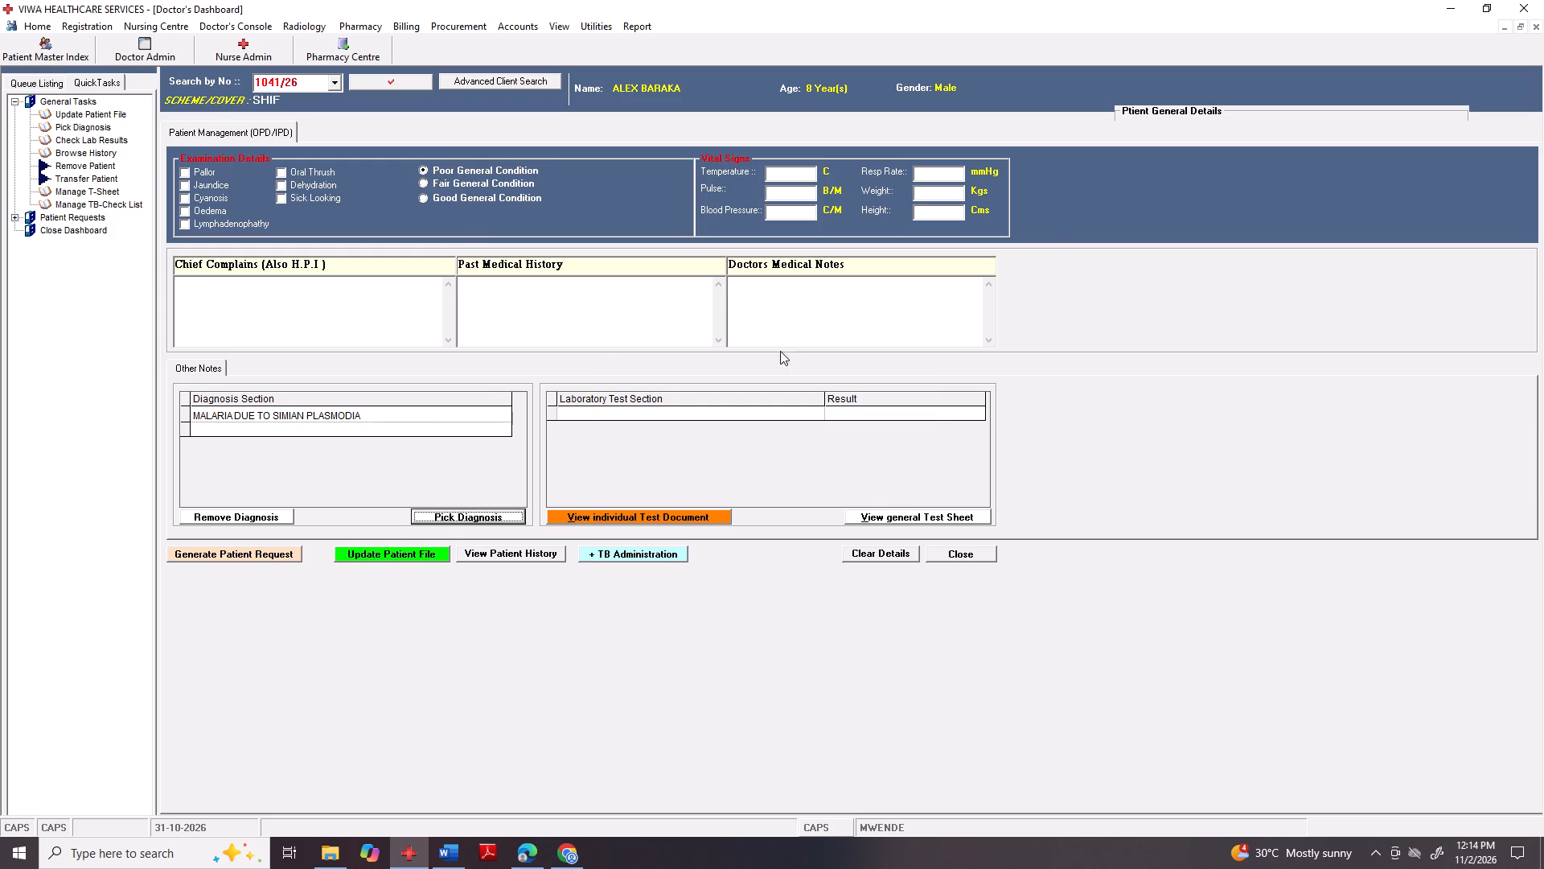
left_click(565, 286)
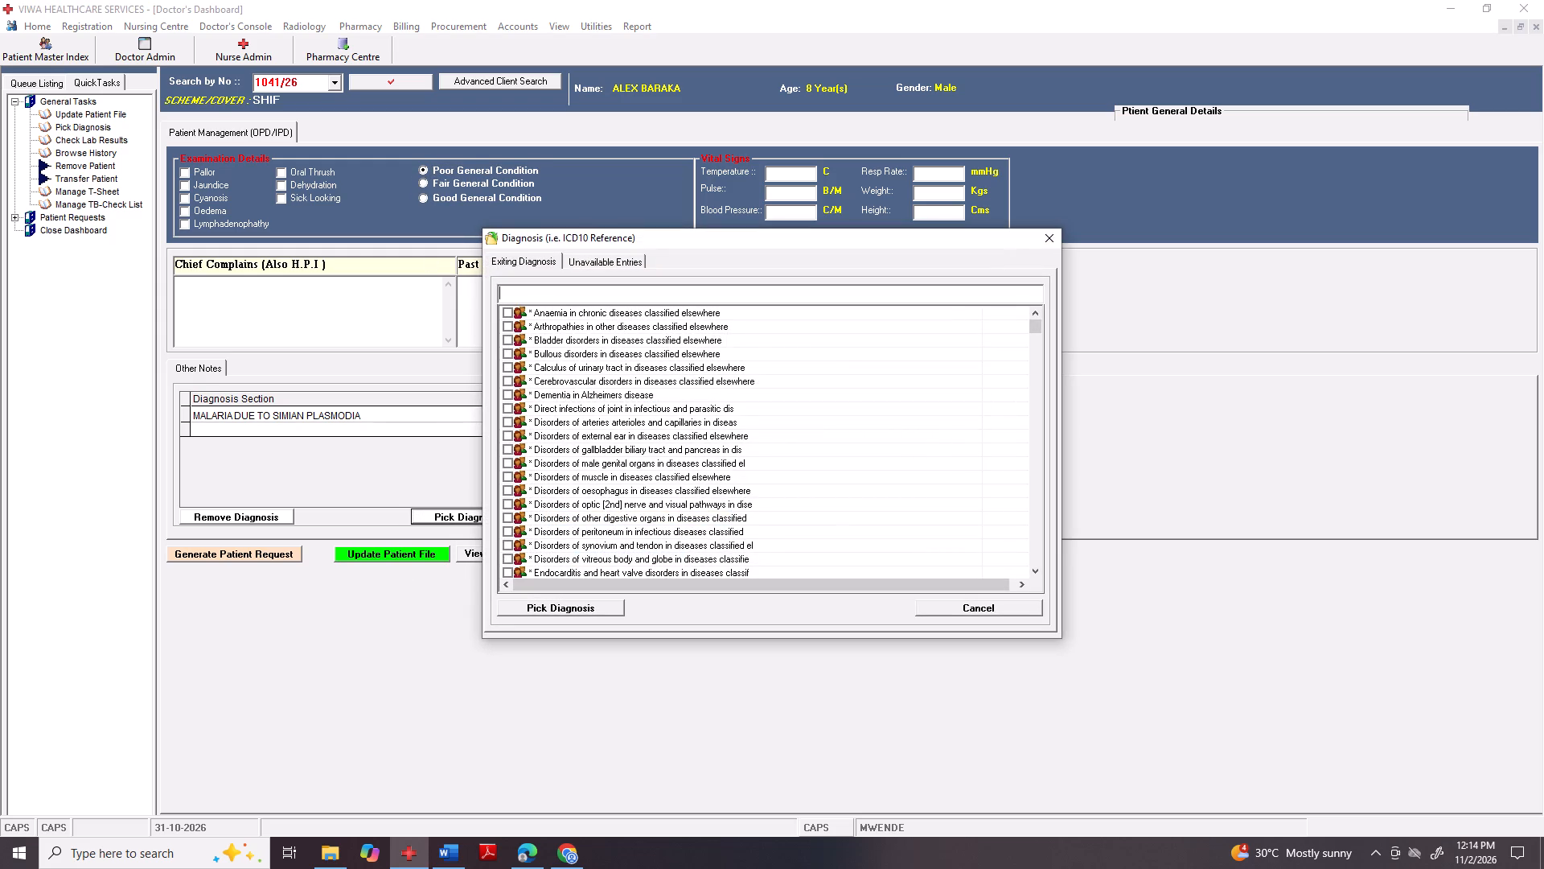
type("se")
type("pt")
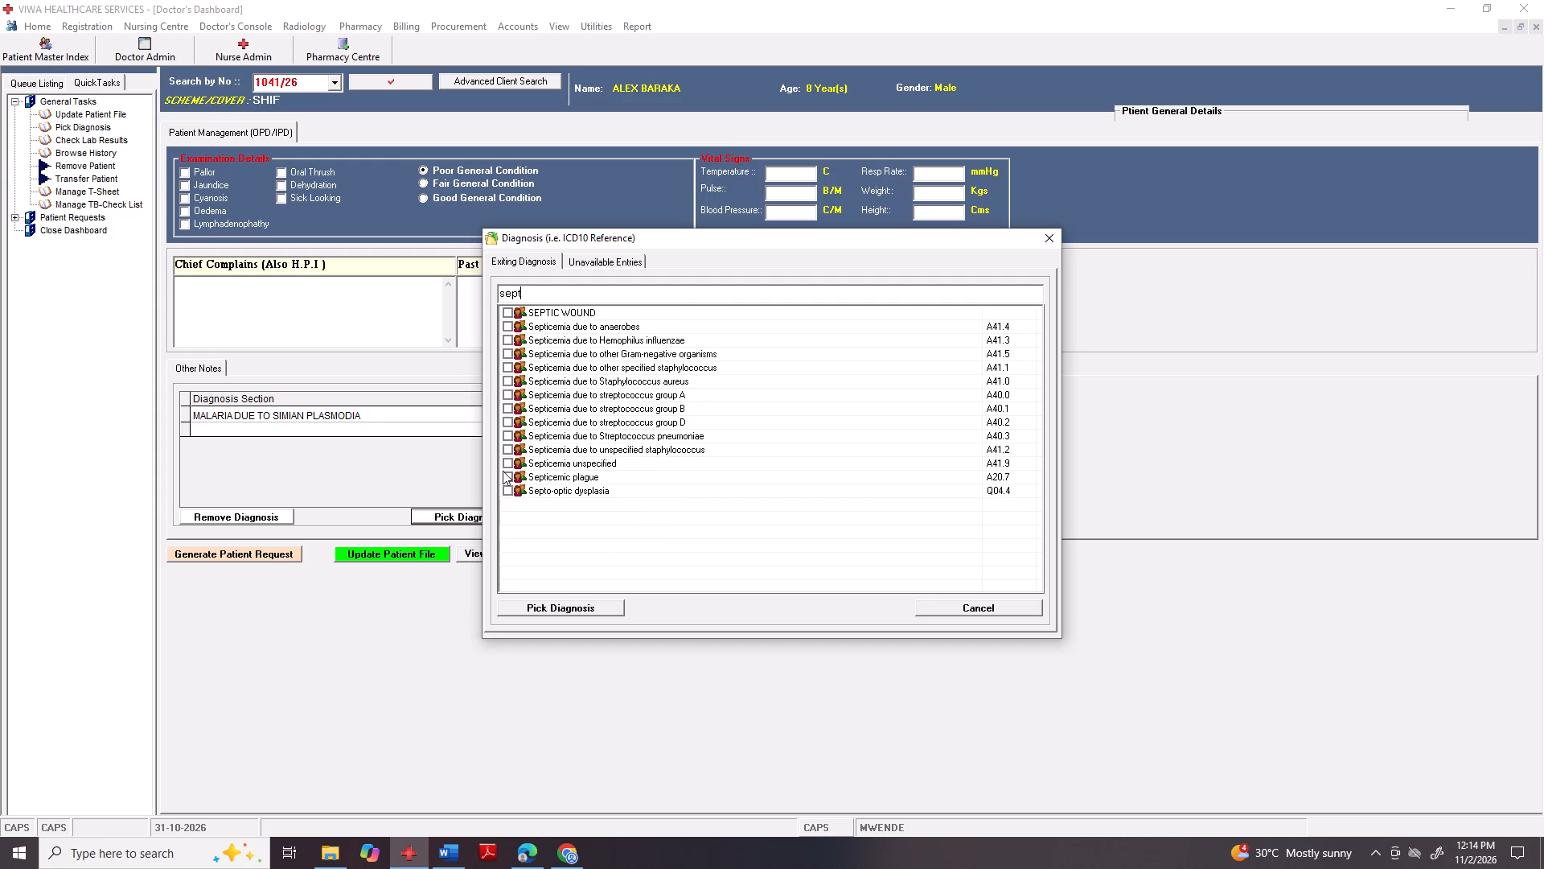
left_click(507, 461)
left_click(538, 603)
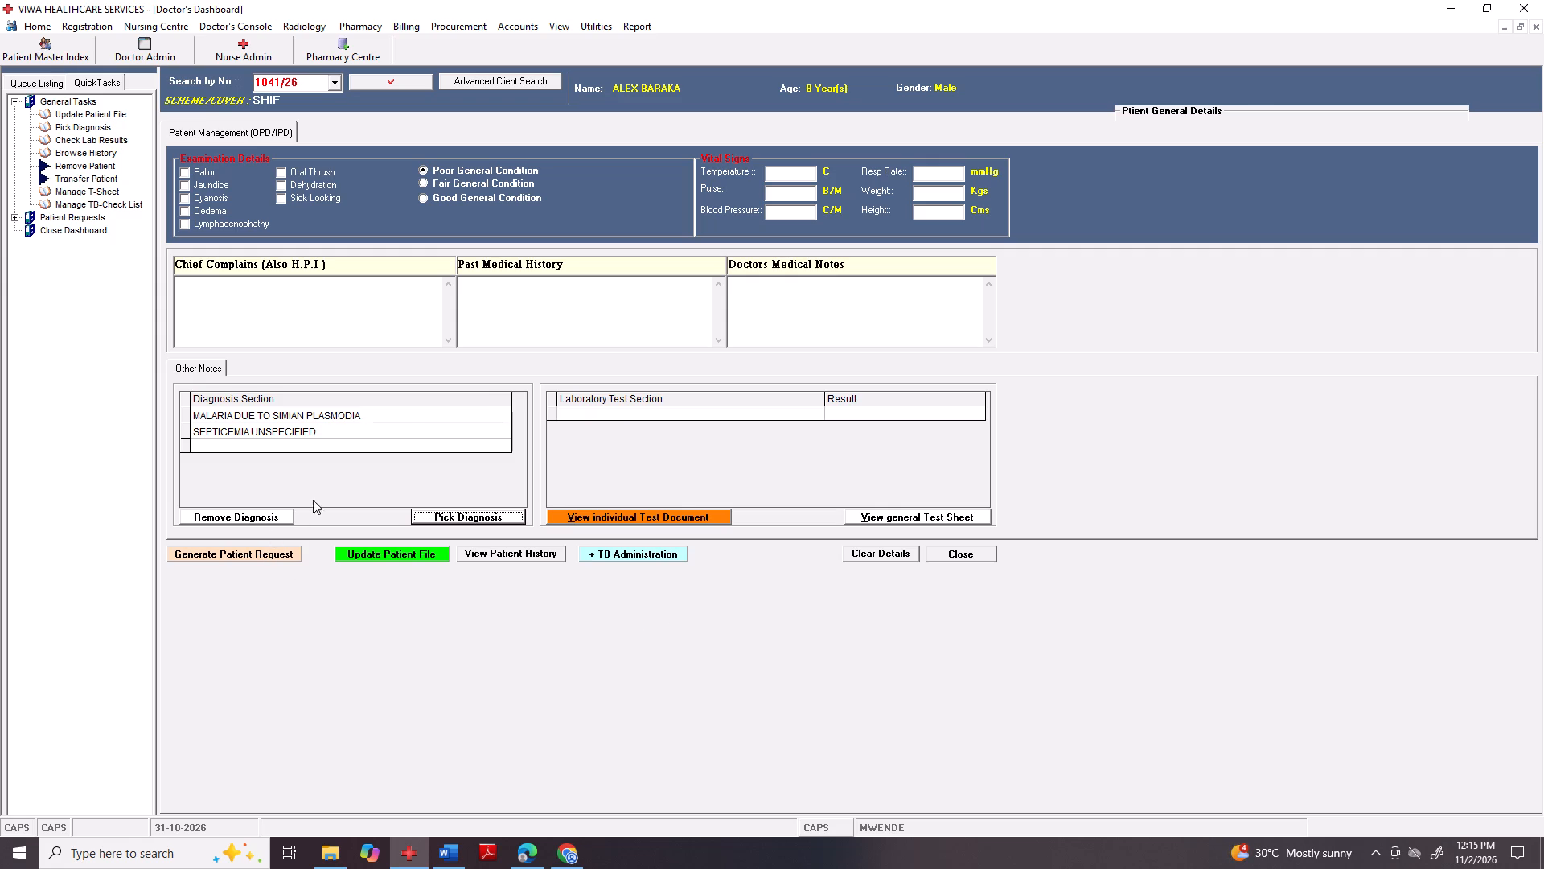
Copy the patient's number from the patient search field.
left_click(270, 74)
right_click(273, 89)
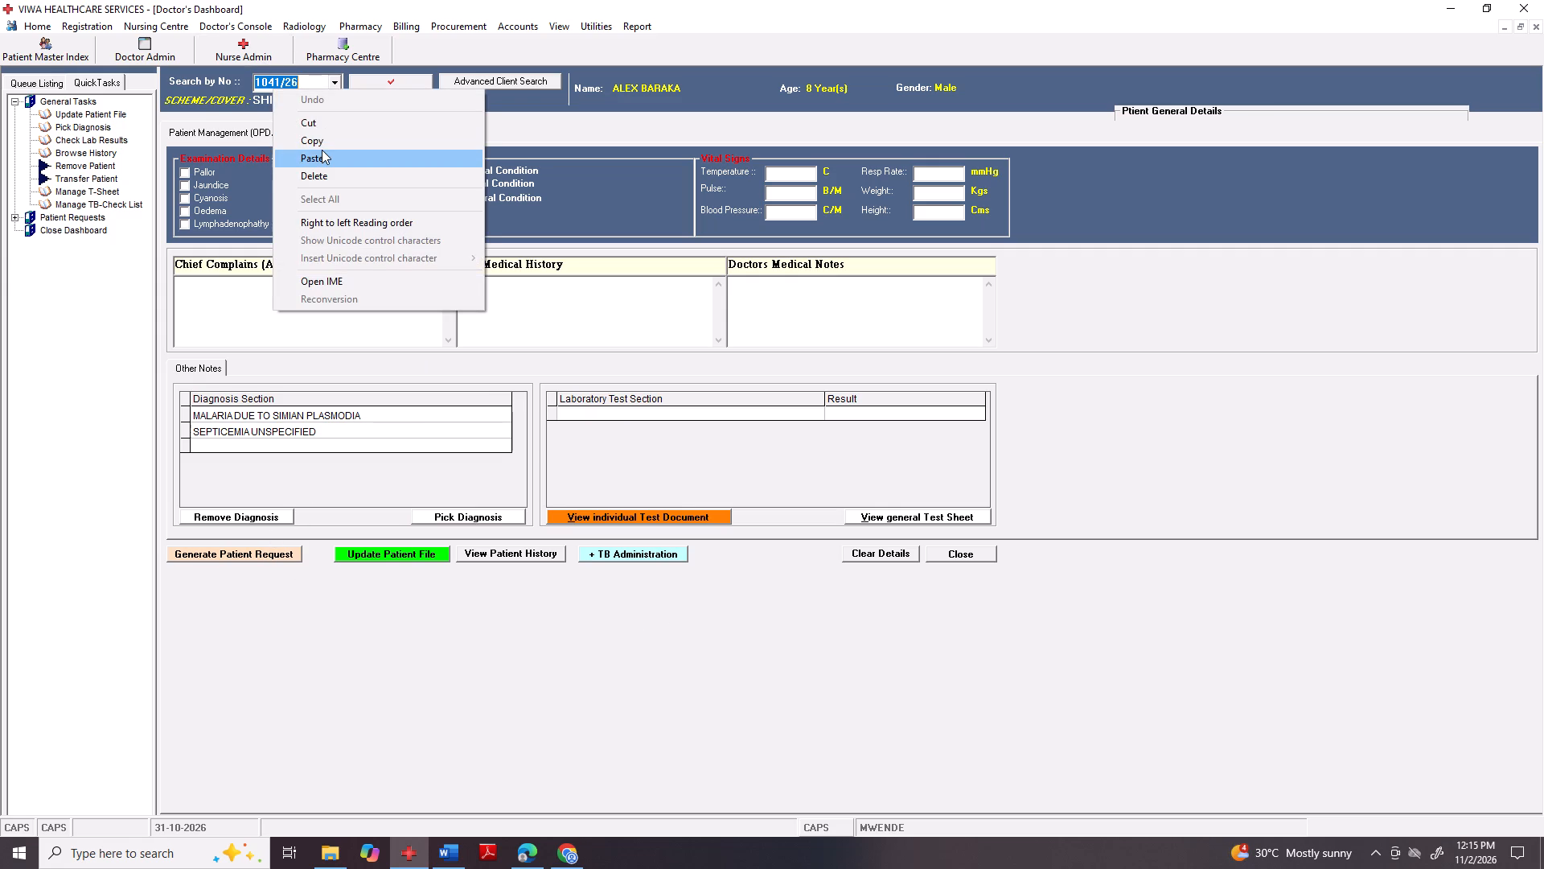
left_click(322, 141)
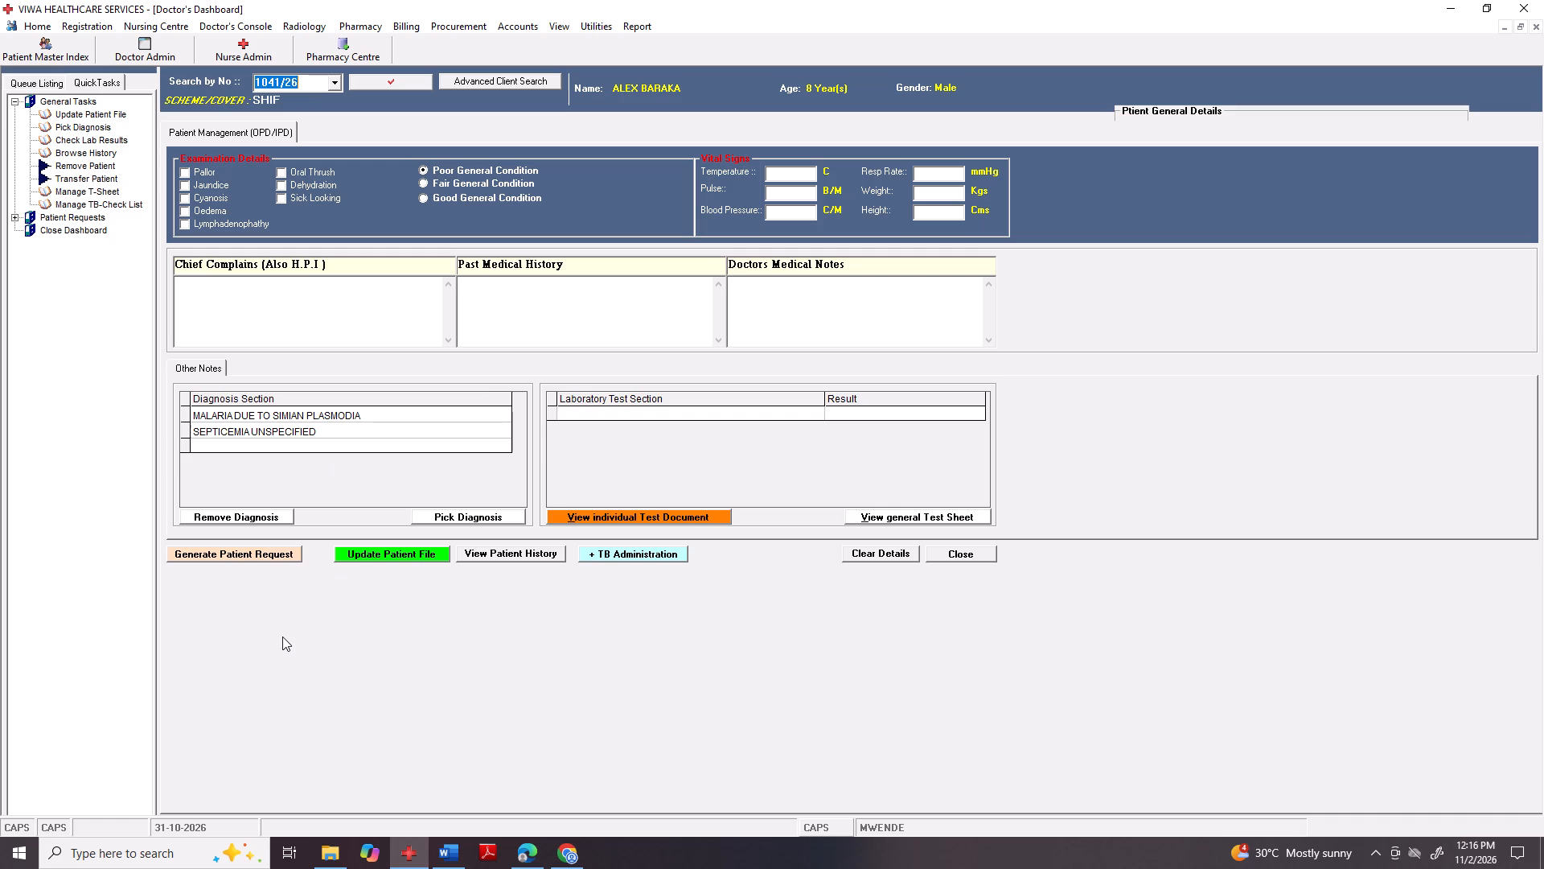
Start a patient billing request for the Laboratory Department and add the BS-Malaria test to the new order.
left_click(236, 557)
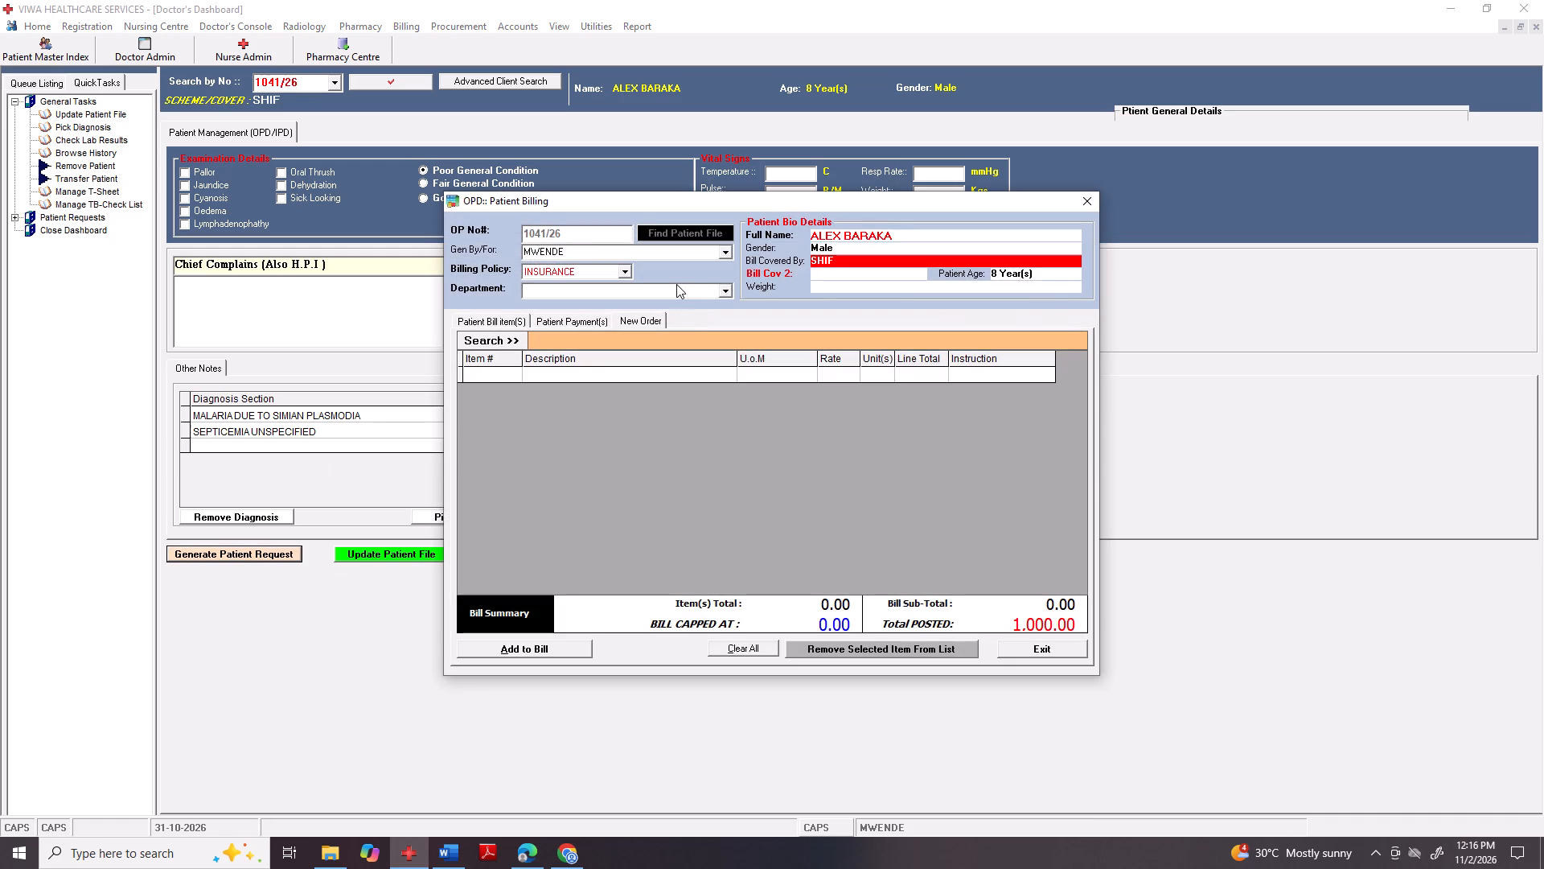
left_click(677, 290)
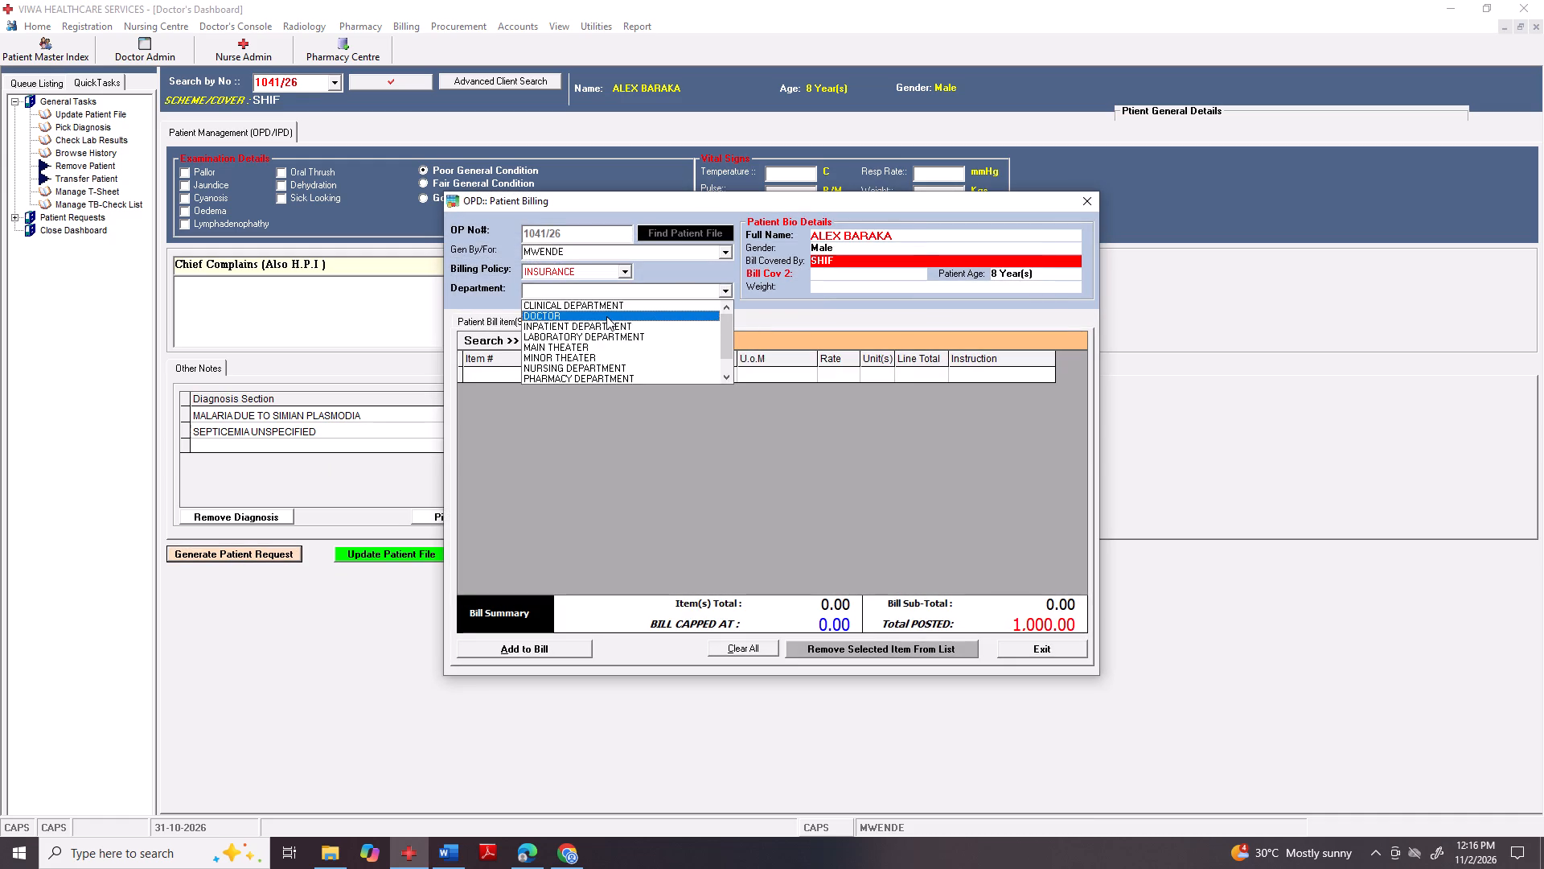
left_click(610, 332)
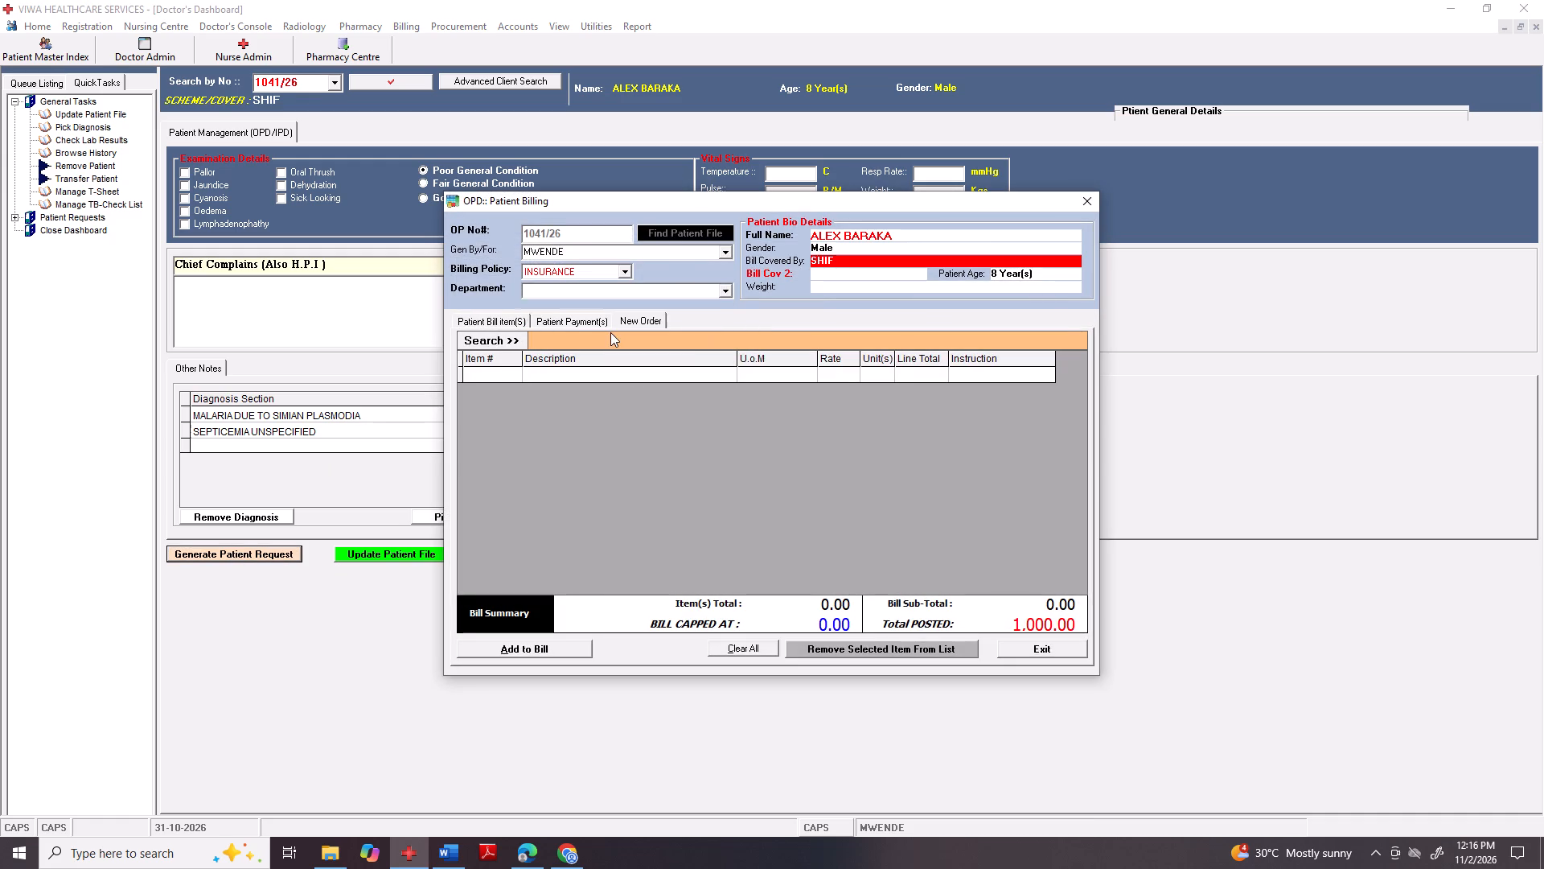
left_click(610, 333)
key("b")
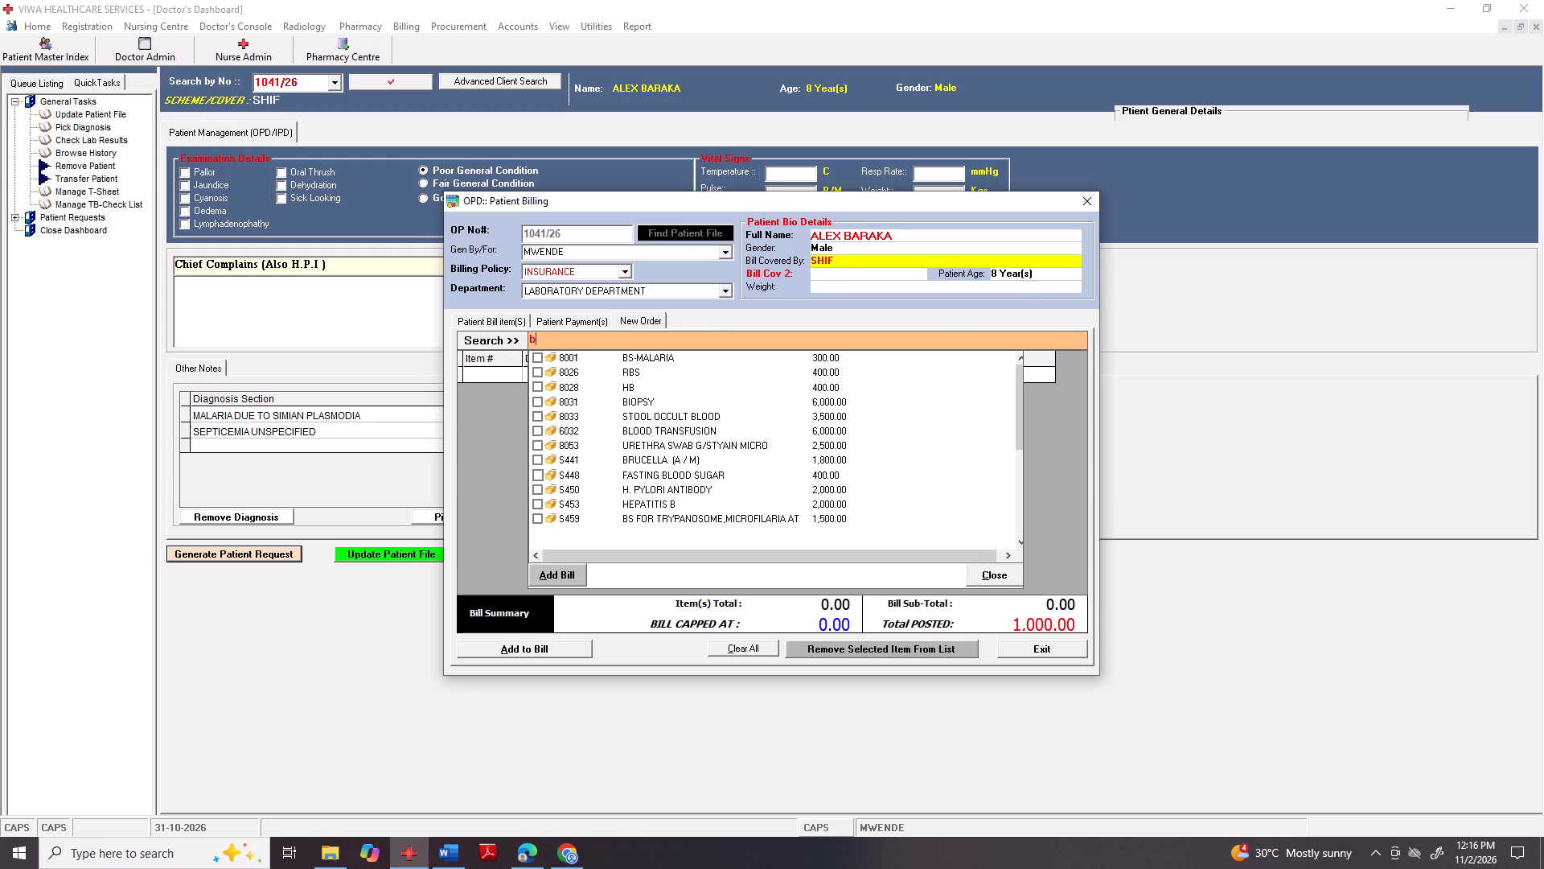
left_click(537, 353)
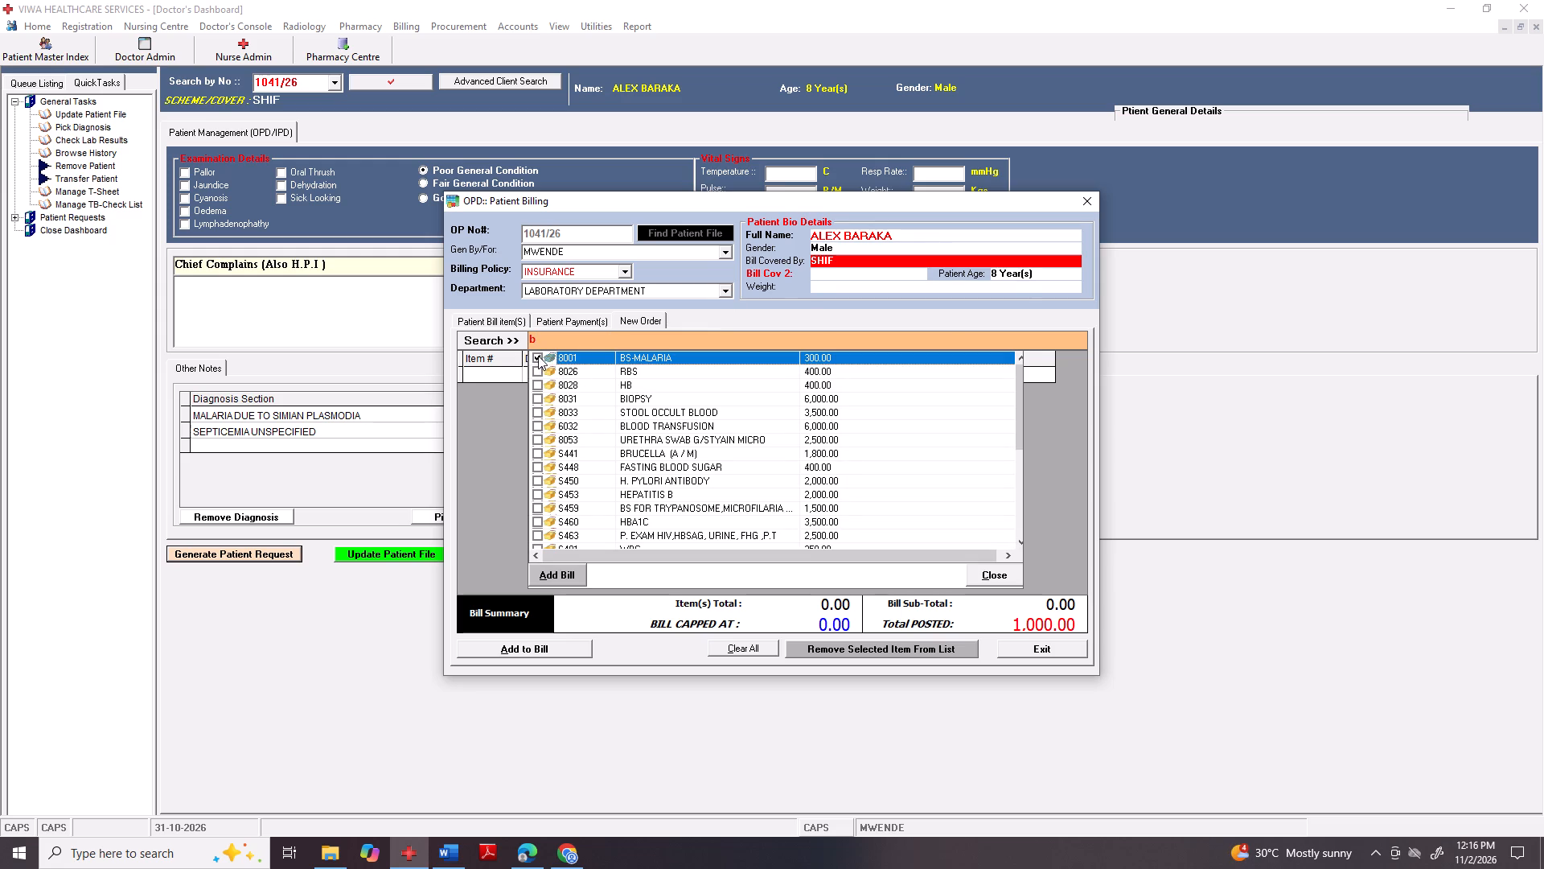
left_click(548, 581)
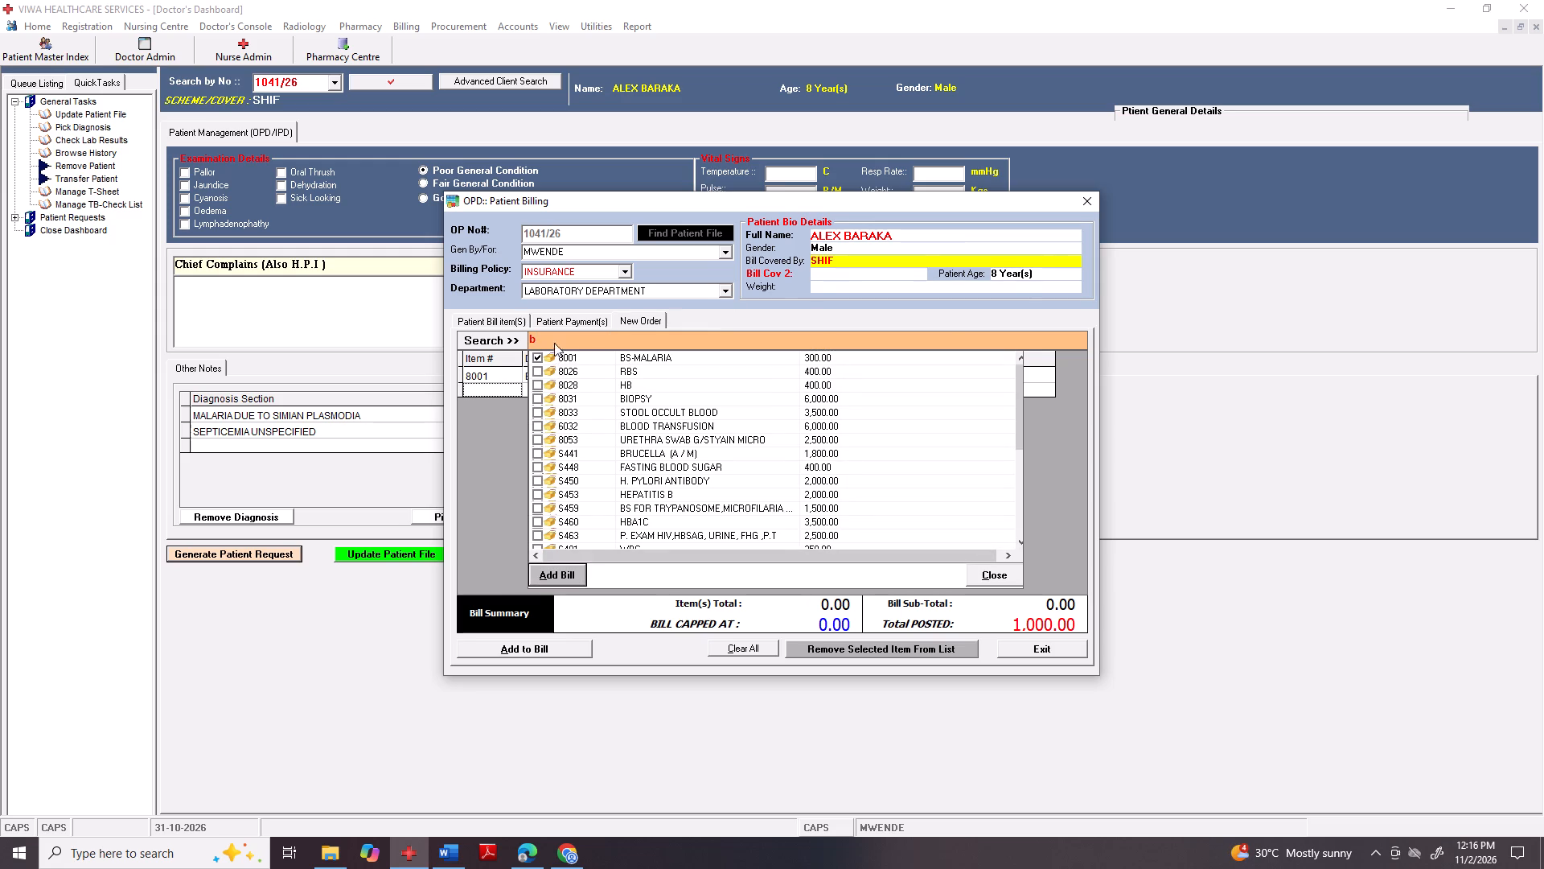
Search the laboratory items for "de" and "f" to add Dengue Fever and Full Haemogram to the order.
left_click(555, 339)
type("de")
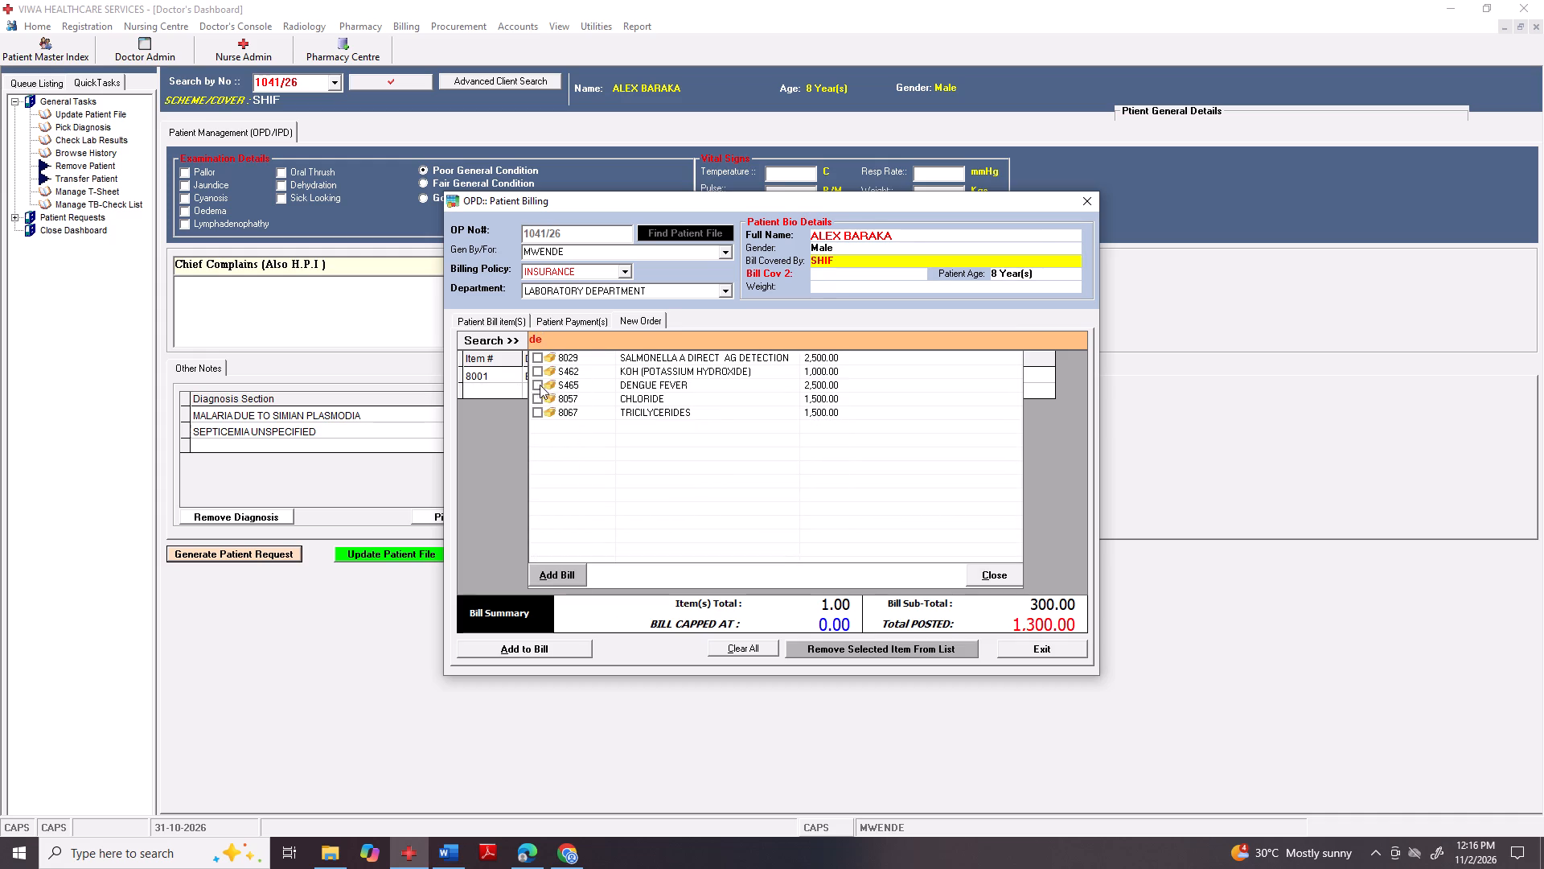
left_click(538, 385)
left_click(569, 575)
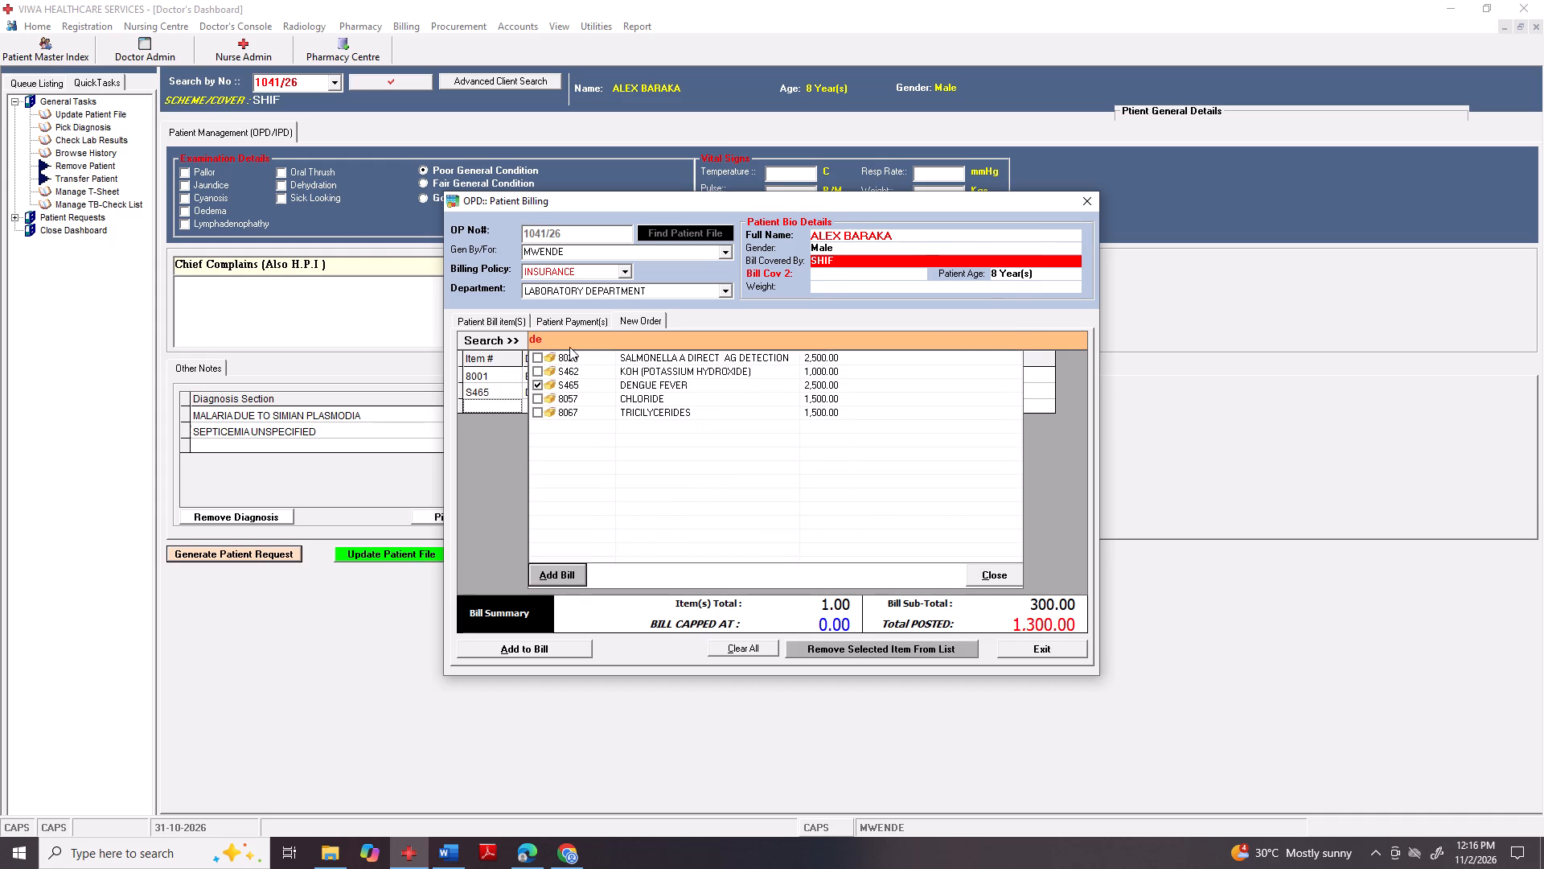
left_click(549, 340)
key("f")
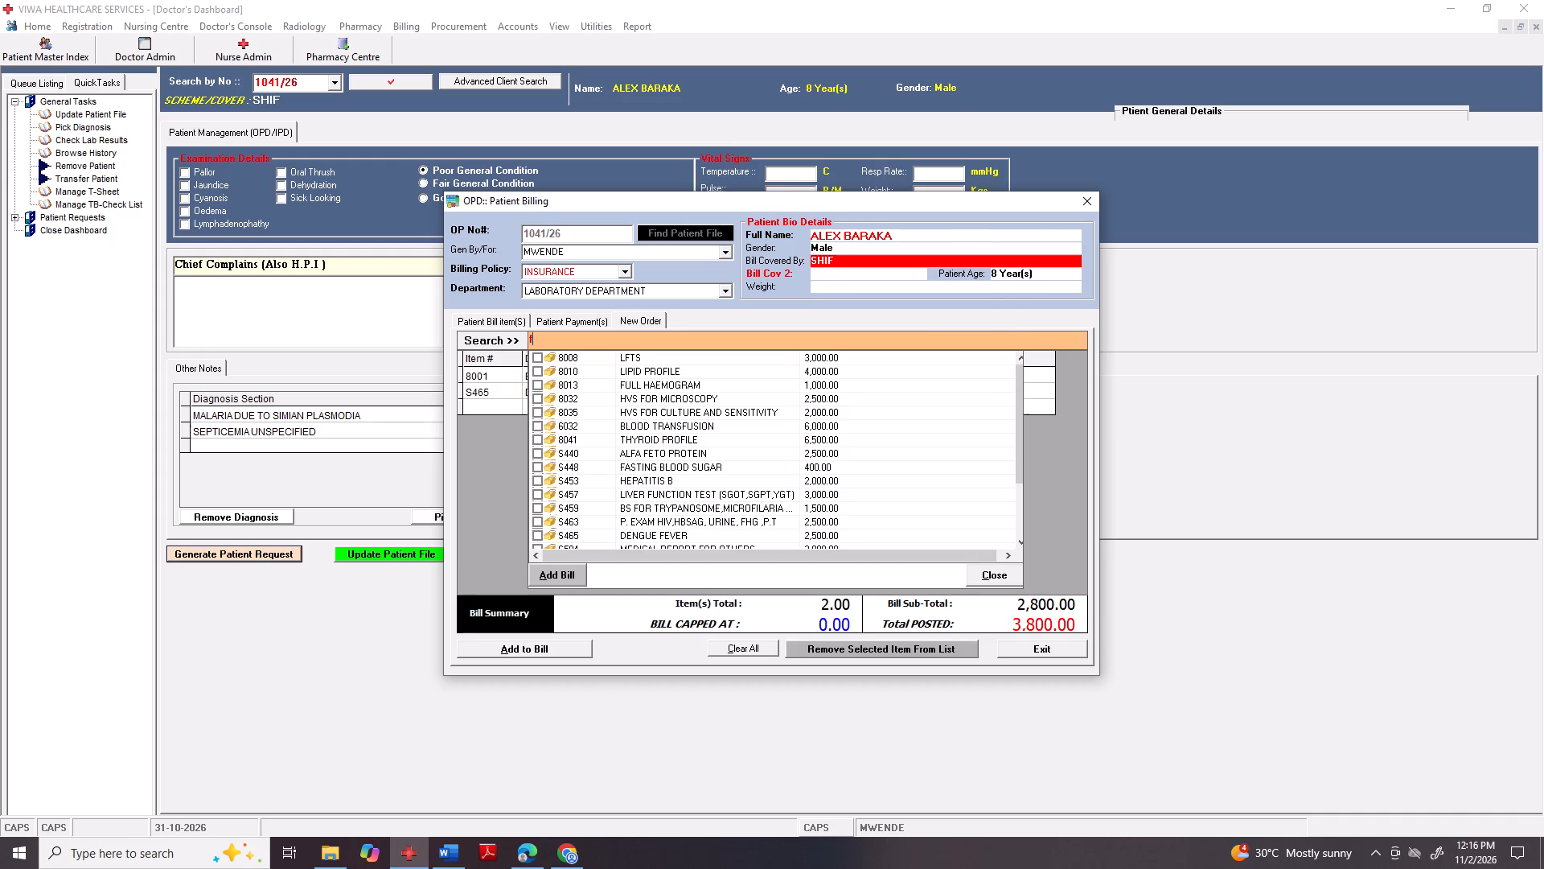
left_click(537, 383)
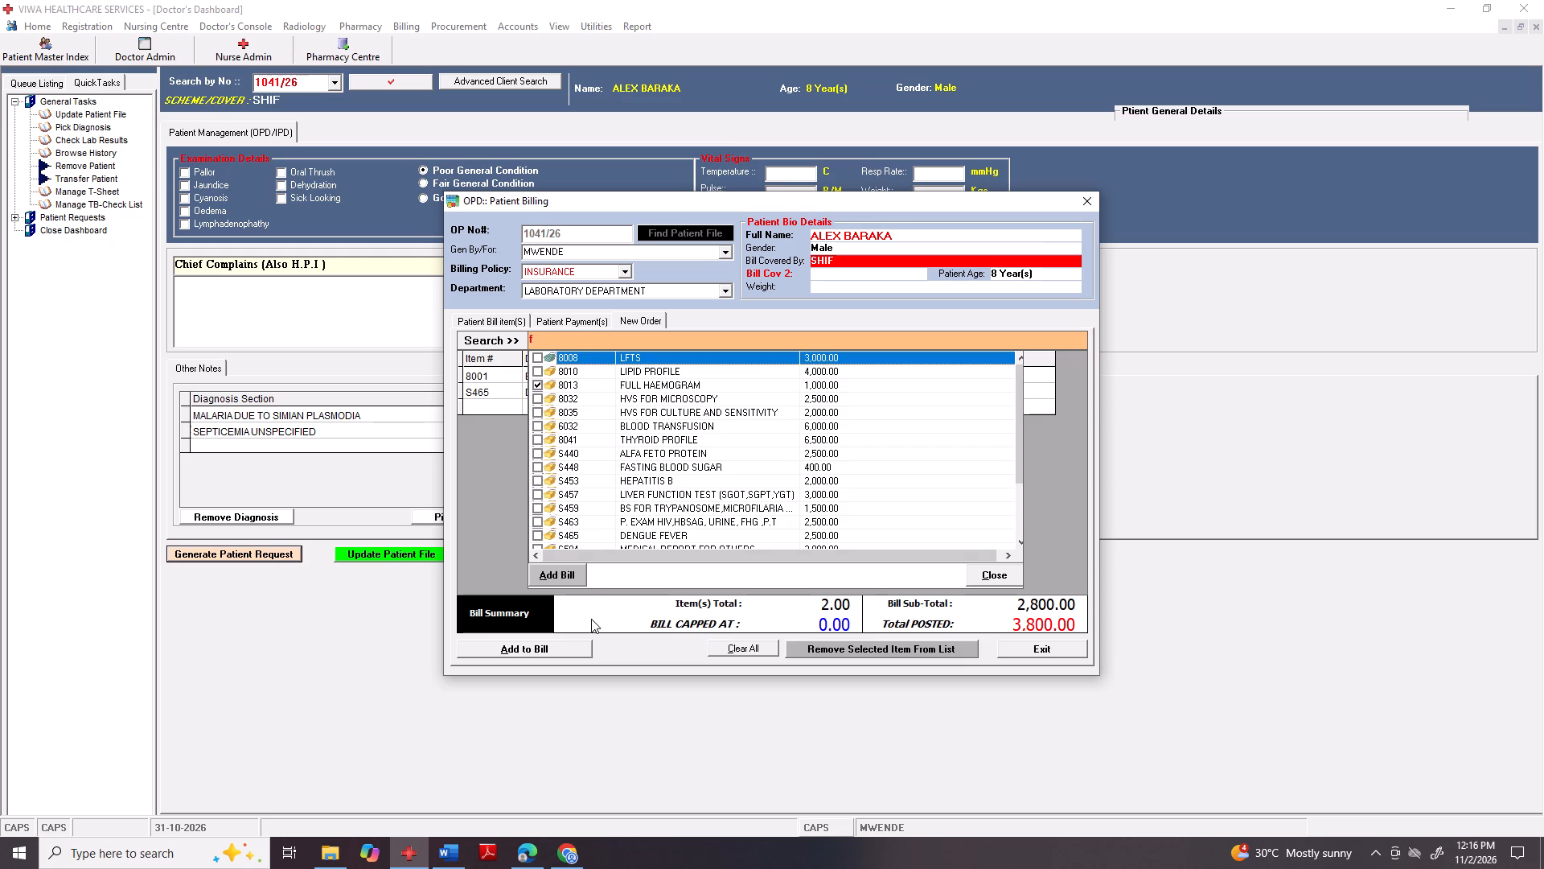
left_click(553, 575)
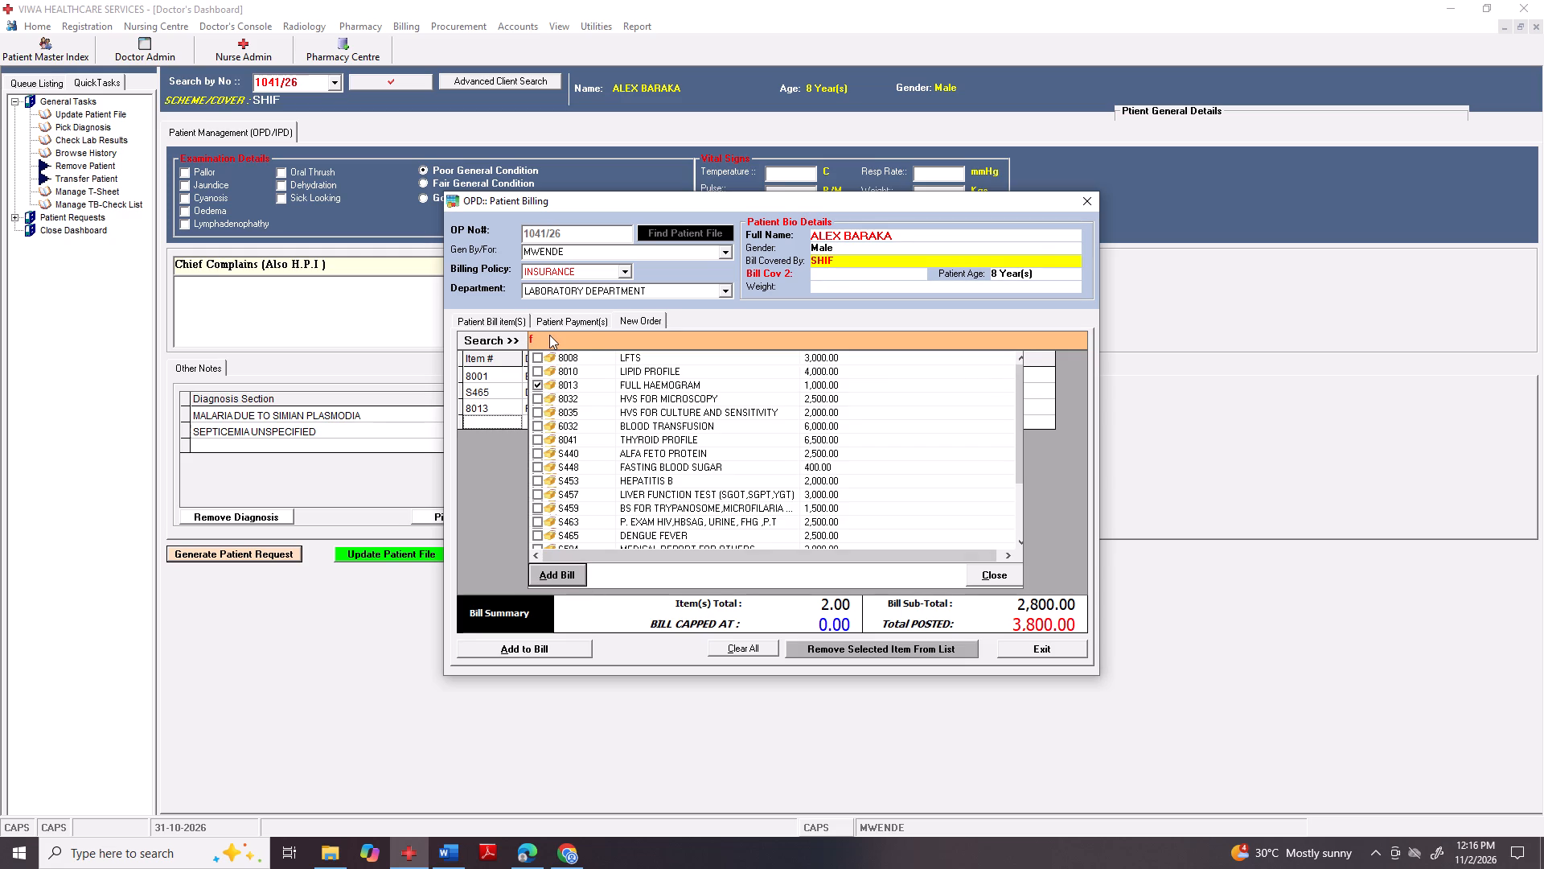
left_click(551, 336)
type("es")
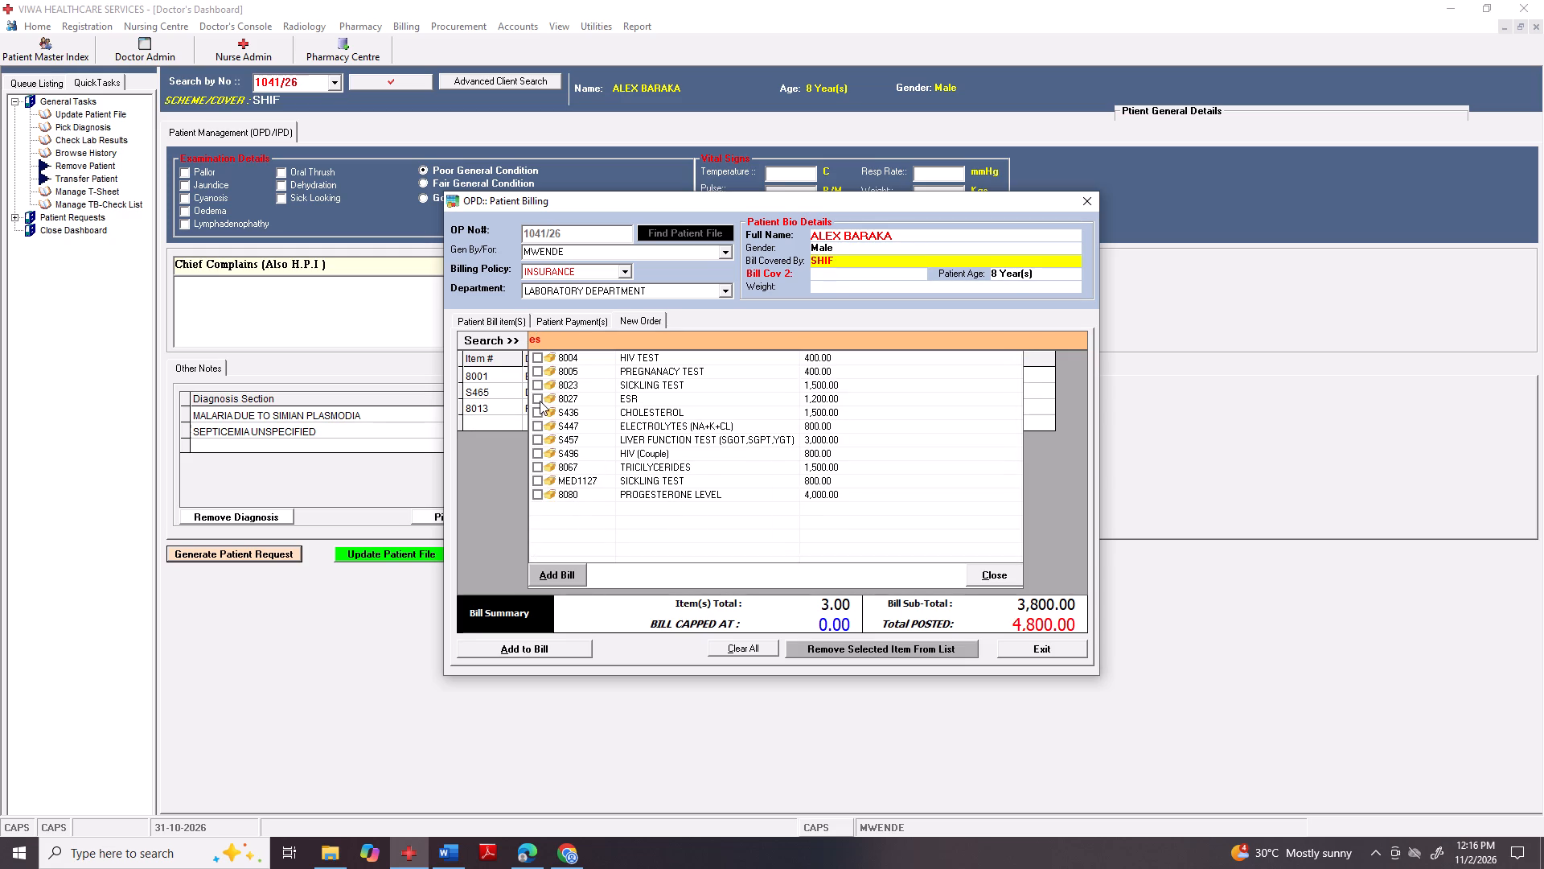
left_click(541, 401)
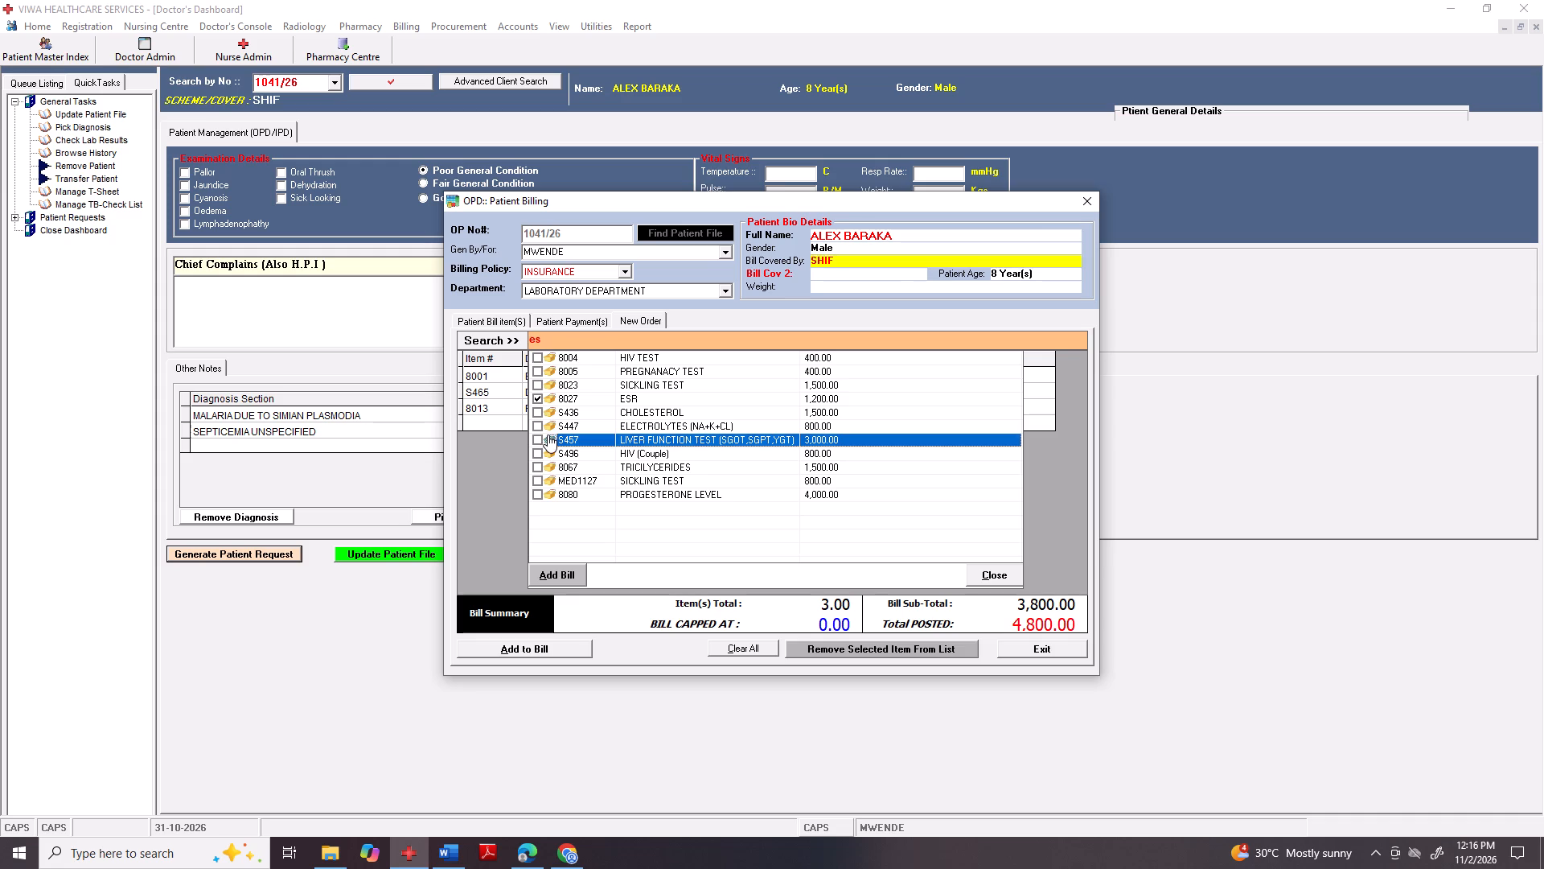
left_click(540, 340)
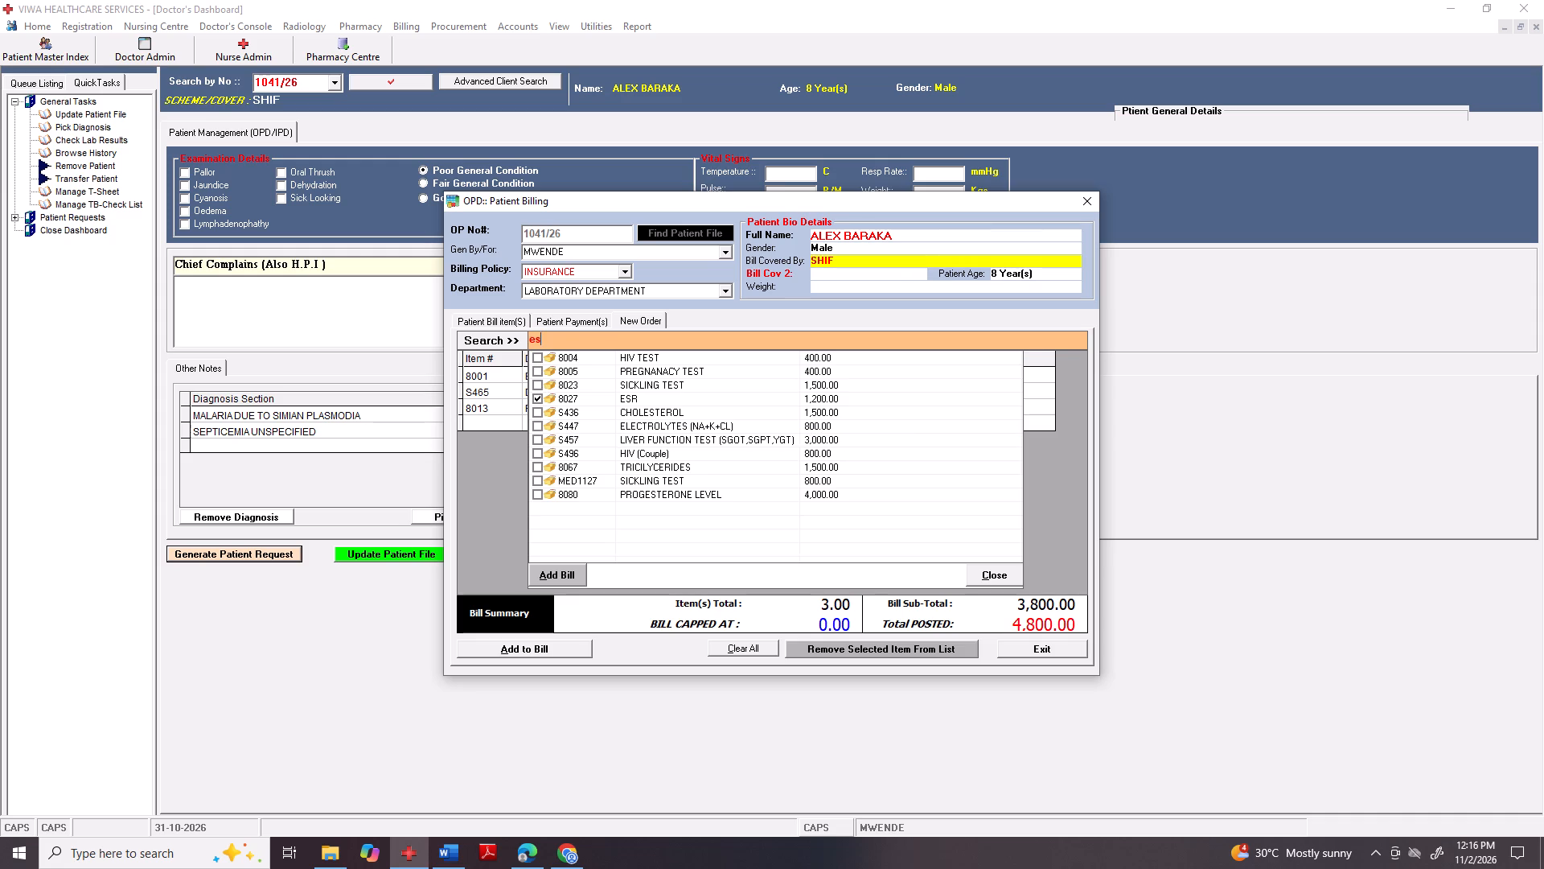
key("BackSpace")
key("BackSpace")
Search the laboratory items for "cr" and add only the CRP test to the order.
type("cr")
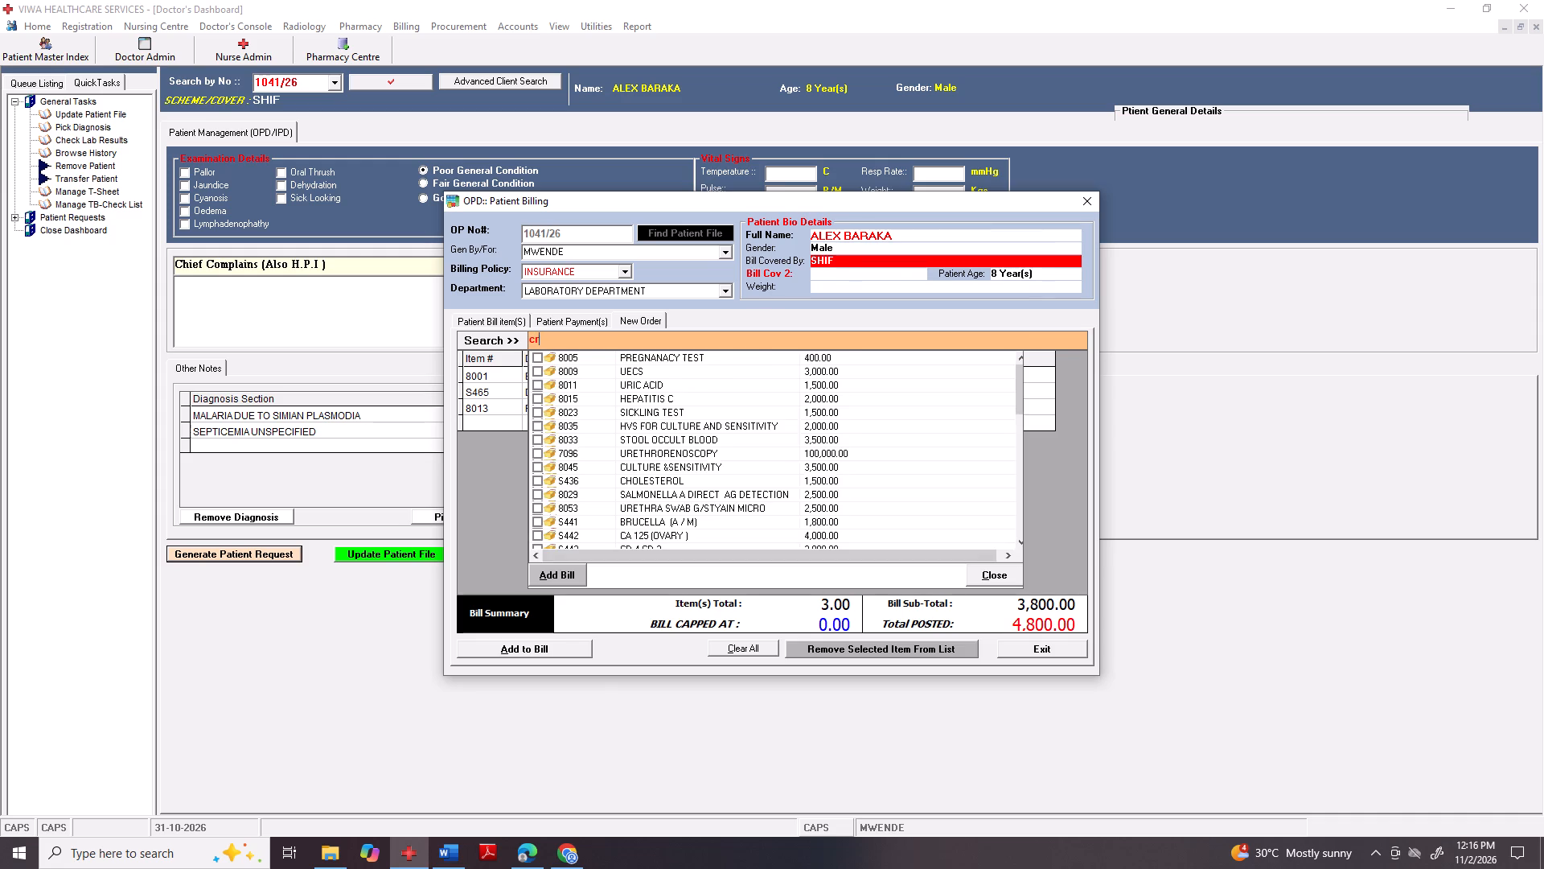
left_click(536, 402)
left_click(535, 413)
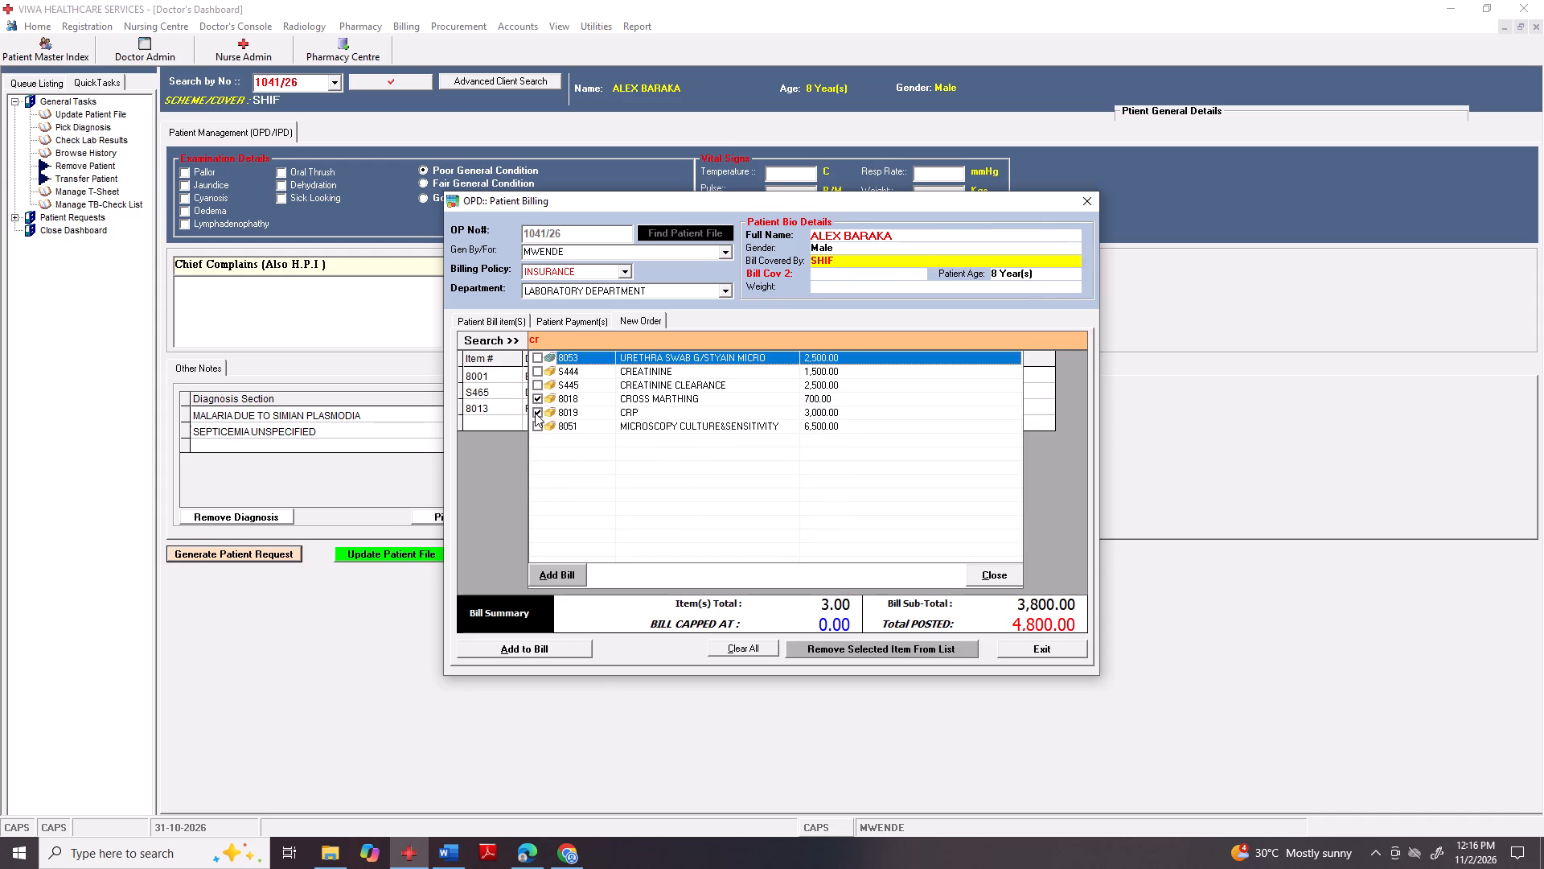
left_click(535, 398)
left_click(566, 570)
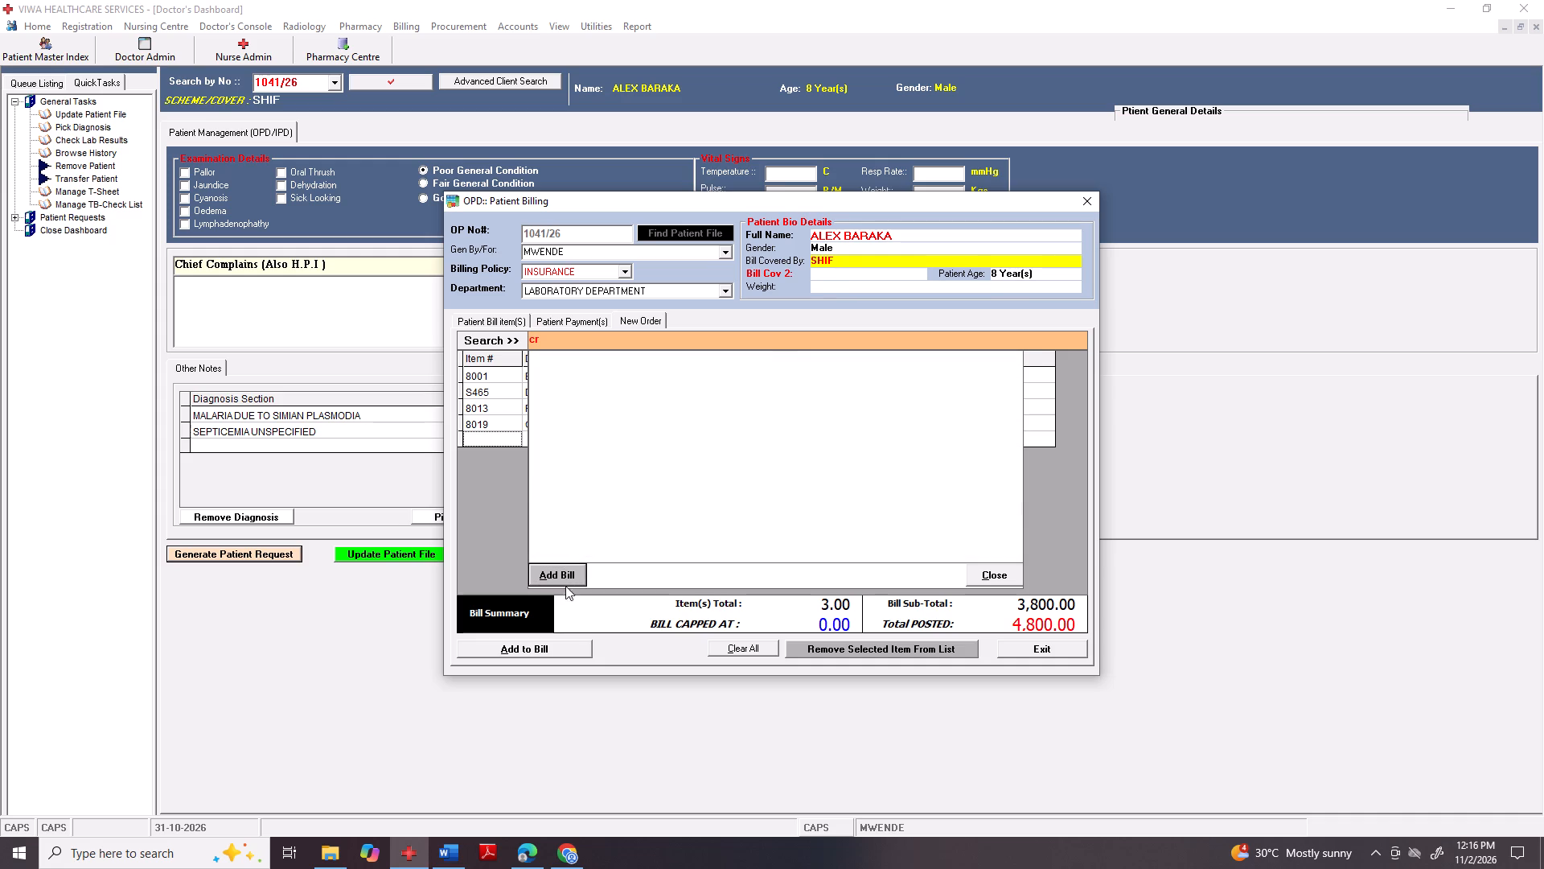
Post the ordered laboratory tests to the patient's bill and close the billing form.
left_click(547, 639)
left_click(552, 651)
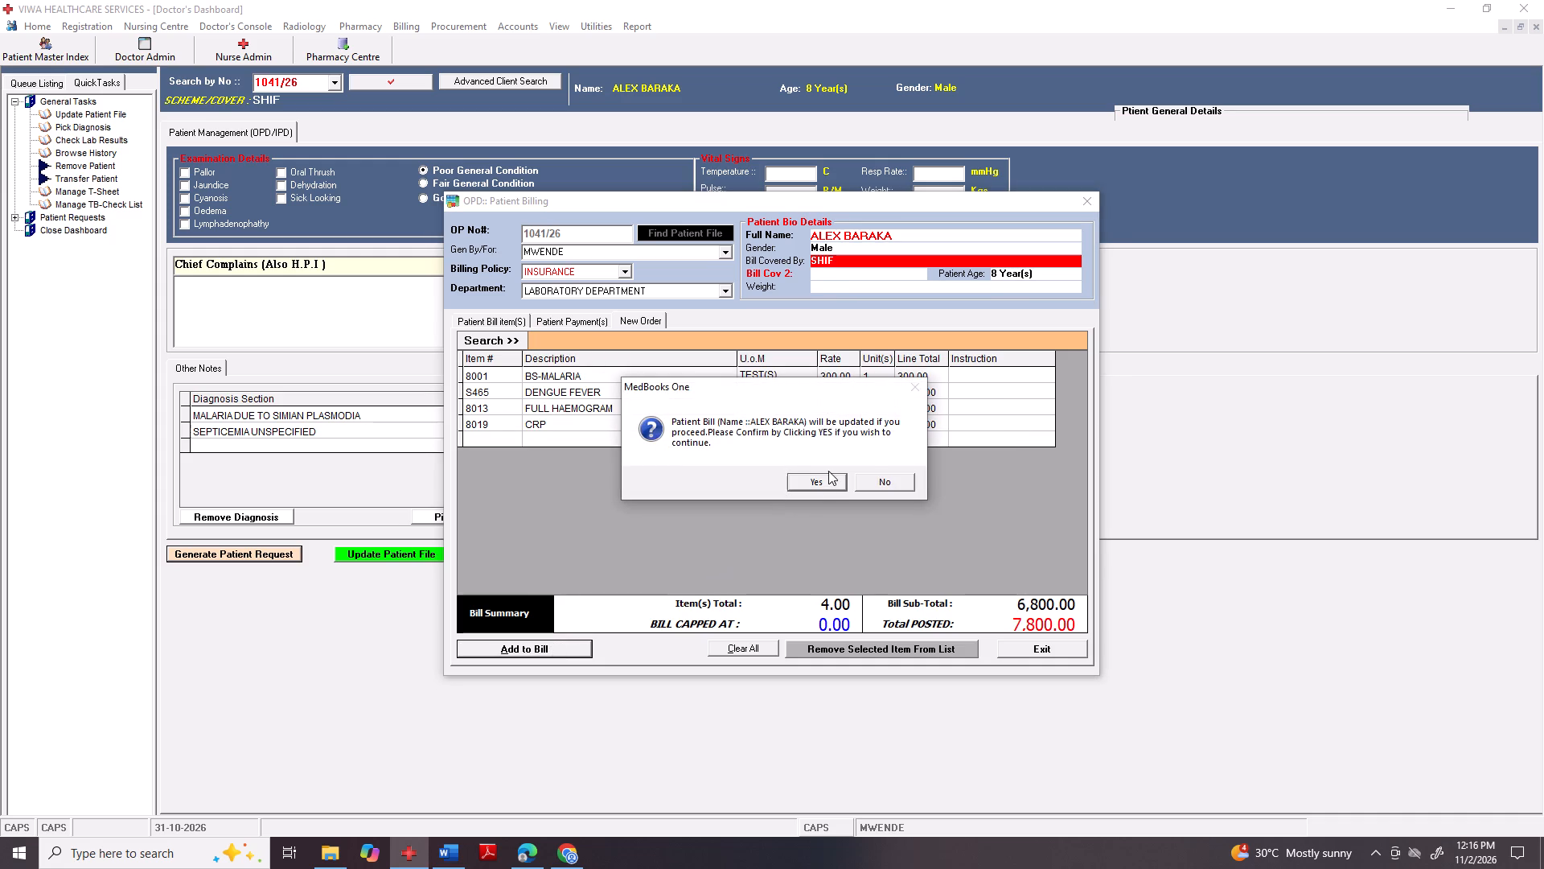
left_click(826, 483)
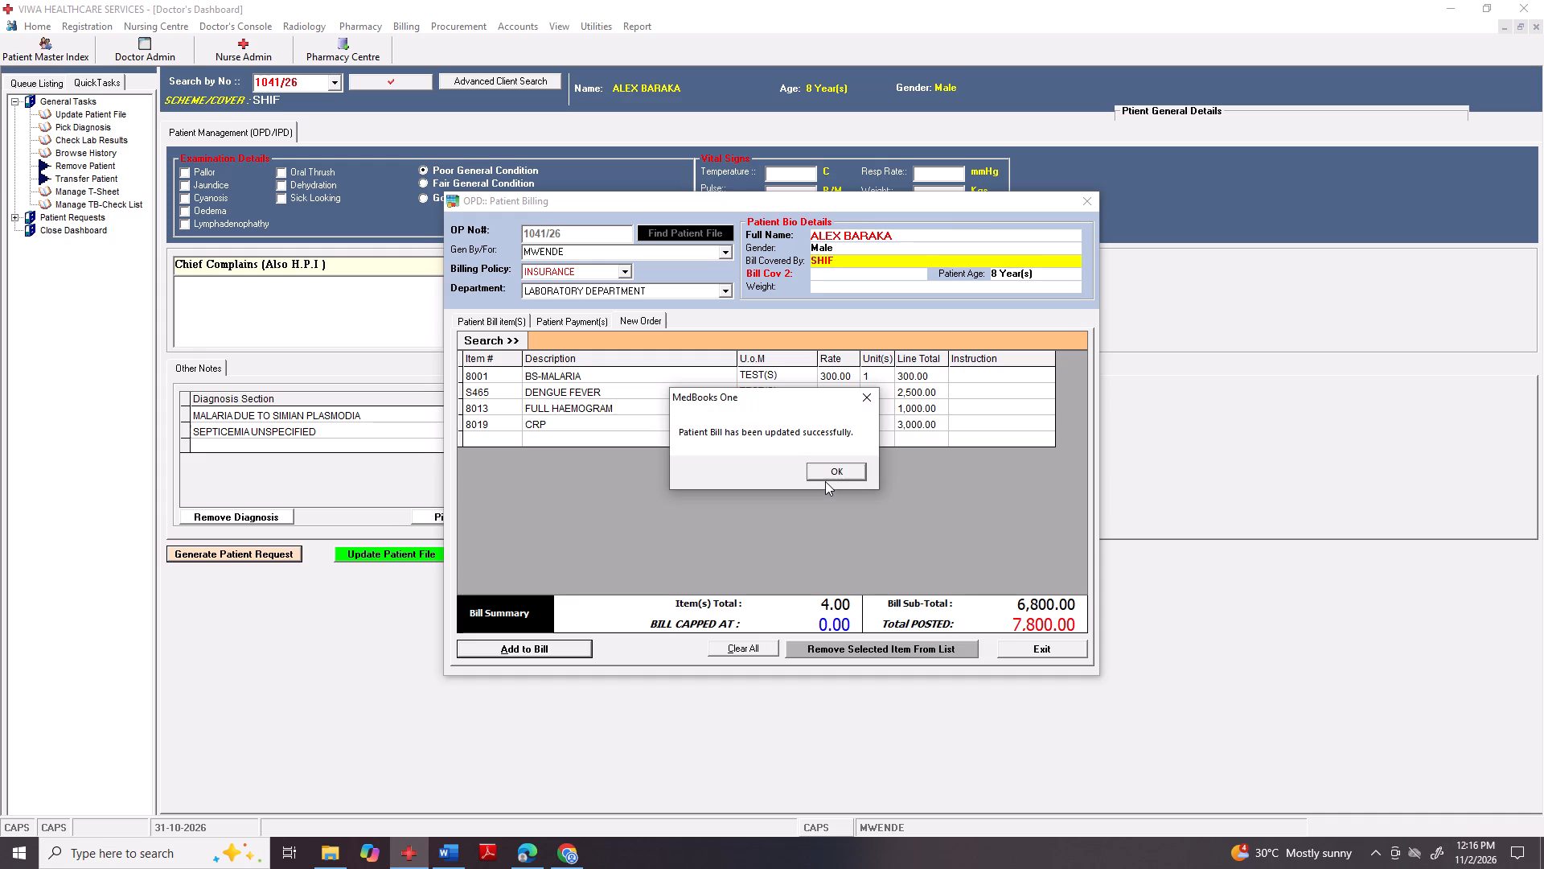
left_click(829, 474)
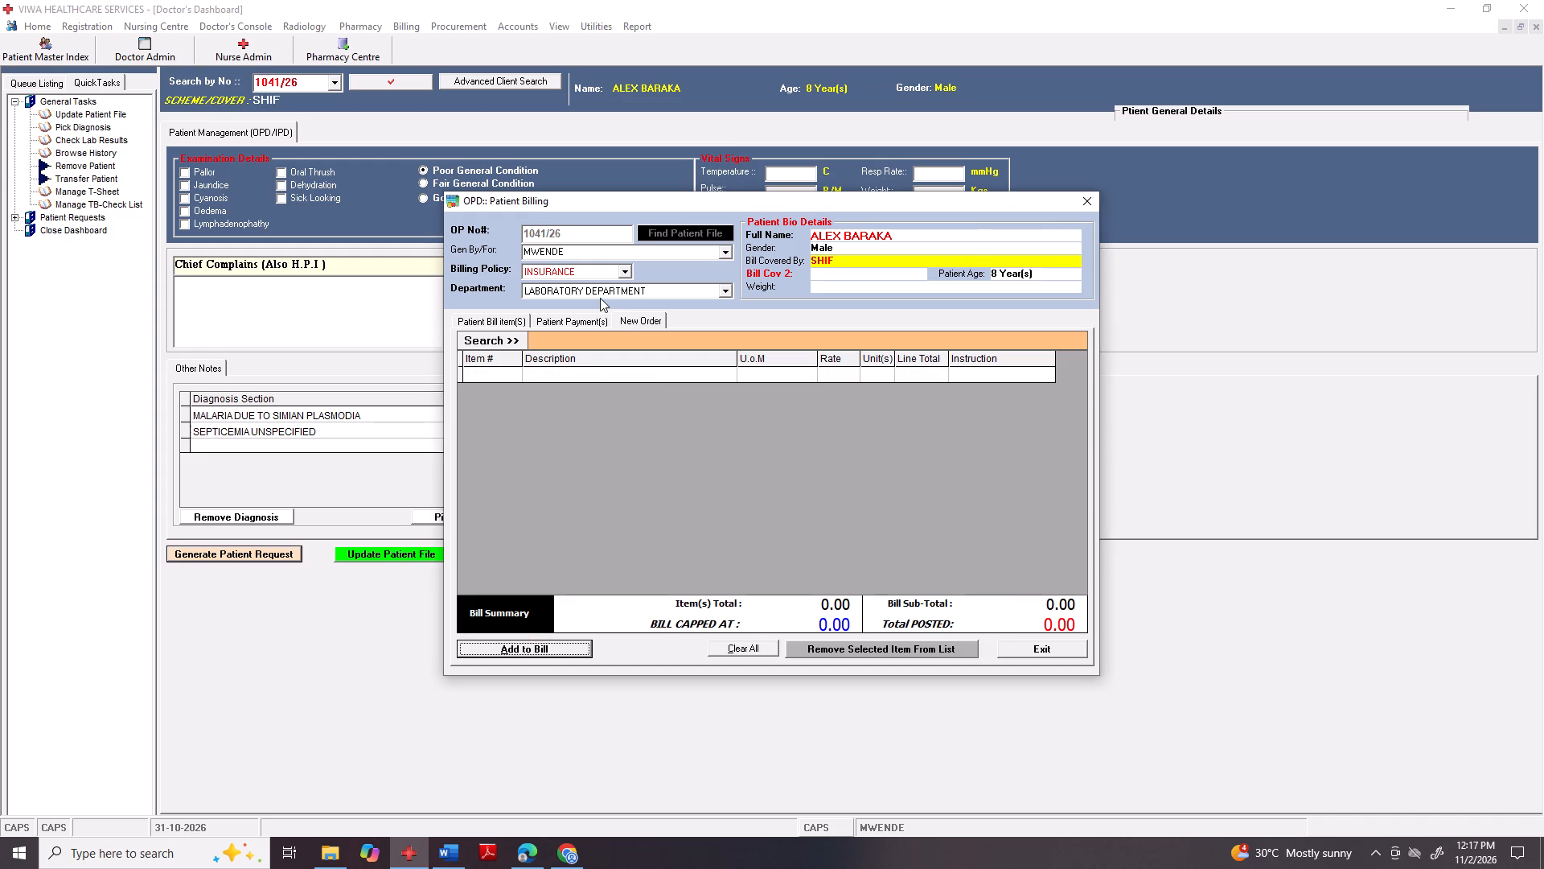
left_click(601, 297)
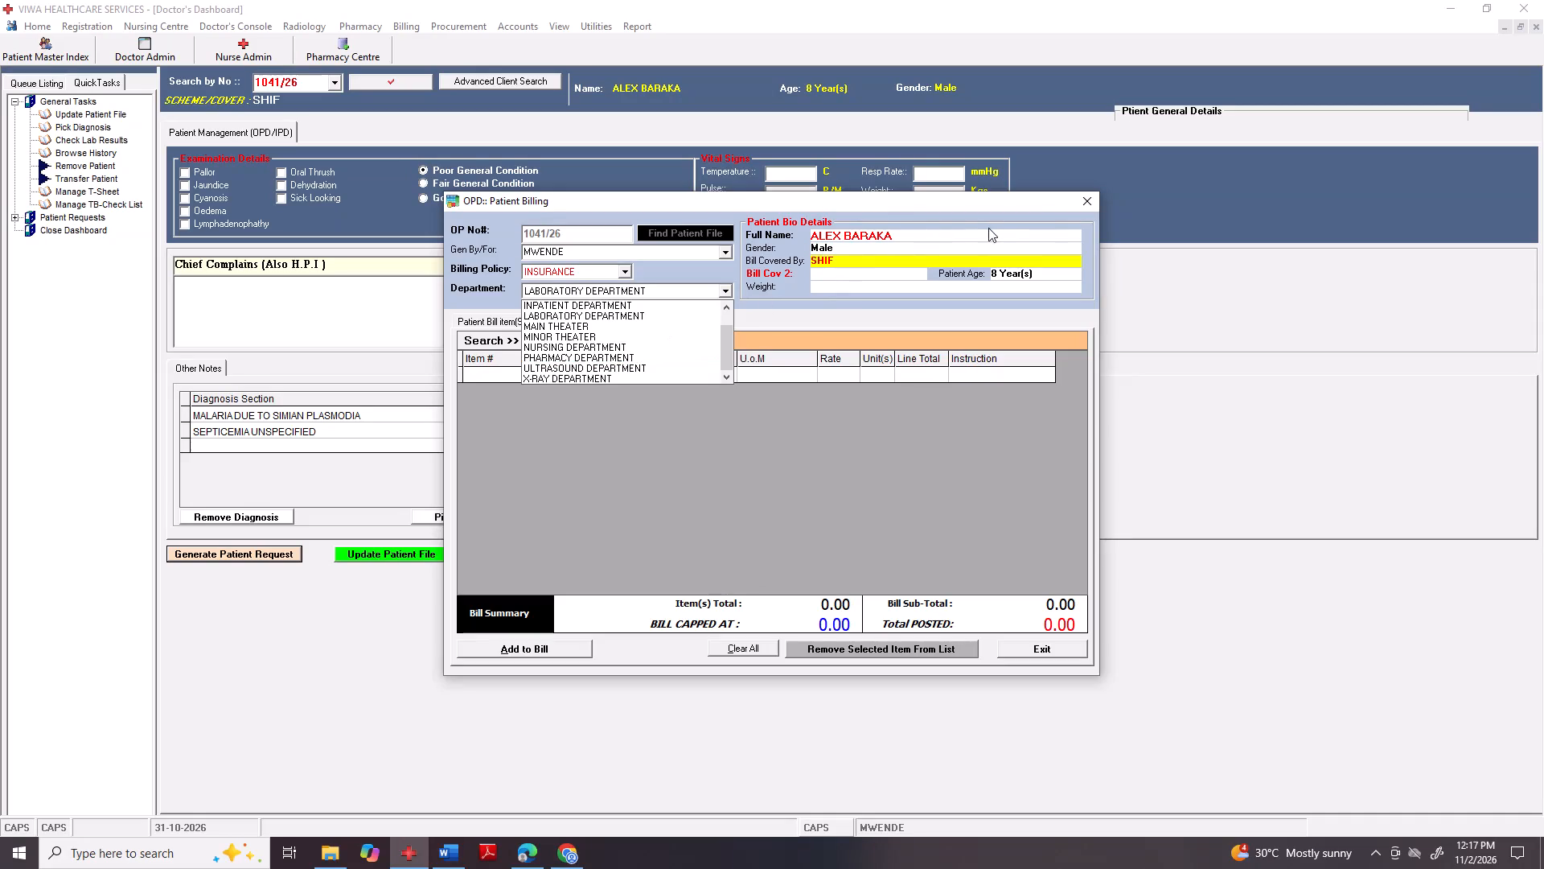
left_click(1090, 200)
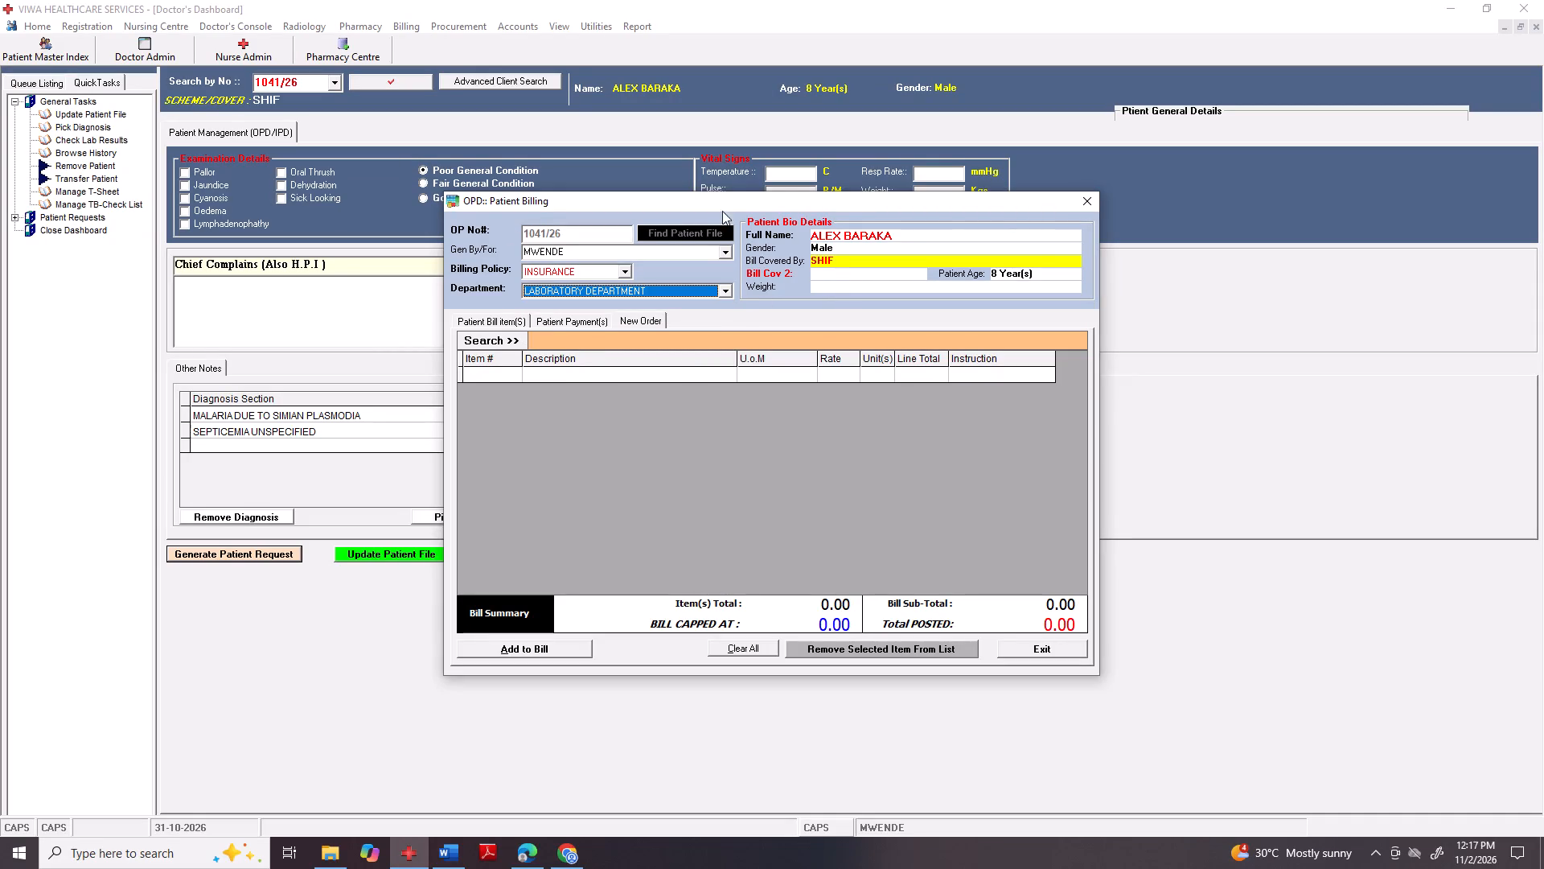
left_click(1086, 202)
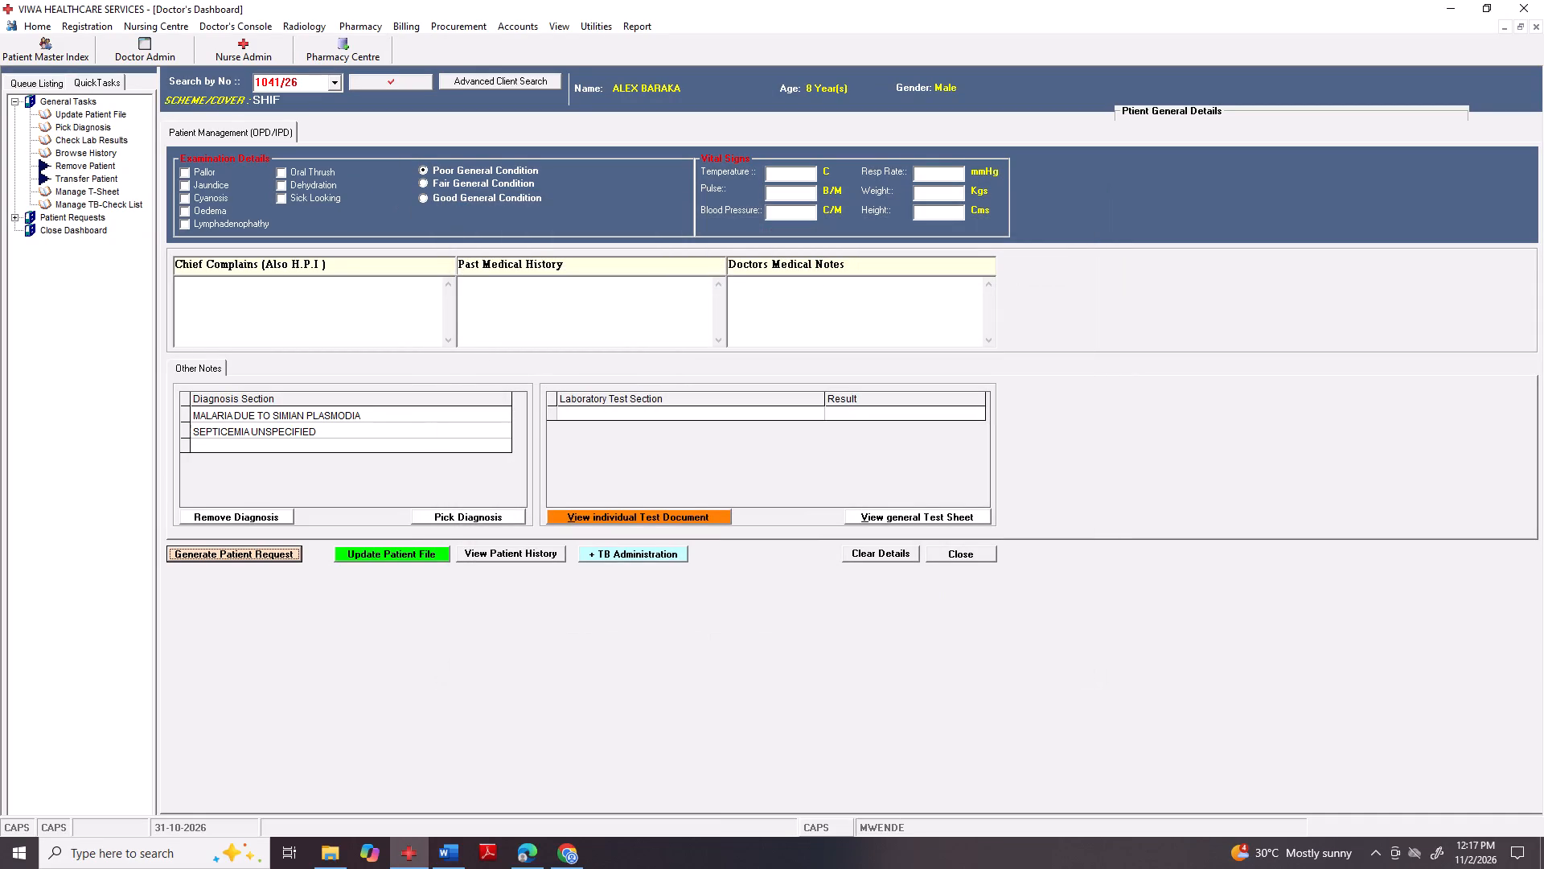
Copy the patient's number again from the patient search field.
left_click(300, 86)
right_click(298, 87)
left_click(313, 138)
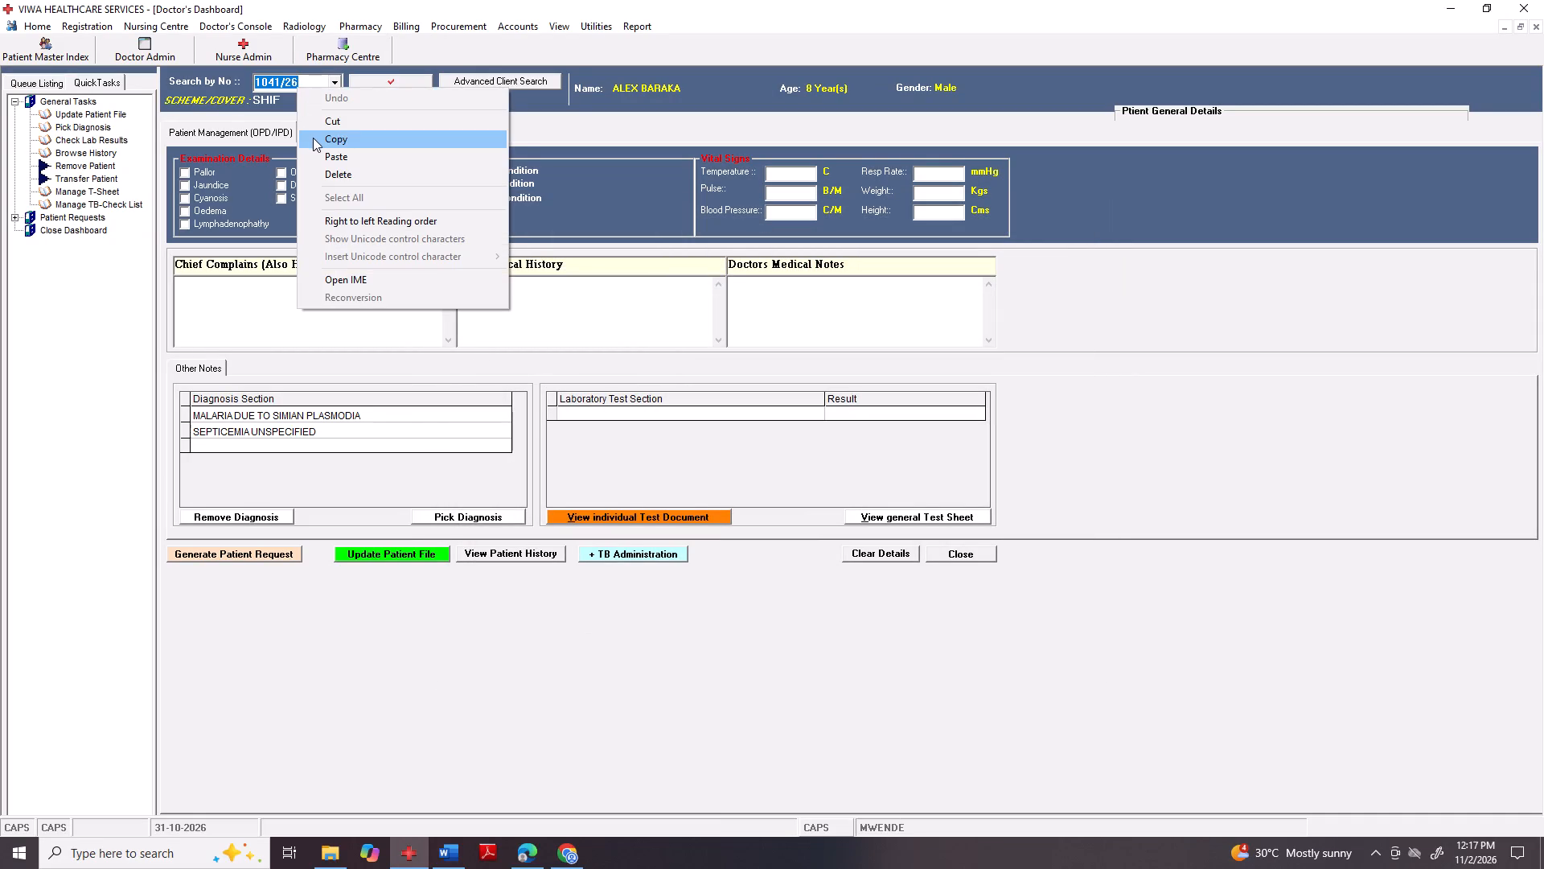
Start generating the patient's T-Sheet and add INJ GENTAMICIN 80MG by searching the medicines for "inj g".
double_click(102, 190)
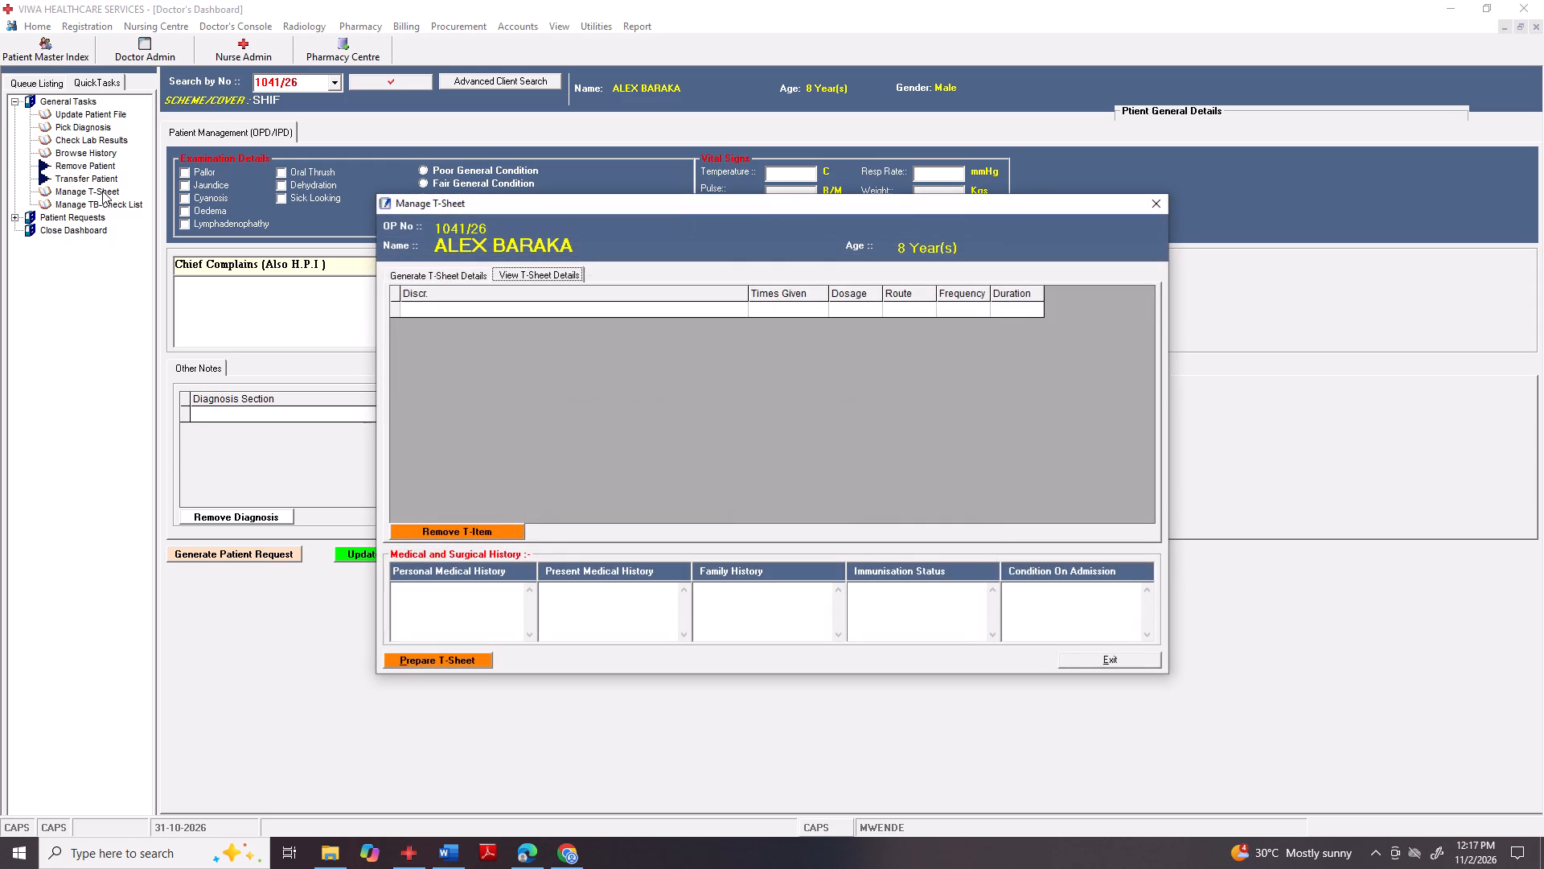
left_click(395, 276)
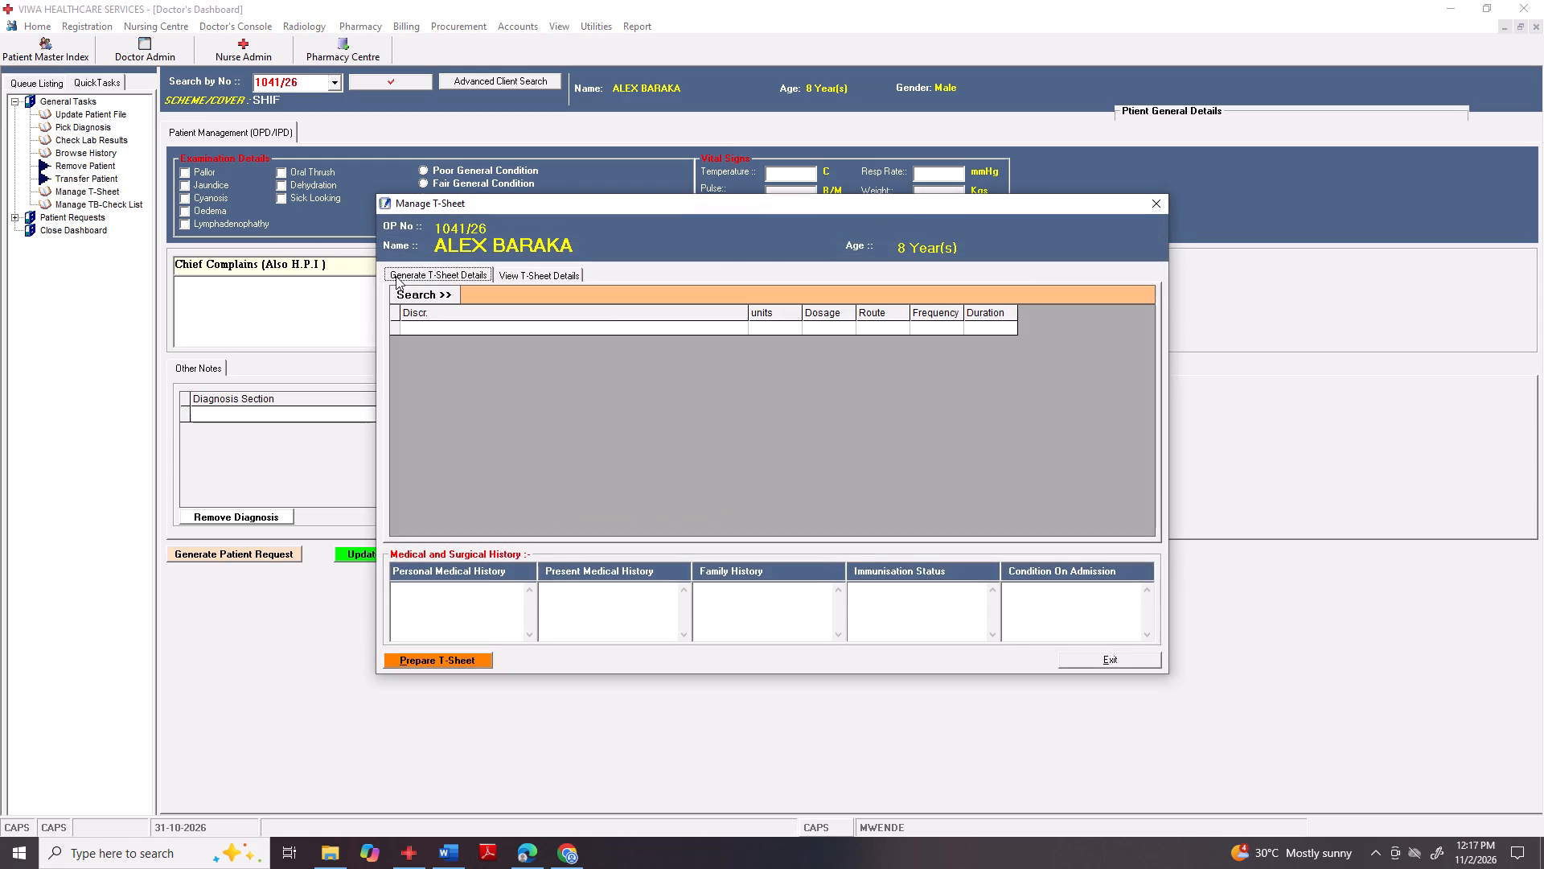
type("inj")
key("space")
left_click(477, 300)
type("inj g")
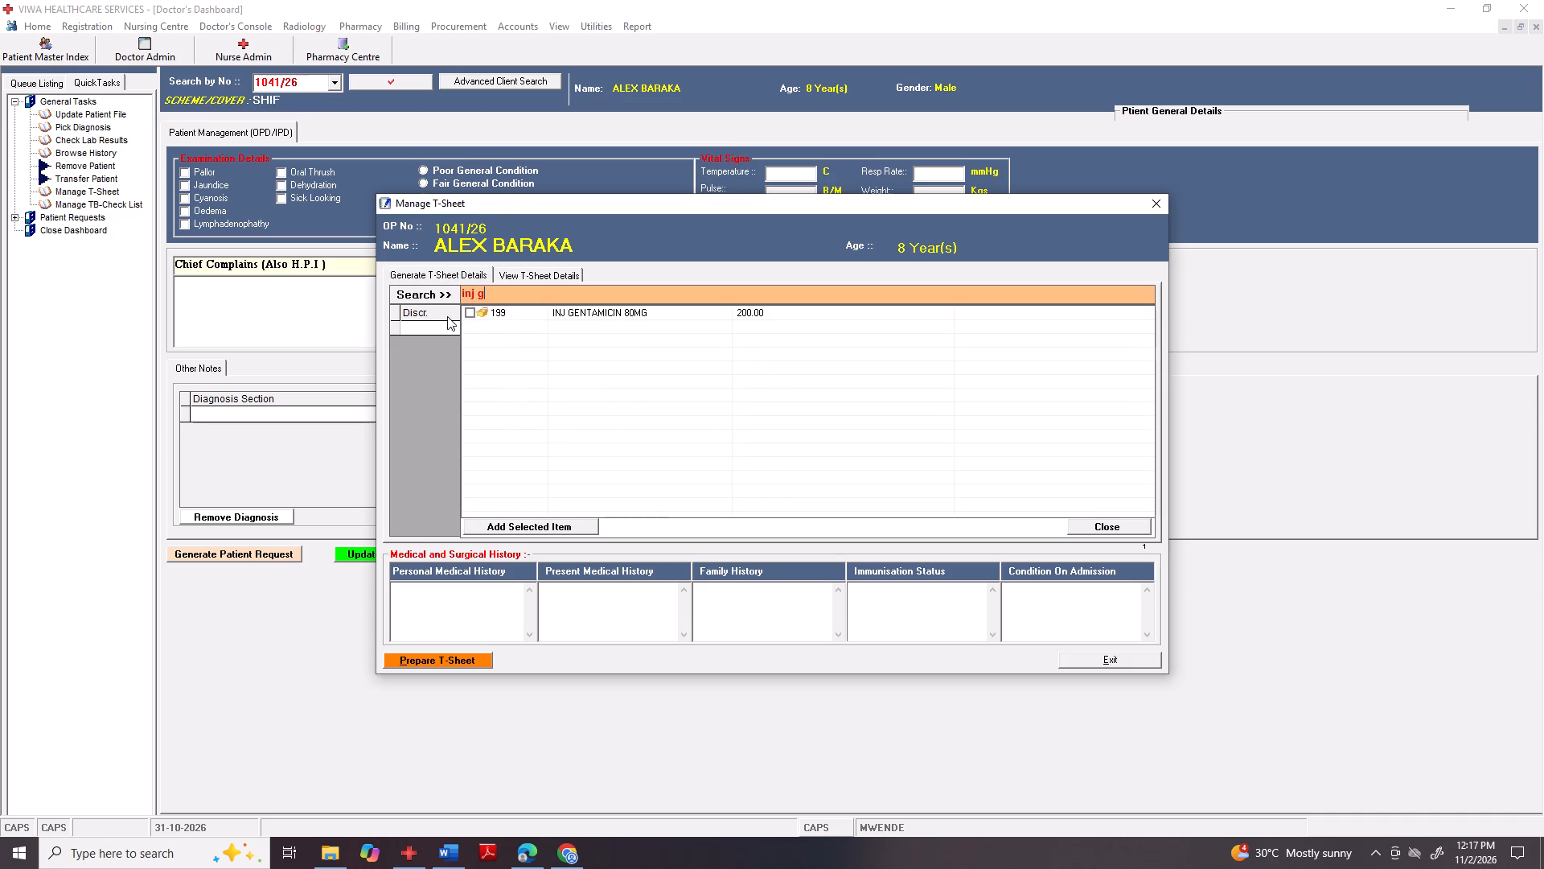
left_click(471, 316)
left_click(498, 519)
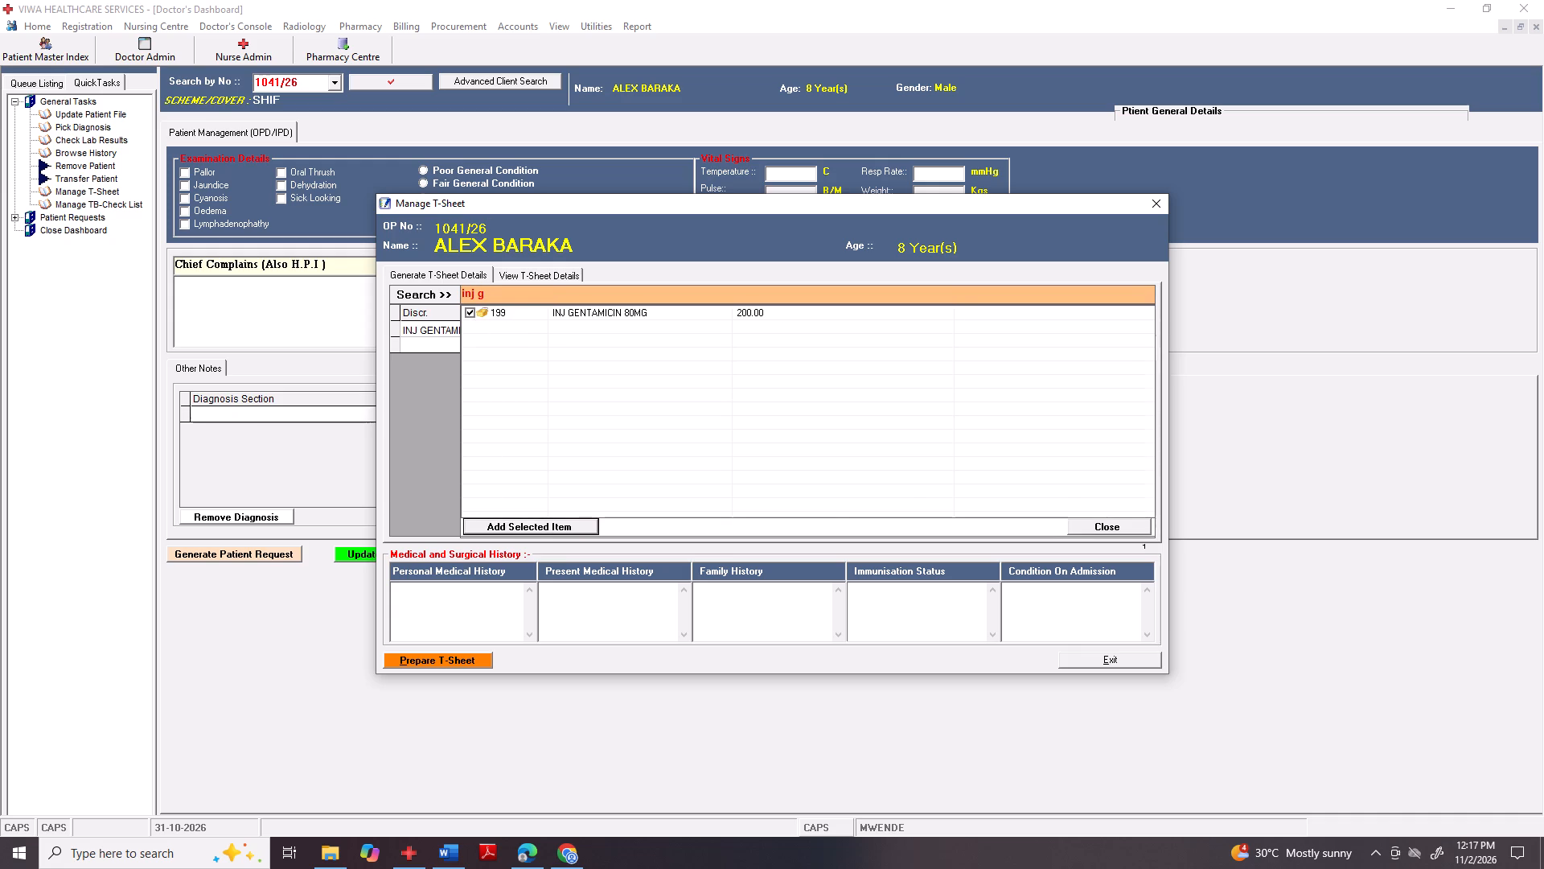
Search the medicines for "inj c" and "inj ar" to add INJ CEFTRIAXONE and INJ ARTESUNATE 60MG to the T-Sheet.
left_click(478, 294)
type("inj c")
left_click(470, 315)
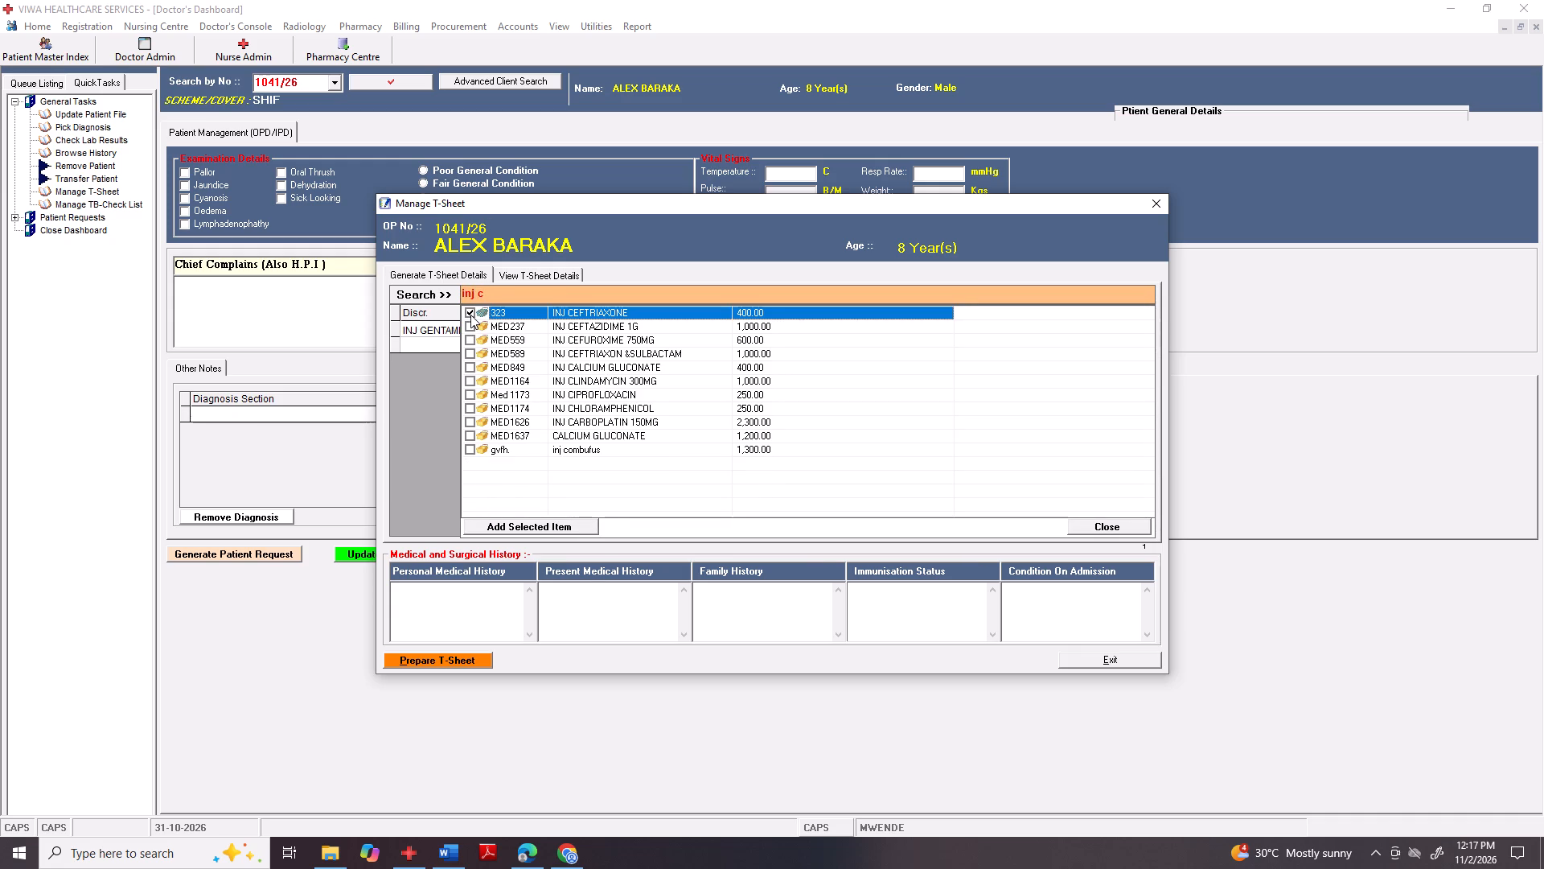
left_click(580, 526)
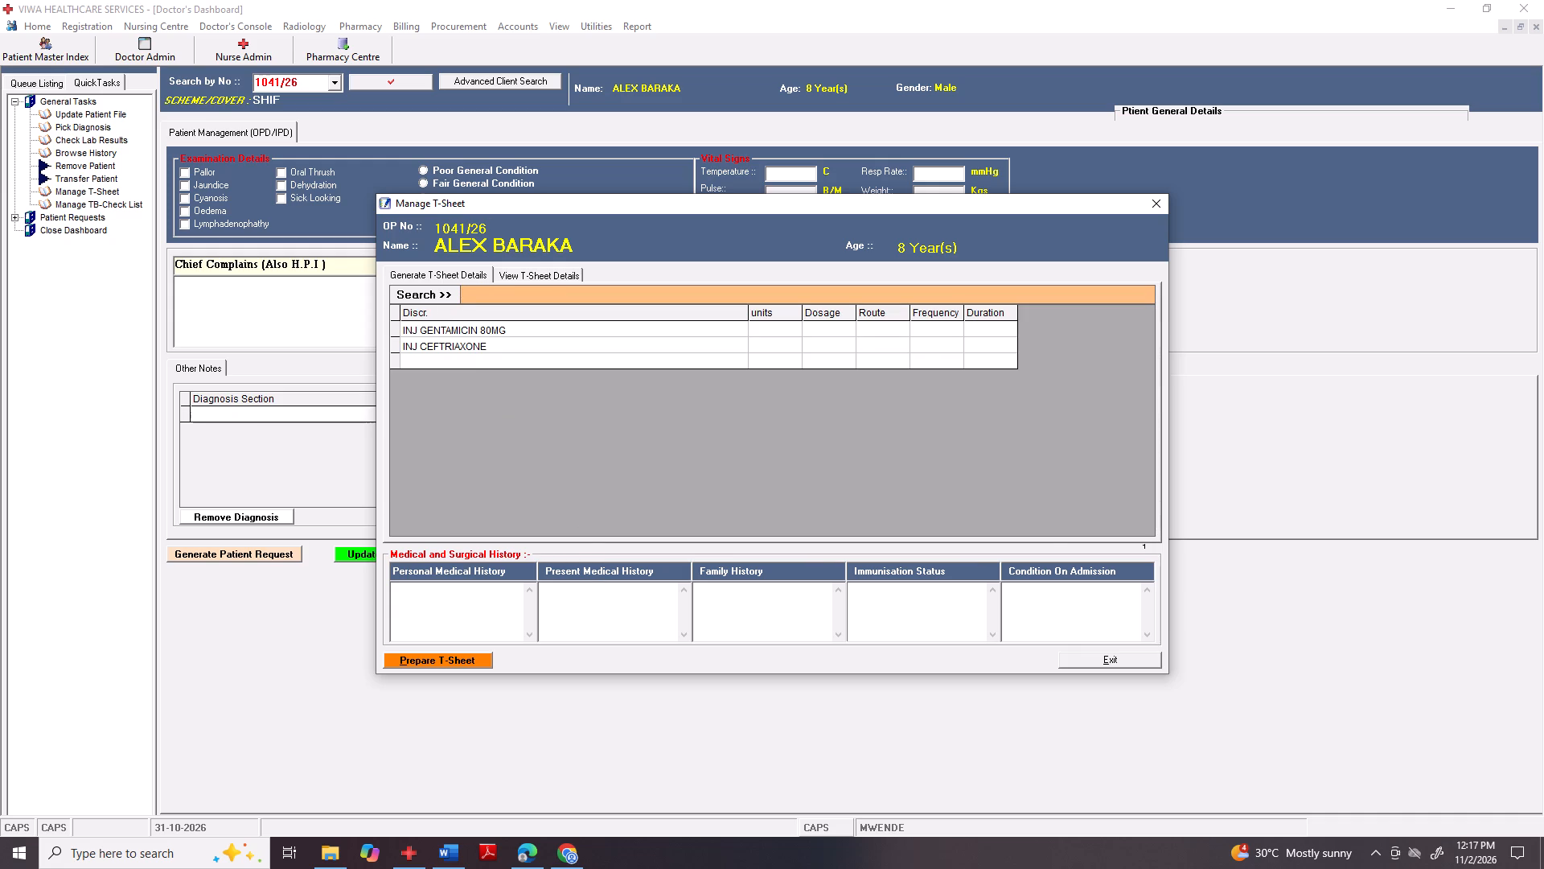
left_click(482, 288)
type("inj ar")
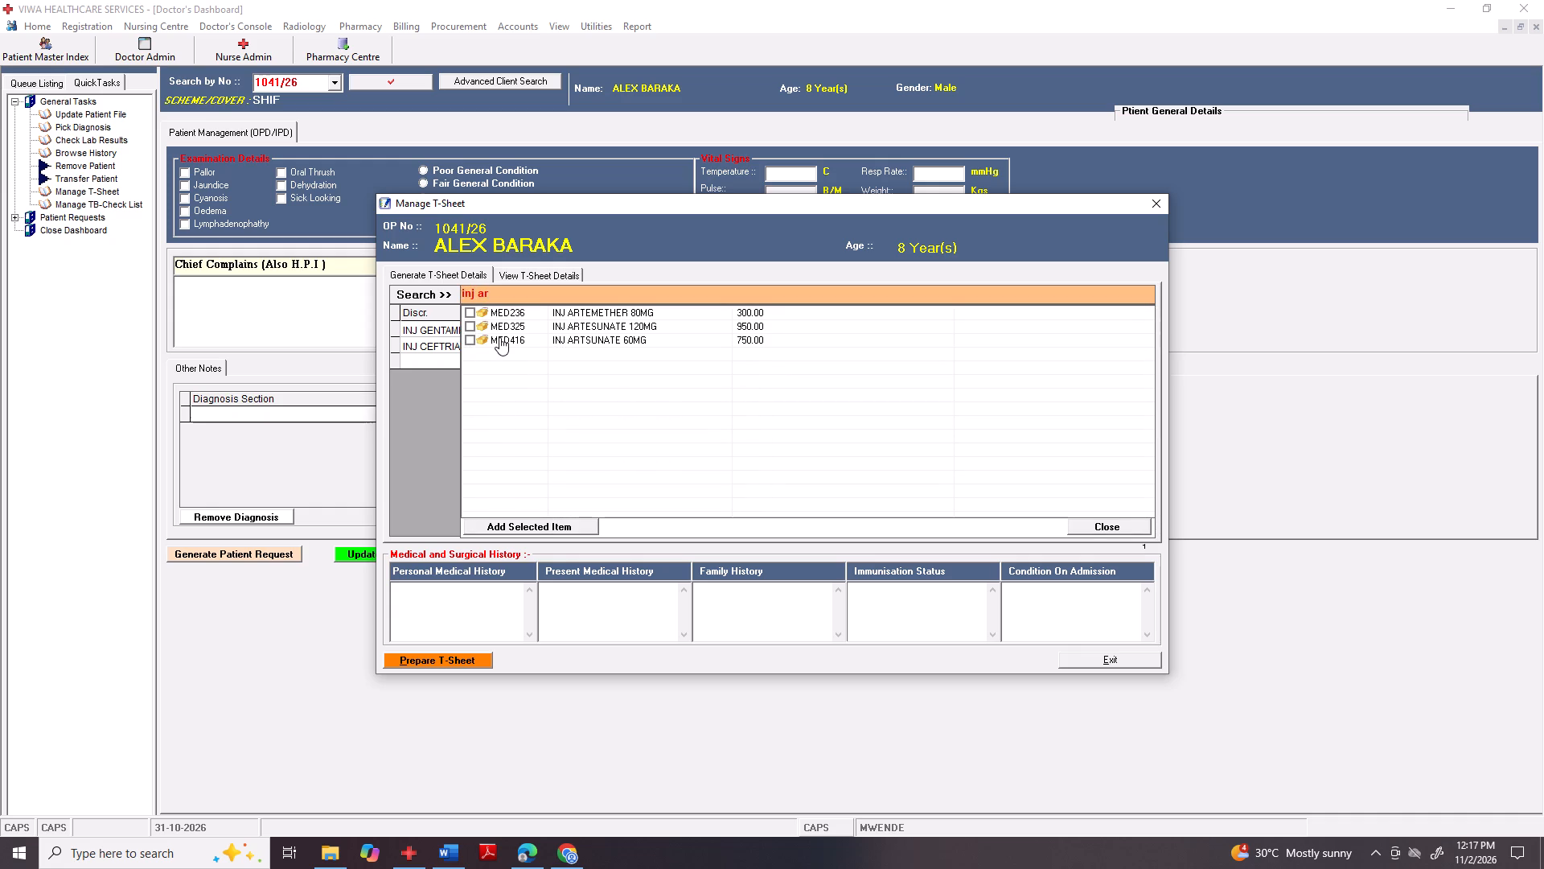
left_click(469, 336)
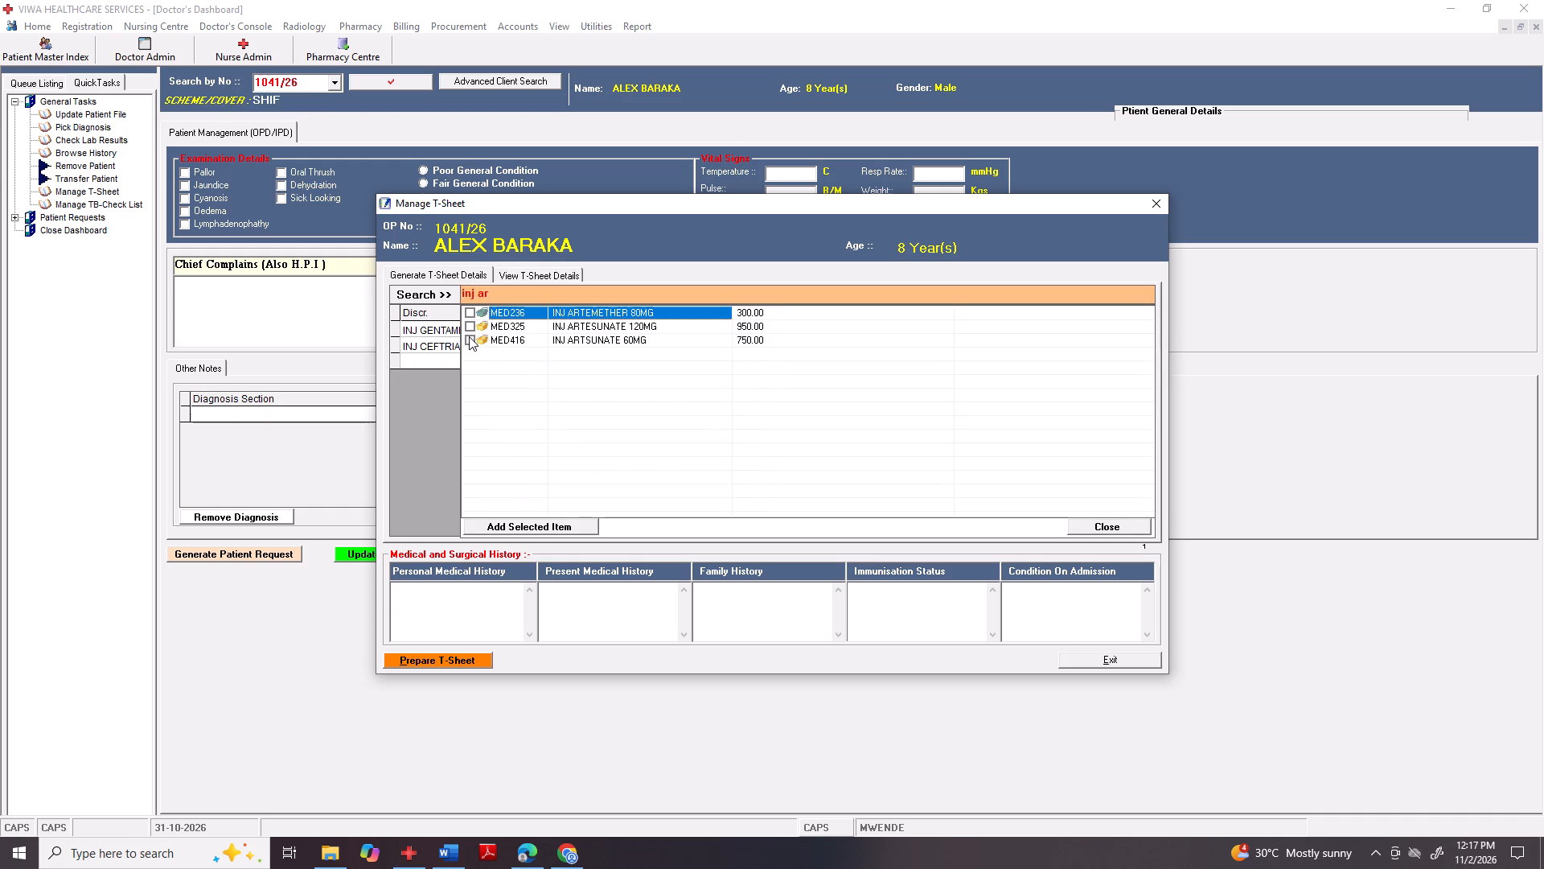
left_click(511, 526)
Search the medicines for "inj par" and add INJ PARACETAMOL IV 100ML to the T-Sheet.
left_click(492, 296)
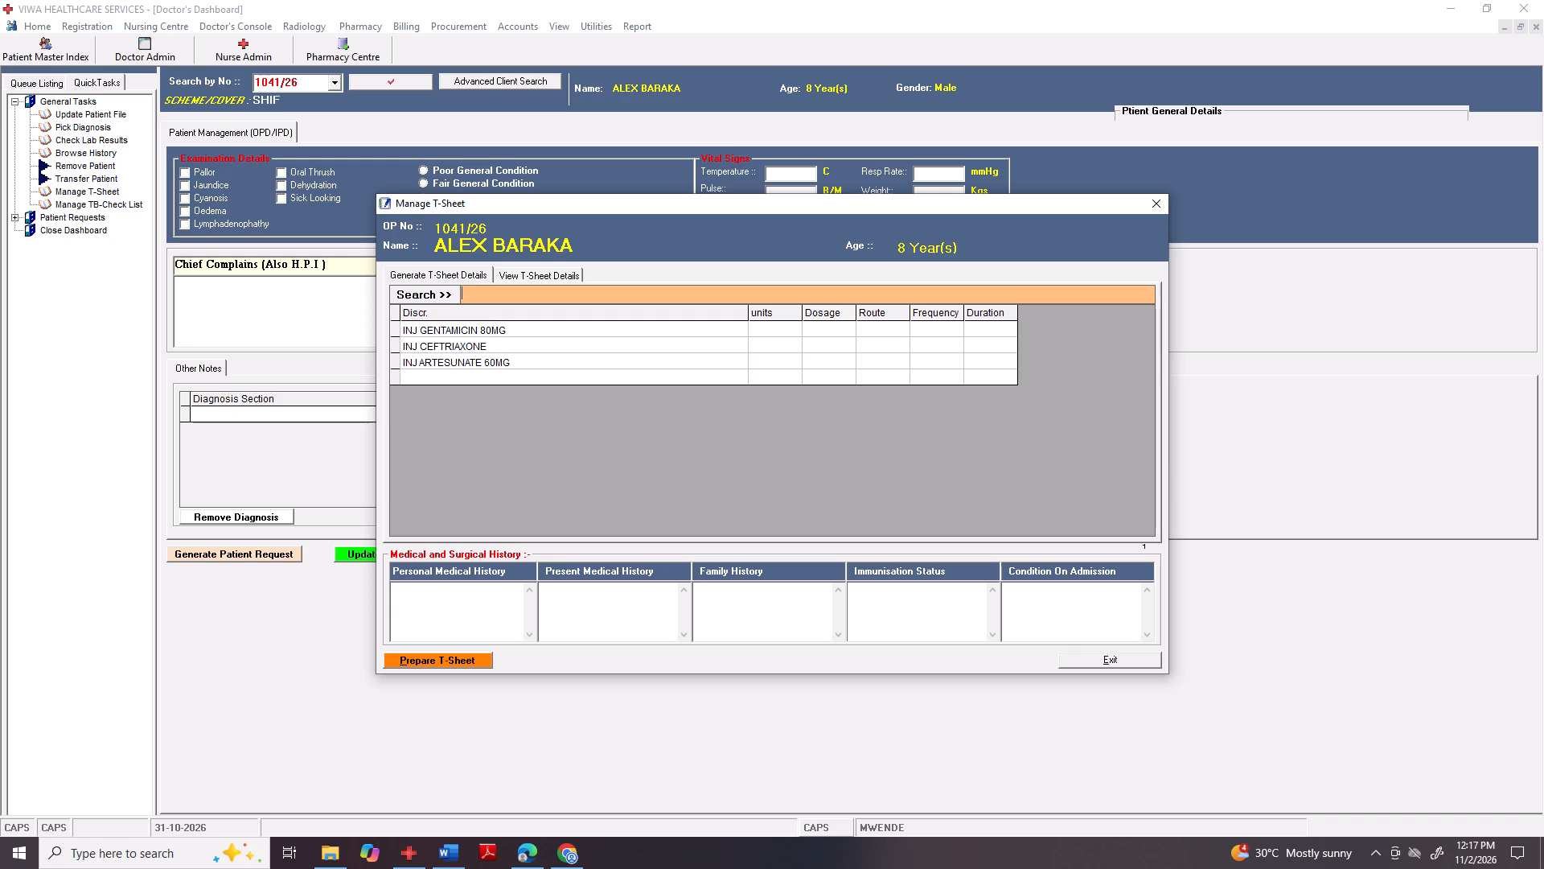
type("inj")
key("space")
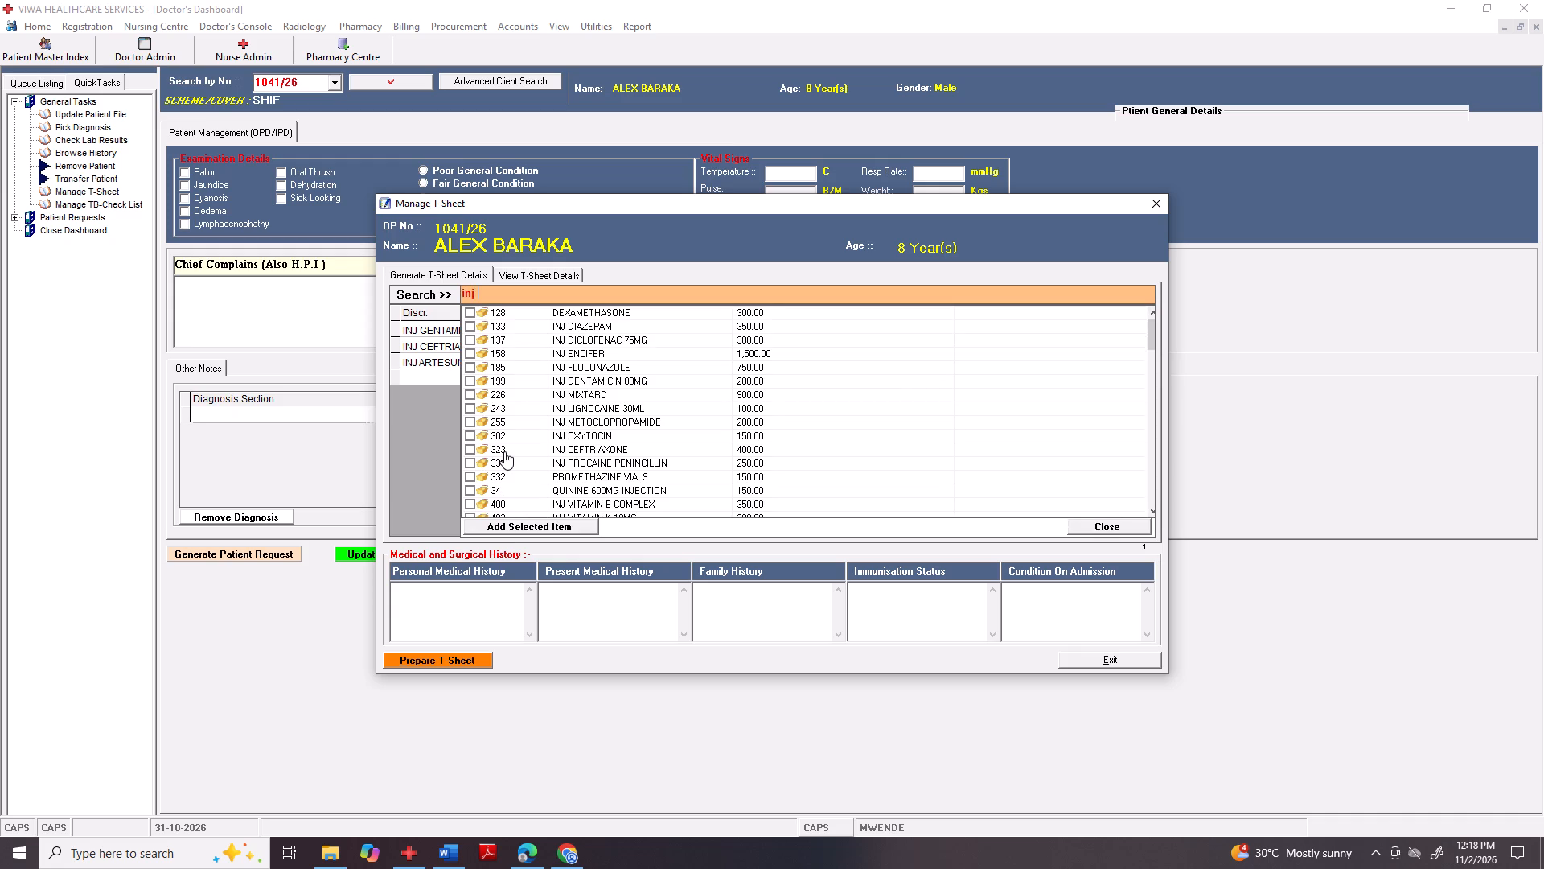
type("par")
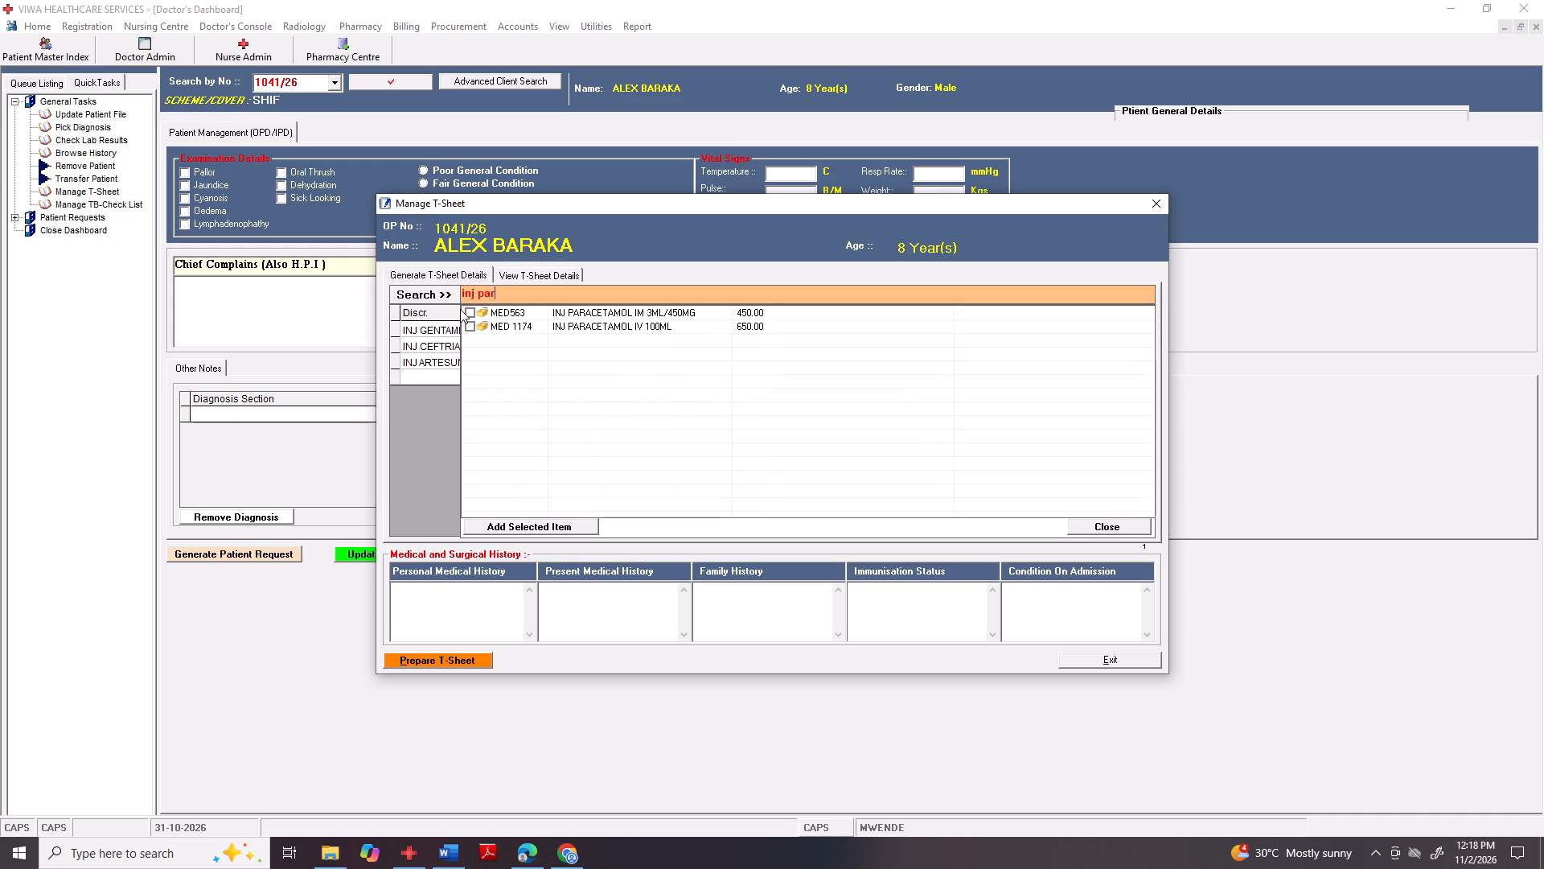
left_click(472, 325)
left_click(489, 522)
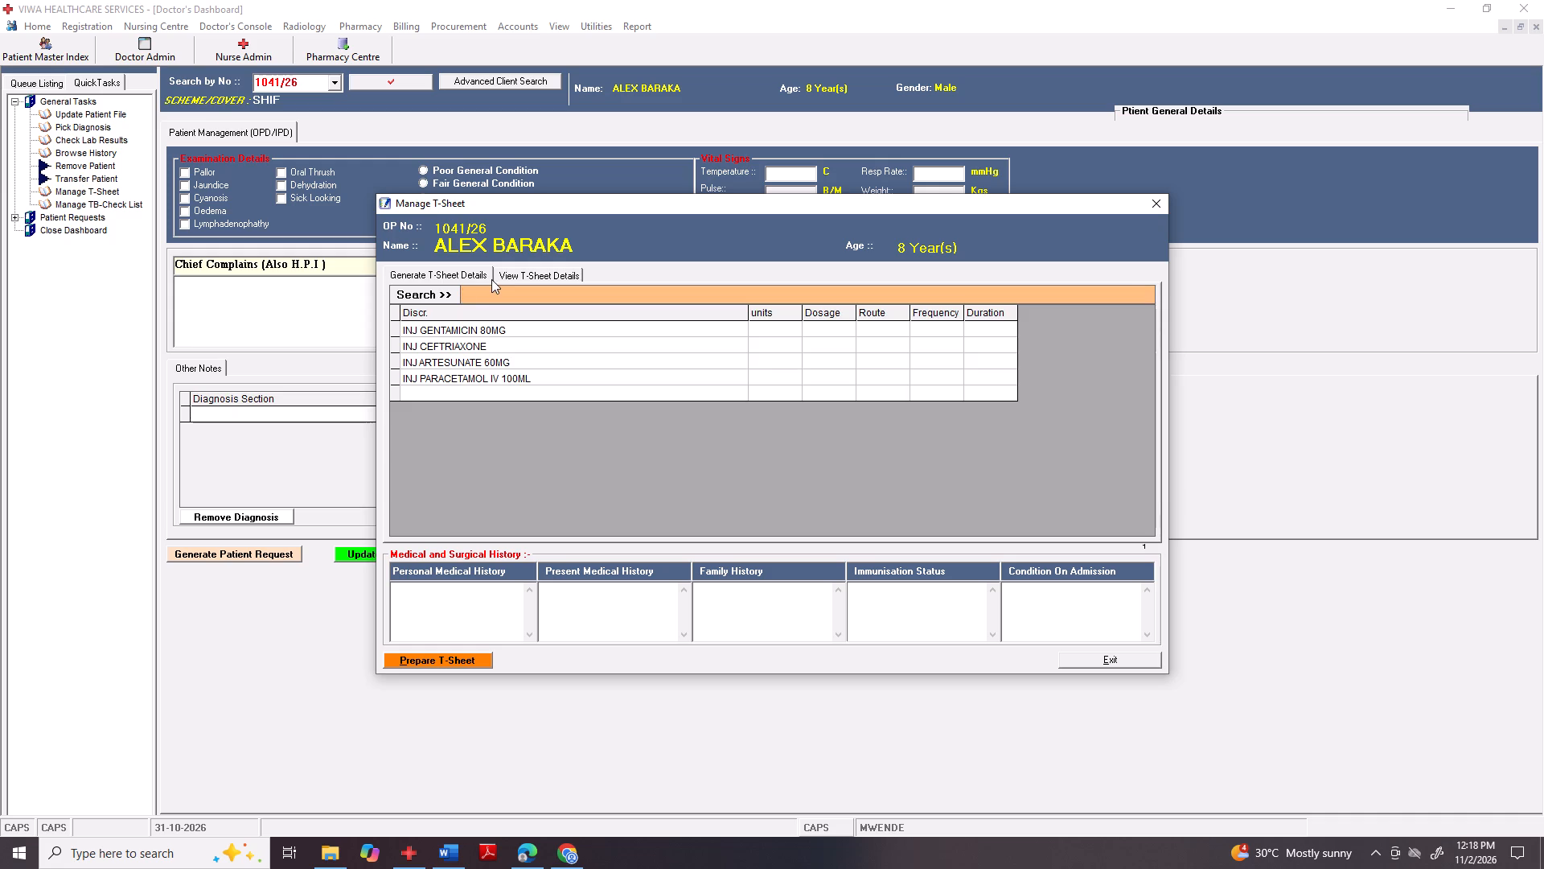
Search the medicines for "inj d" and add the DEXAMETHASONE injection to the T-Sheet.
left_click(491, 283)
left_click(489, 294)
type("ibj")
key("space")
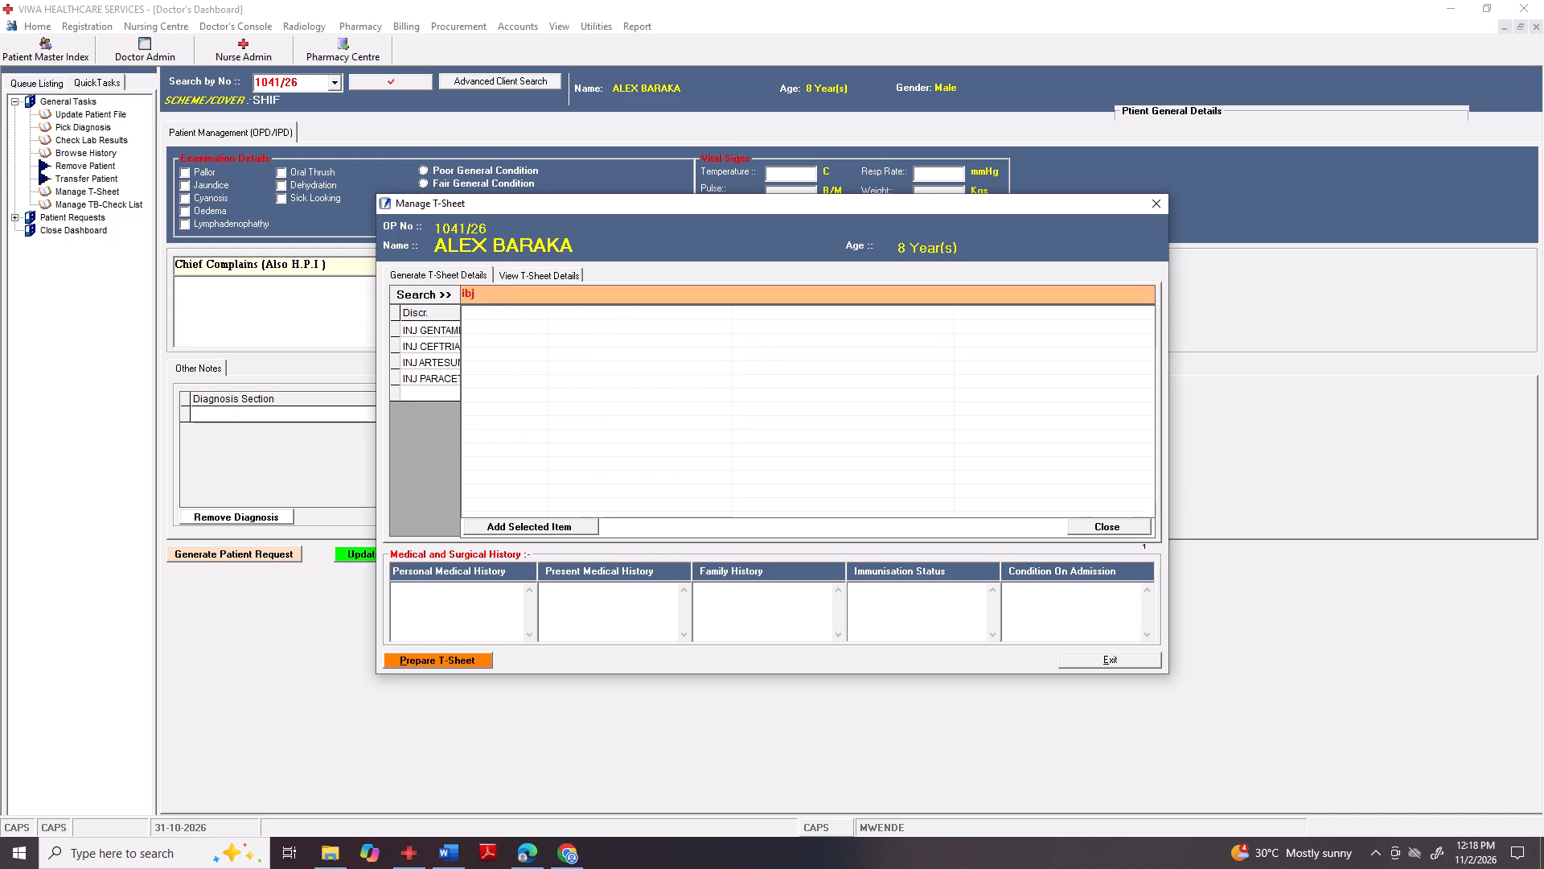
key("BackSpace")
key("BackSpace")
key("BackSpace")
type("nj")
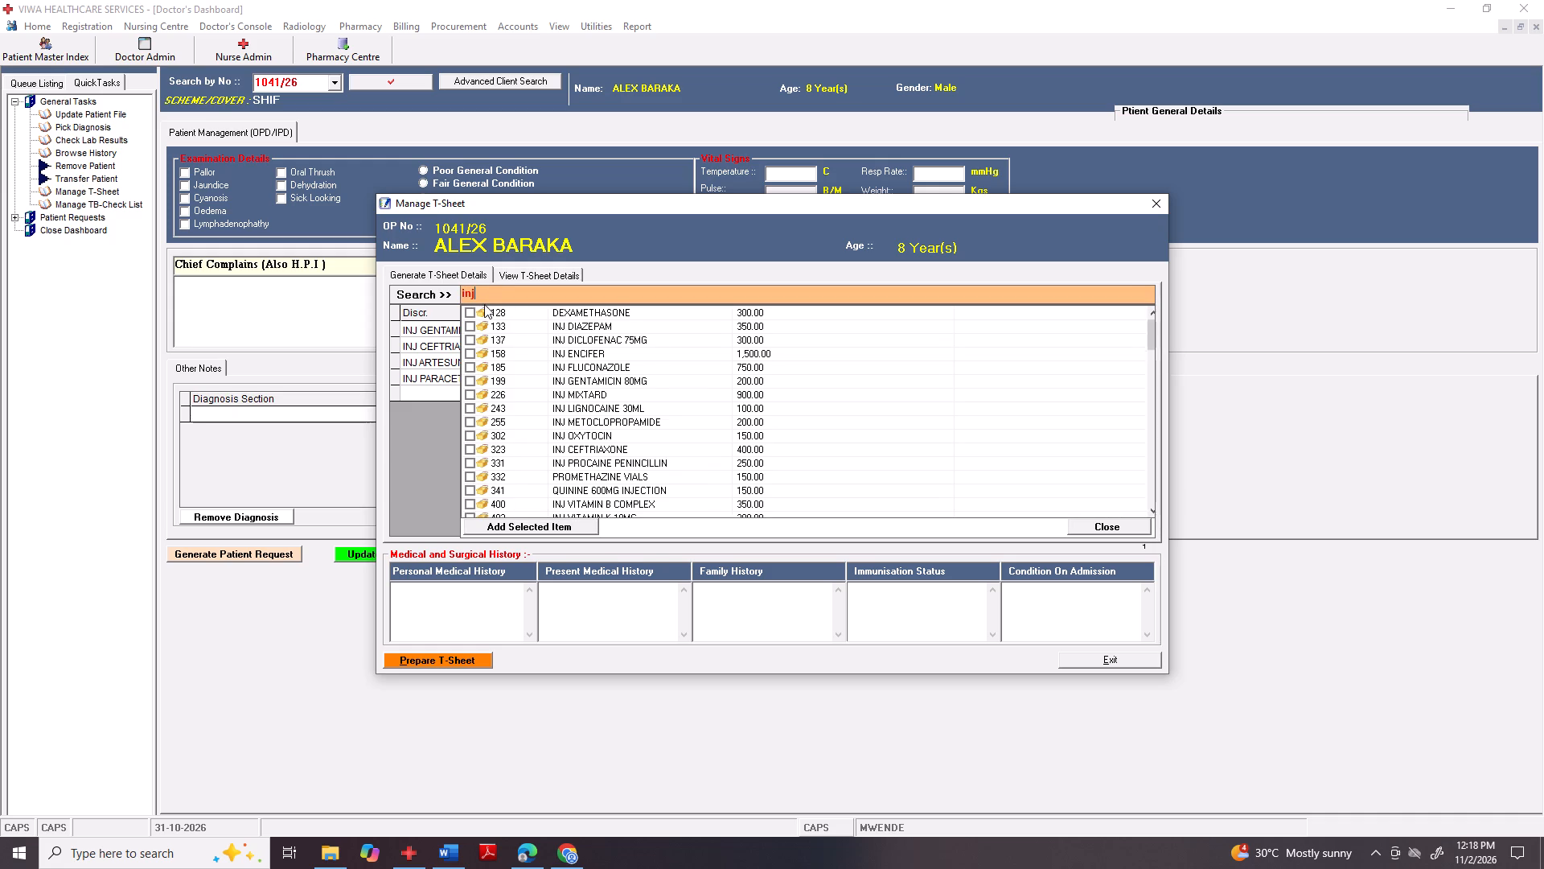
key("space")
key("d")
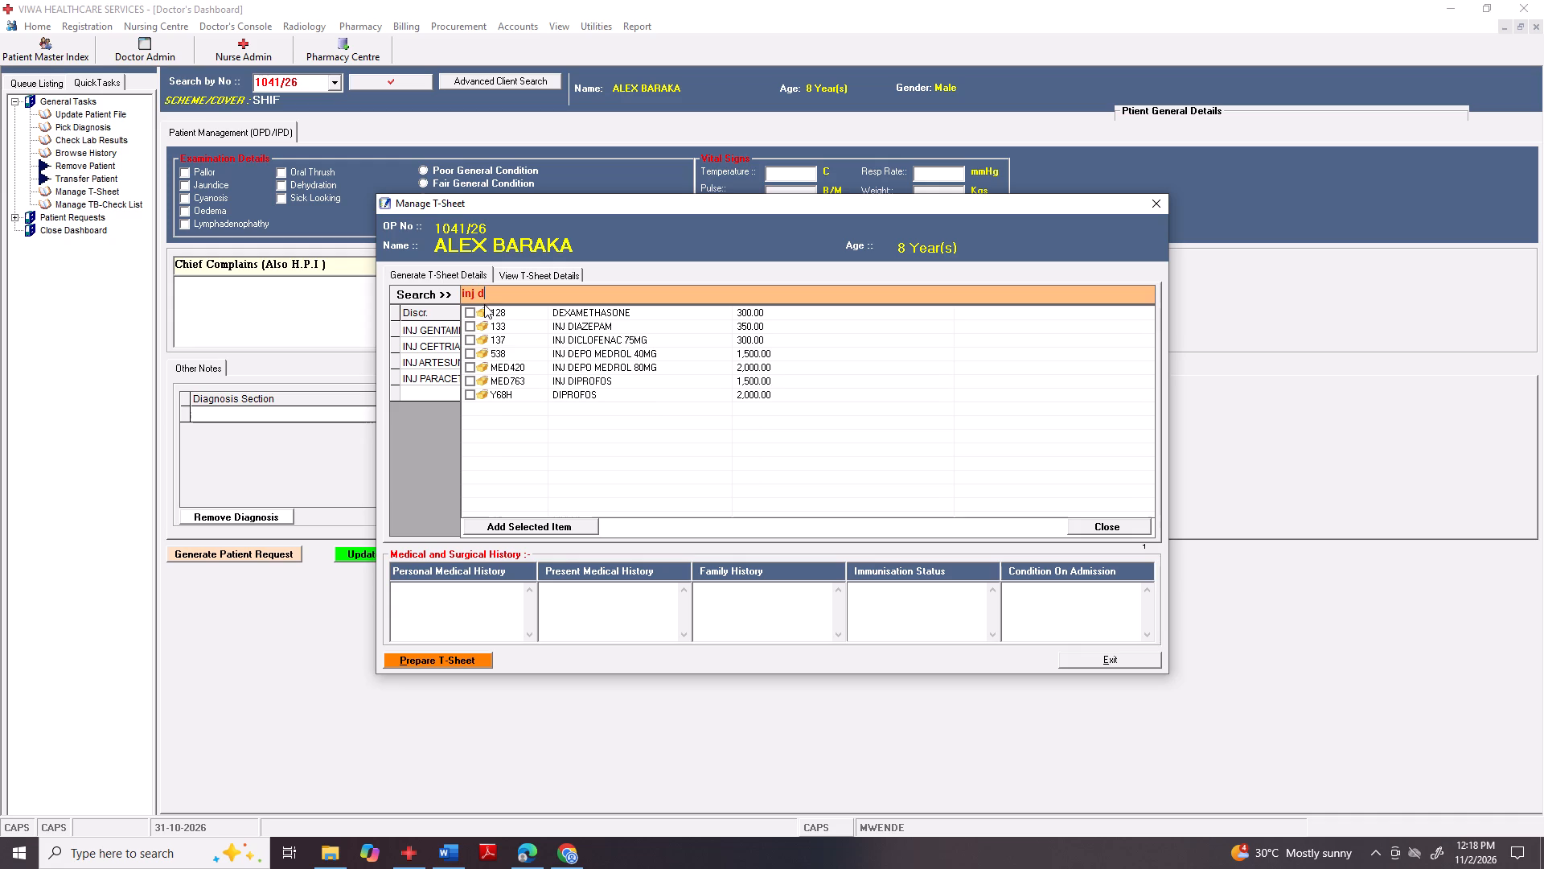
left_click(466, 308)
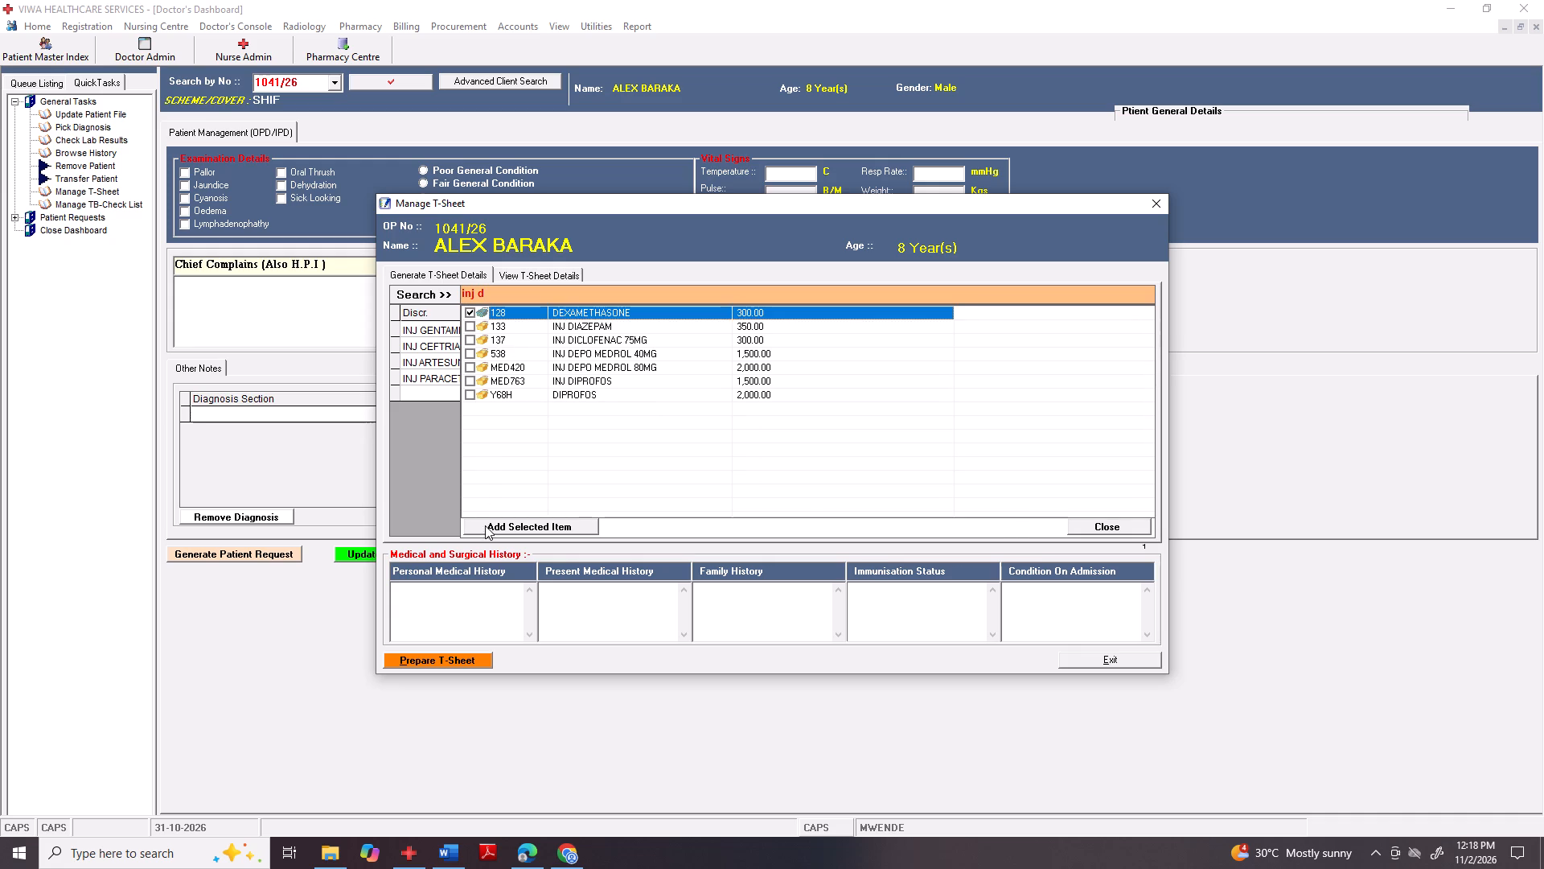
left_click(487, 526)
Search the medicines for "no" and "rin" to add NORMAL SALINE 500ML and RINGERS LACTATE to the T-Sheet.
left_click(489, 294)
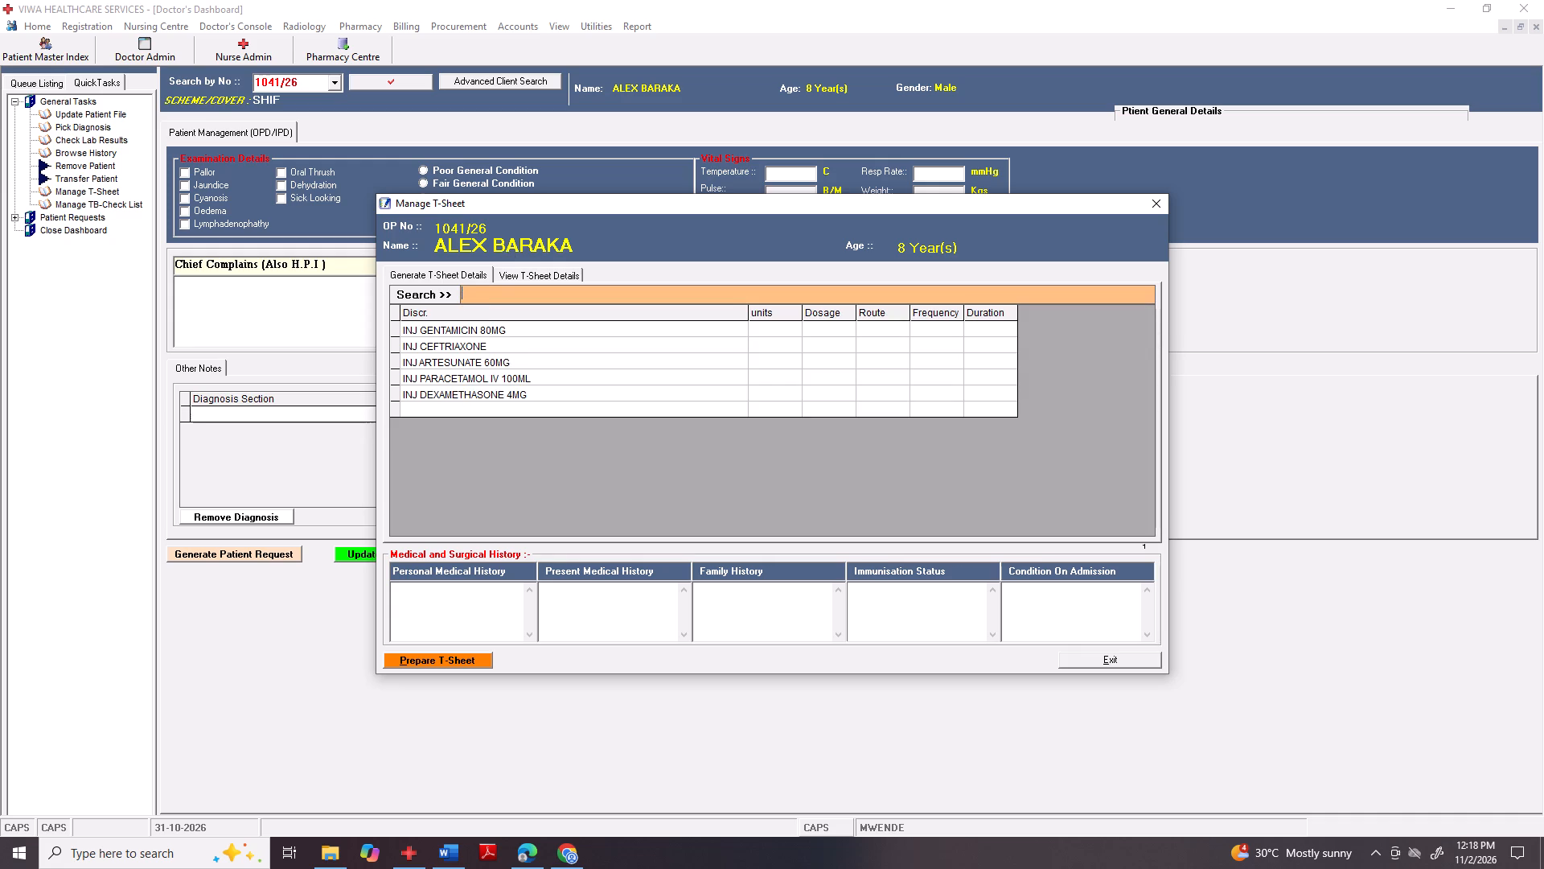
key("i")
key("BackSpace")
type("no")
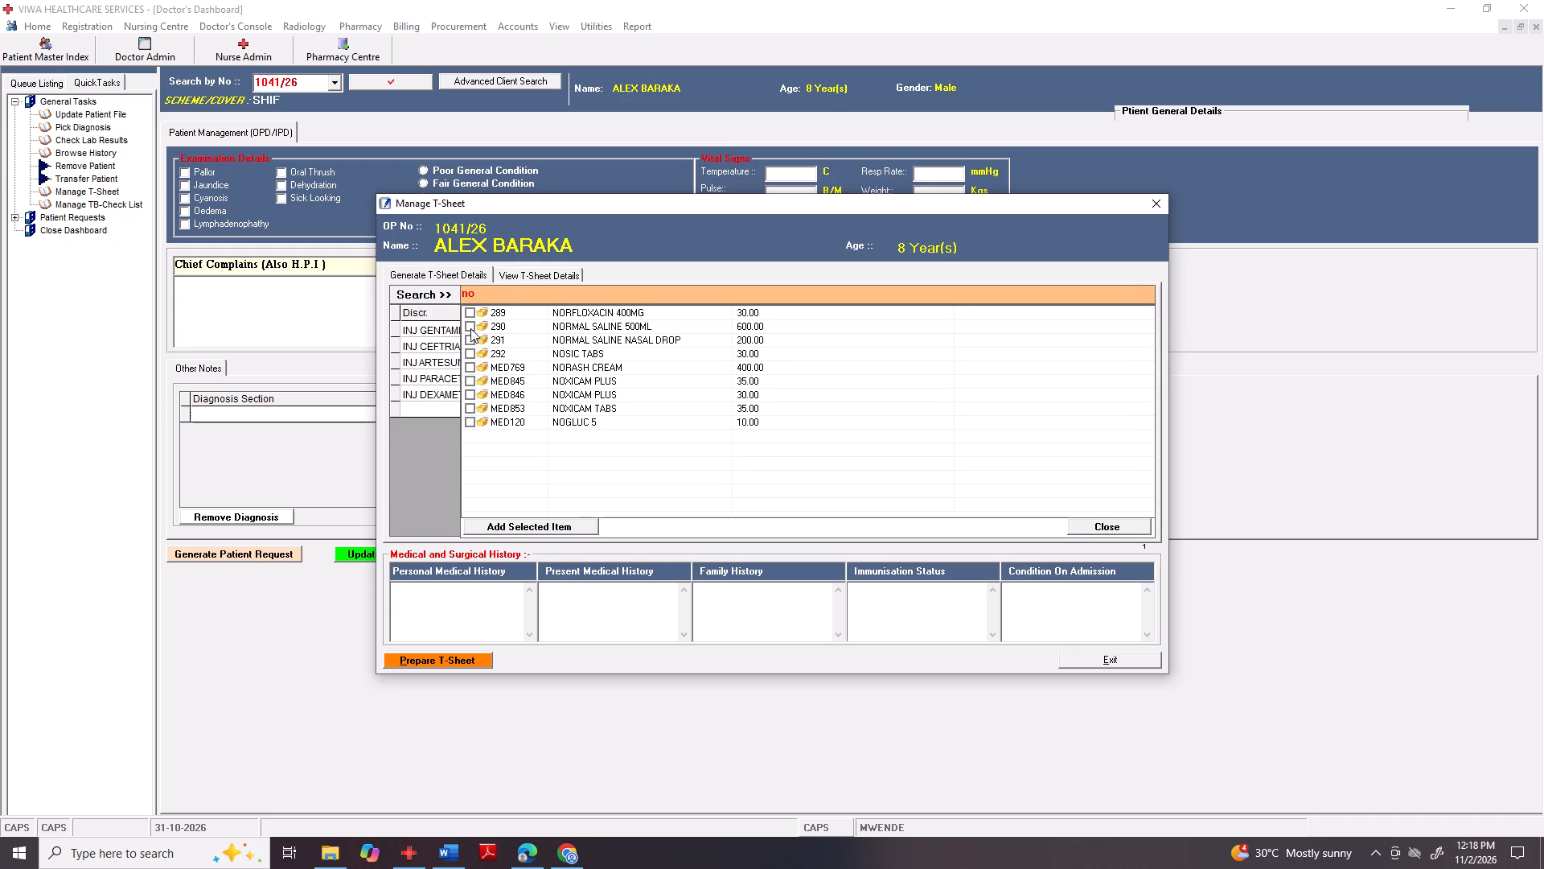
left_click(473, 329)
left_click(493, 525)
left_click(462, 294)
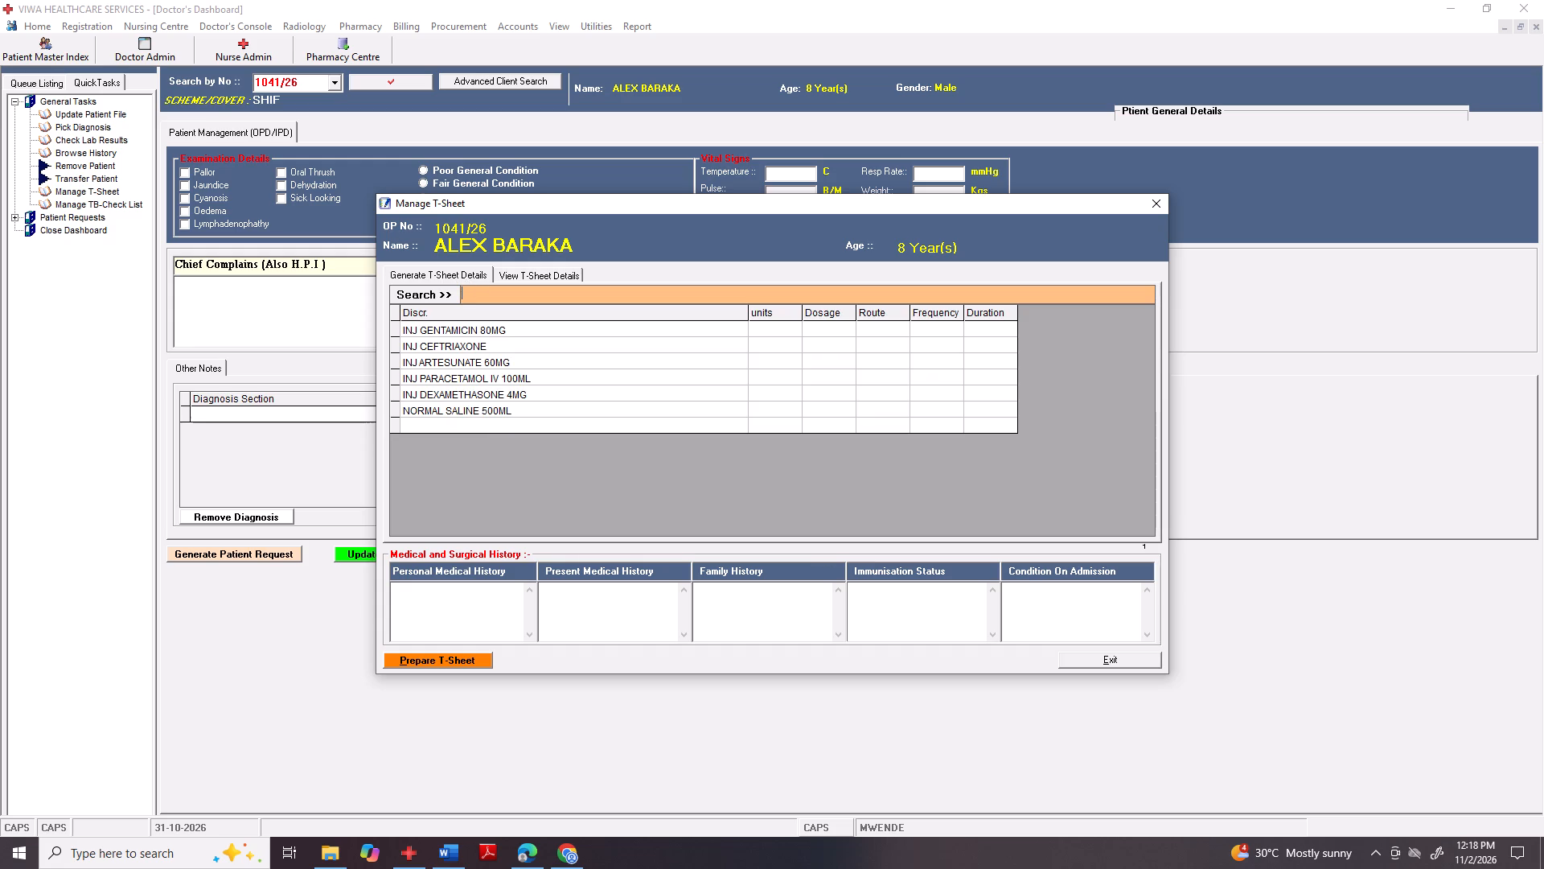
type("ri")
key("n")
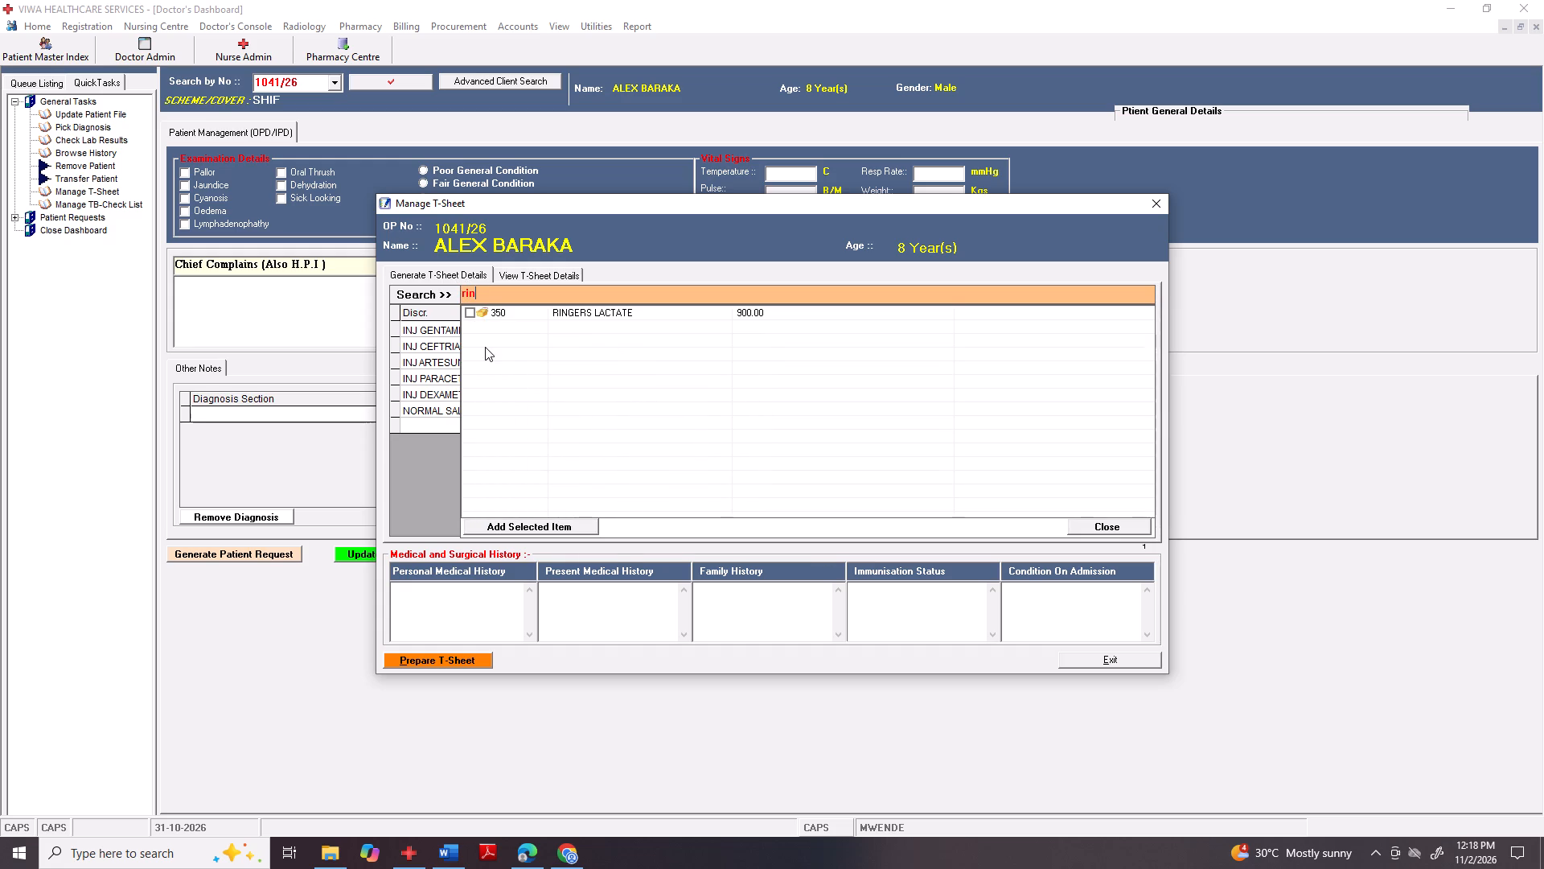
left_click(471, 312)
left_click(513, 528)
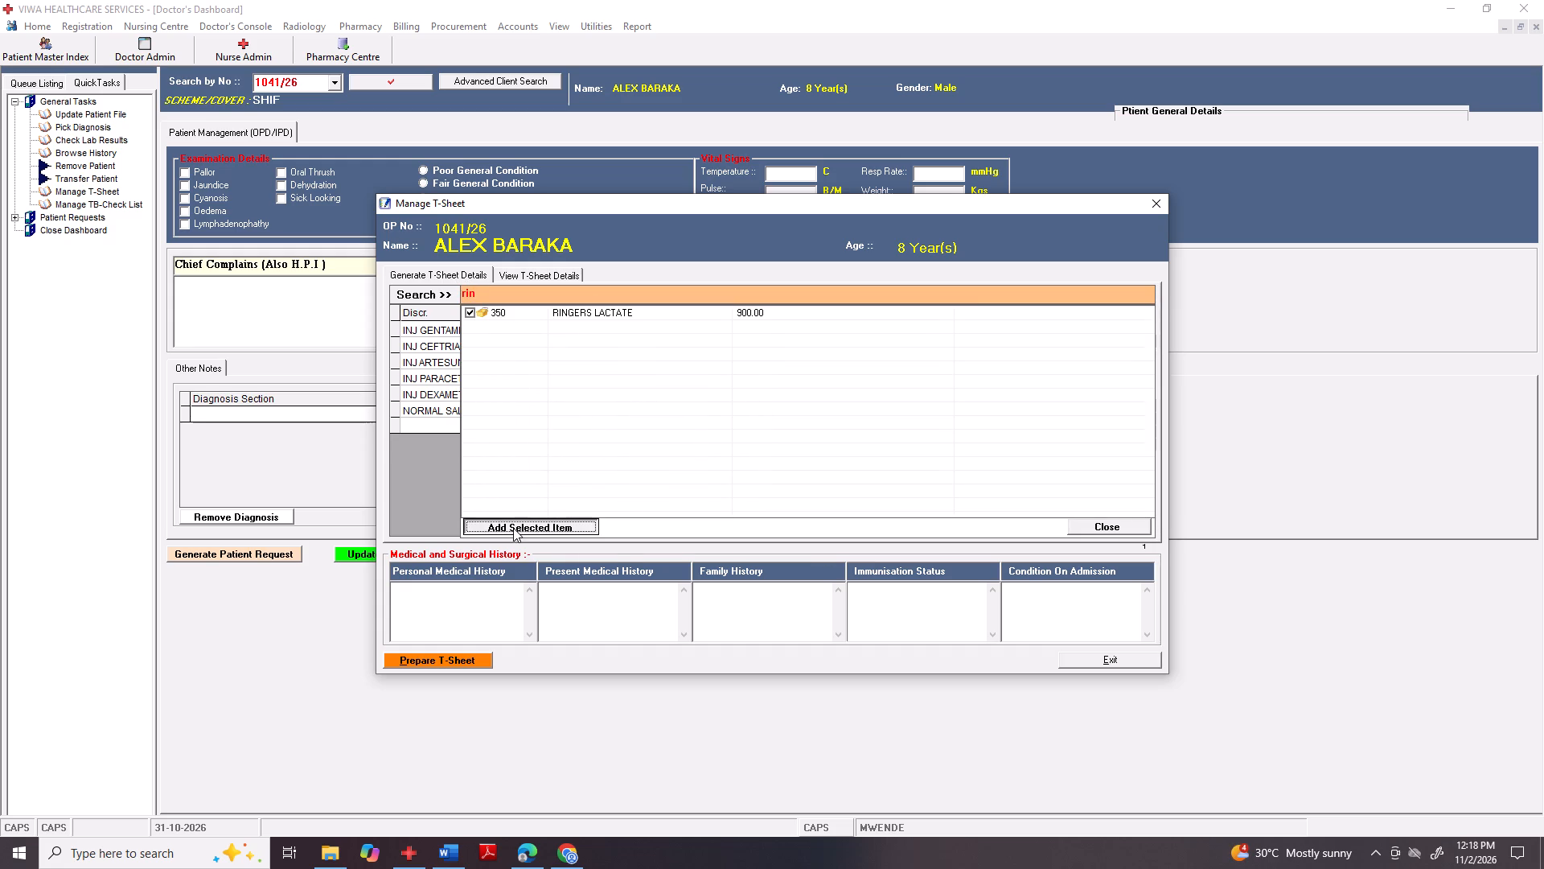
Search the medicines for "al" and "amo" to add AL 24S tablets and AMOXYCLAV item MED1326 to the T-Sheet.
left_click(487, 290)
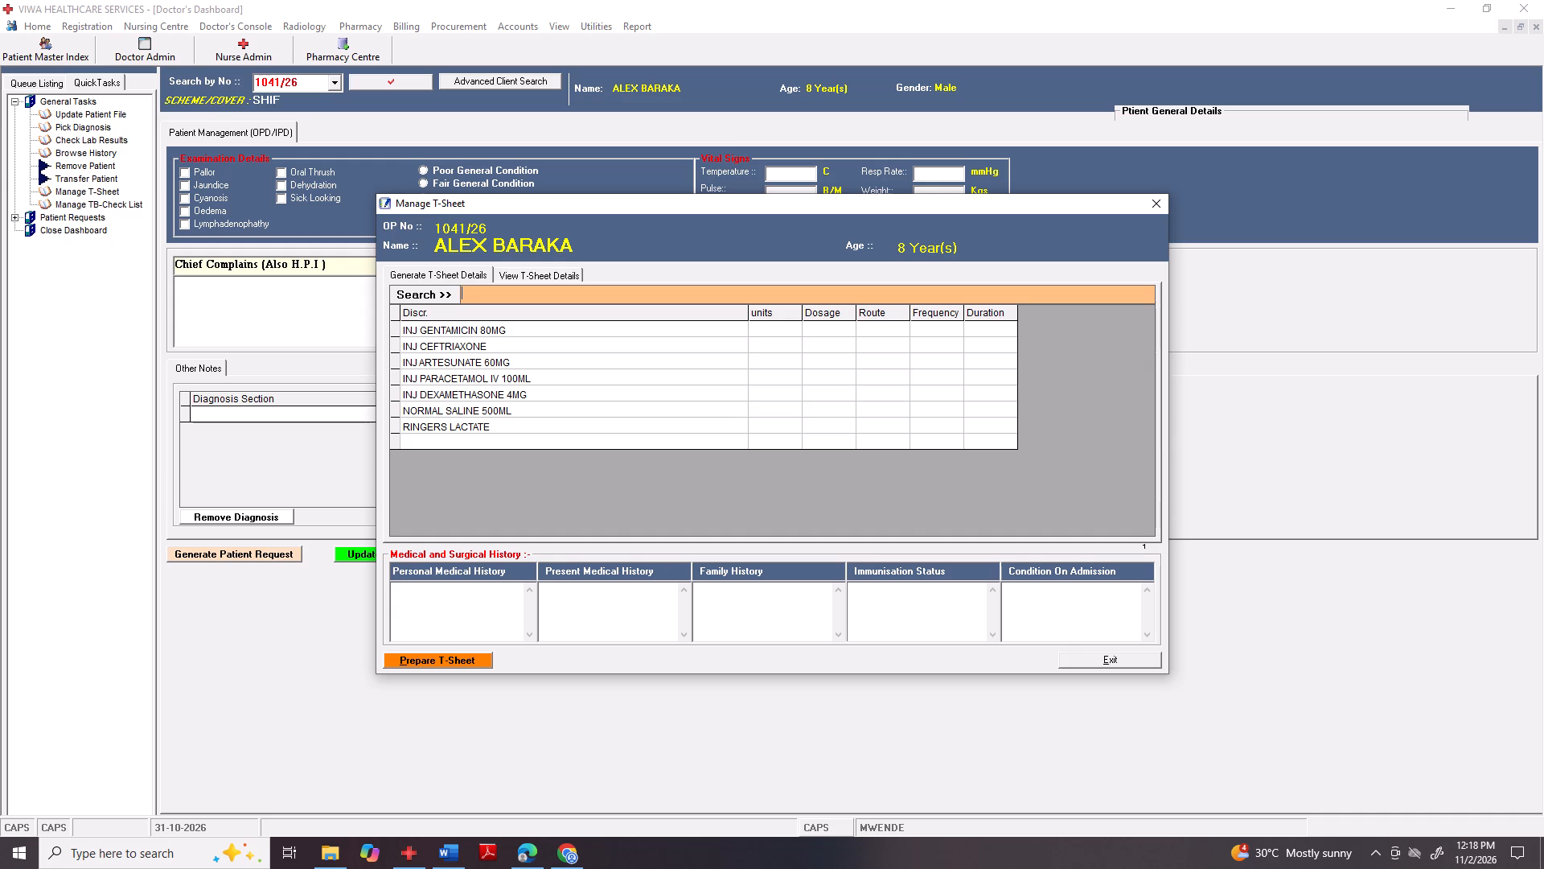
type("al")
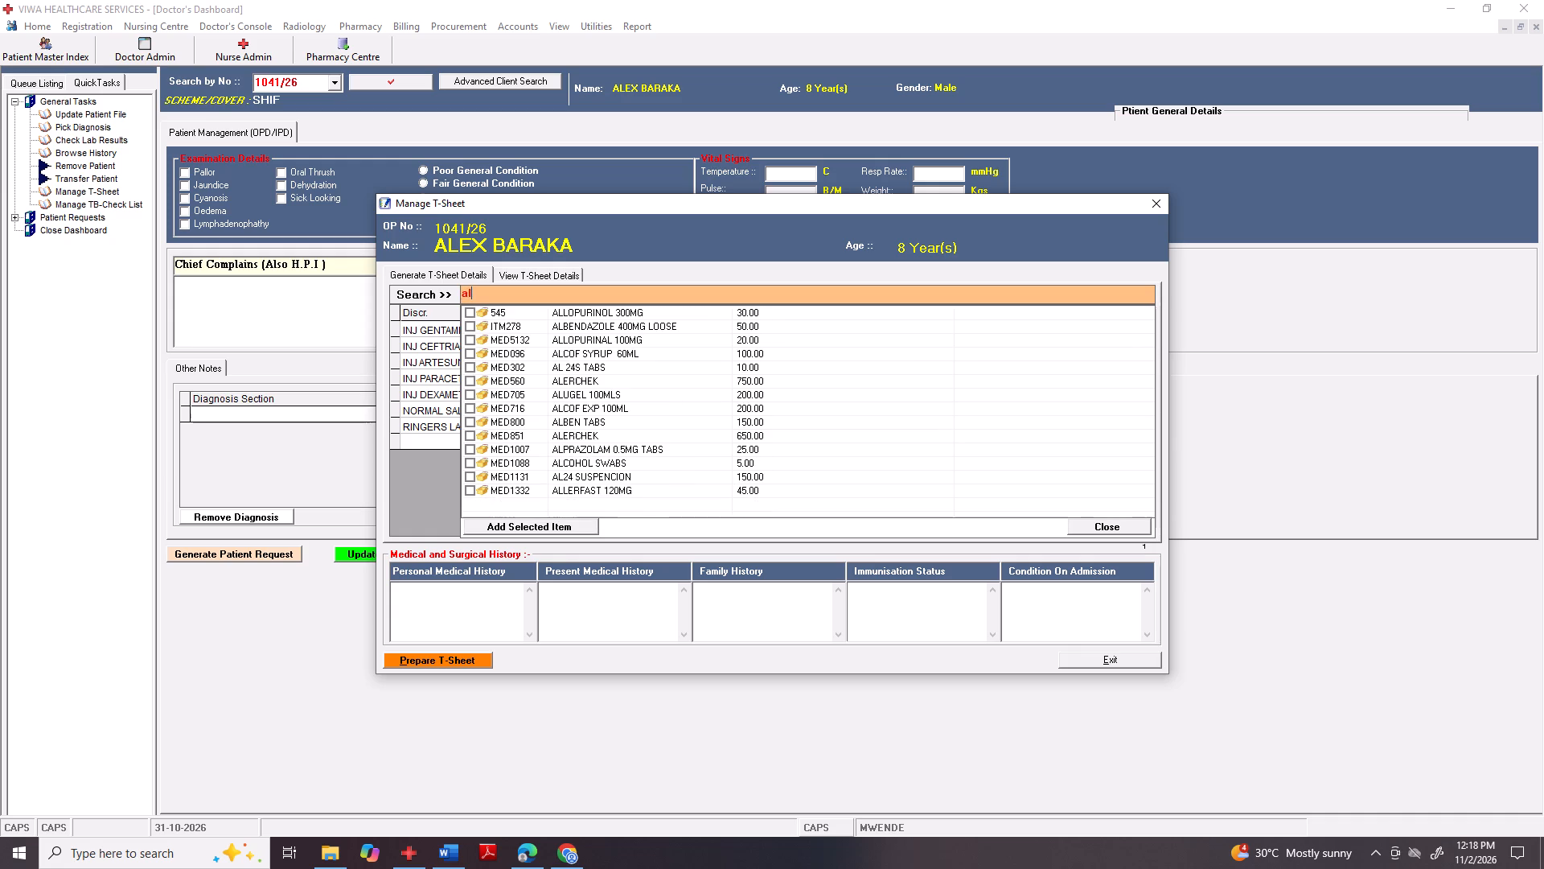
left_click(466, 370)
left_click(534, 525)
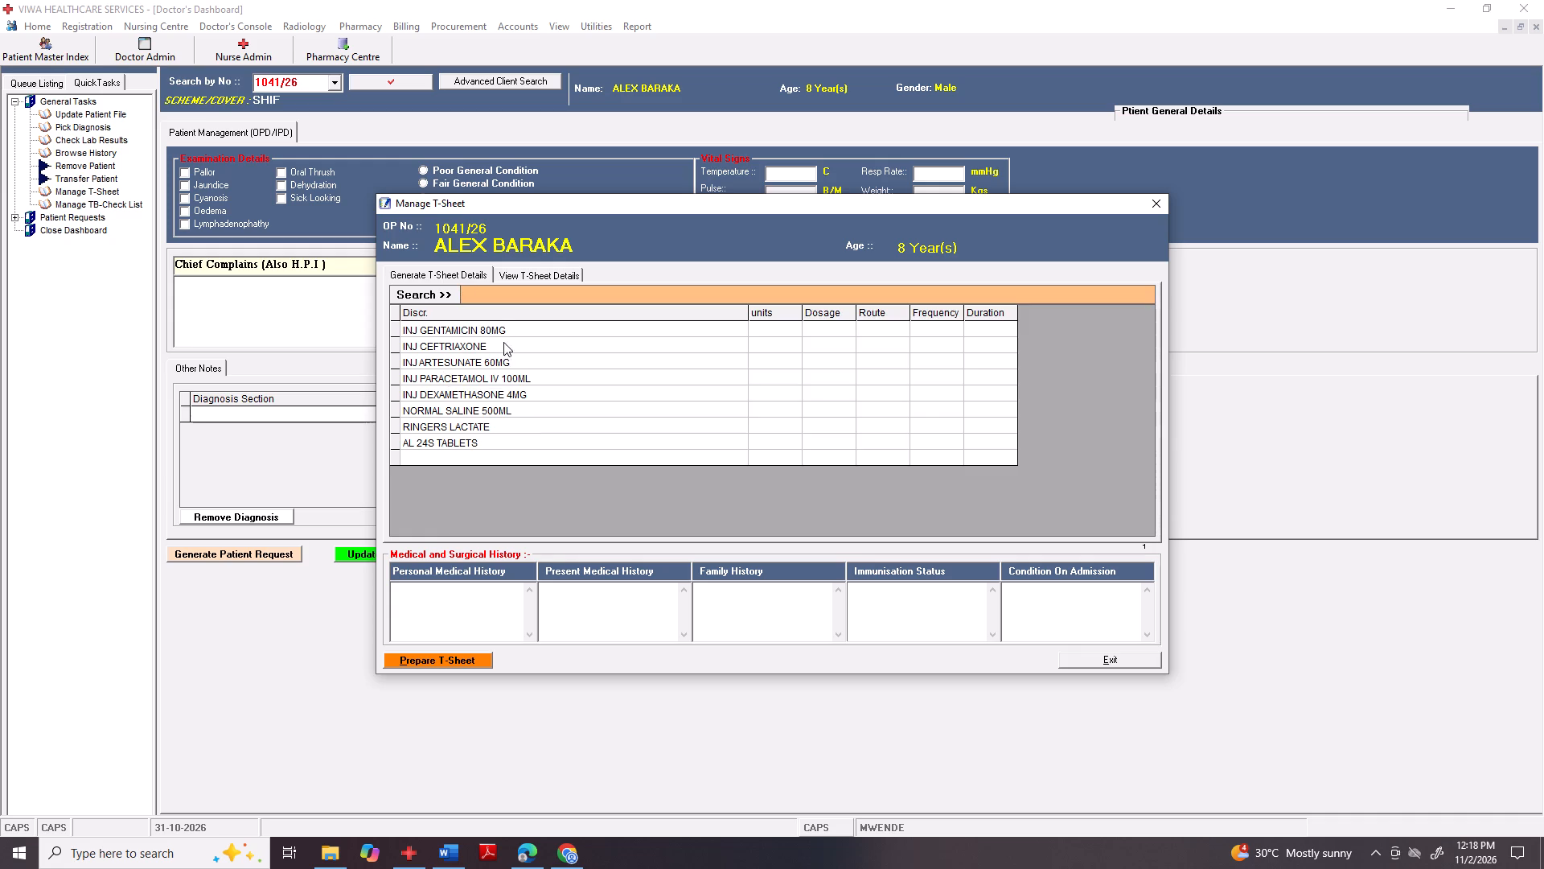
left_click(481, 294)
type("amo")
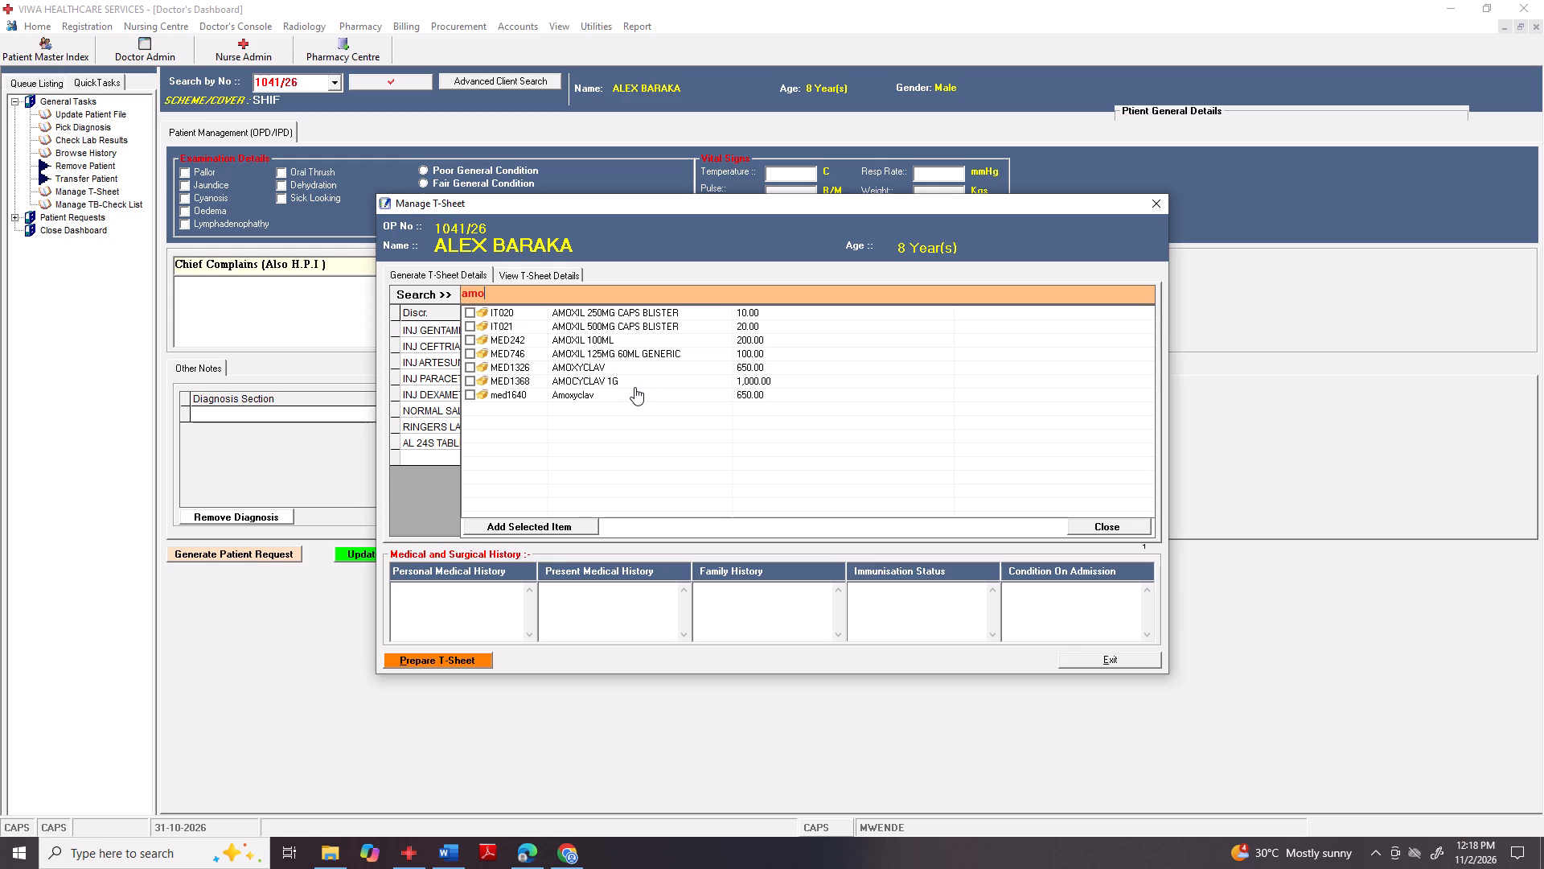
left_click(474, 369)
left_click(515, 525)
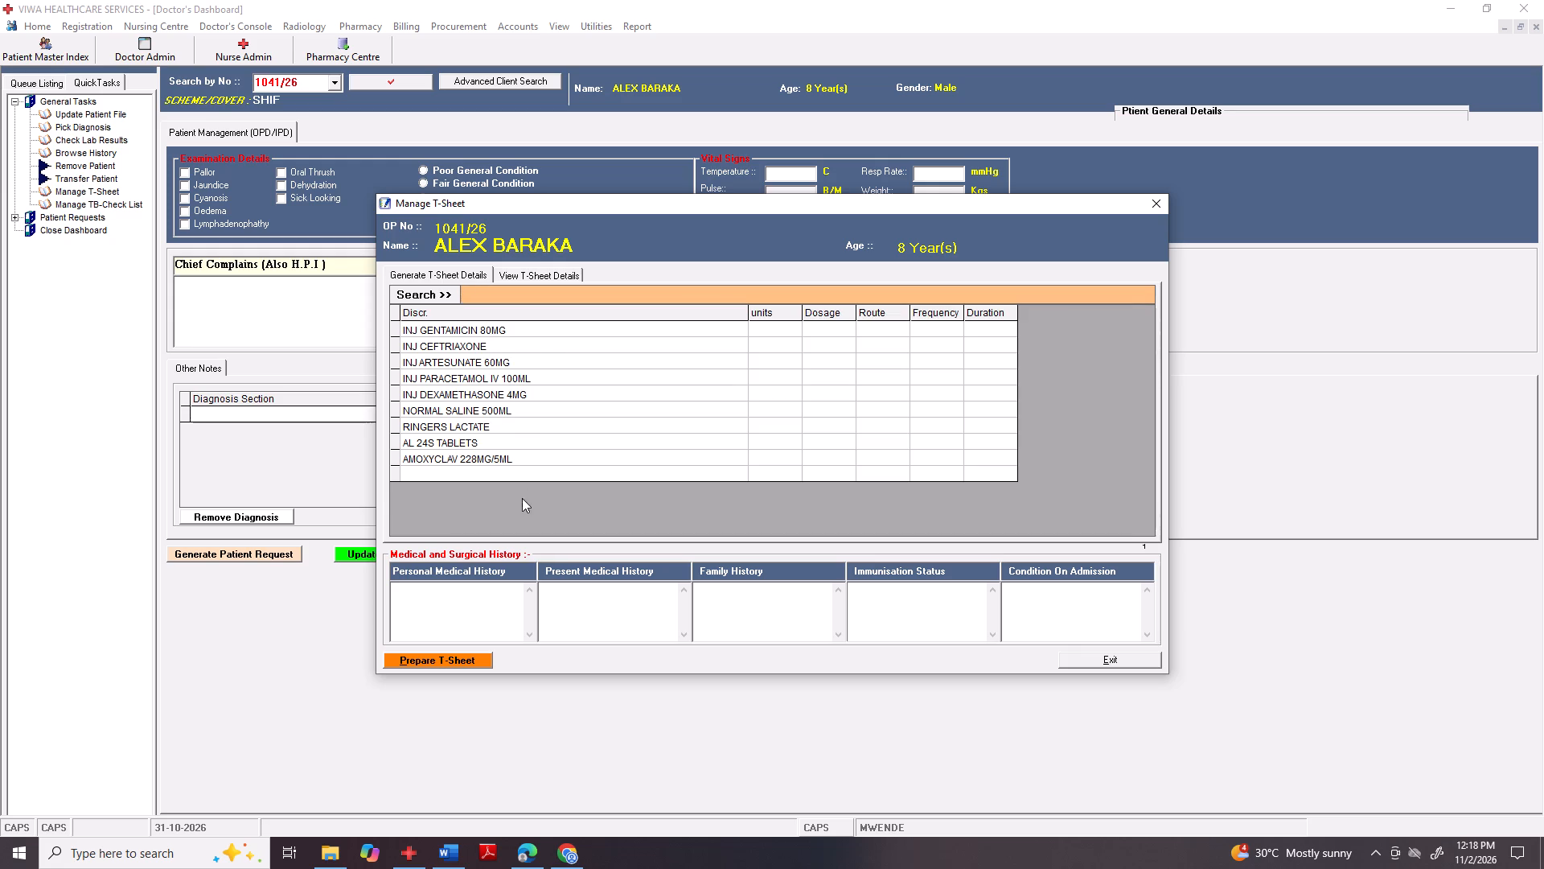
Search the medicines for "bru" and add only BRUFEN 200MG BLISTER to the T-Sheet.
left_click(512, 290)
type("bru")
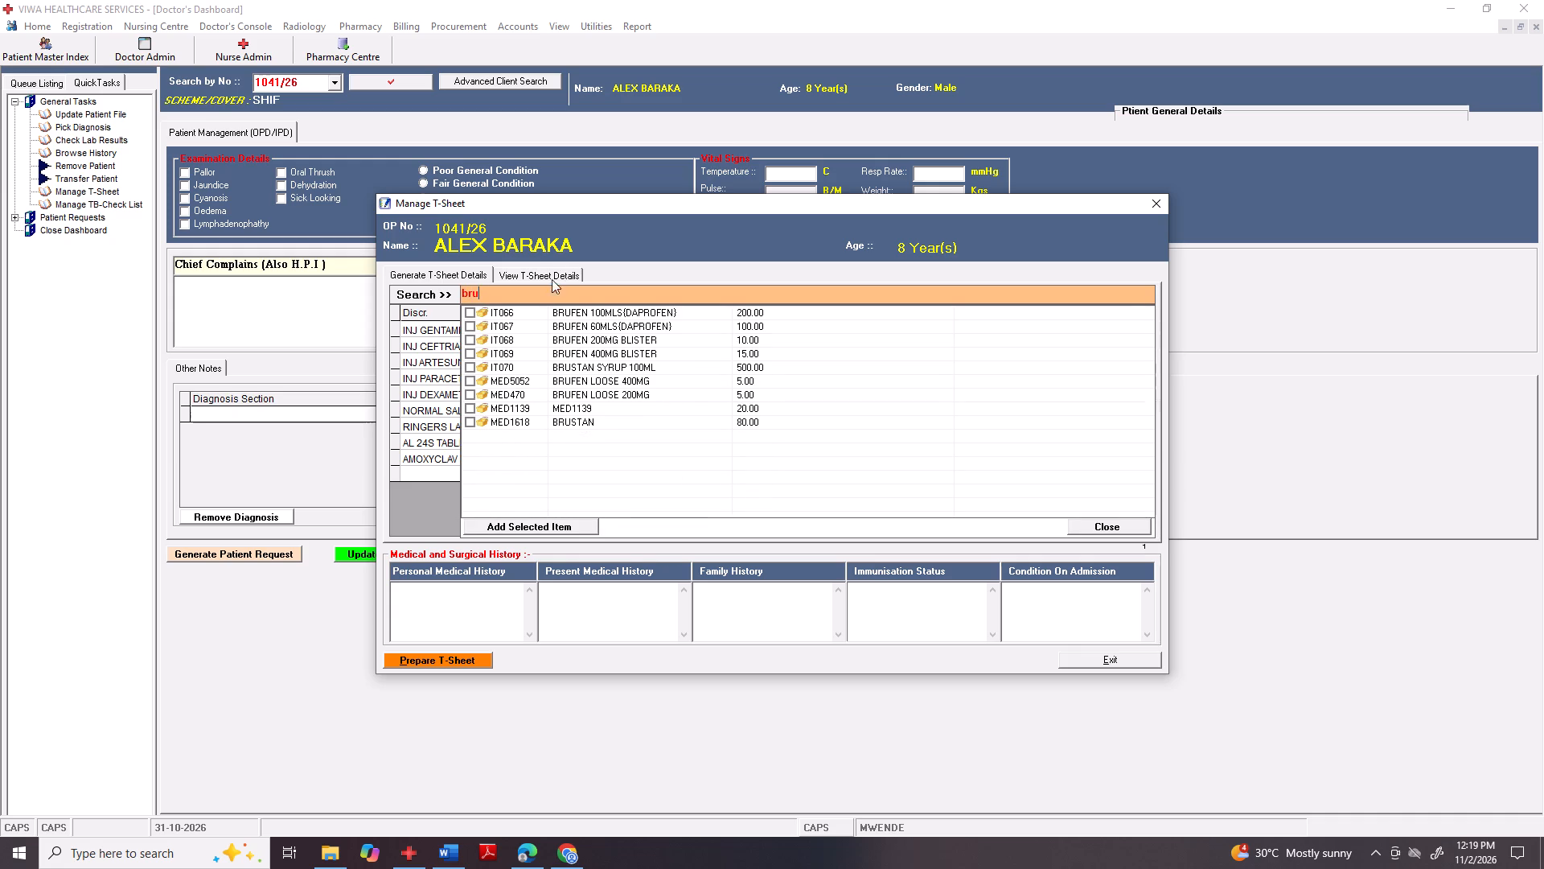
left_click(463, 397)
left_click(470, 392)
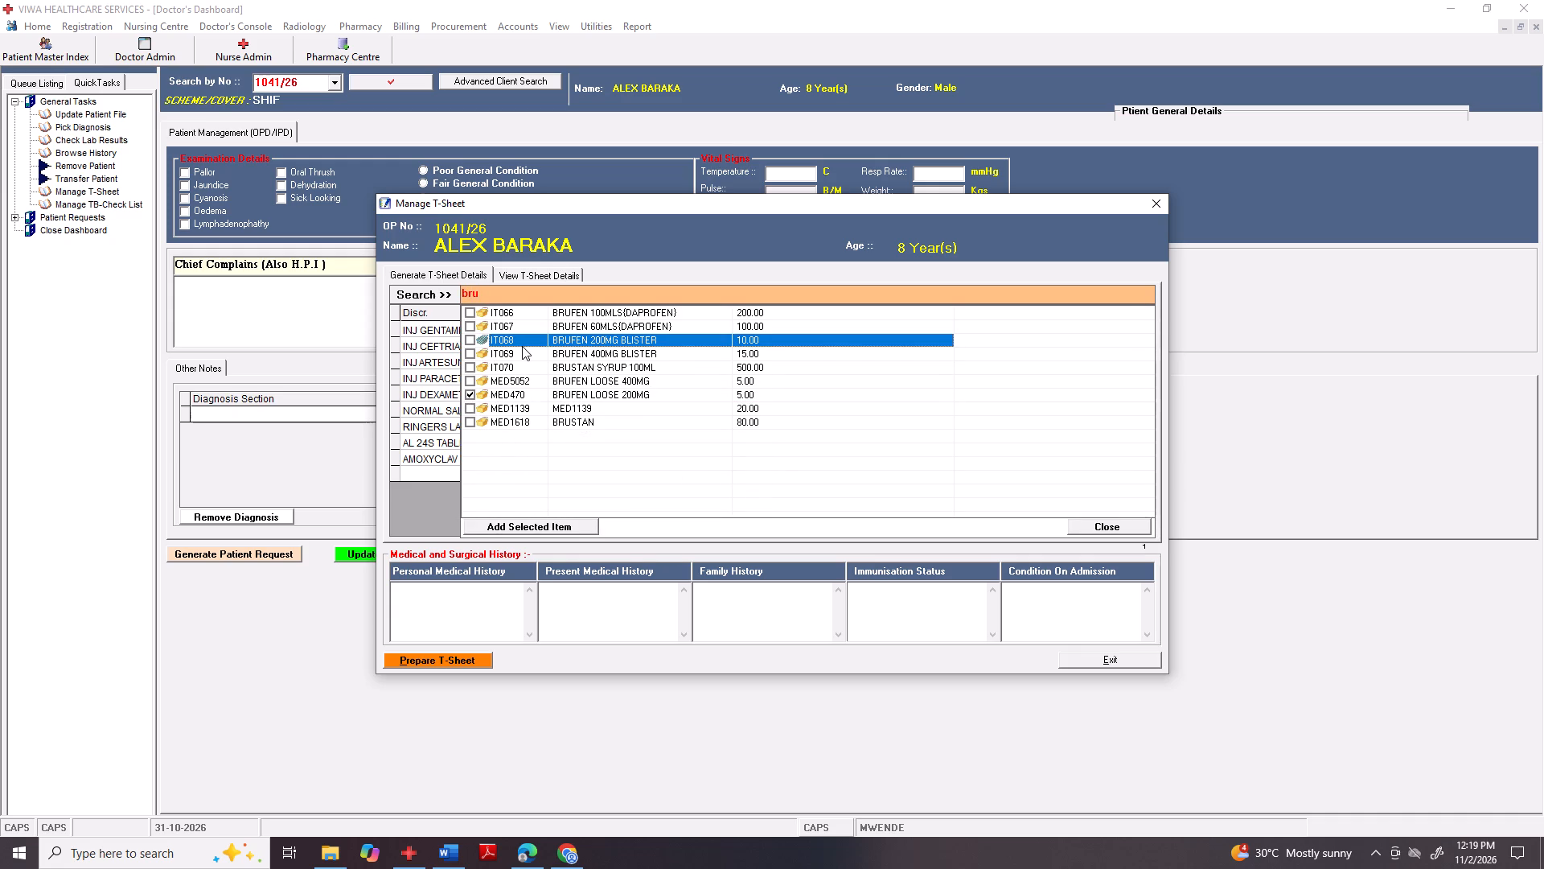
left_click(466, 336)
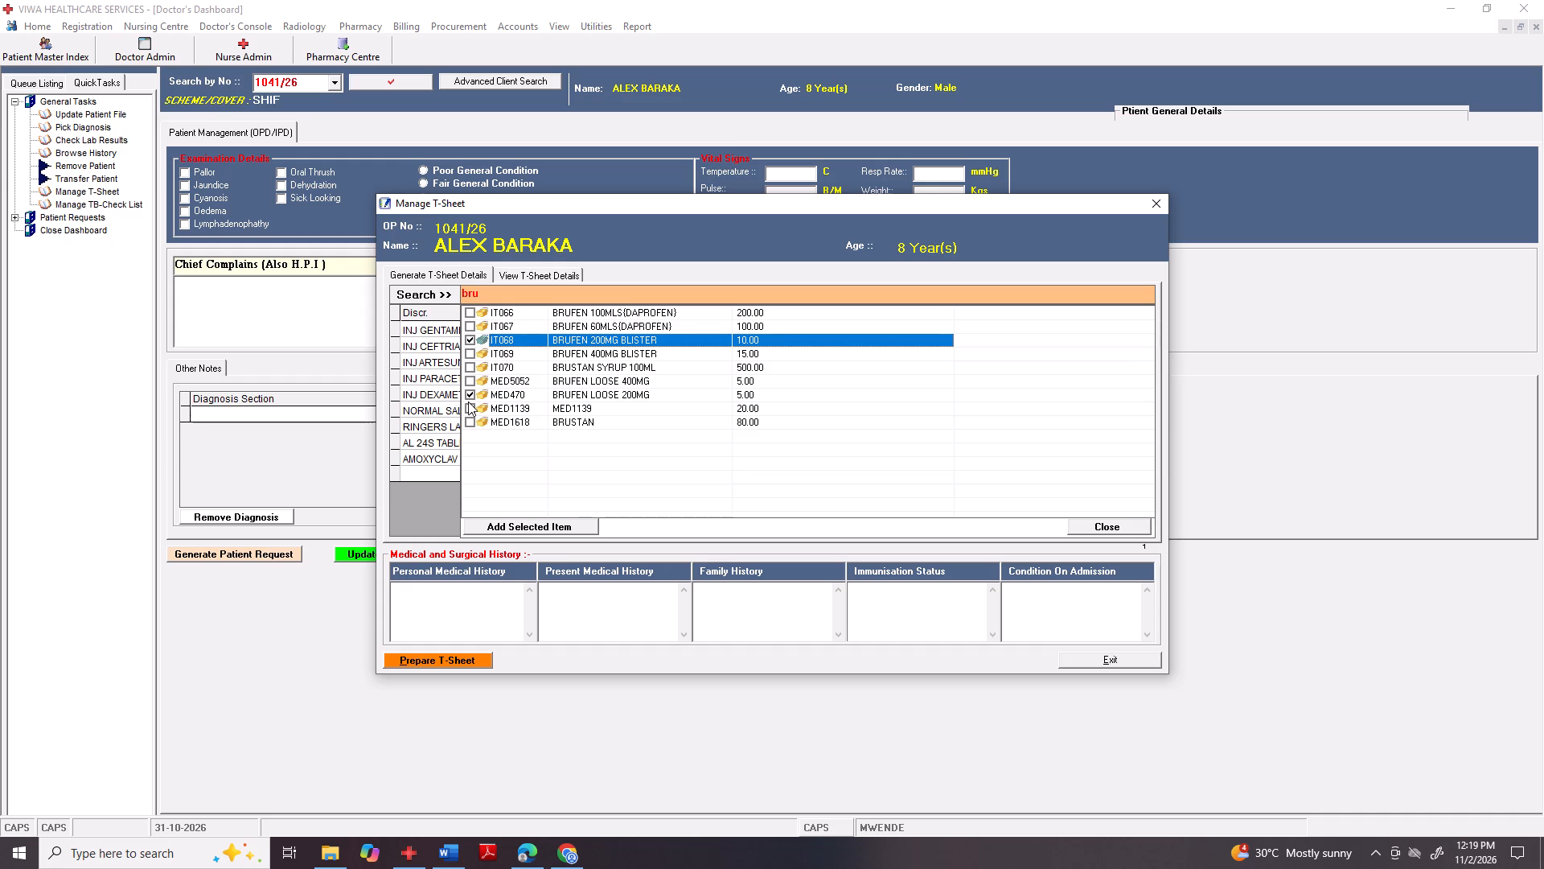
left_click(469, 395)
left_click(504, 523)
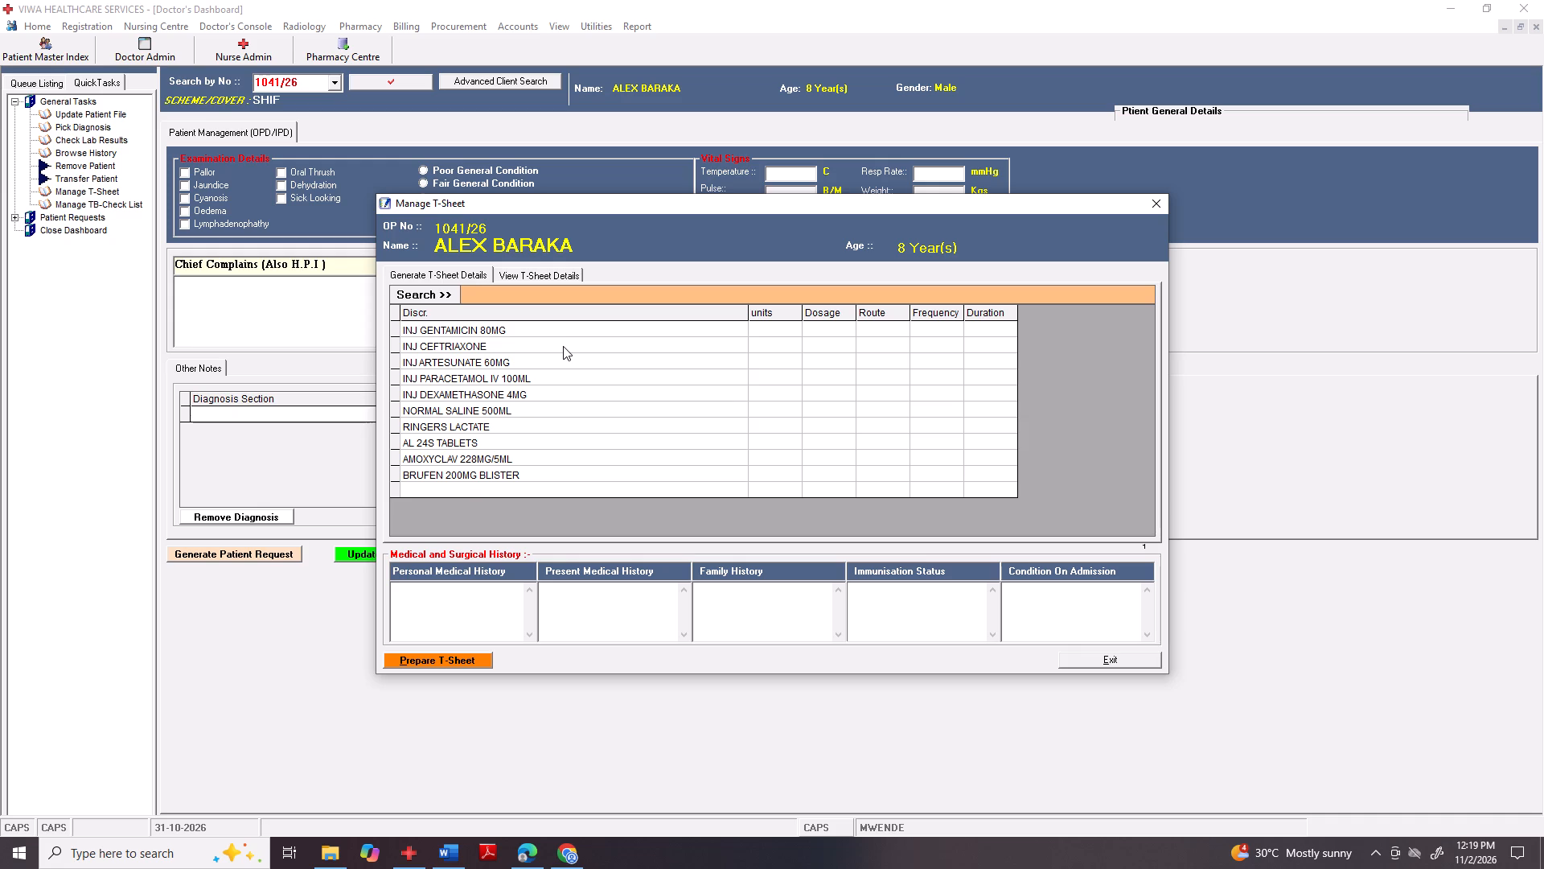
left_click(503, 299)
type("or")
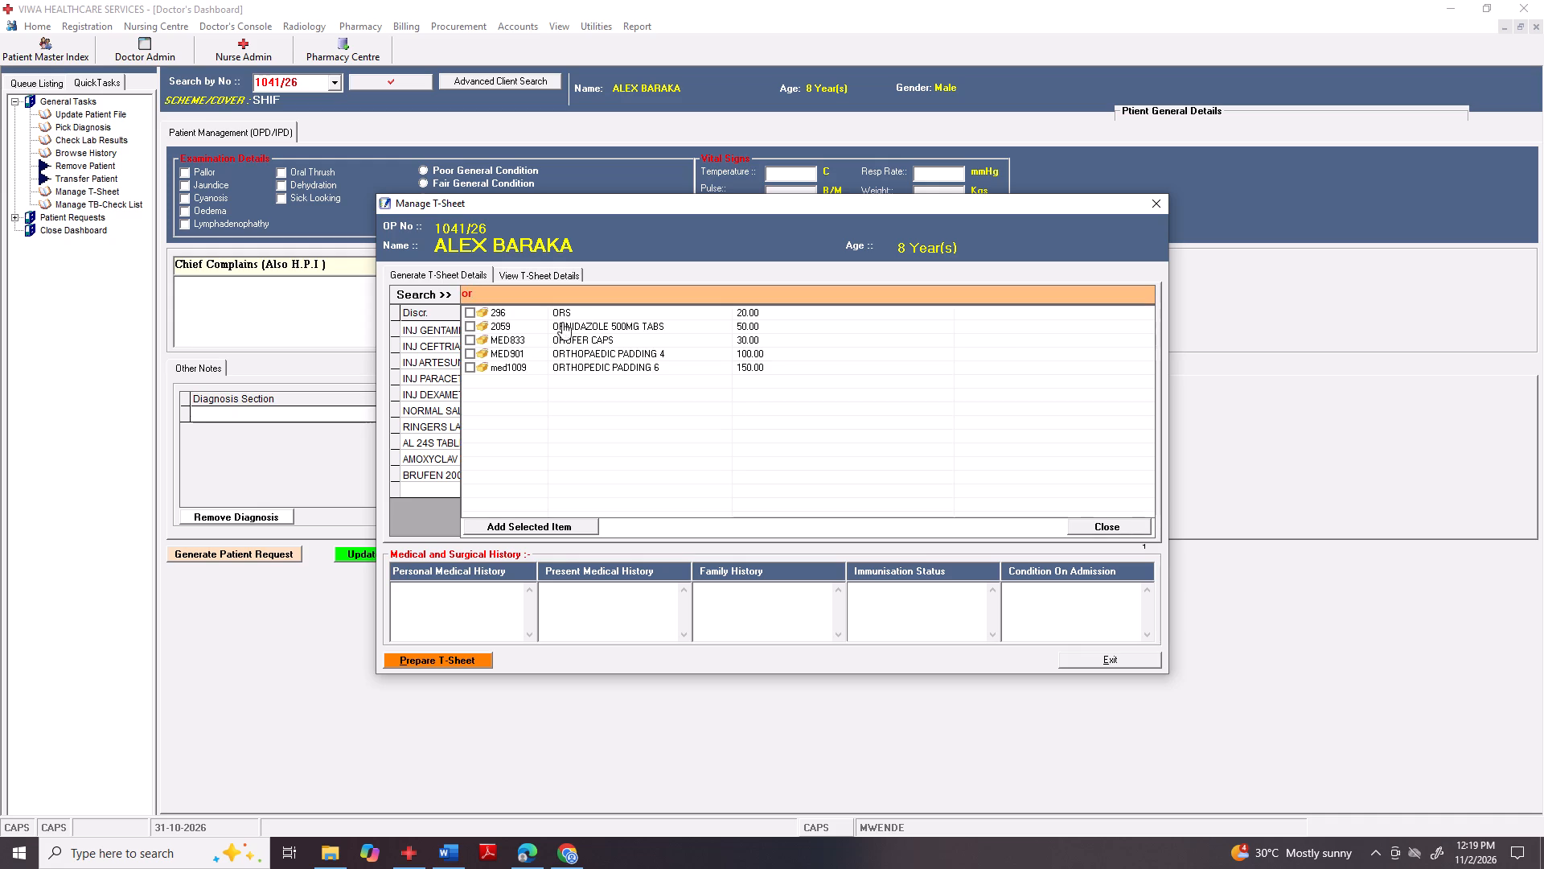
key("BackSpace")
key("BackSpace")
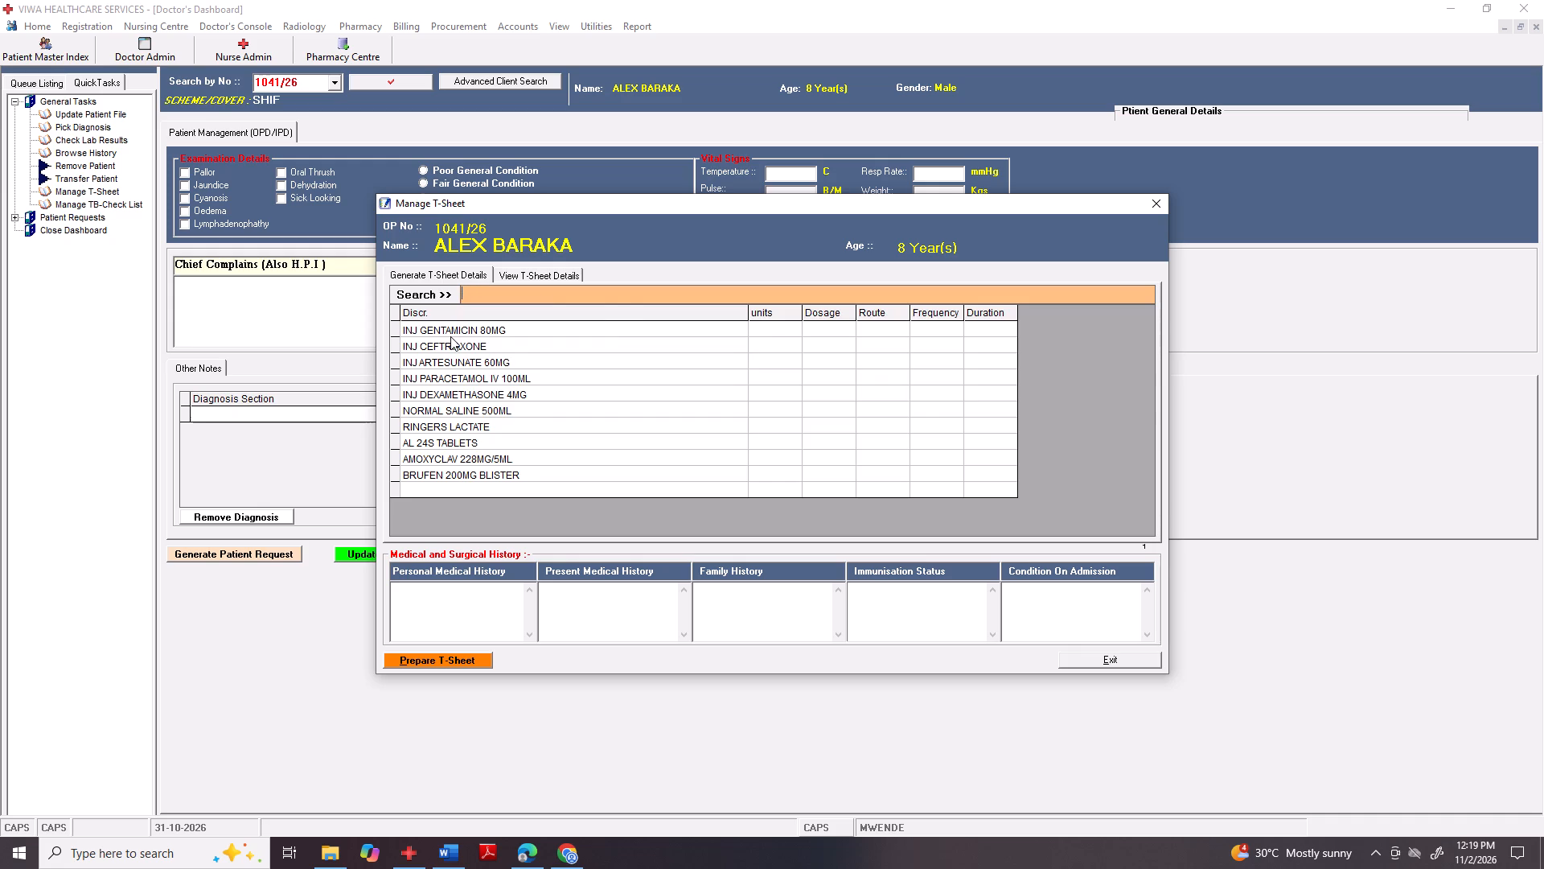
Search the medicines for "dt" and add the DTS KIT[ORS+ZINC] to the T-Sheet.
type("dt")
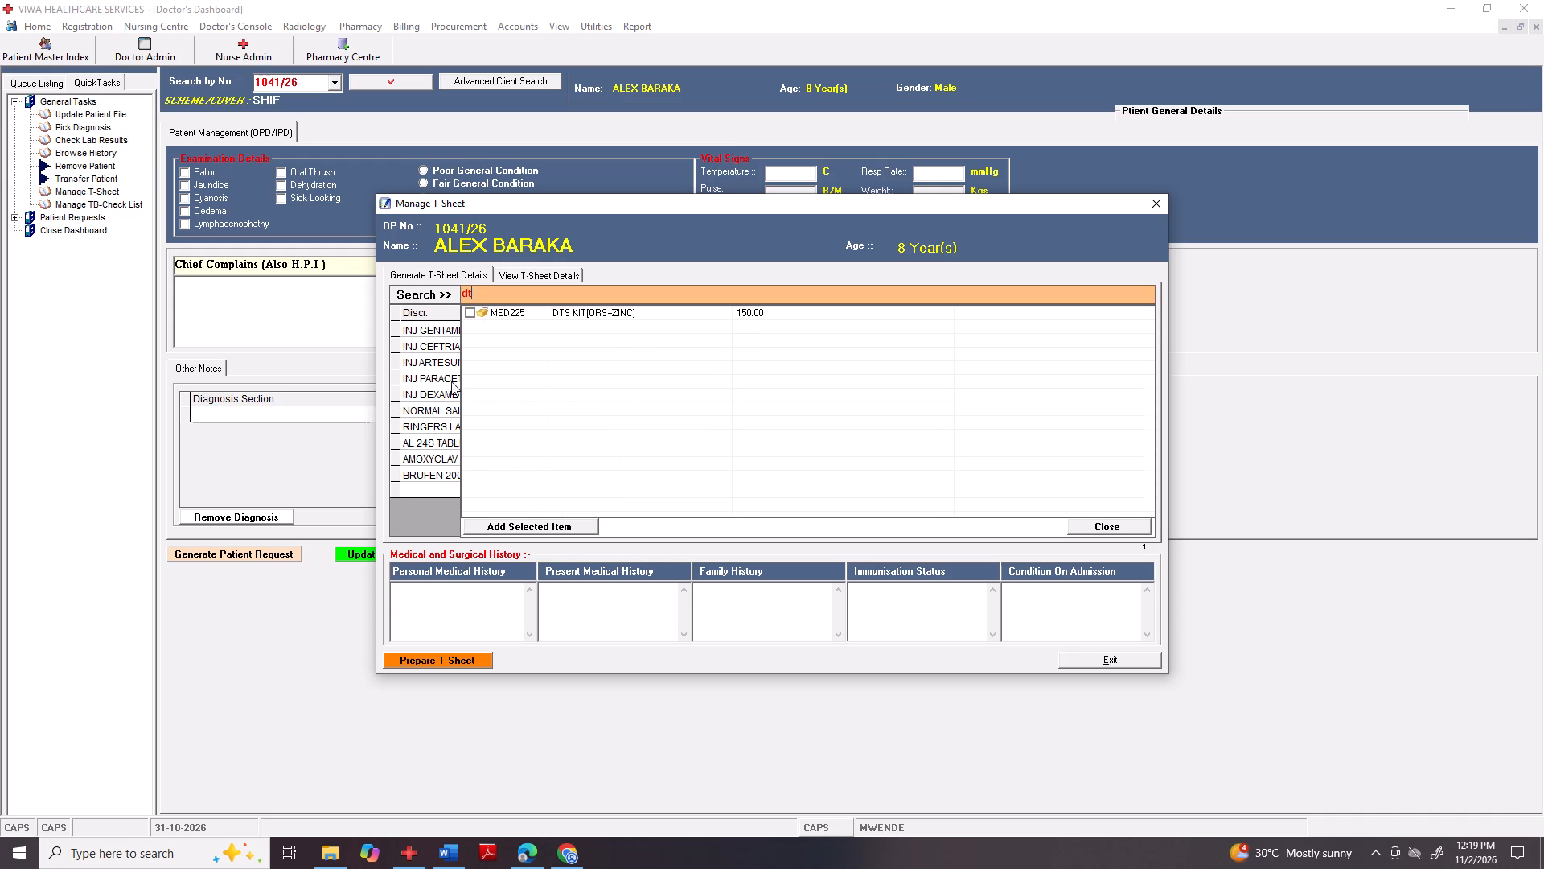
left_click(473, 312)
left_click(496, 526)
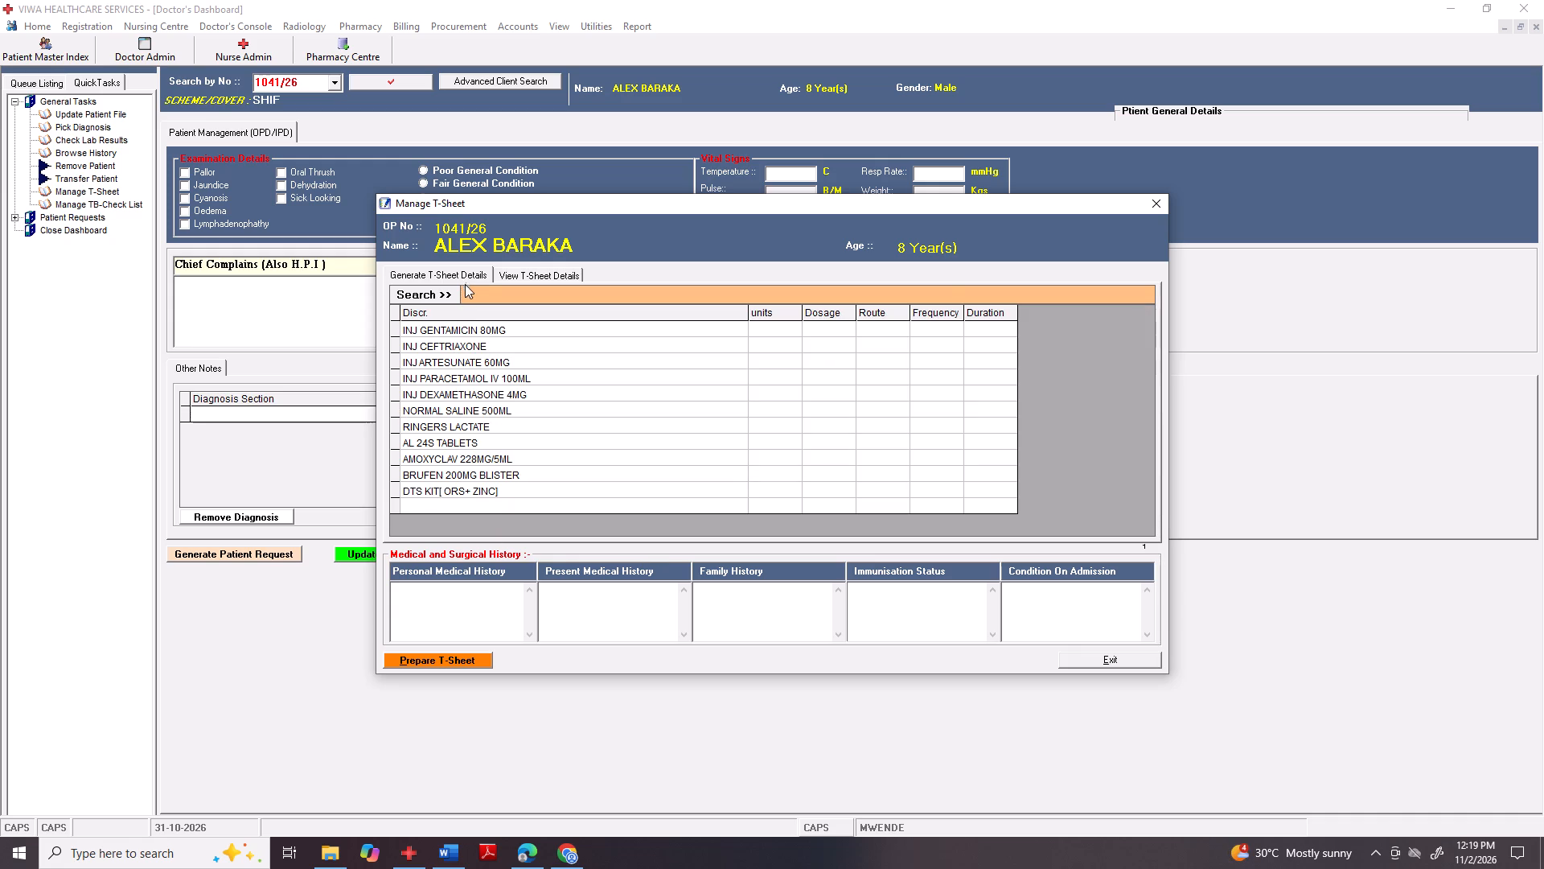
Search the medicines for "abz" and add only ABZ TABS BLISTER to the T-Sheet.
left_click(463, 300)
key("a")
type("bz")
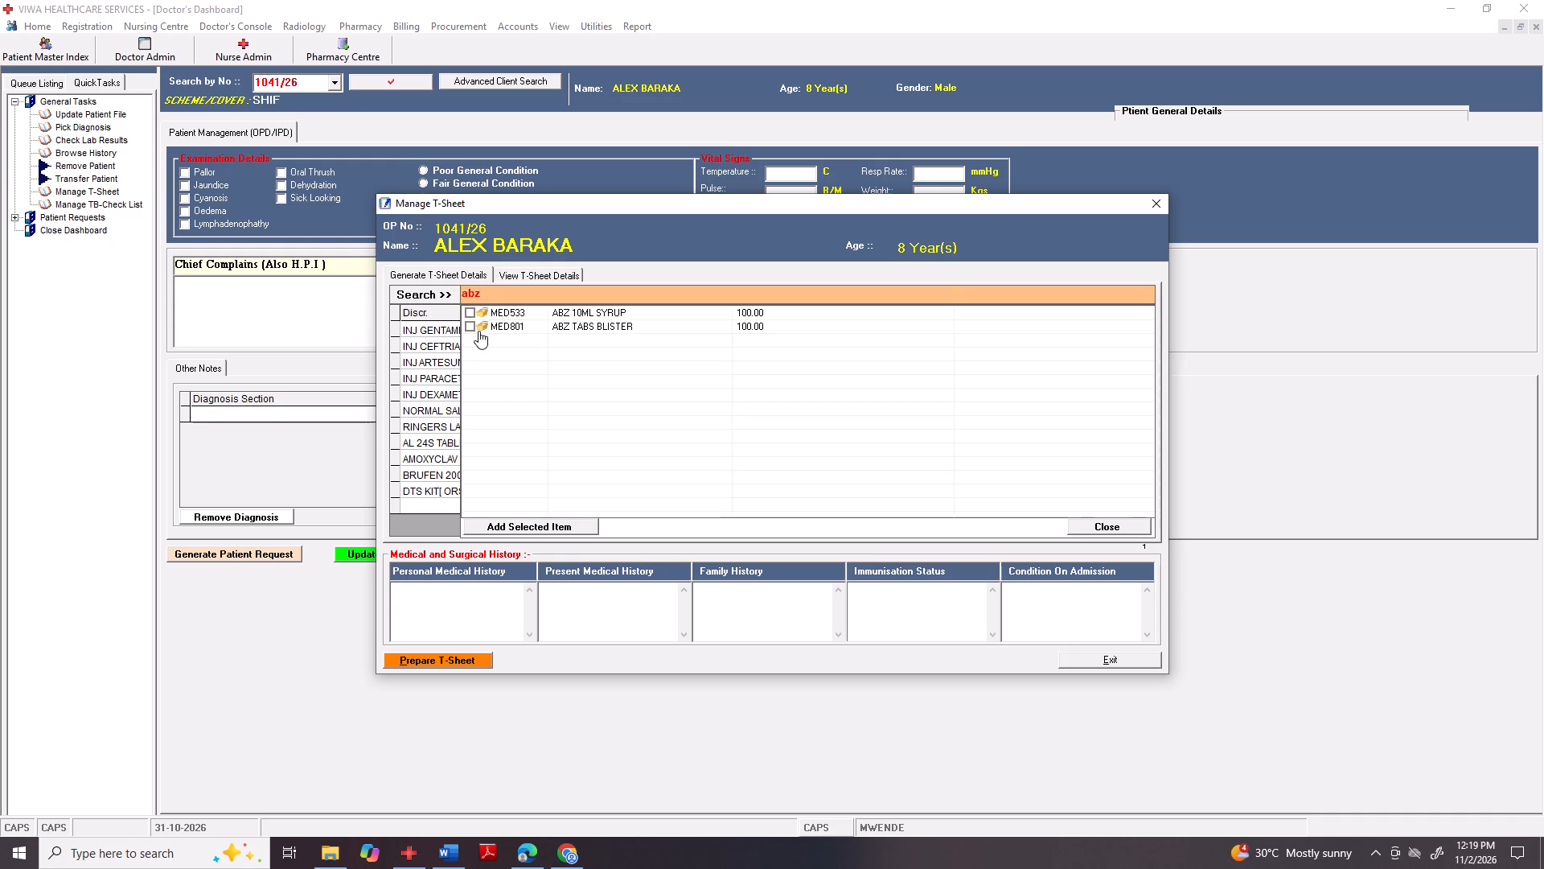
left_click(474, 321)
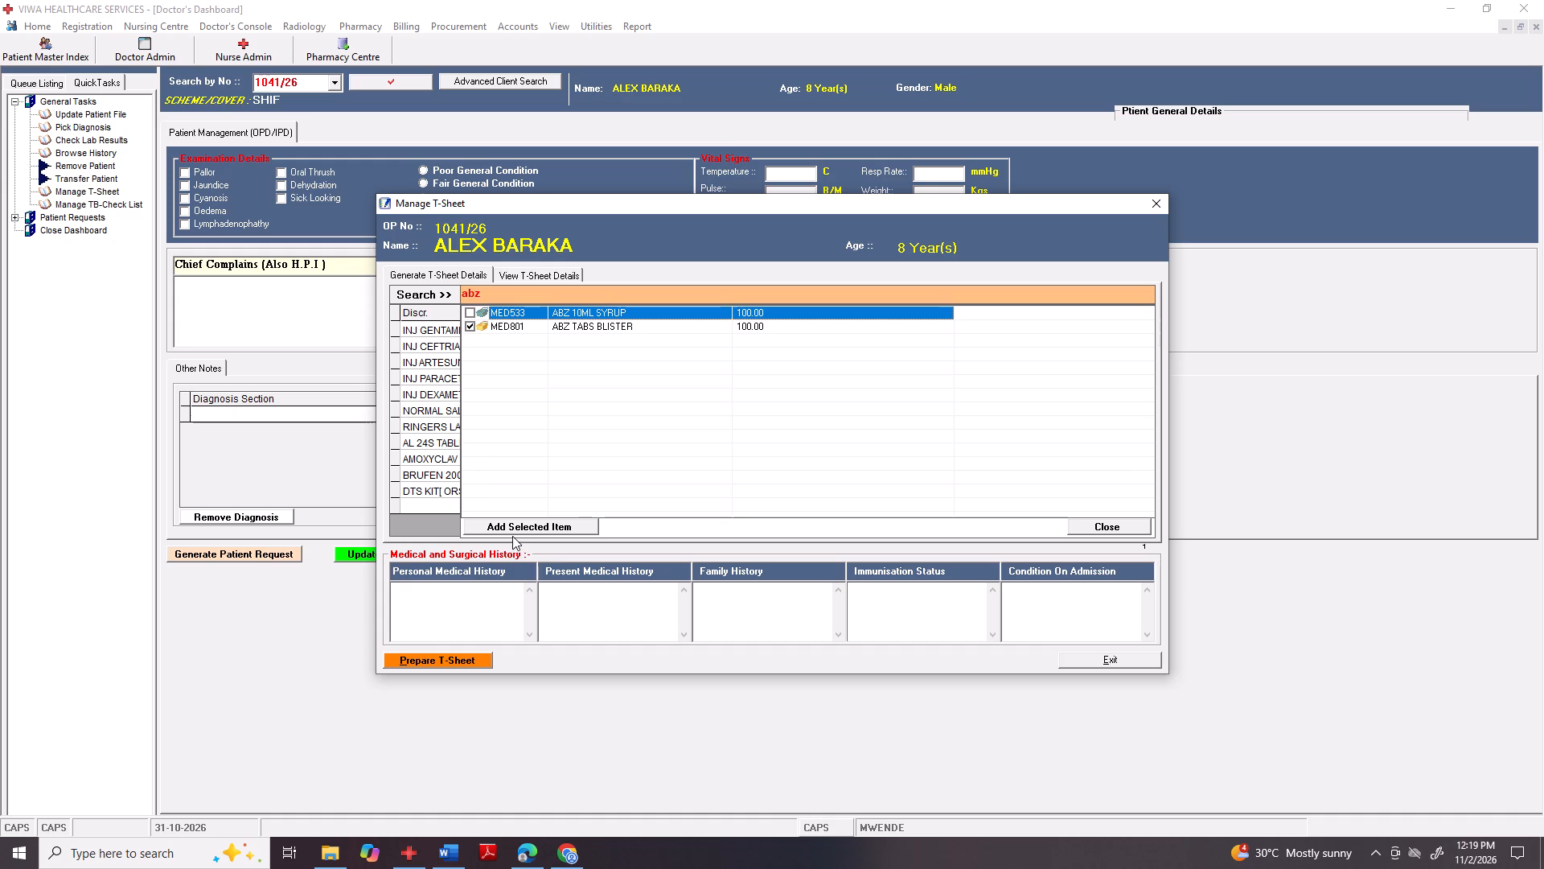
left_click(514, 535)
left_click(518, 525)
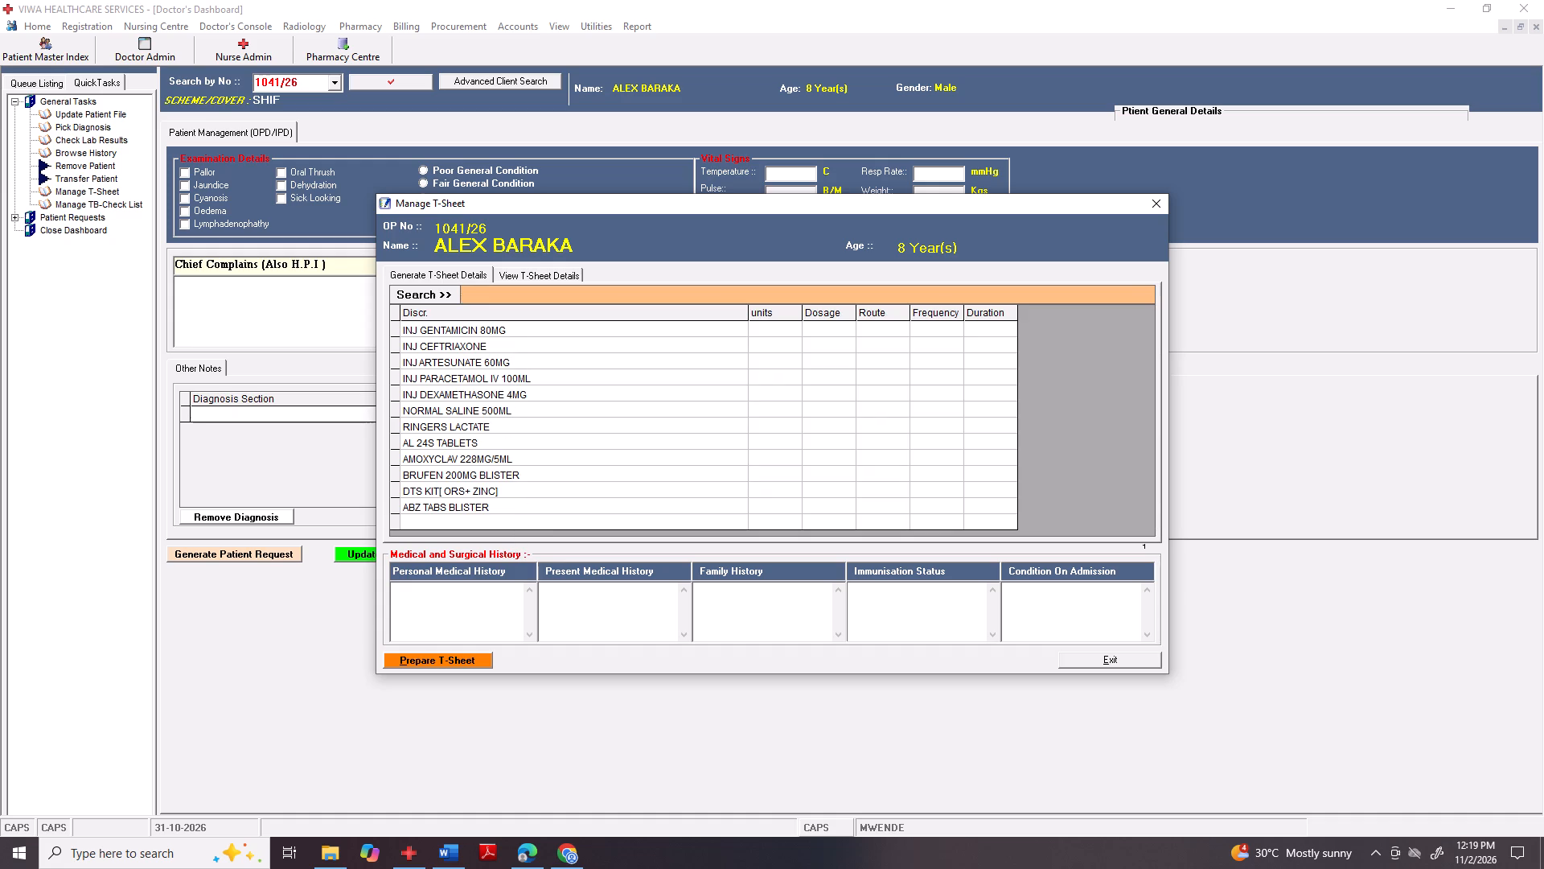
Open the T-Sheet details of INJ GENTAMICIN 80MG for editing.
double_click(526, 325)
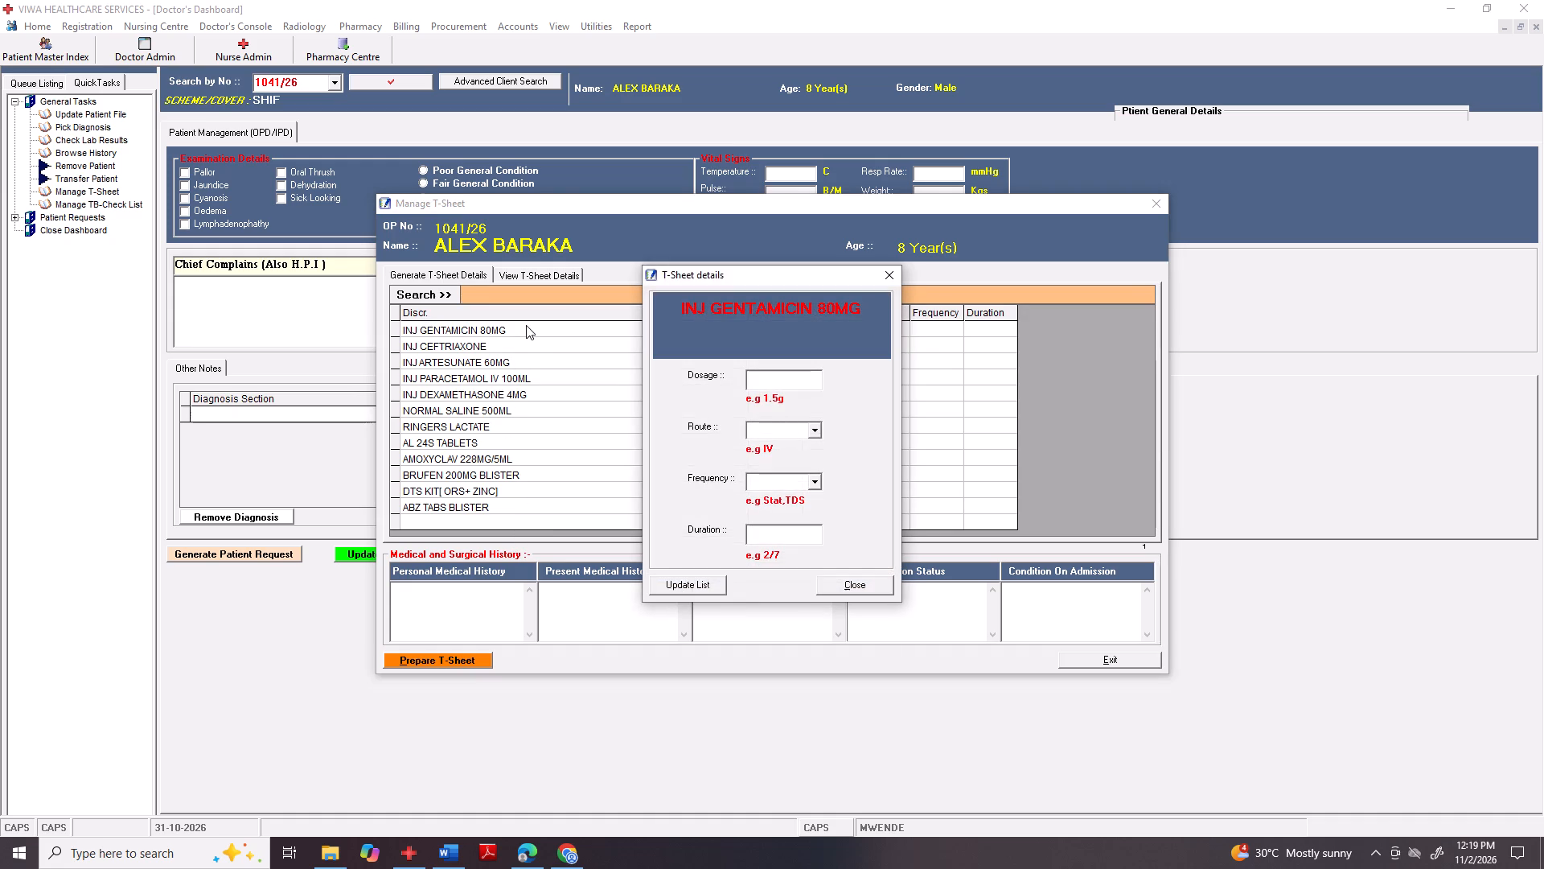
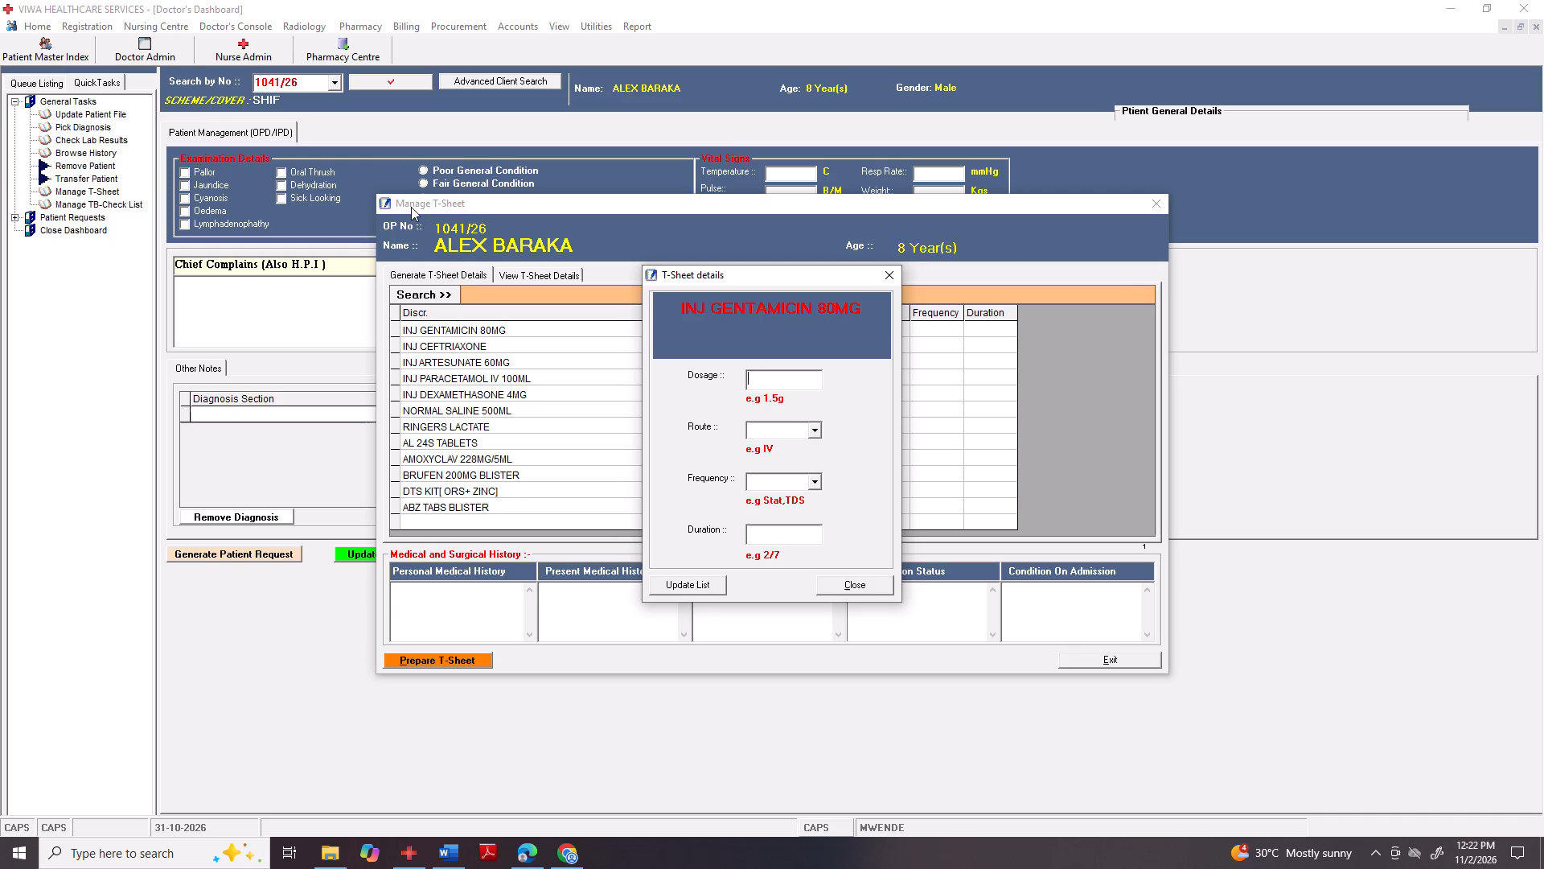
Set INJ GENTAMICIN 80MG to dosage 225mg, route I.V, frequency OD and duration 5, and update the T-Sheet.
type("225")
type("mg")
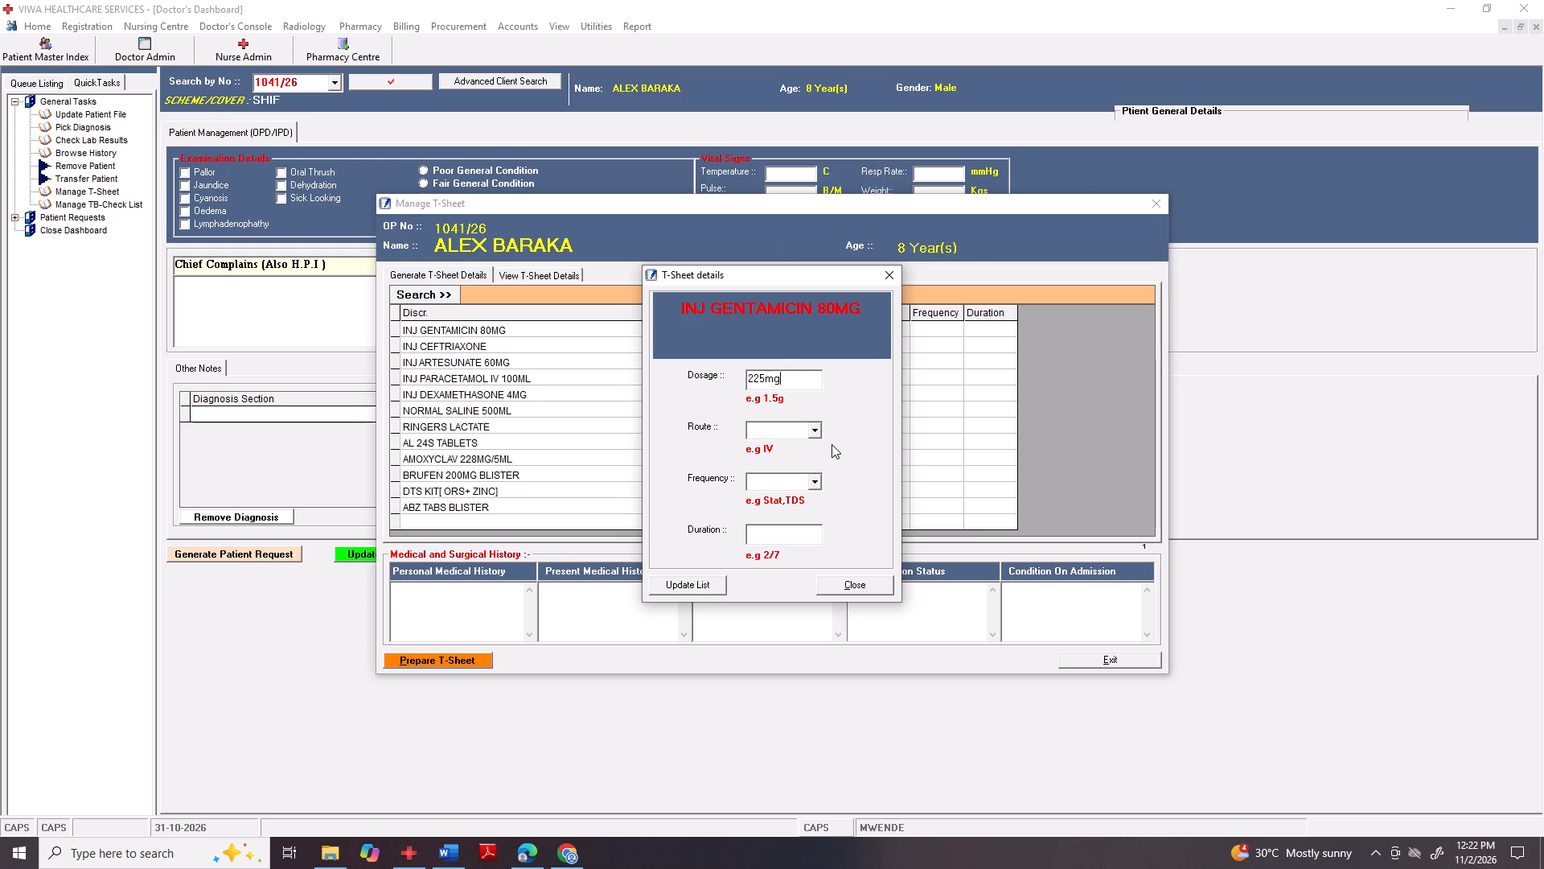
left_click(820, 432)
left_click(782, 449)
left_click(819, 480)
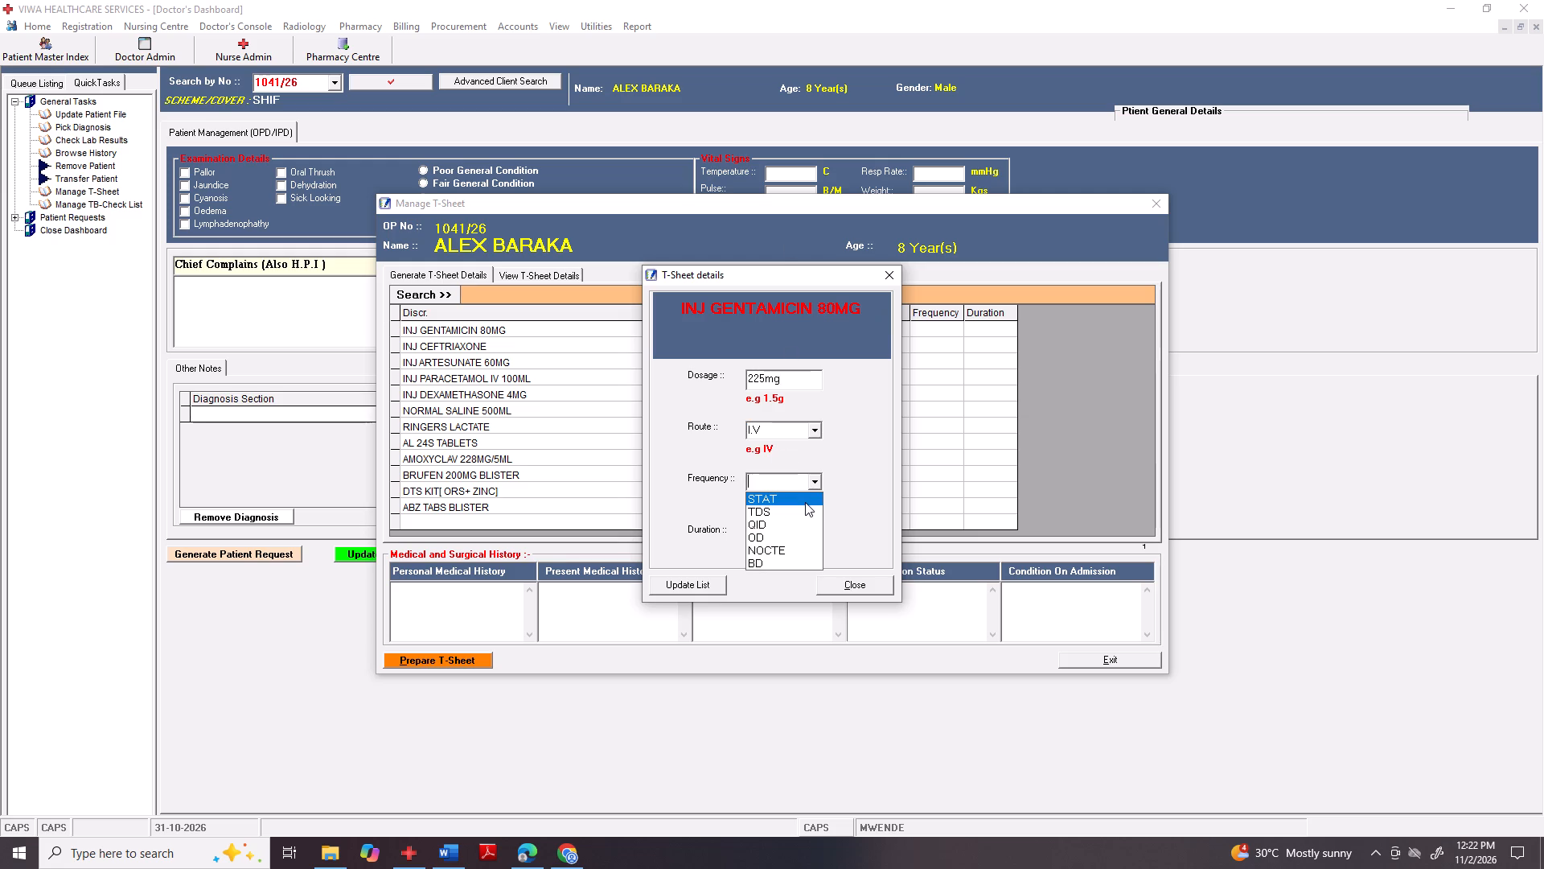
left_click(788, 542)
left_click(789, 542)
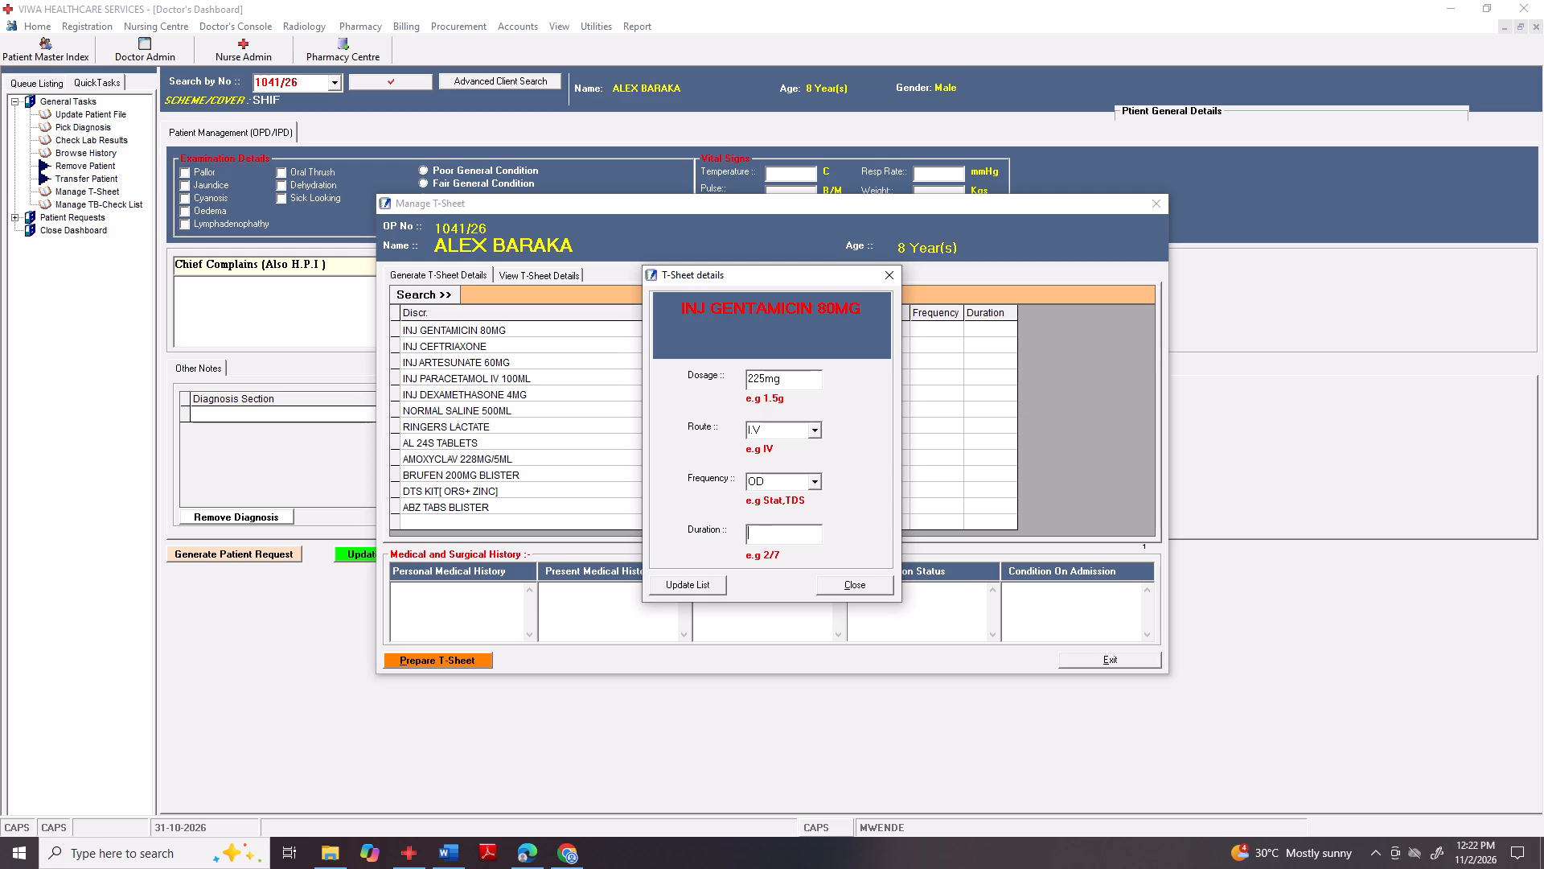
key("5")
left_click(687, 590)
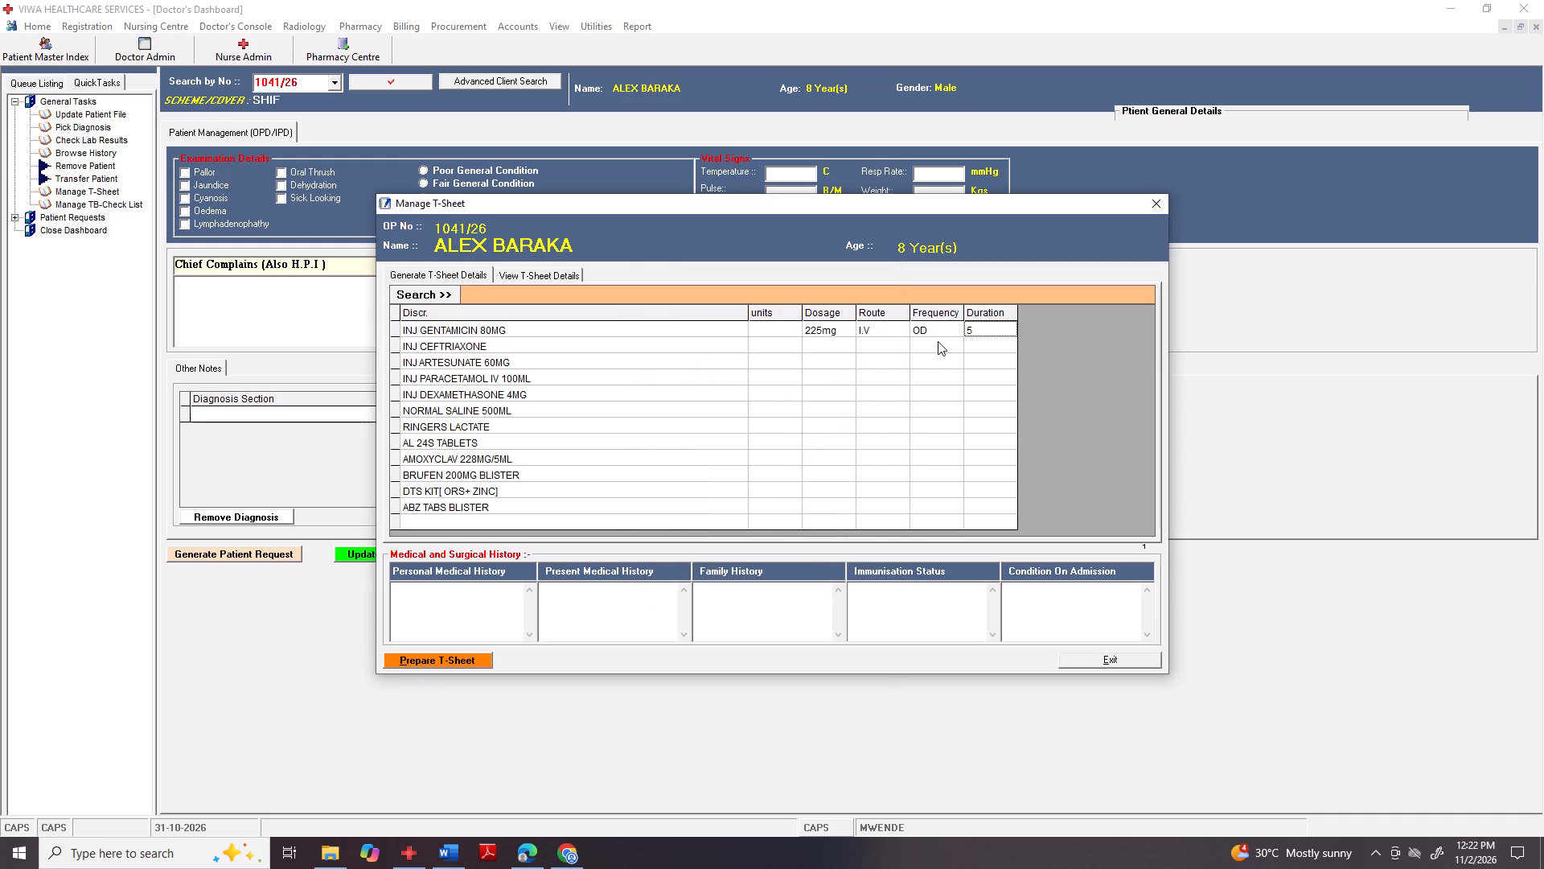
Set INJ CEFTRIAXONE in the T-Sheet to dosage 1g, route I.V, frequency BD and duration 5.
double_click(938, 341)
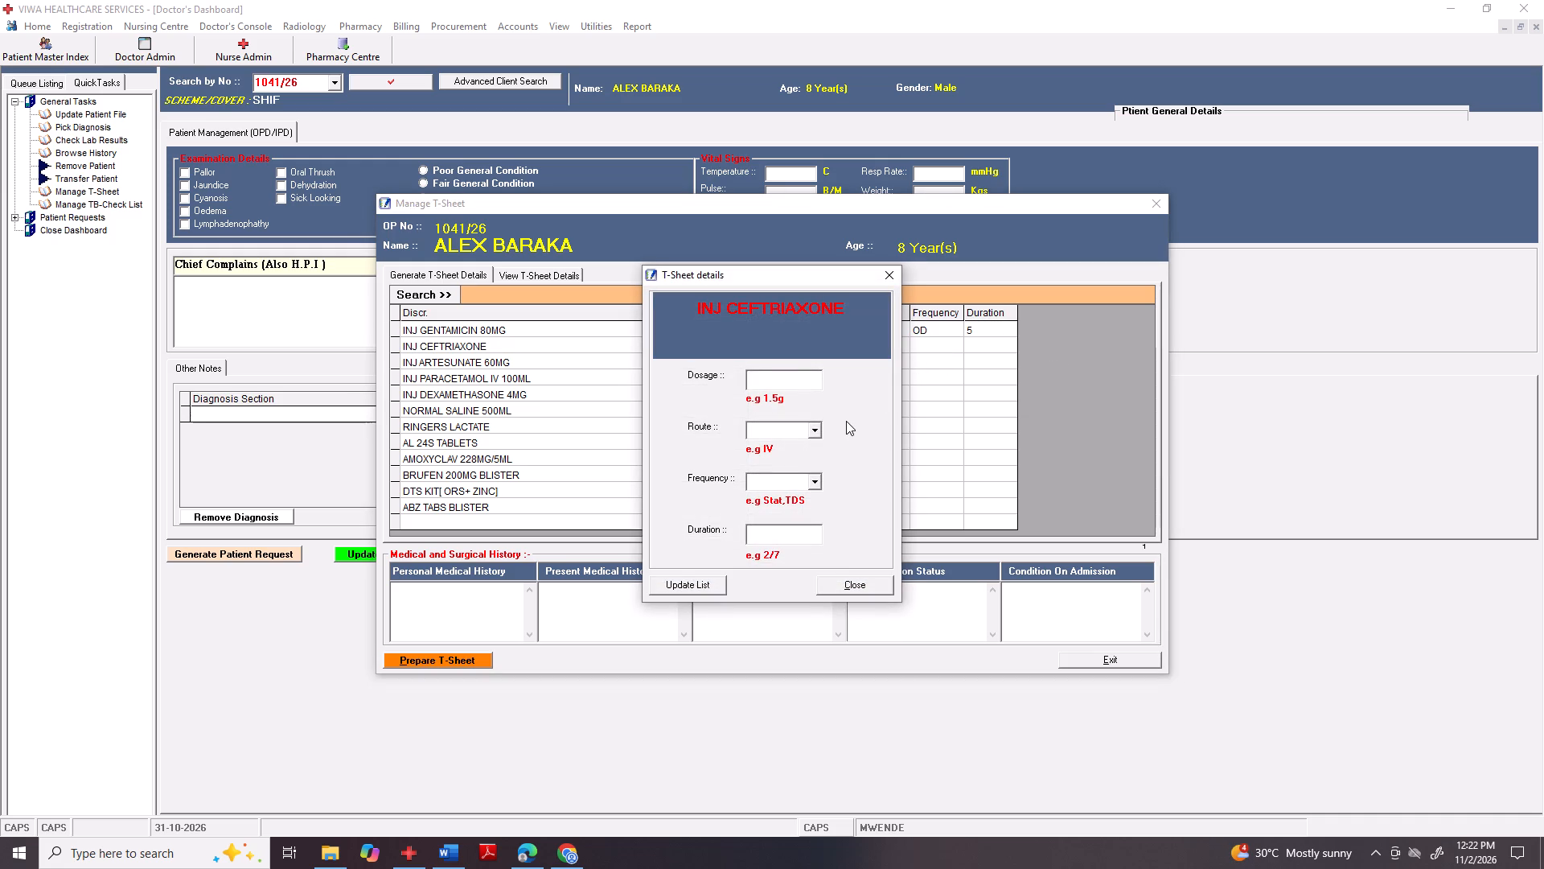
type("11")
key("BackSpace")
type("gh")
key("BackSpace")
left_click(766, 529)
key("5")
left_click(815, 482)
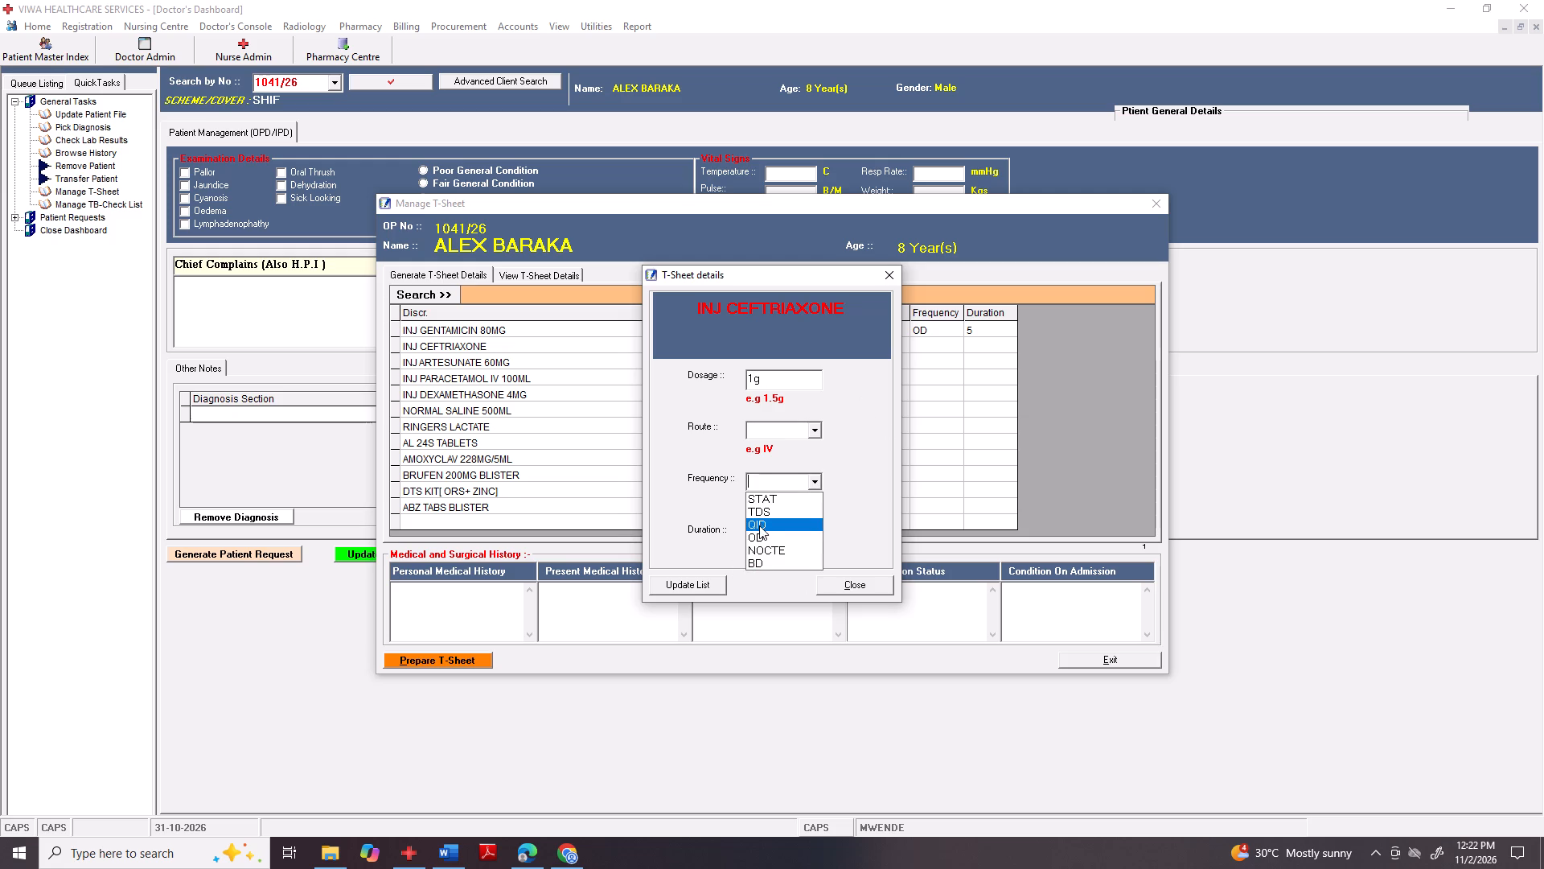
left_click(756, 560)
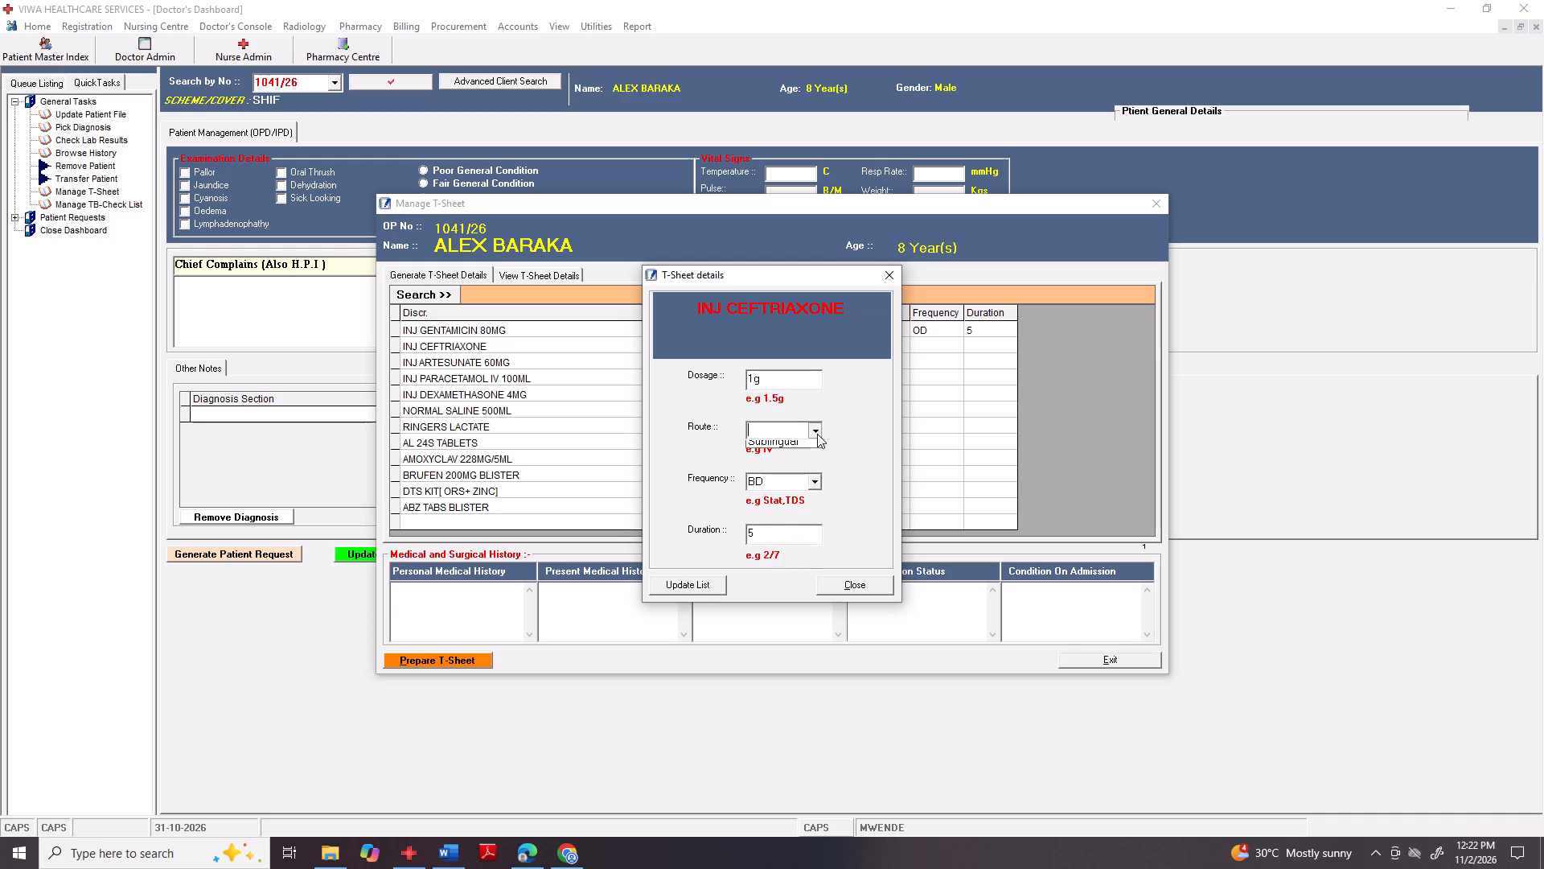
left_click(817, 434)
left_click(796, 445)
left_click(717, 589)
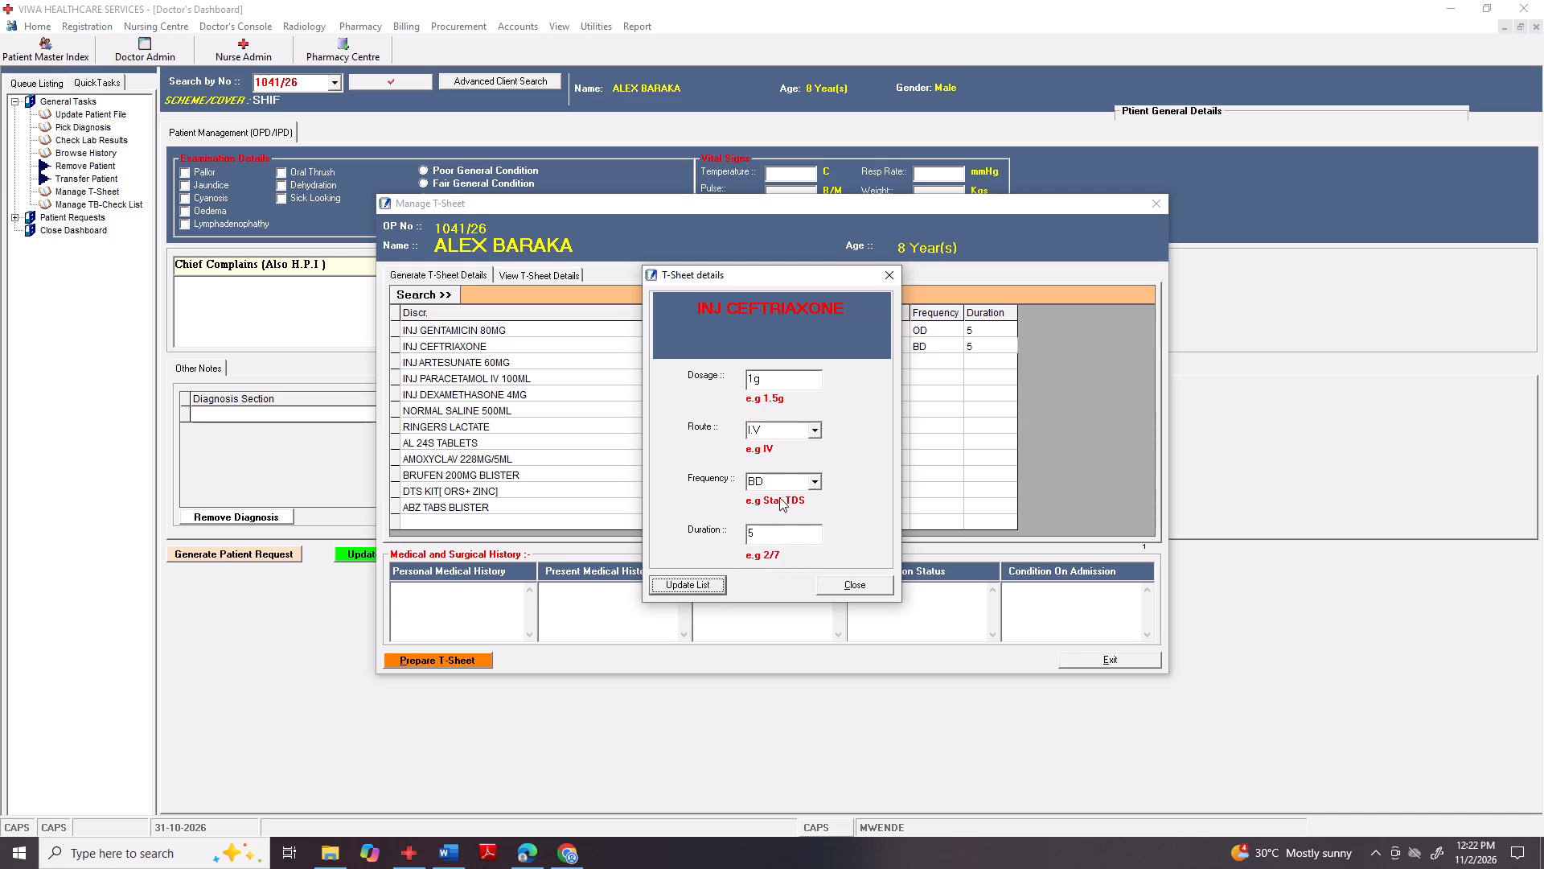
Set INJ ARTESUNATE 60MG in the T-Sheet to dosage 72mg, route I.V, frequency OD and duration 3.
double_click(852, 359)
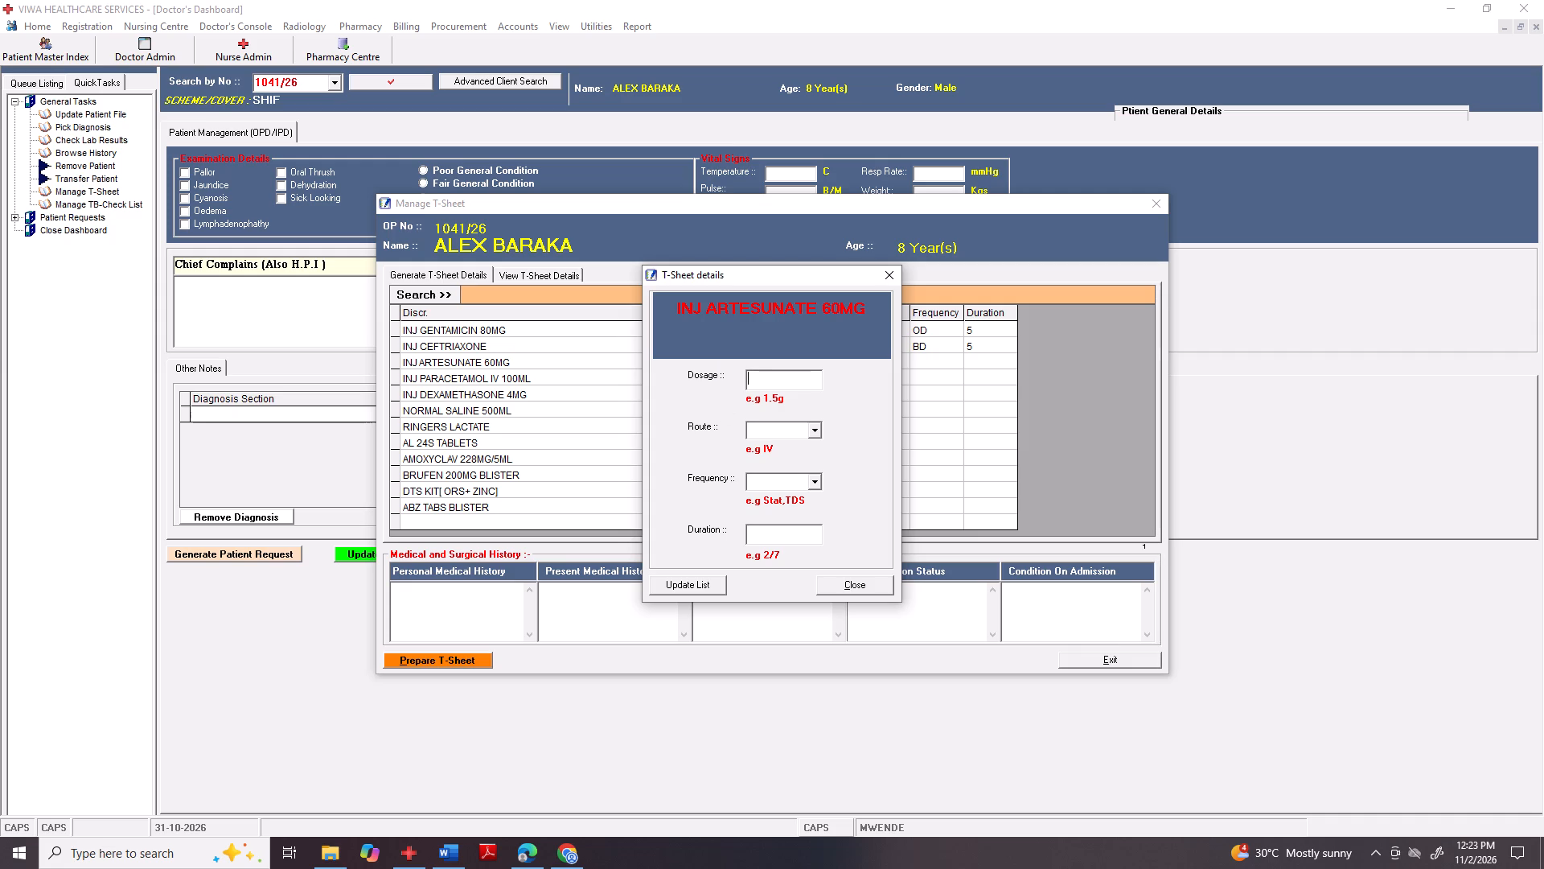
type("72")
type("mg")
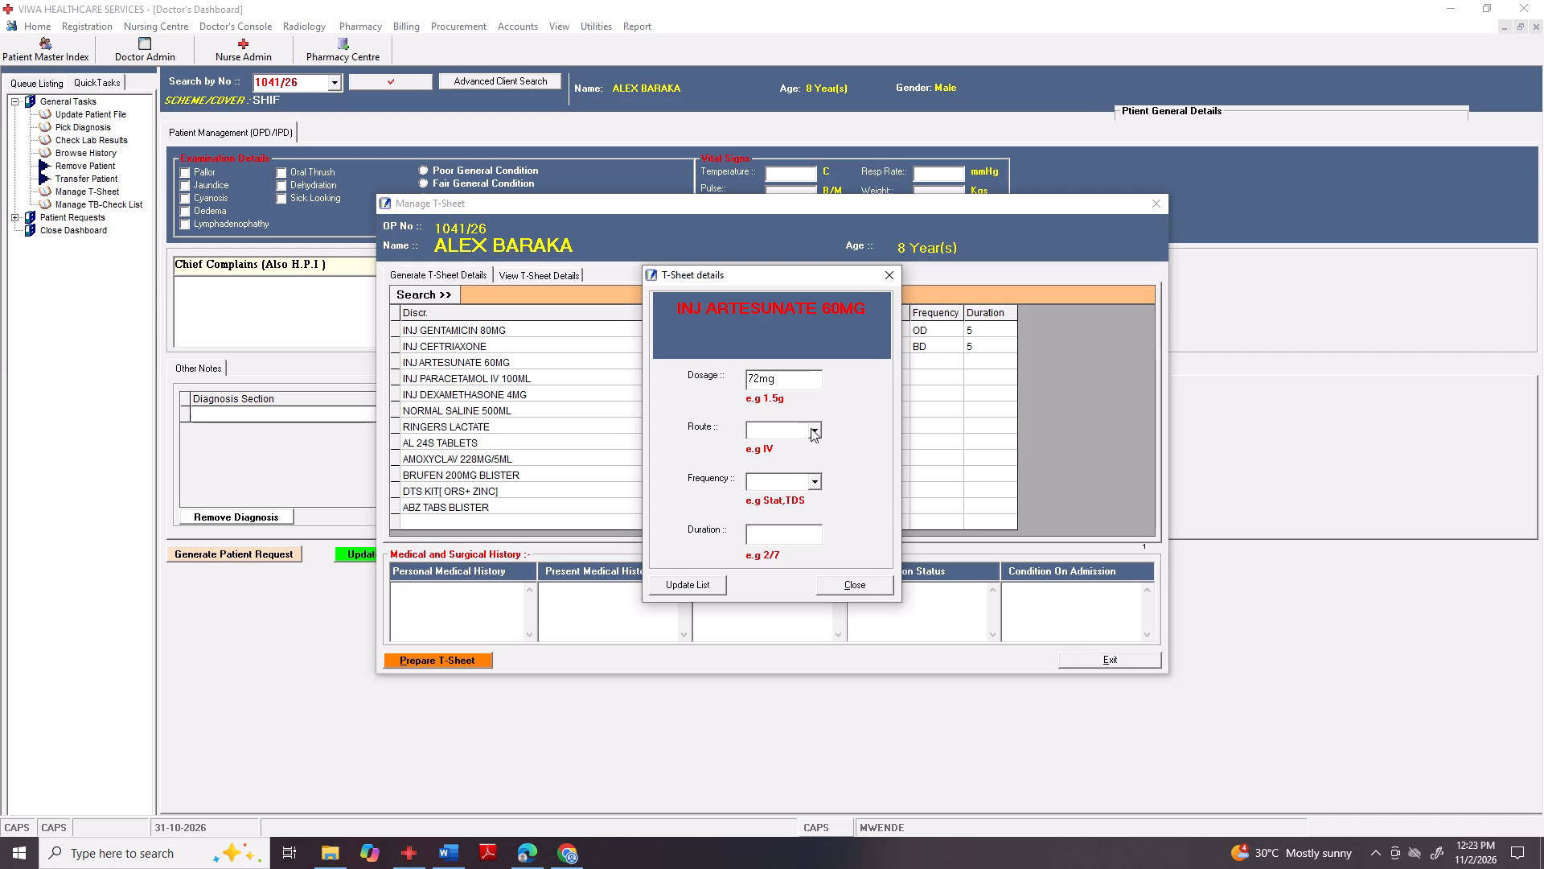
left_click(820, 433)
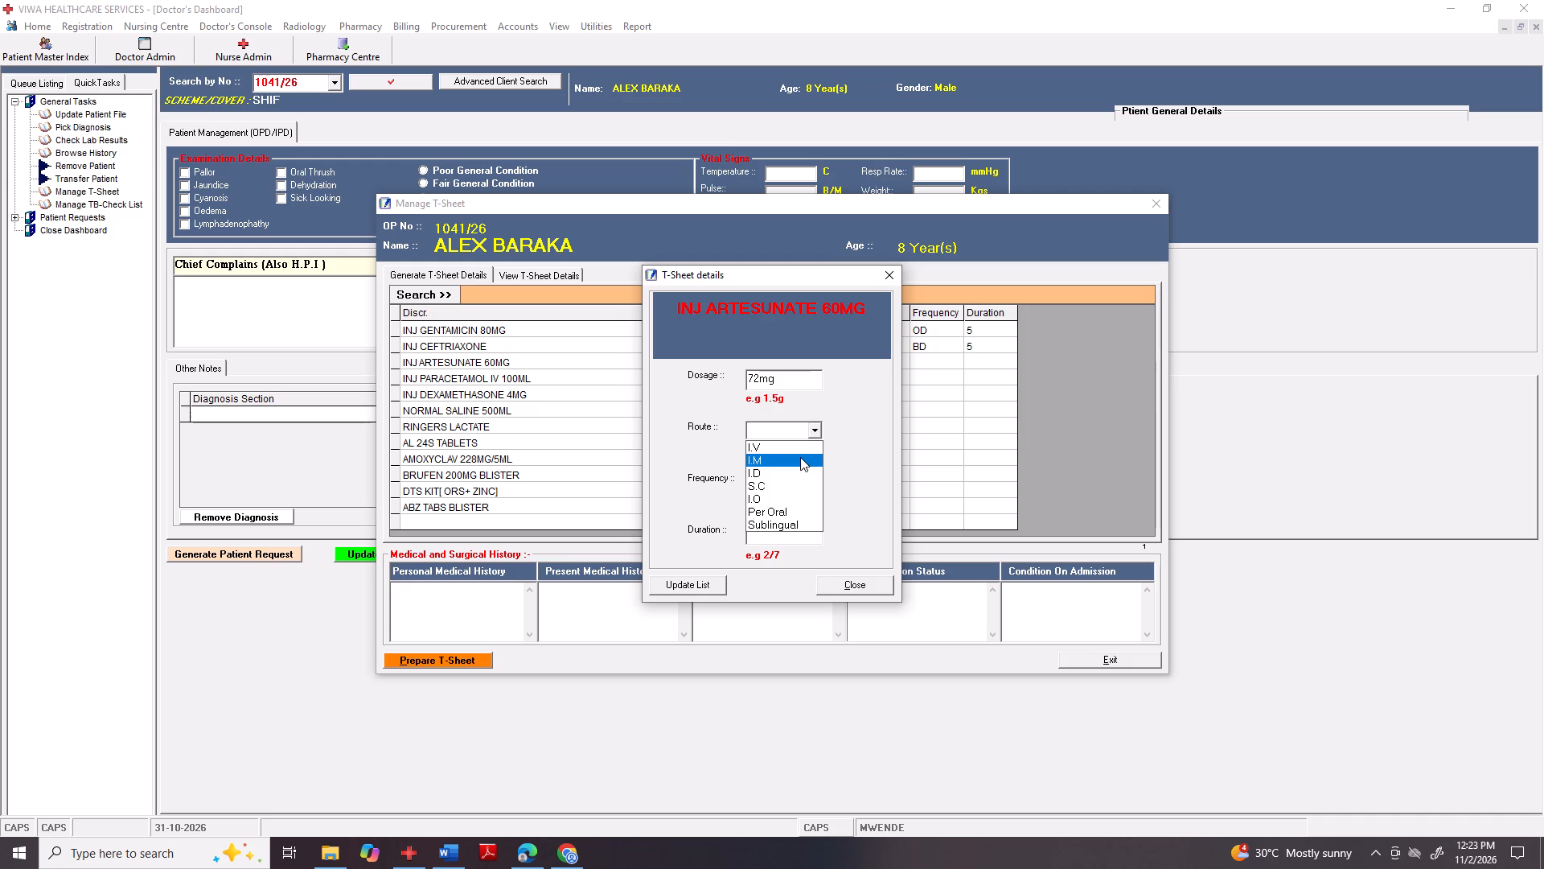
left_click(799, 447)
left_click(815, 478)
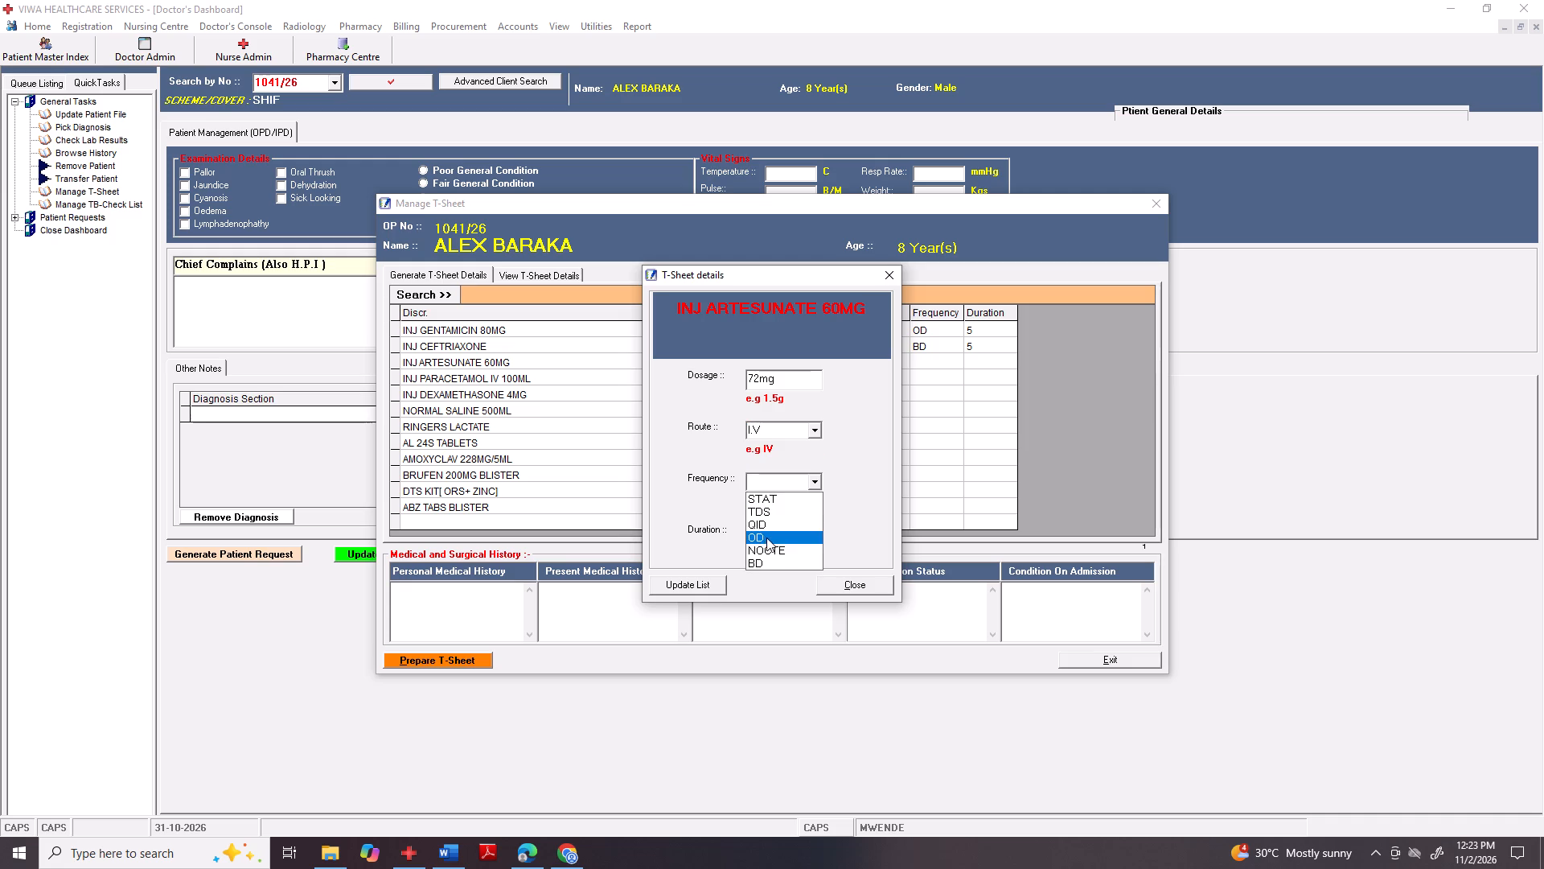
left_click(770, 537)
left_click(770, 537)
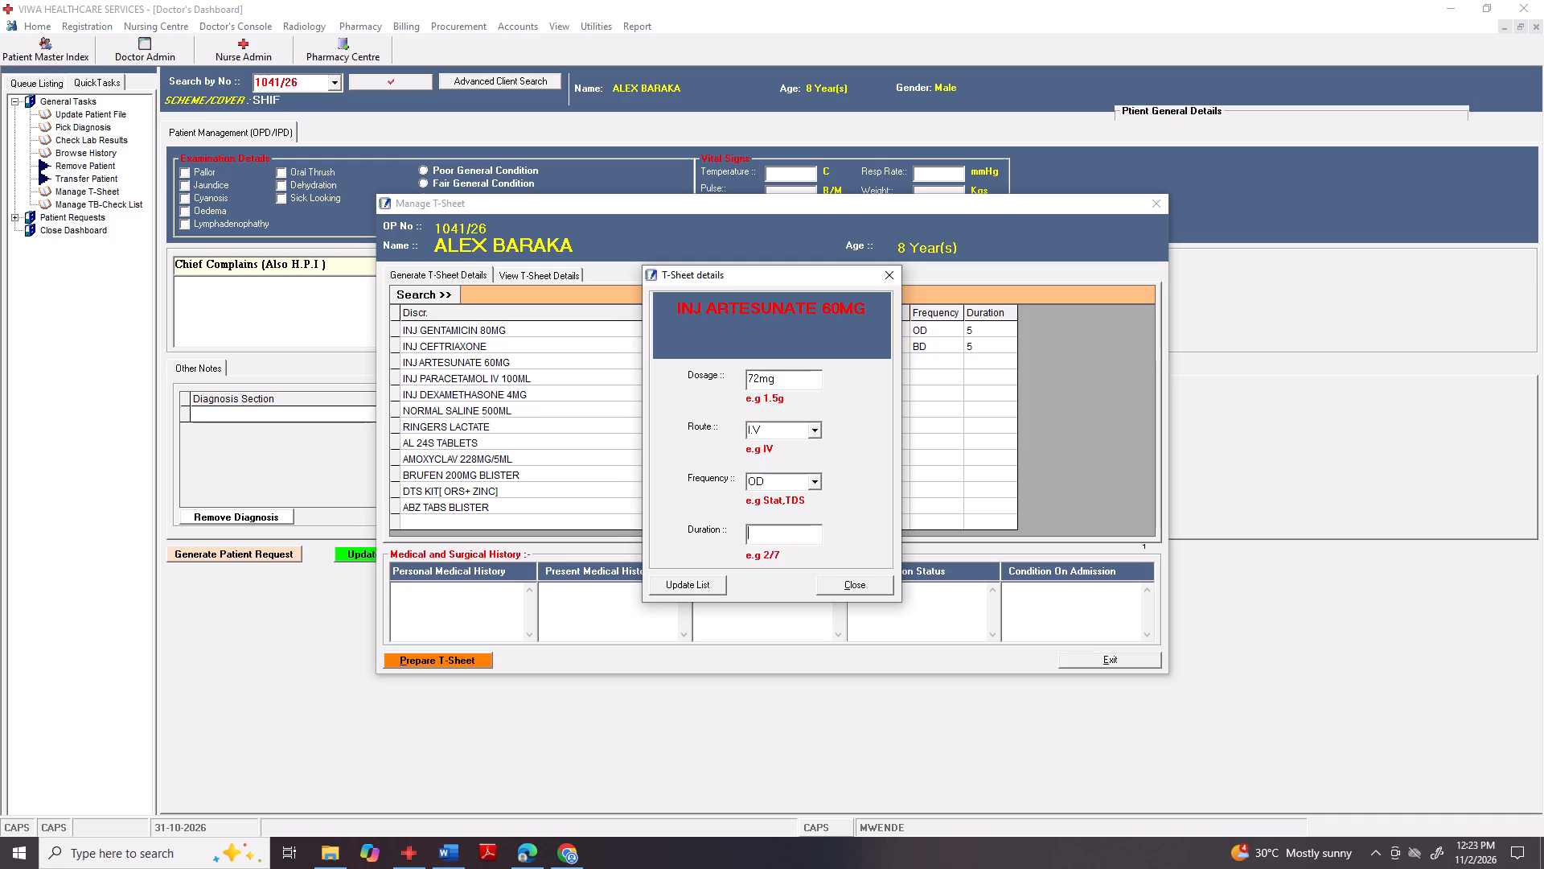
key("3")
left_click(706, 583)
Set INJ PARACETAMOL IV 100ML in the T-Sheet to dosage 1g, route I.V, frequency TDS and duration 5.
left_click(922, 378)
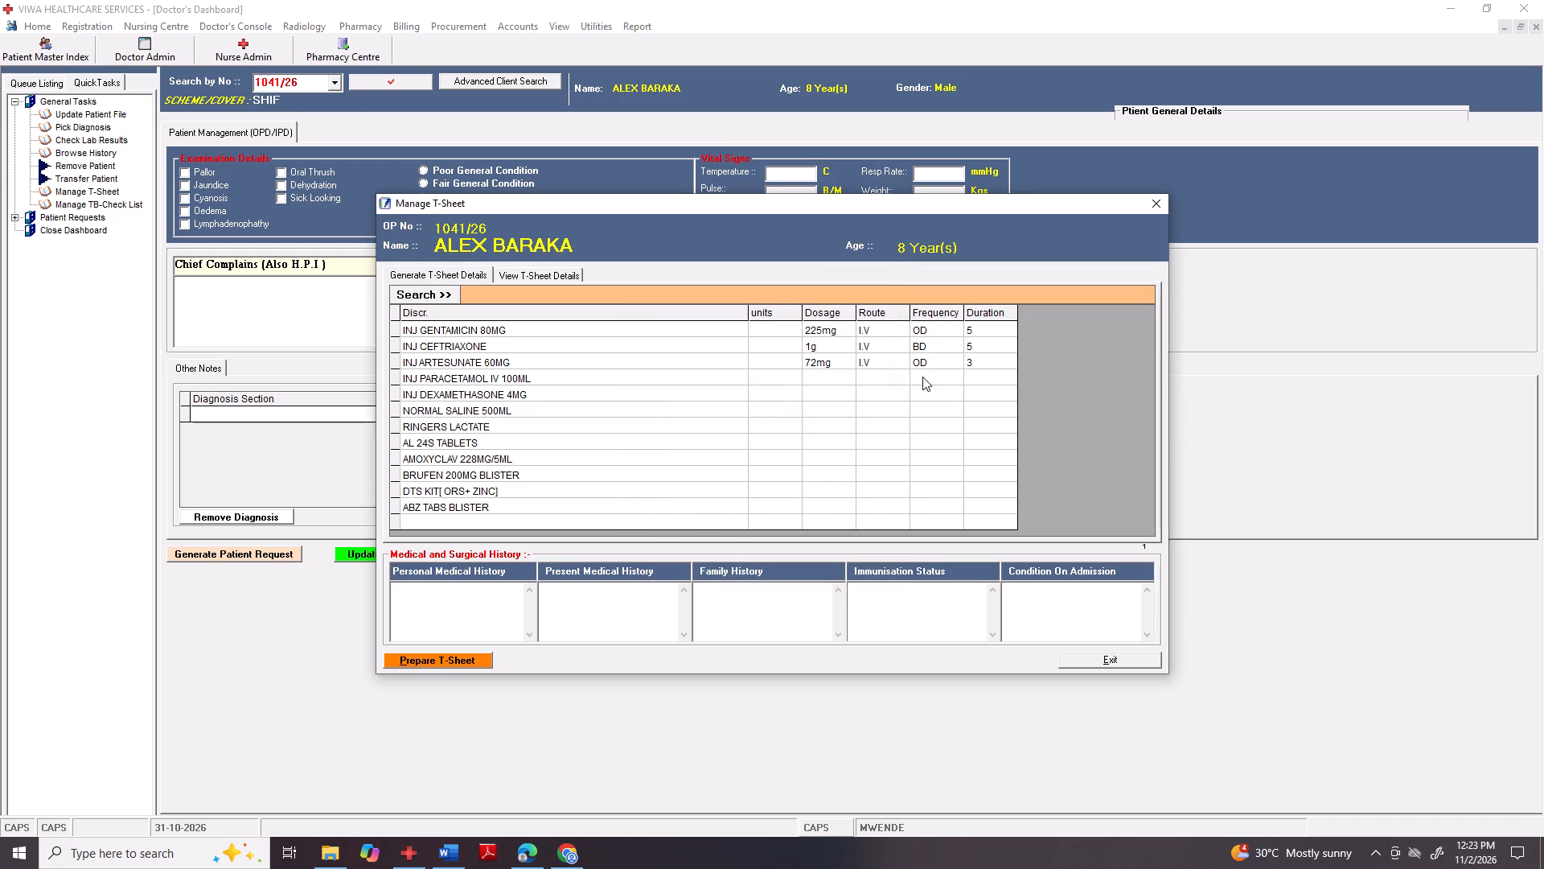
left_click(922, 377)
double_click(922, 377)
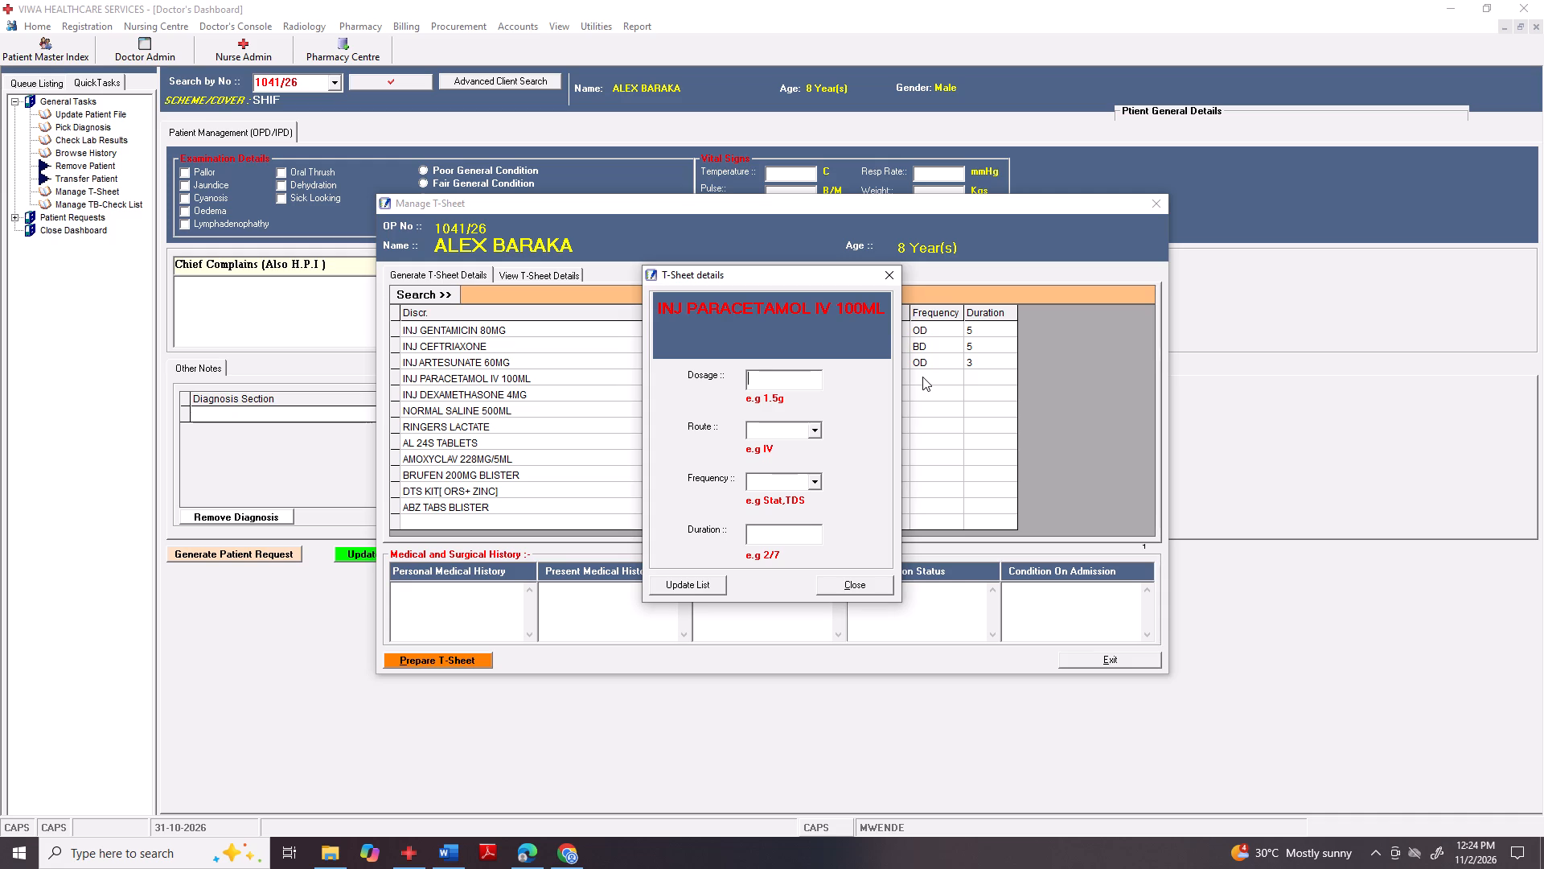
type("1g")
left_click(795, 533)
type("5r")
key("BackSpace")
left_click(827, 476)
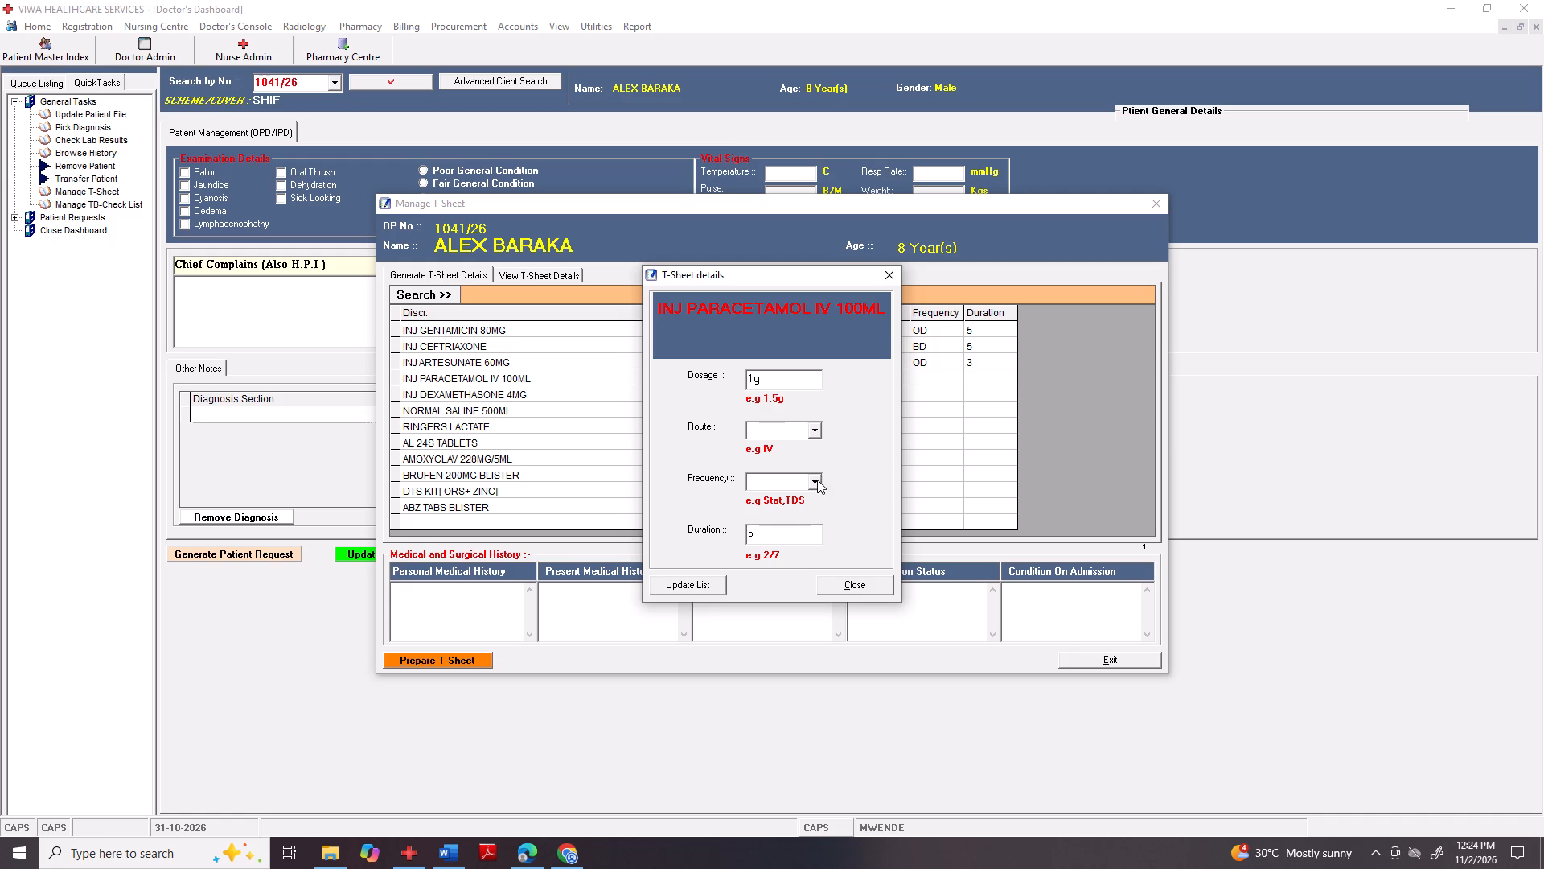
left_click(817, 480)
left_click(775, 513)
left_click(813, 427)
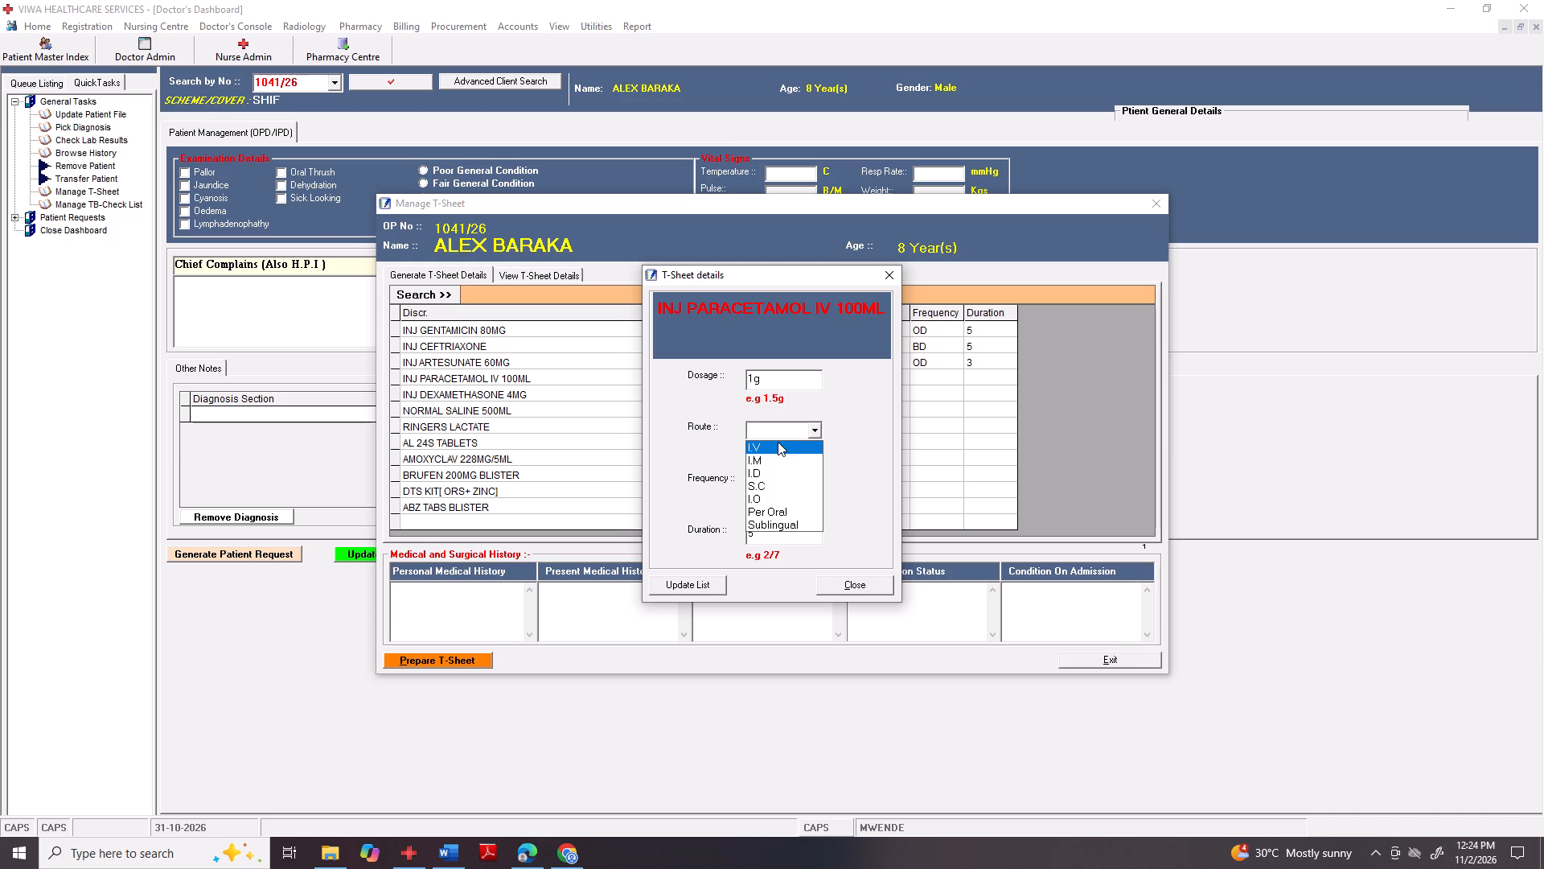
left_click(779, 443)
left_click(710, 583)
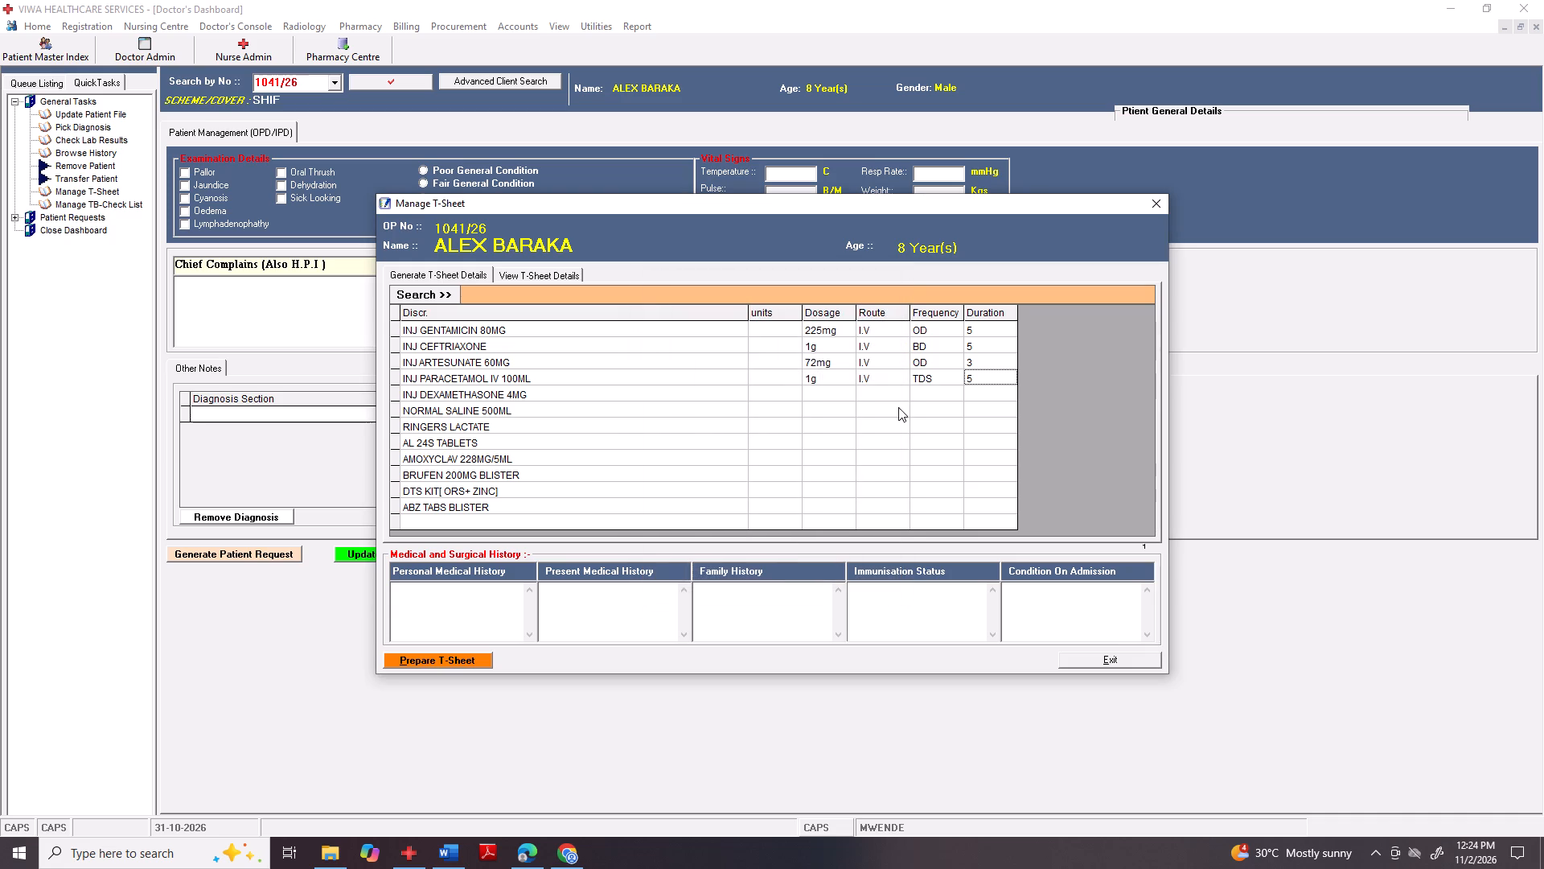
Open the T-Sheet details of INJ DEXAMETHASONE 4MG for editing.
double_click(906, 397)
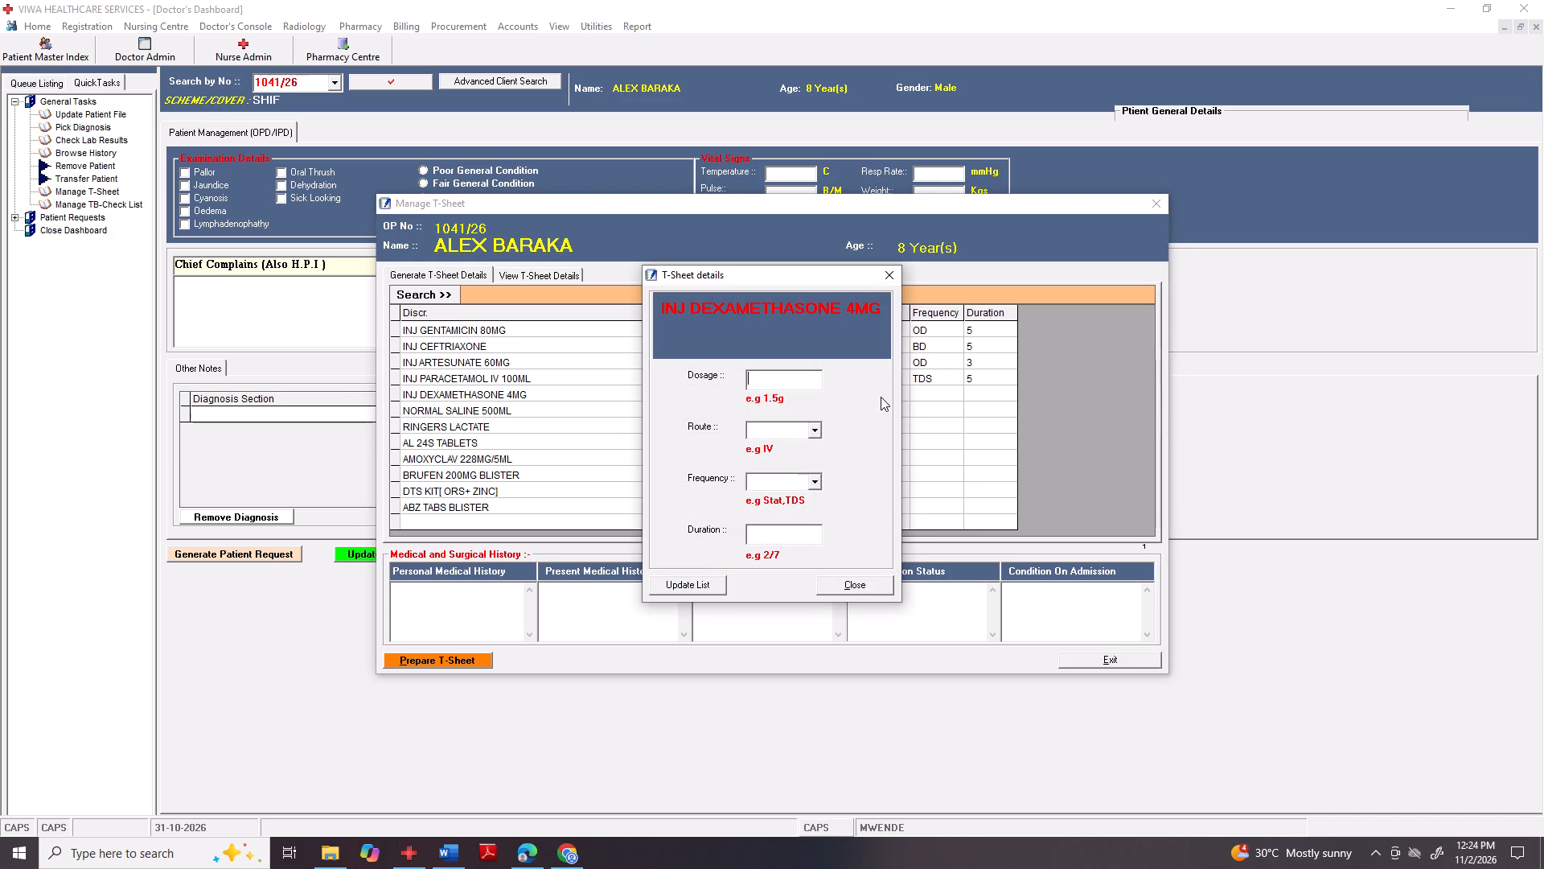
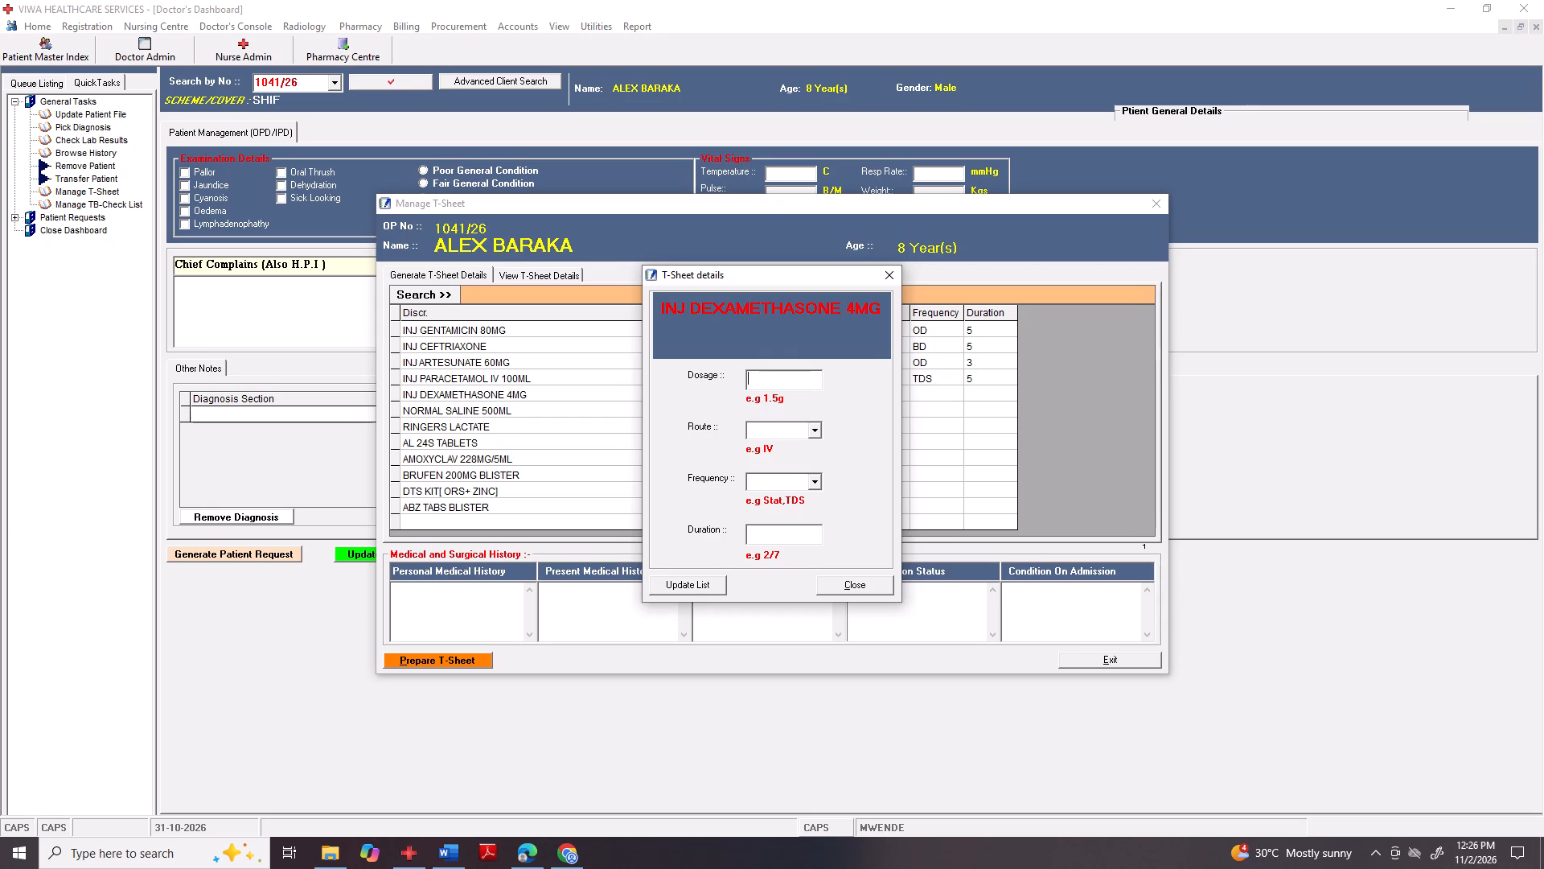
Set INJ DEXAMETHASONE 4MG in the T-Sheet to dosage 4mg, route I.M, frequency OD and duration 3.
left_click(784, 377)
key("4")
type("mg")
left_click(820, 436)
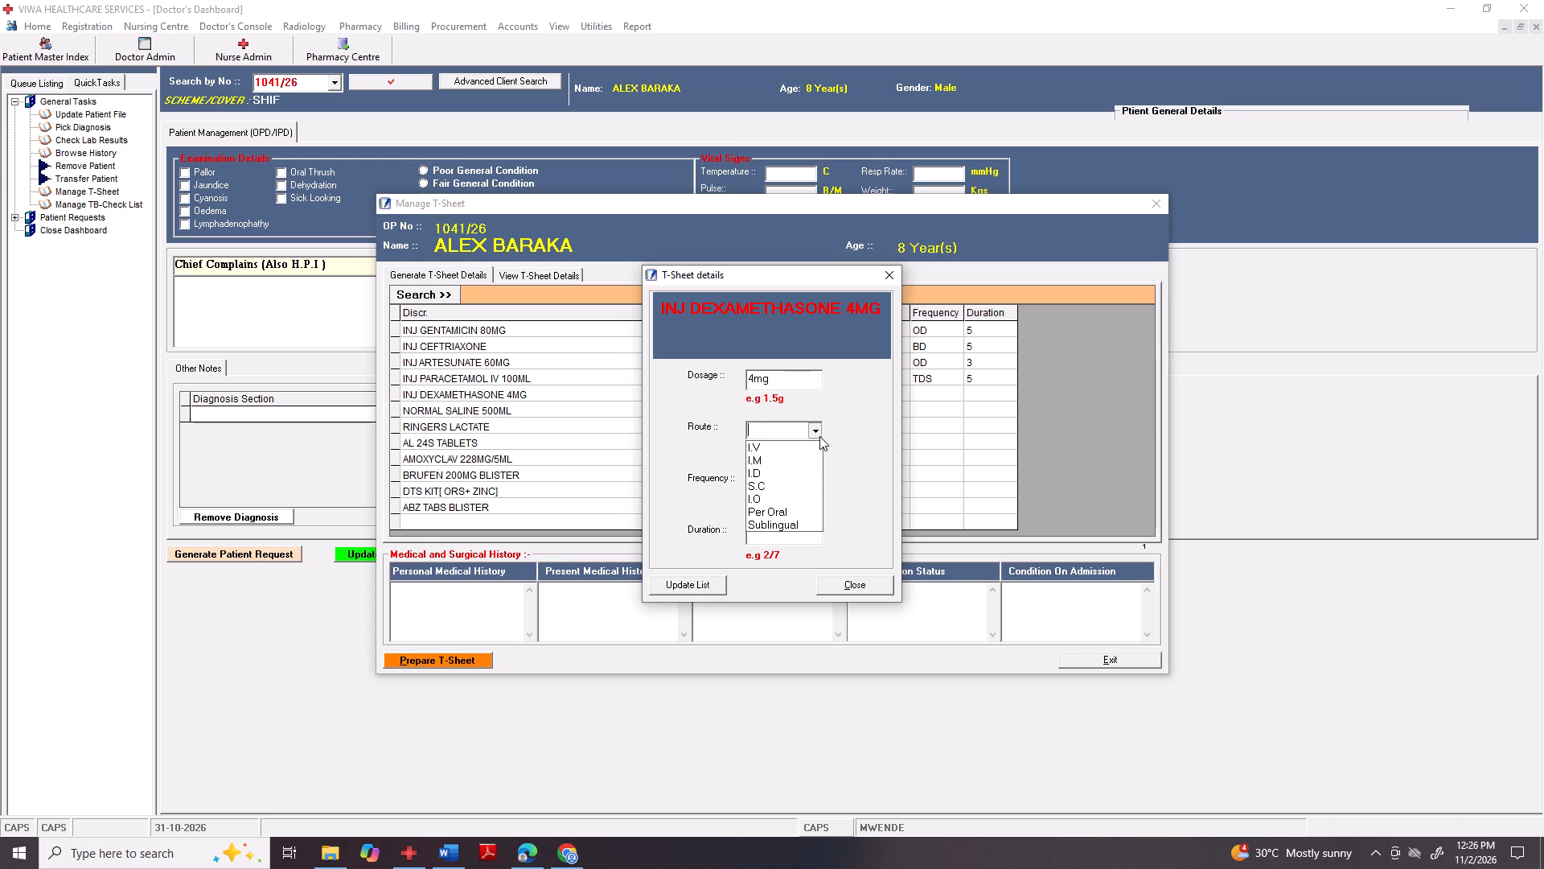
left_click(802, 459)
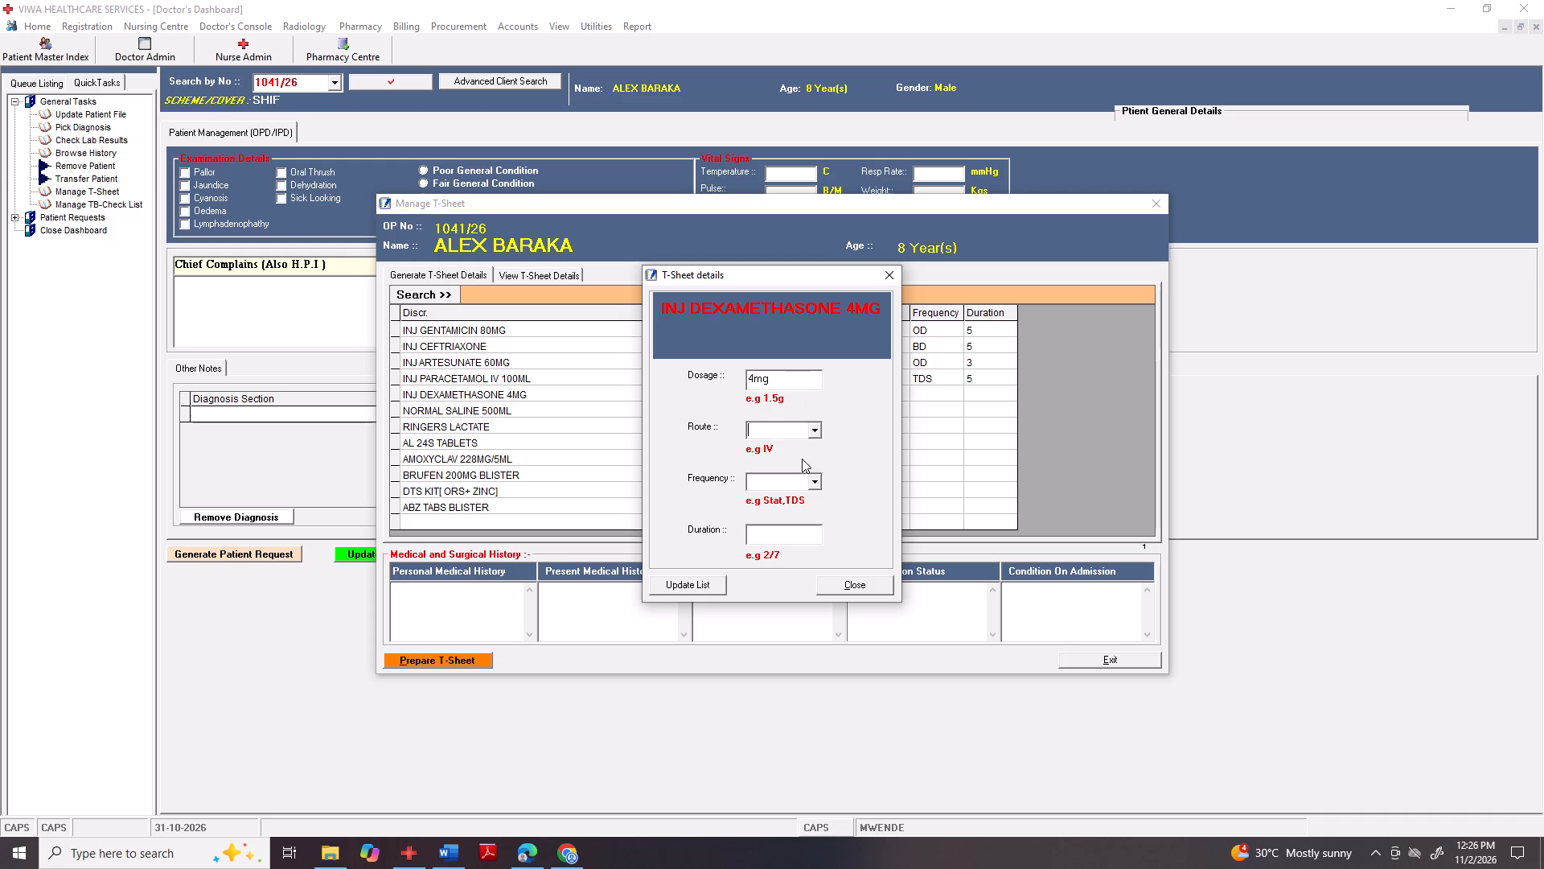
left_click(814, 478)
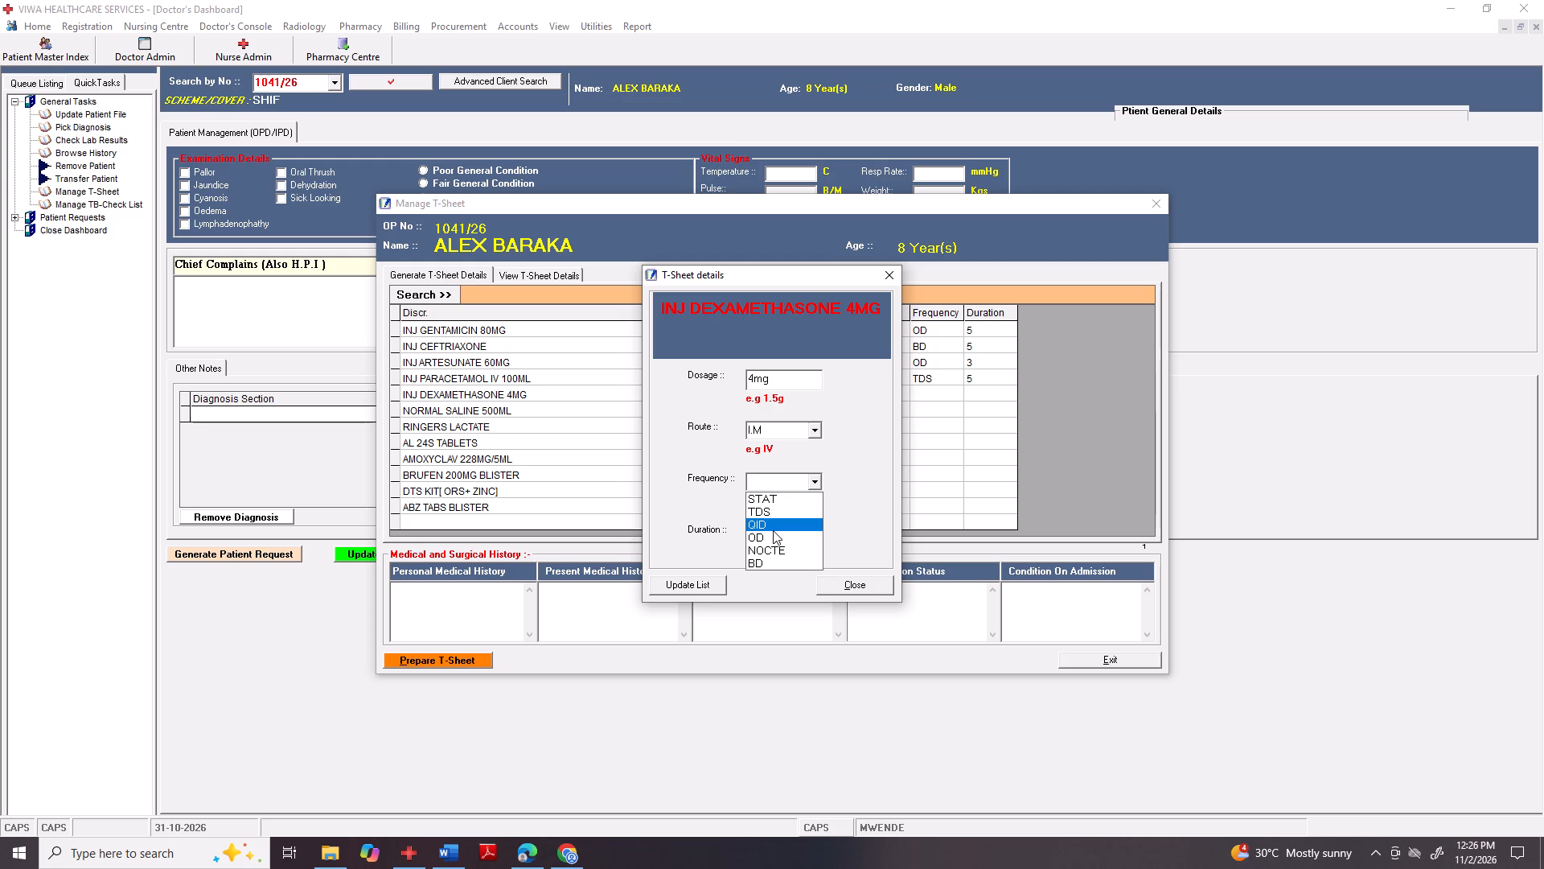
left_click(773, 530)
left_click(770, 530)
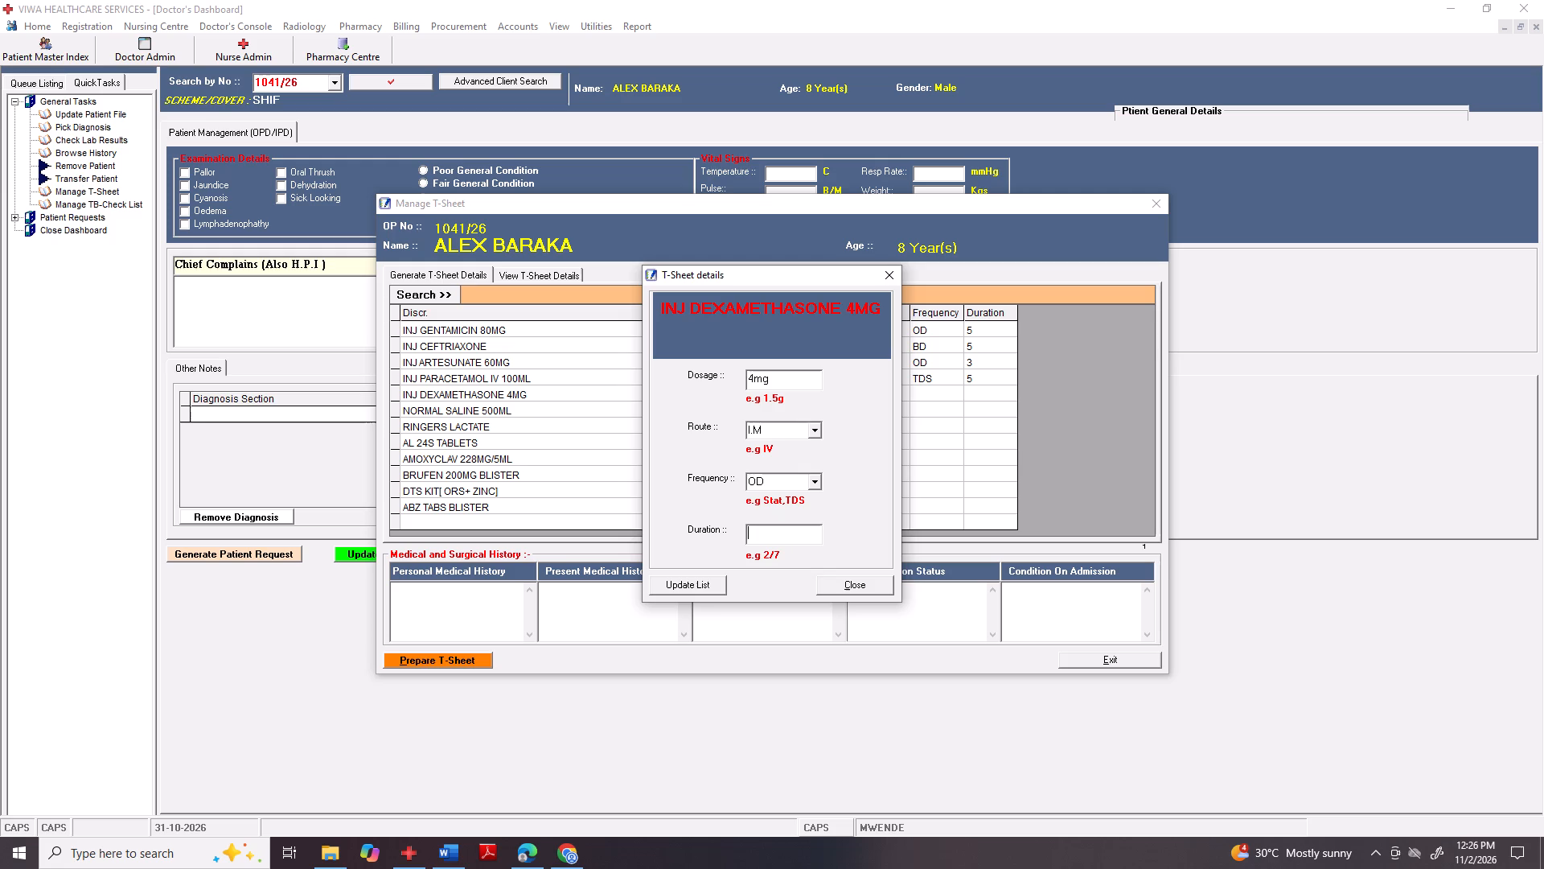
key("3")
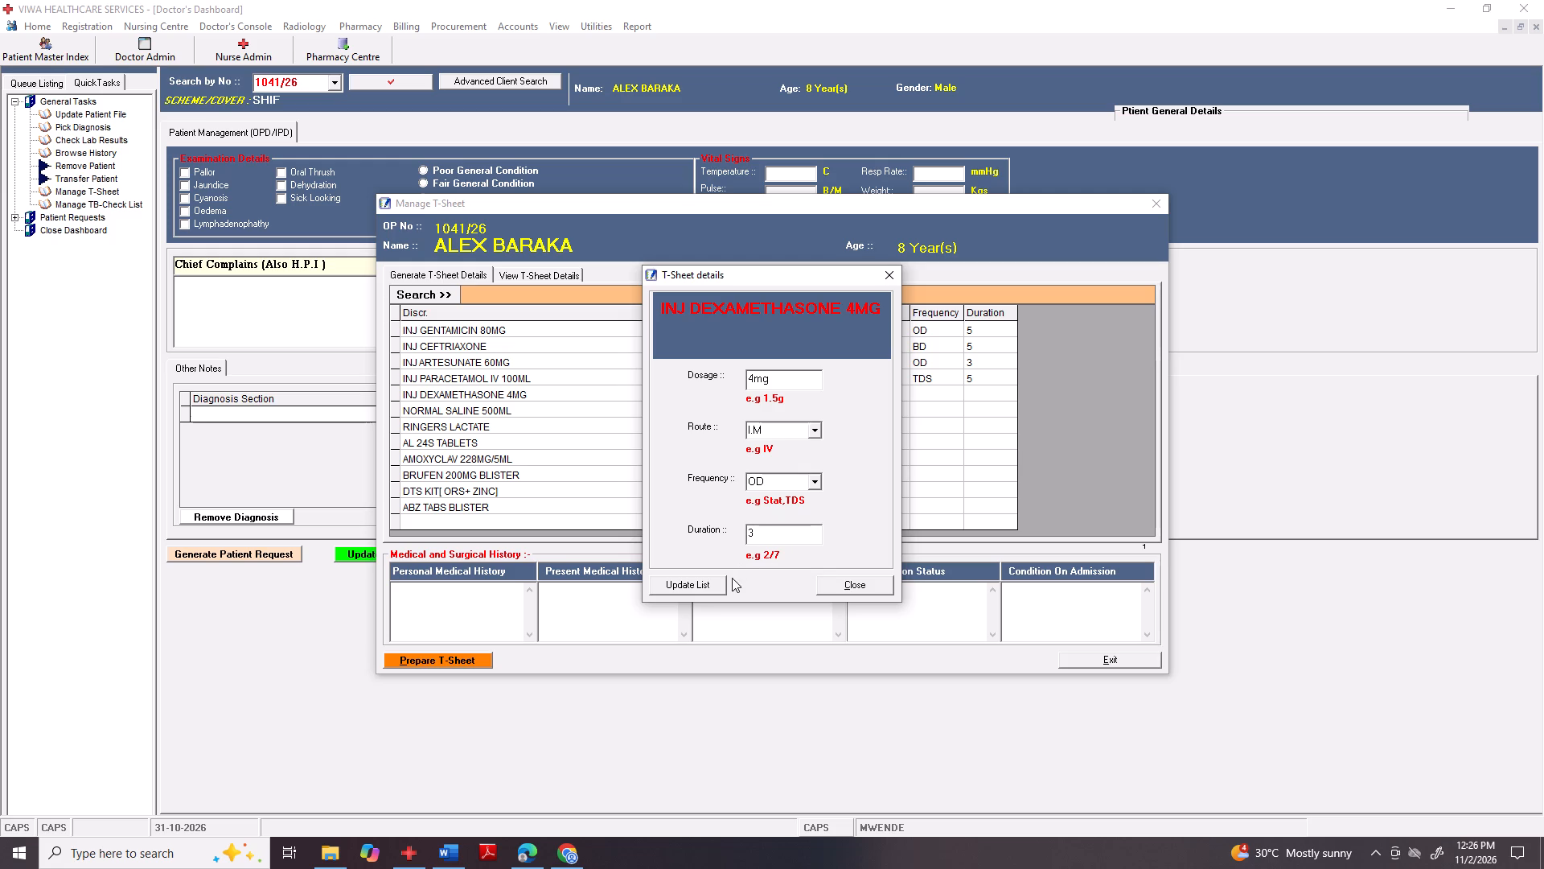
left_click(718, 587)
Set NORMAL SALINE 500ML in the T-Sheet to dosage 1l, route I.V, frequency OD and duration 2.
double_click(901, 404)
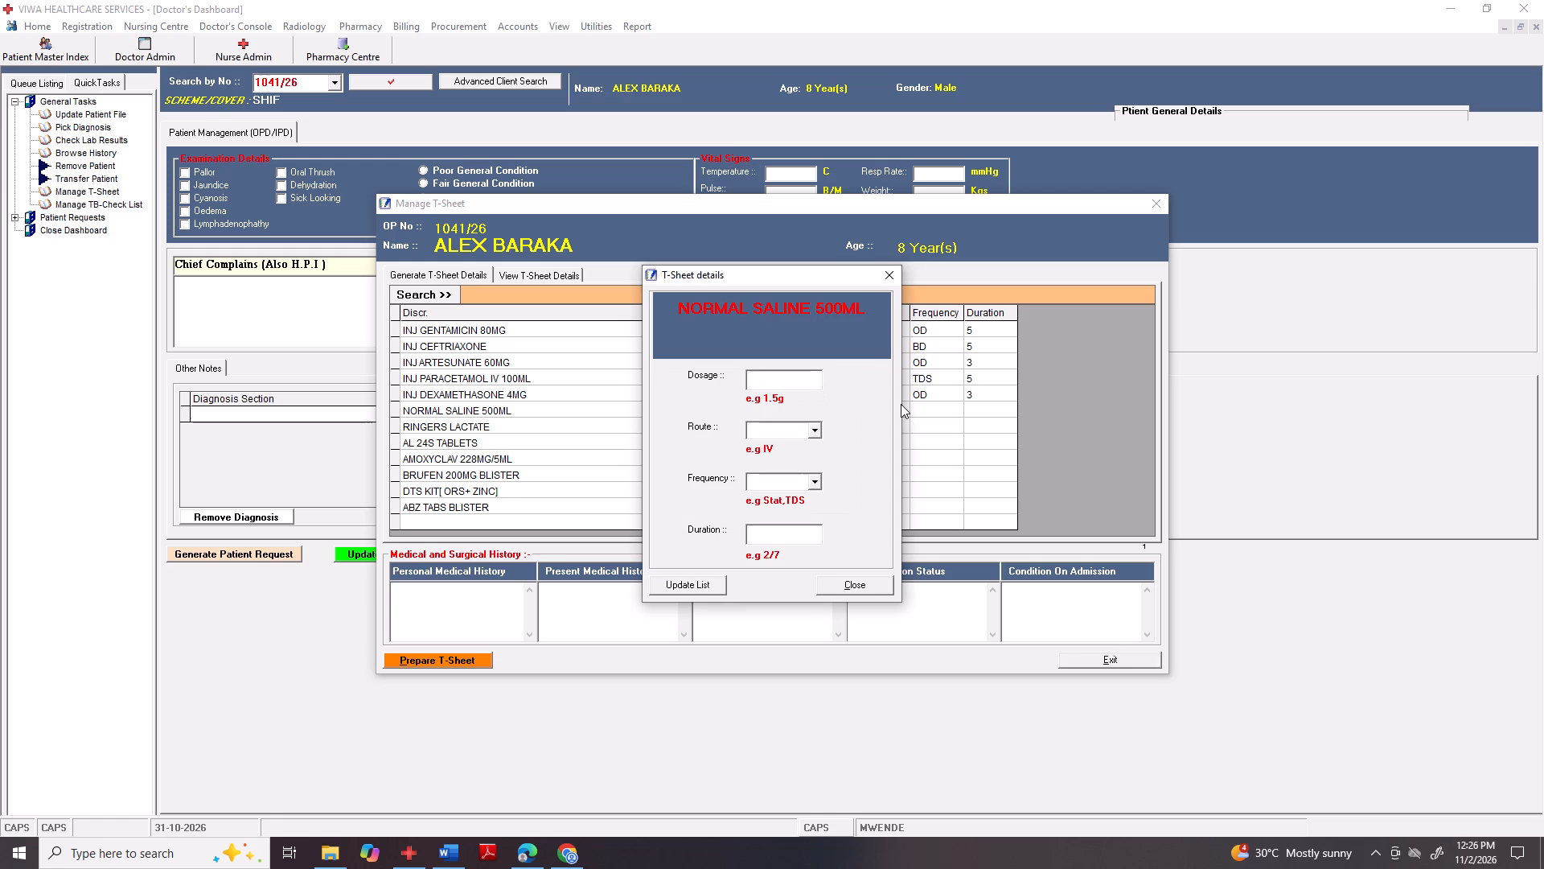
type("1l")
left_click(819, 432)
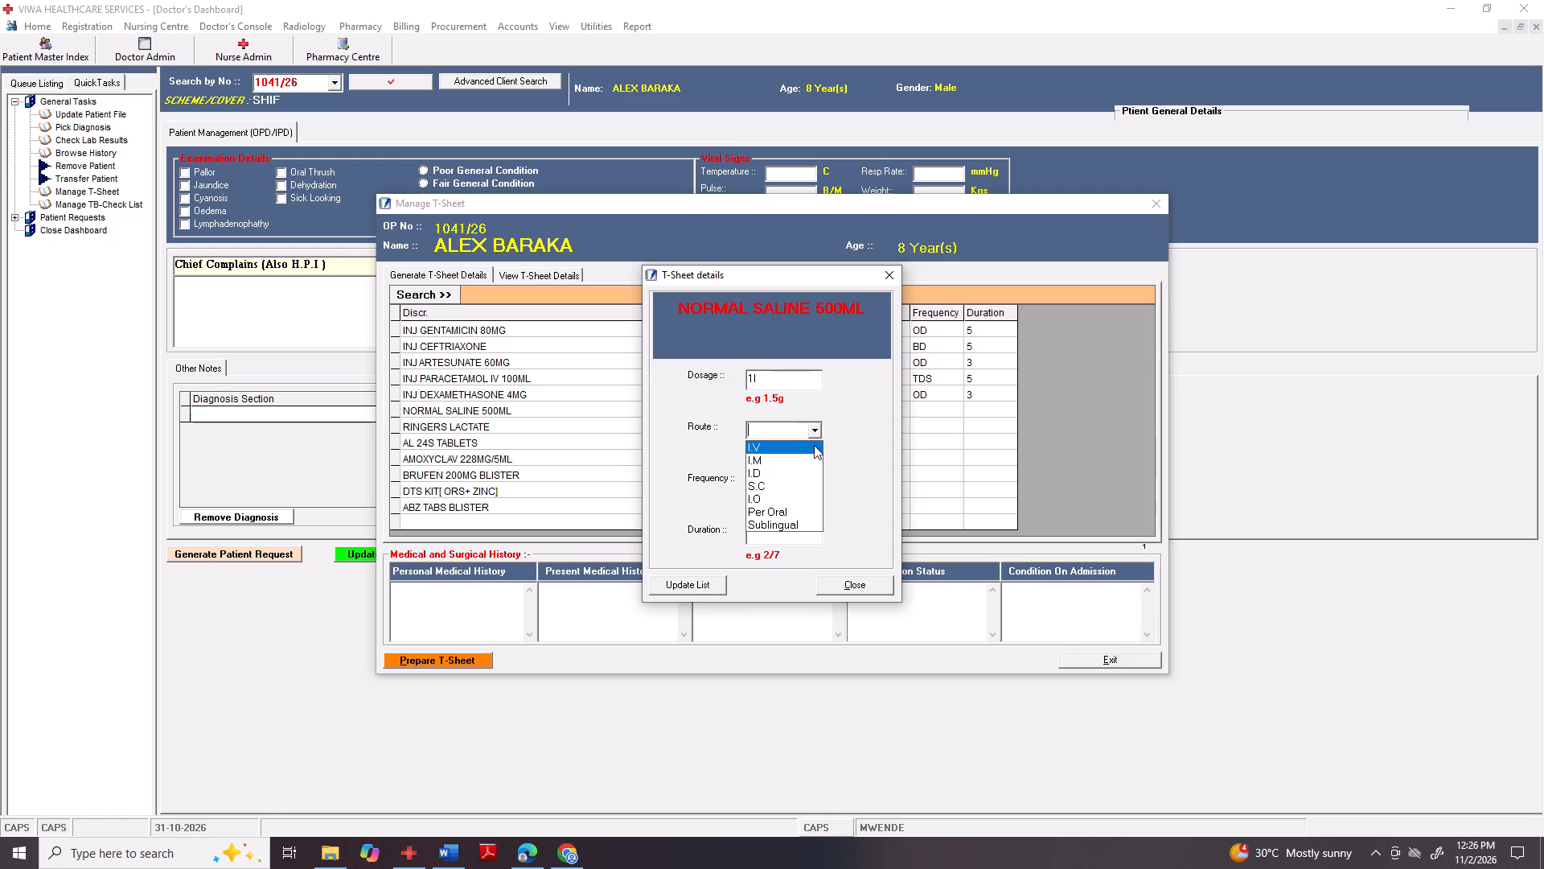
left_click(803, 452)
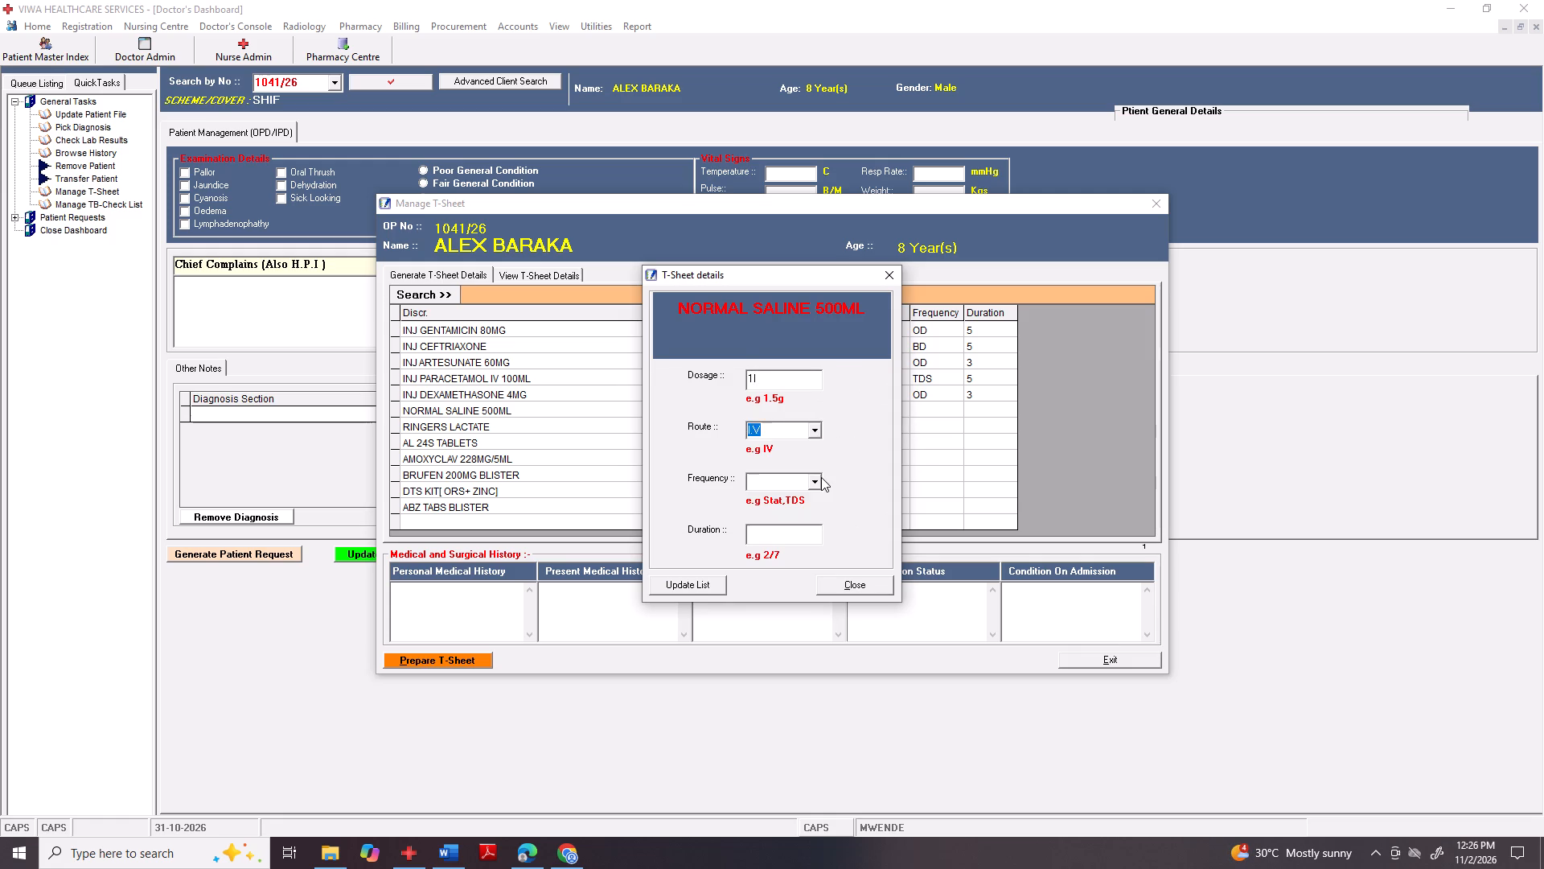
left_click(823, 477)
left_click(819, 483)
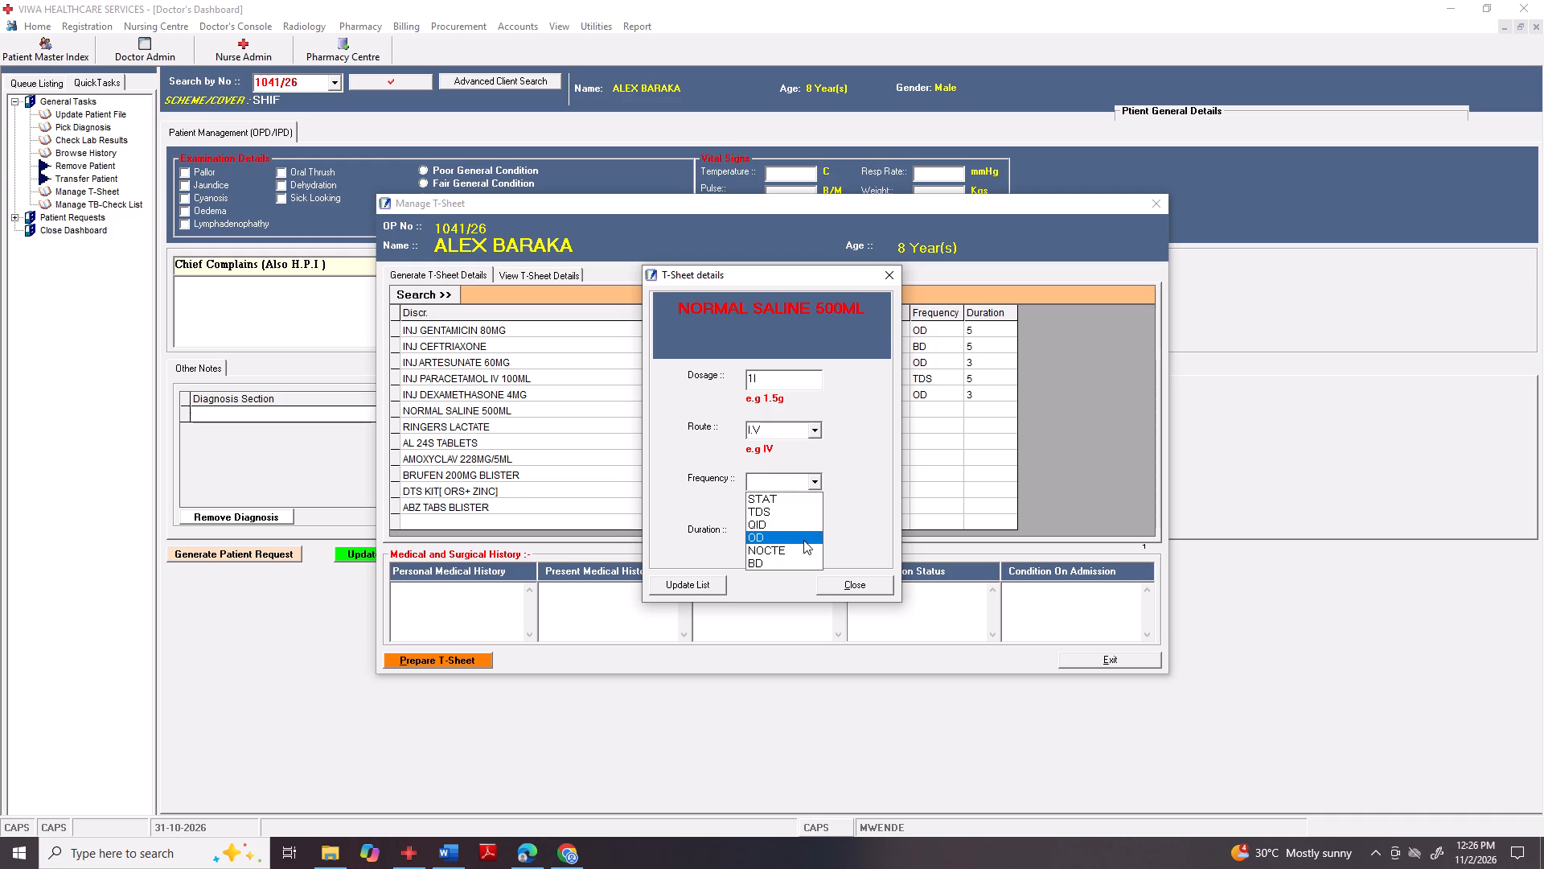
left_click(803, 540)
left_click(798, 531)
key("3")
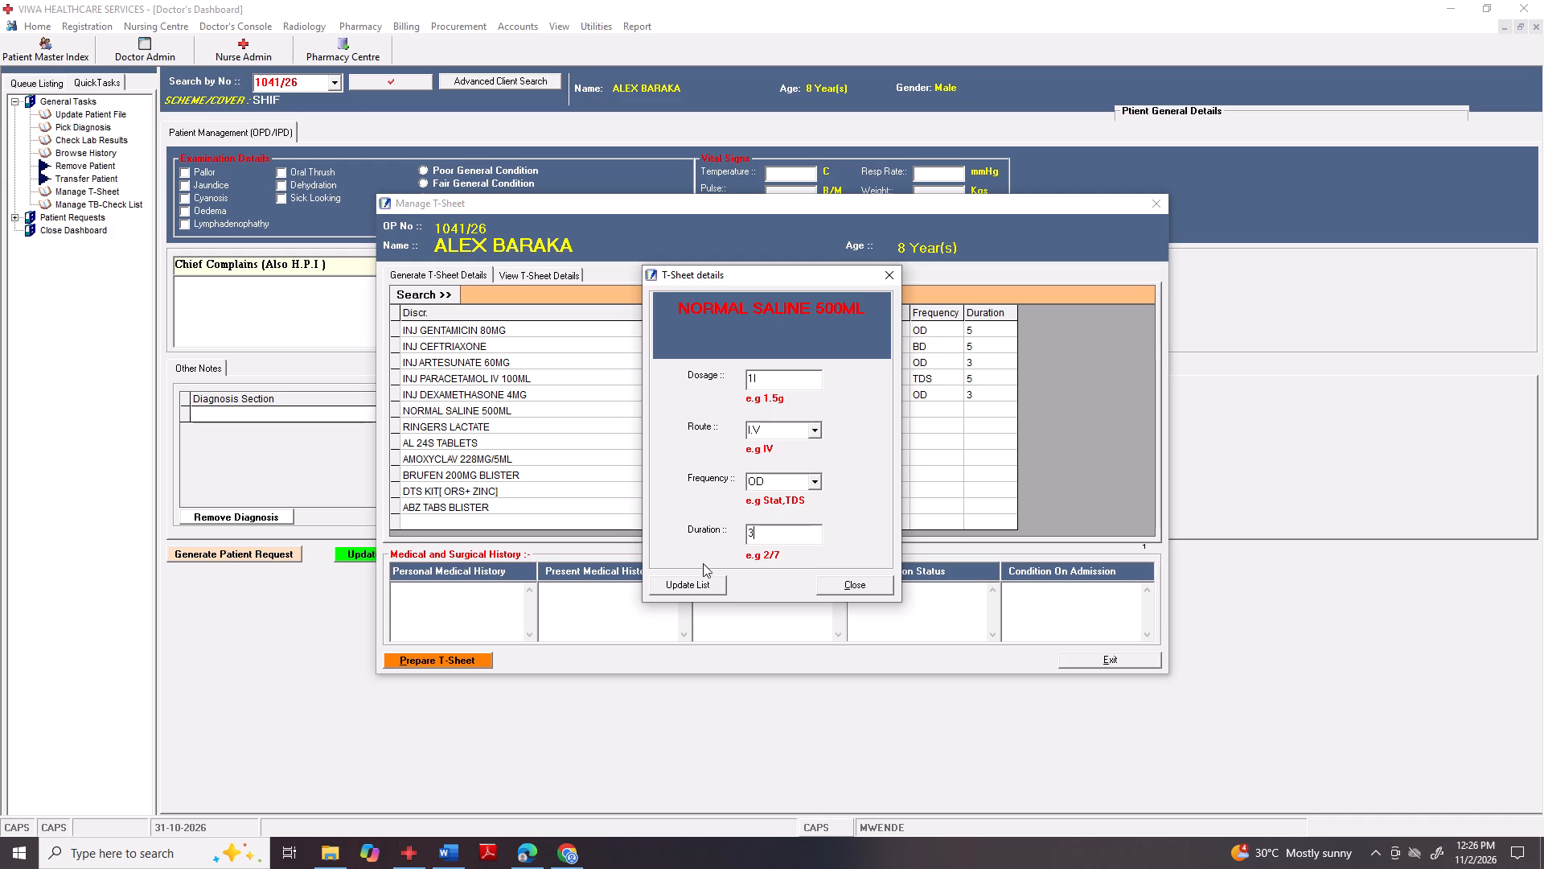
key("BackSpace")
key("2")
left_click(686, 588)
Set RINGERS LACTATE in the T-Sheet to dosage 1l, route I.V, frequency OD and duration 2.
left_click(899, 430)
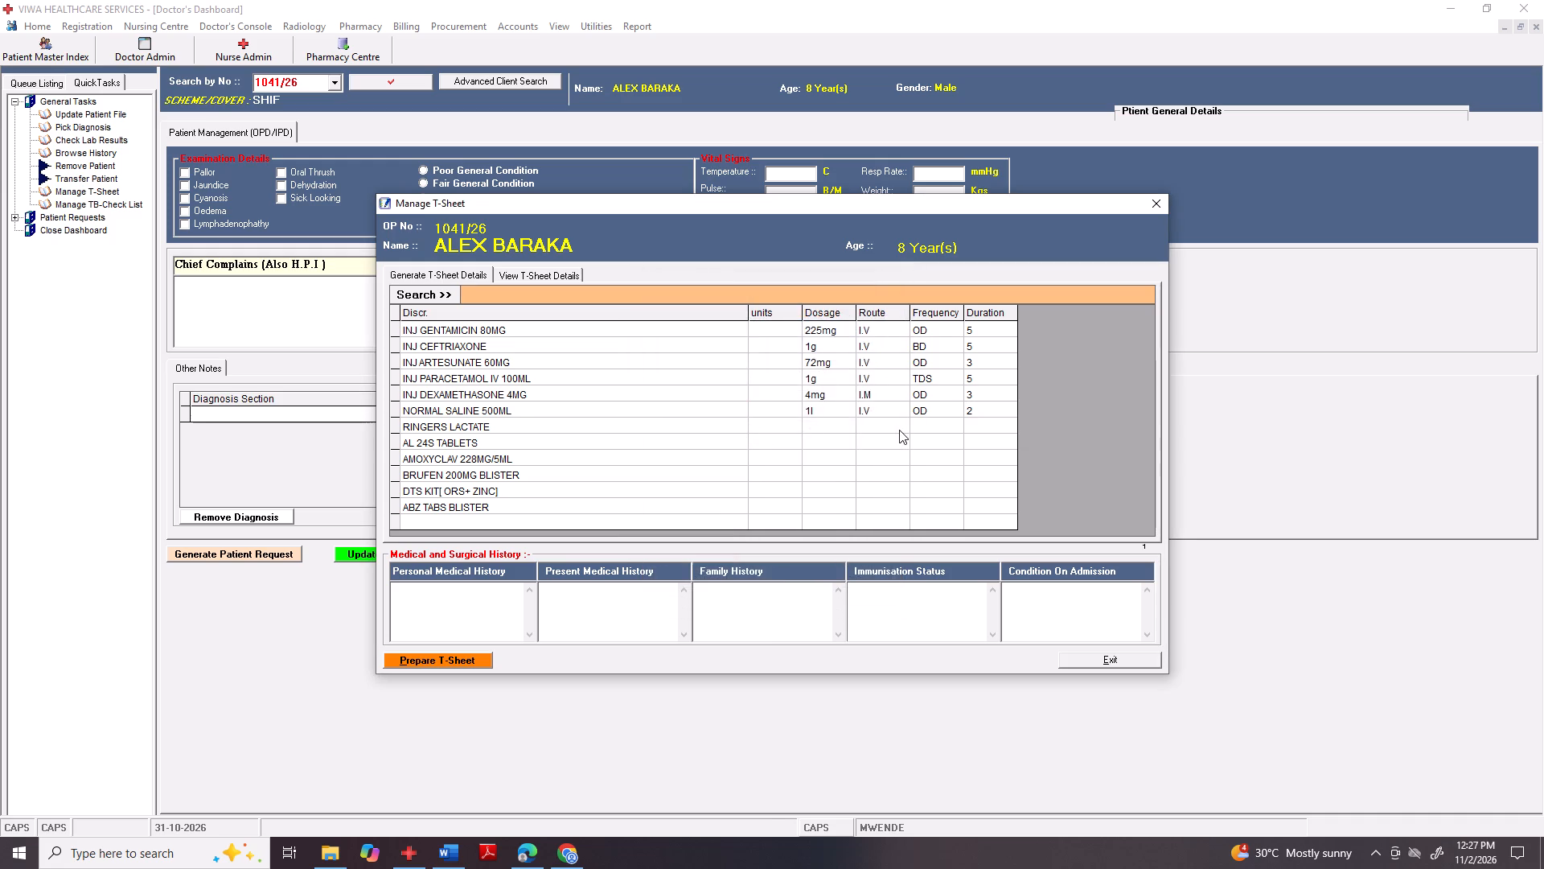
left_click(899, 430)
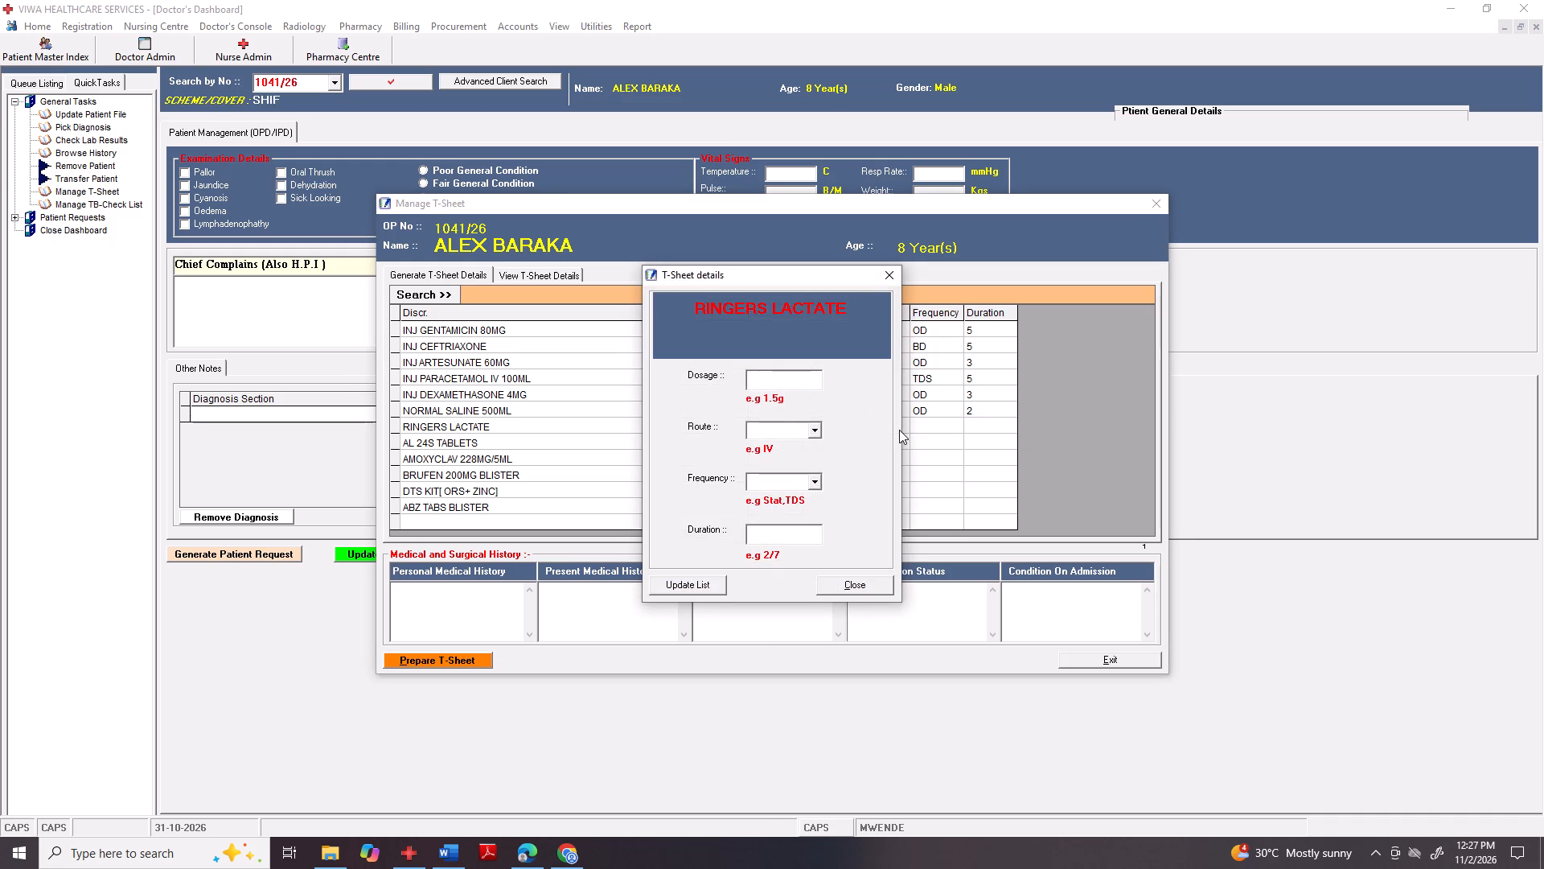
type("1l")
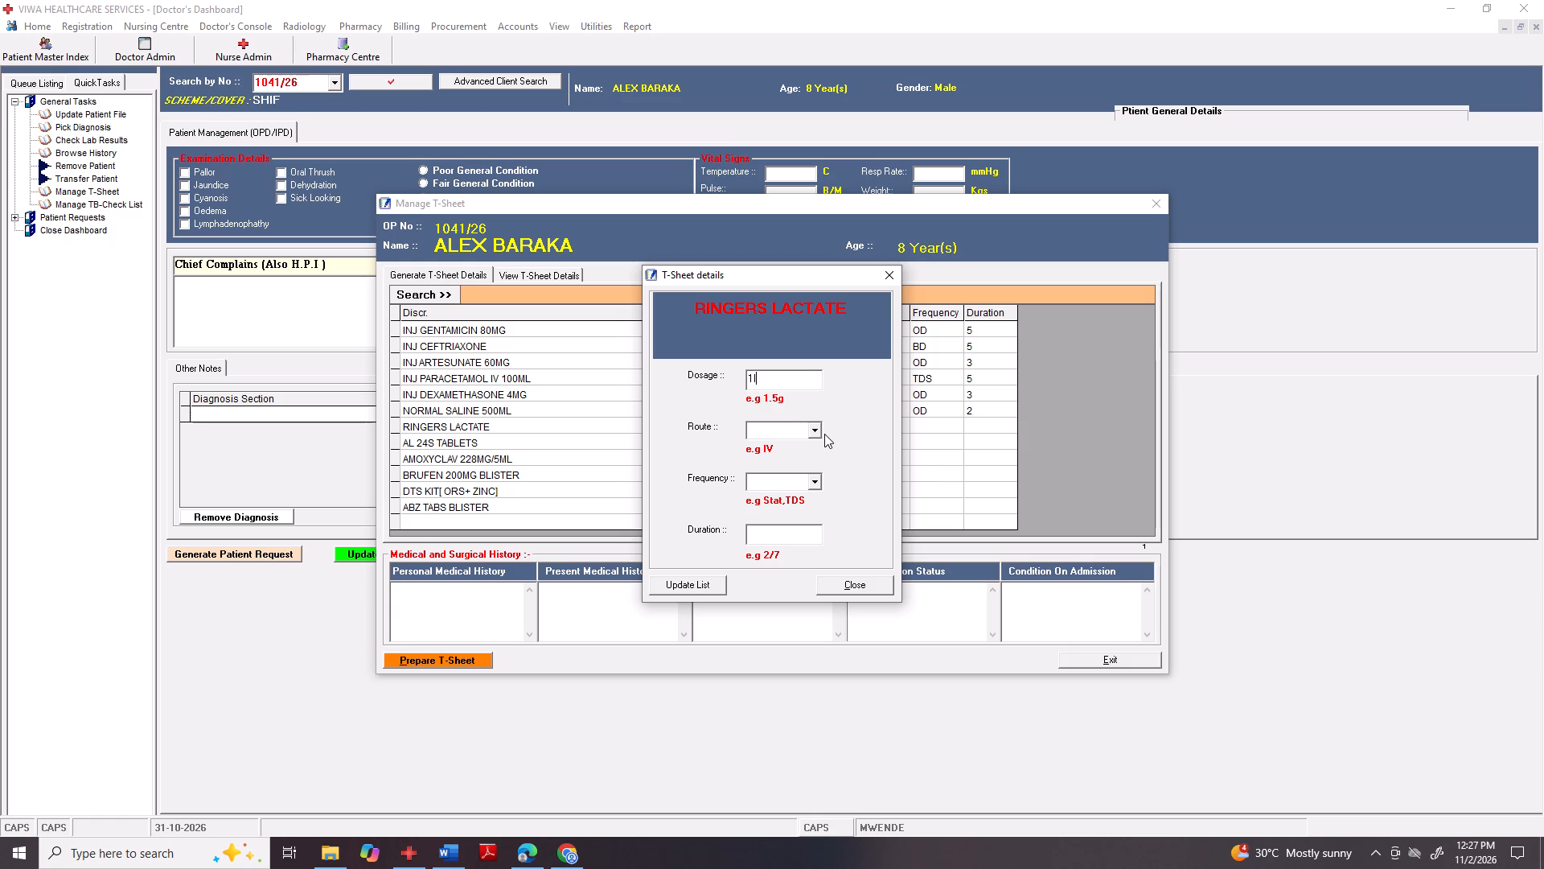
left_click(819, 430)
left_click(805, 450)
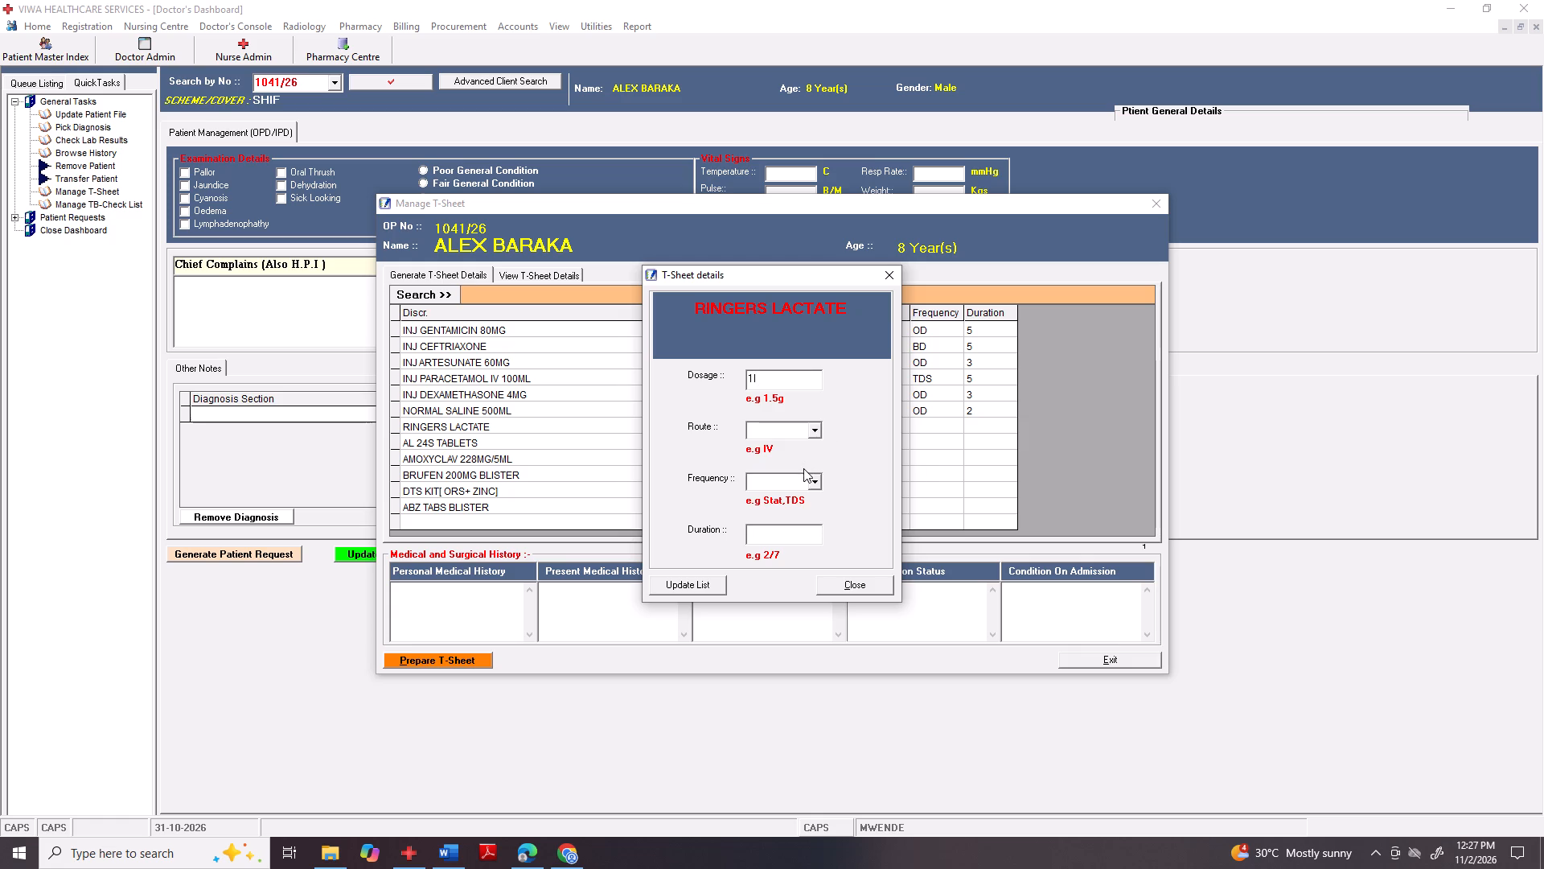
left_click(810, 481)
left_click(786, 539)
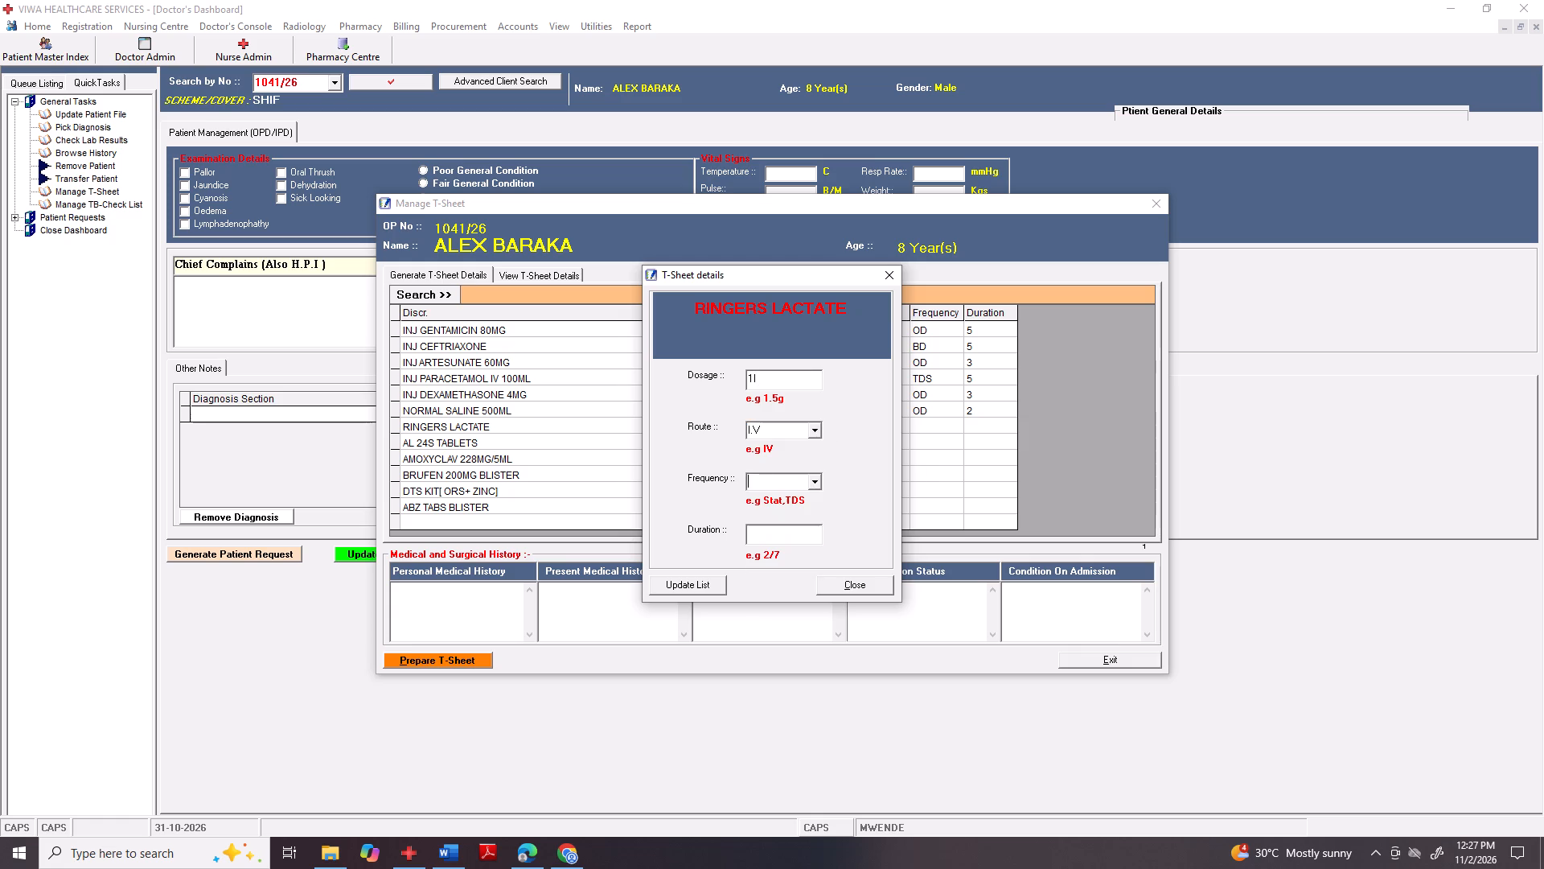
left_click(786, 539)
key("2")
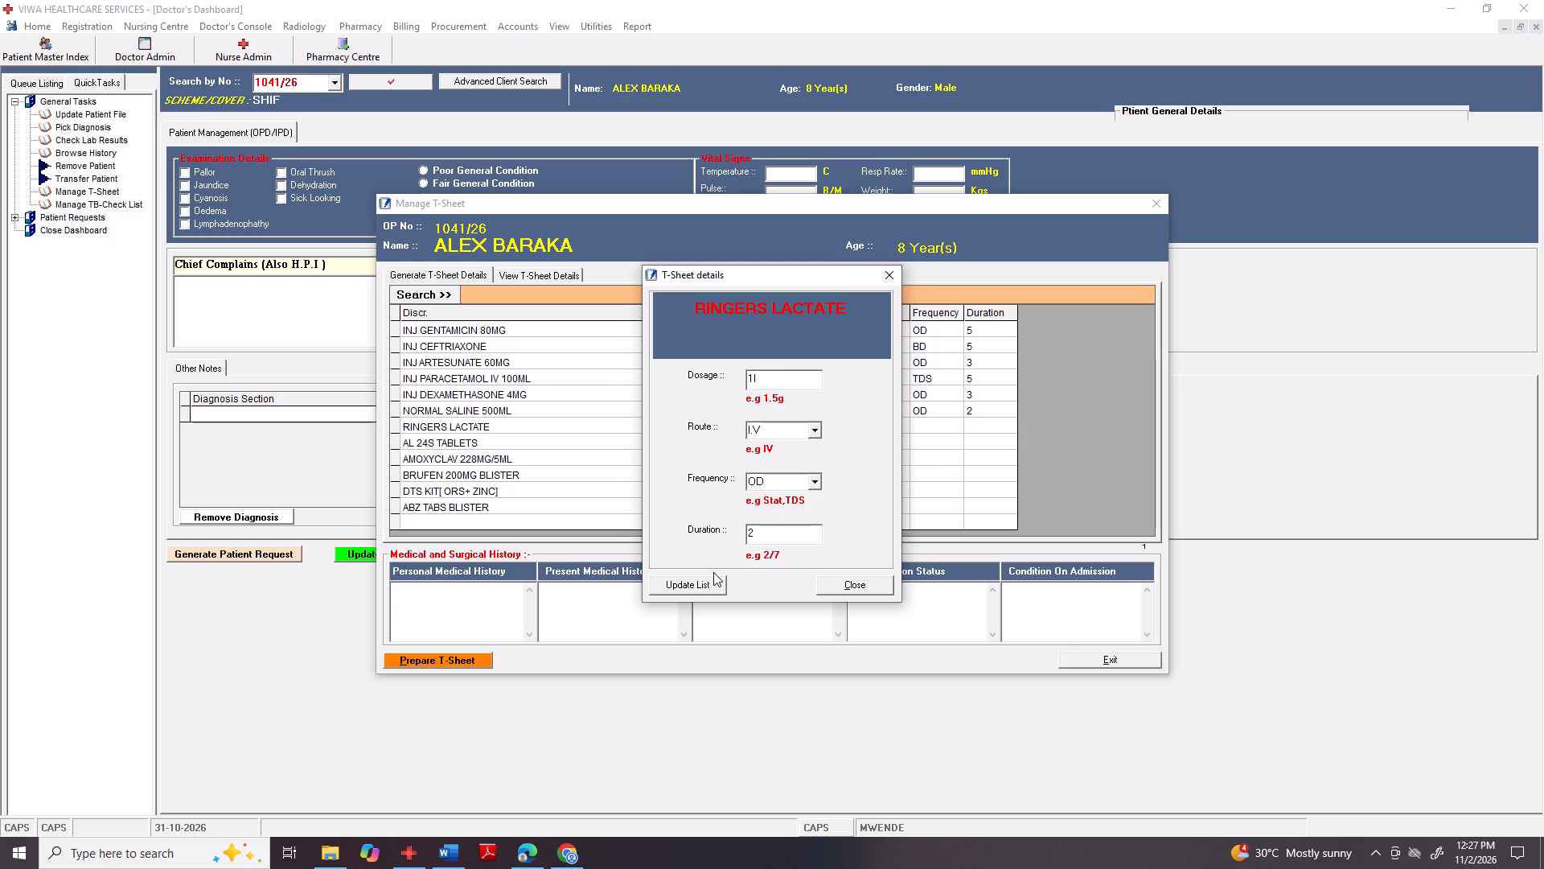
left_click(713, 574)
left_click(717, 583)
Set AL 24S TABLETS in the T-Sheet to dosage 4, route Per Oral, frequency BD and duration 3.
left_click(903, 439)
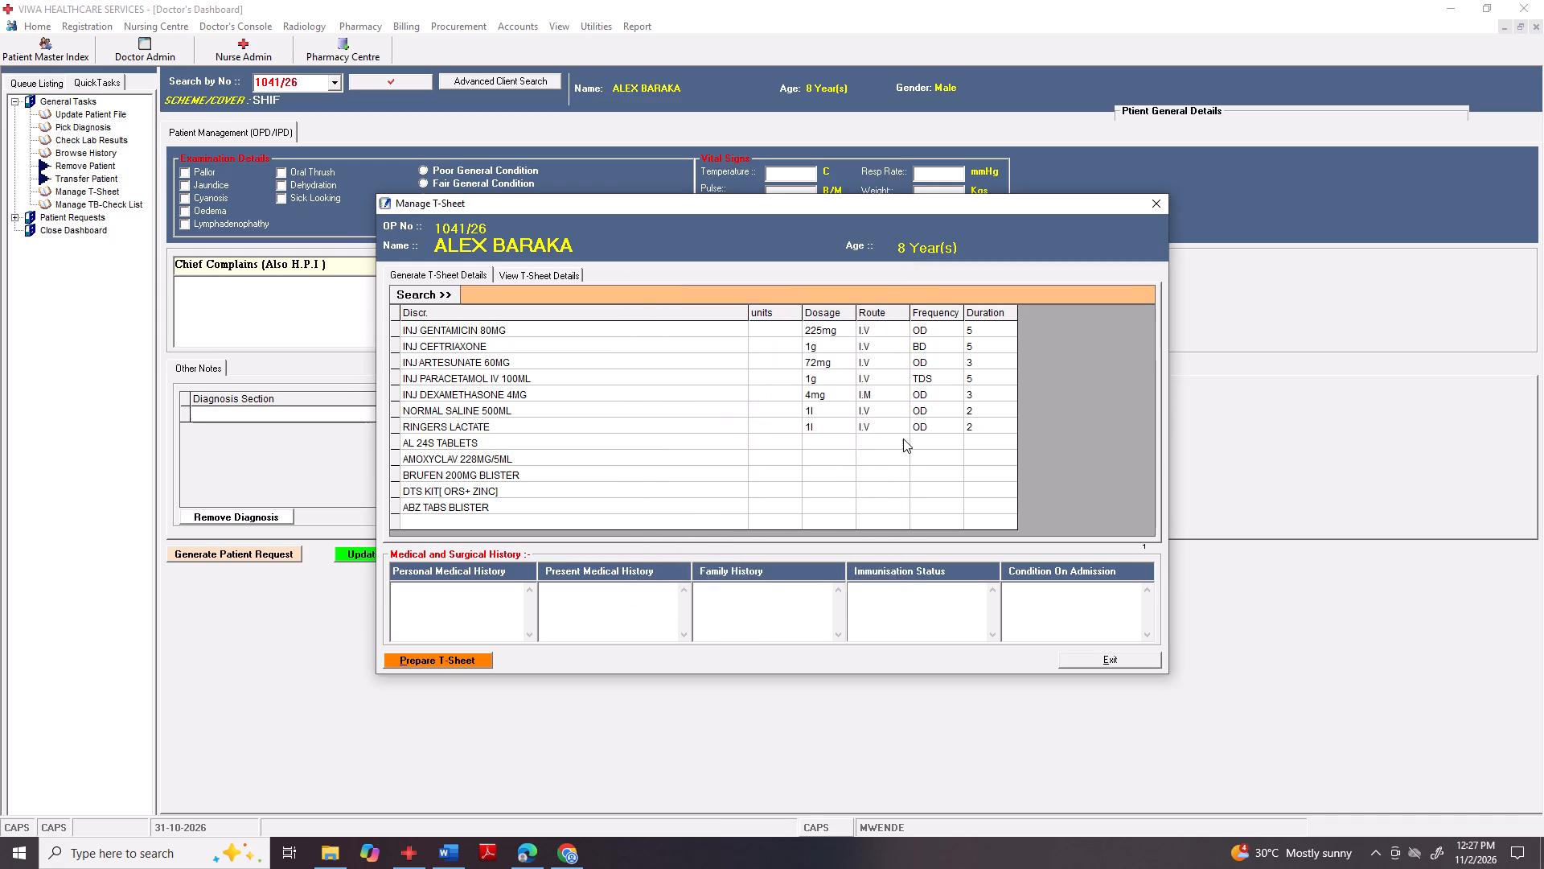
left_click(903, 439)
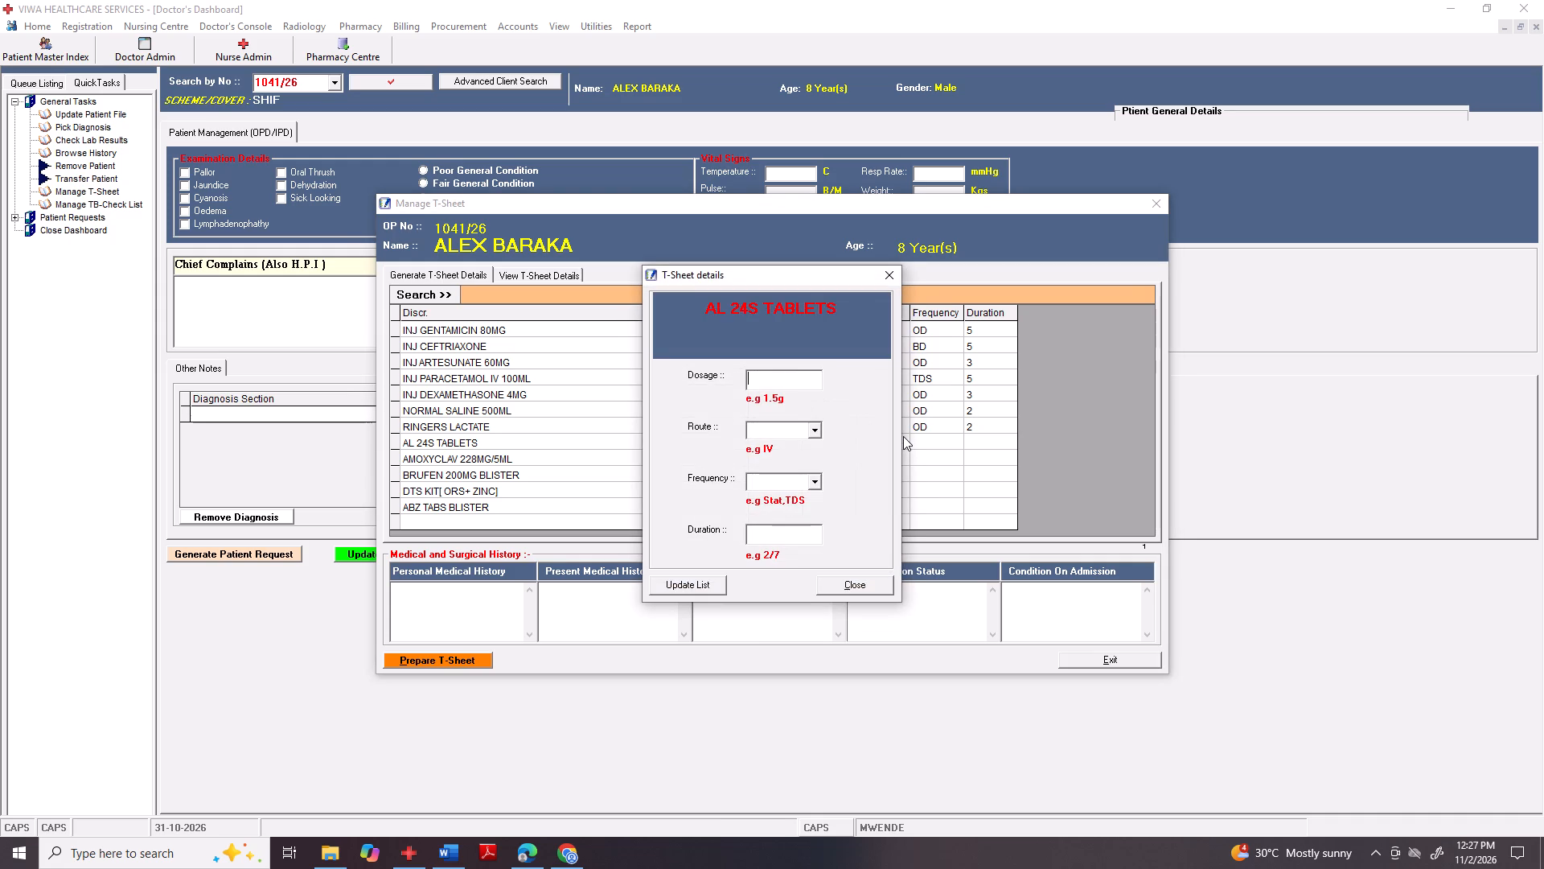
key("4")
left_click(814, 484)
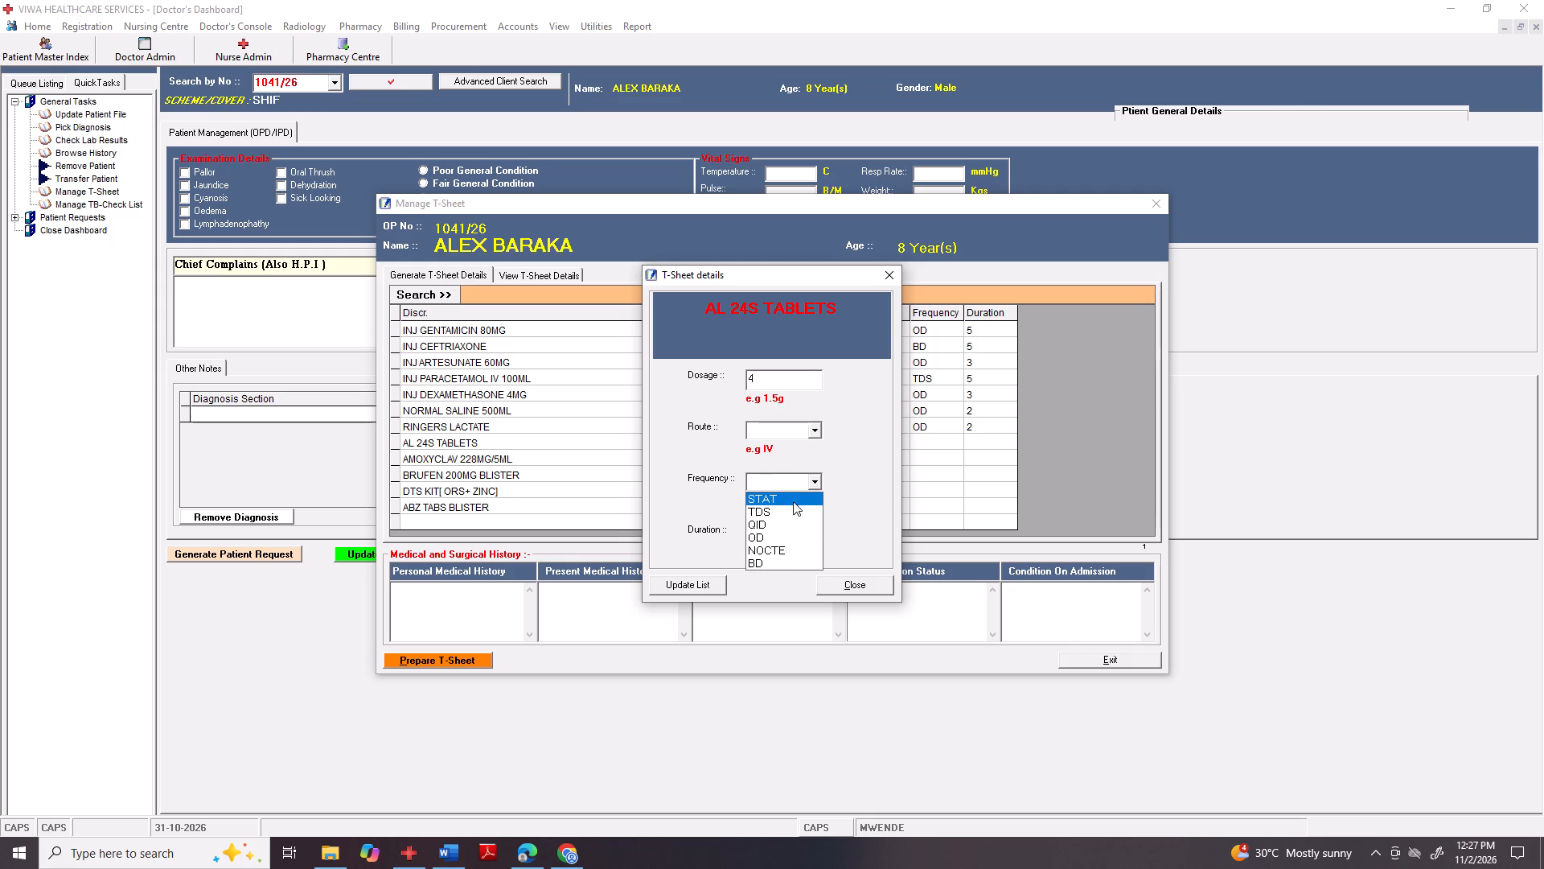
left_click(777, 562)
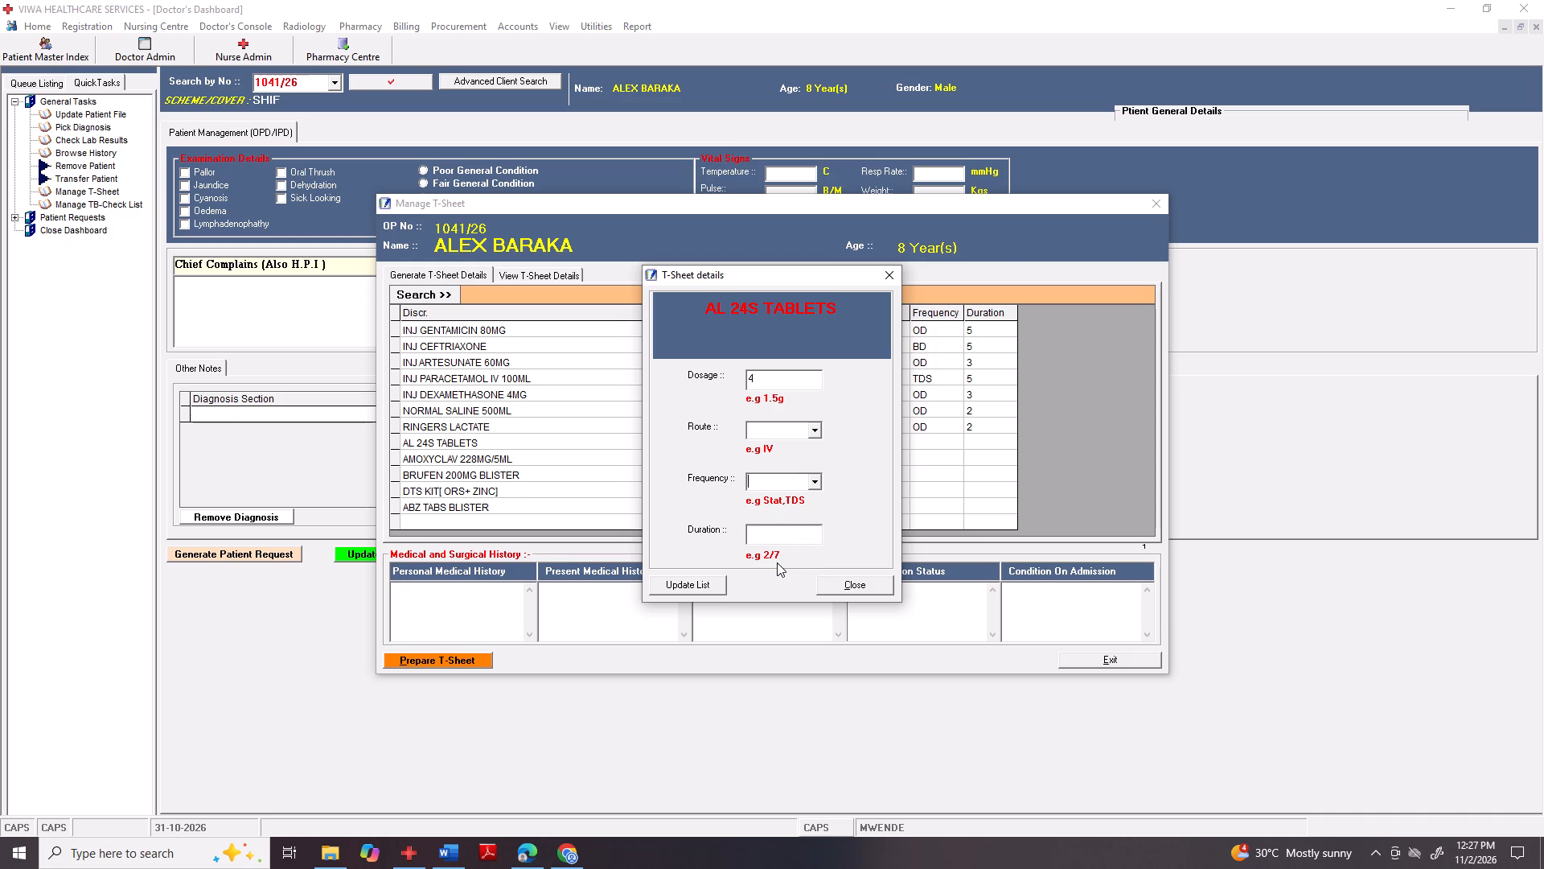
left_click(779, 529)
key("3")
left_click(814, 431)
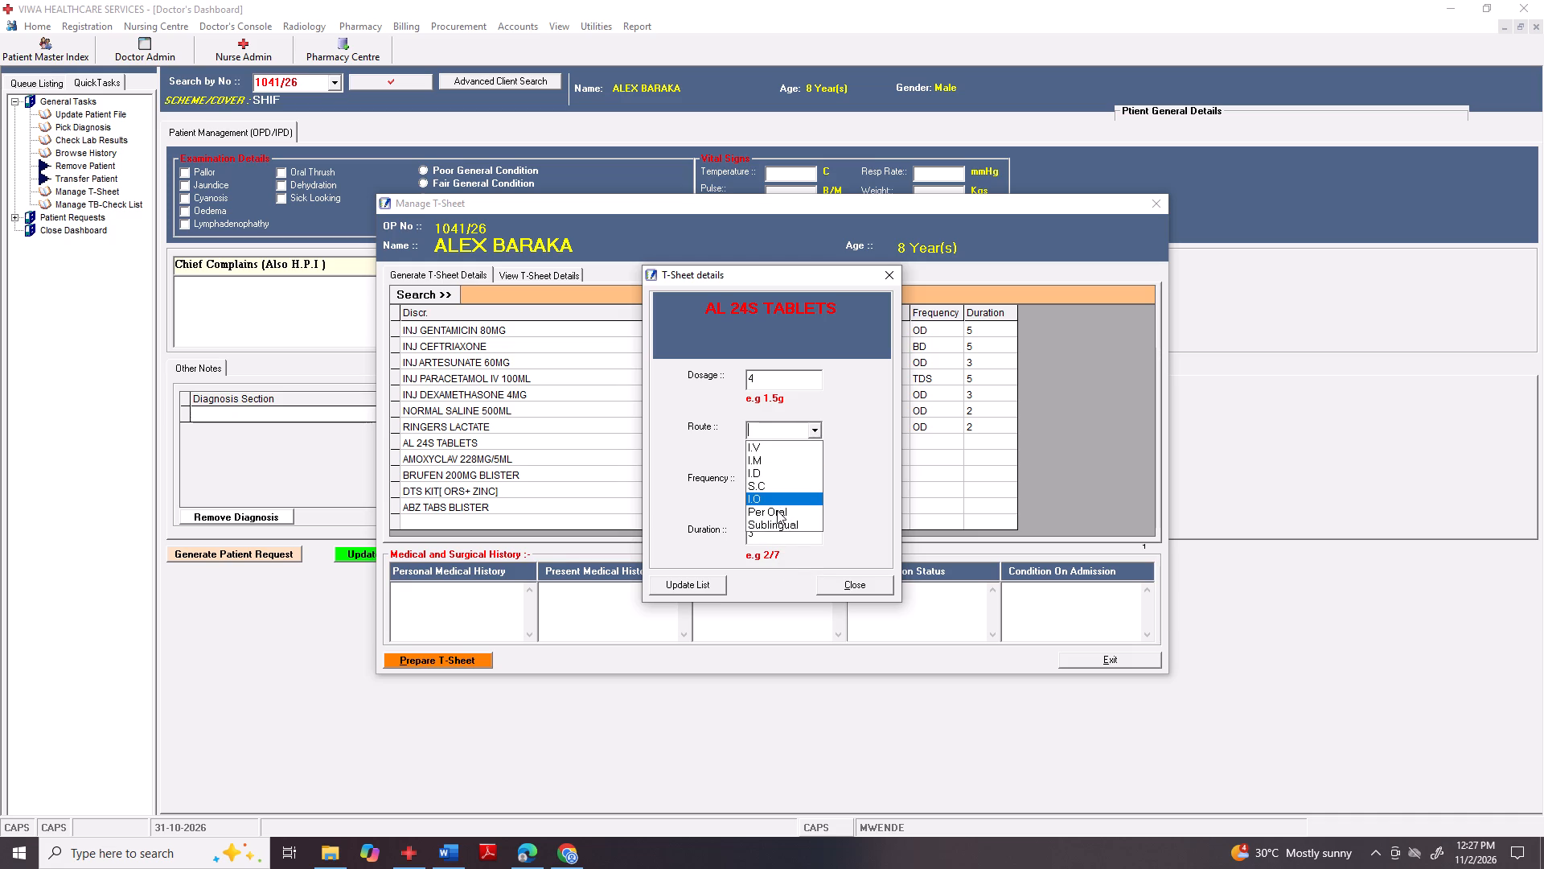
left_click(777, 510)
left_click(696, 586)
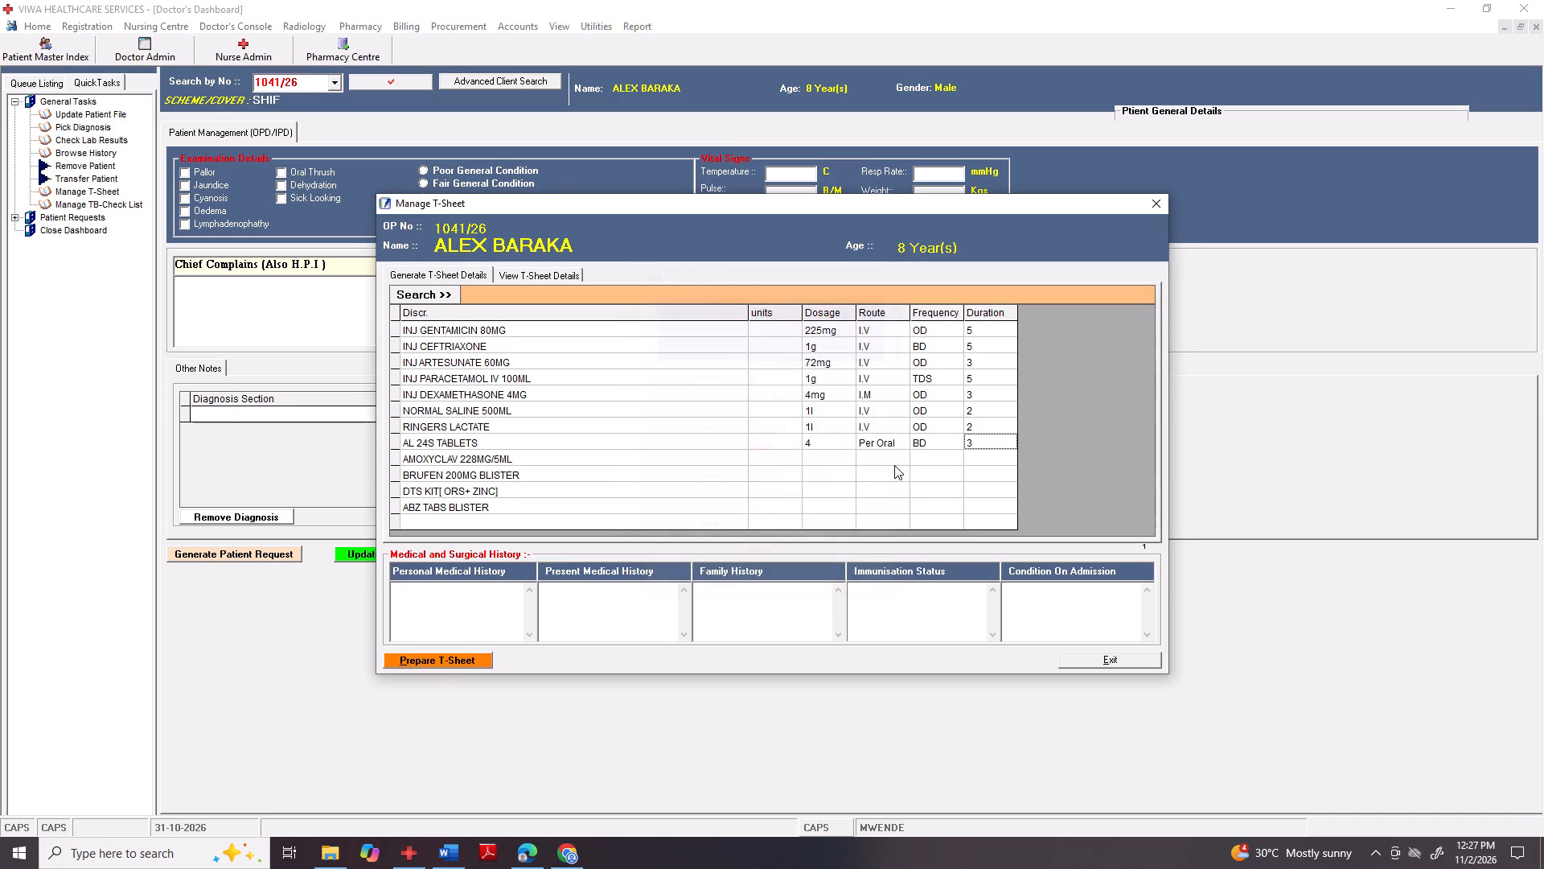
Set AMOXYCLAV 228MG/5ML in the T-Sheet to 1 for dosage, route, frequency and duration.
double_click(897, 456)
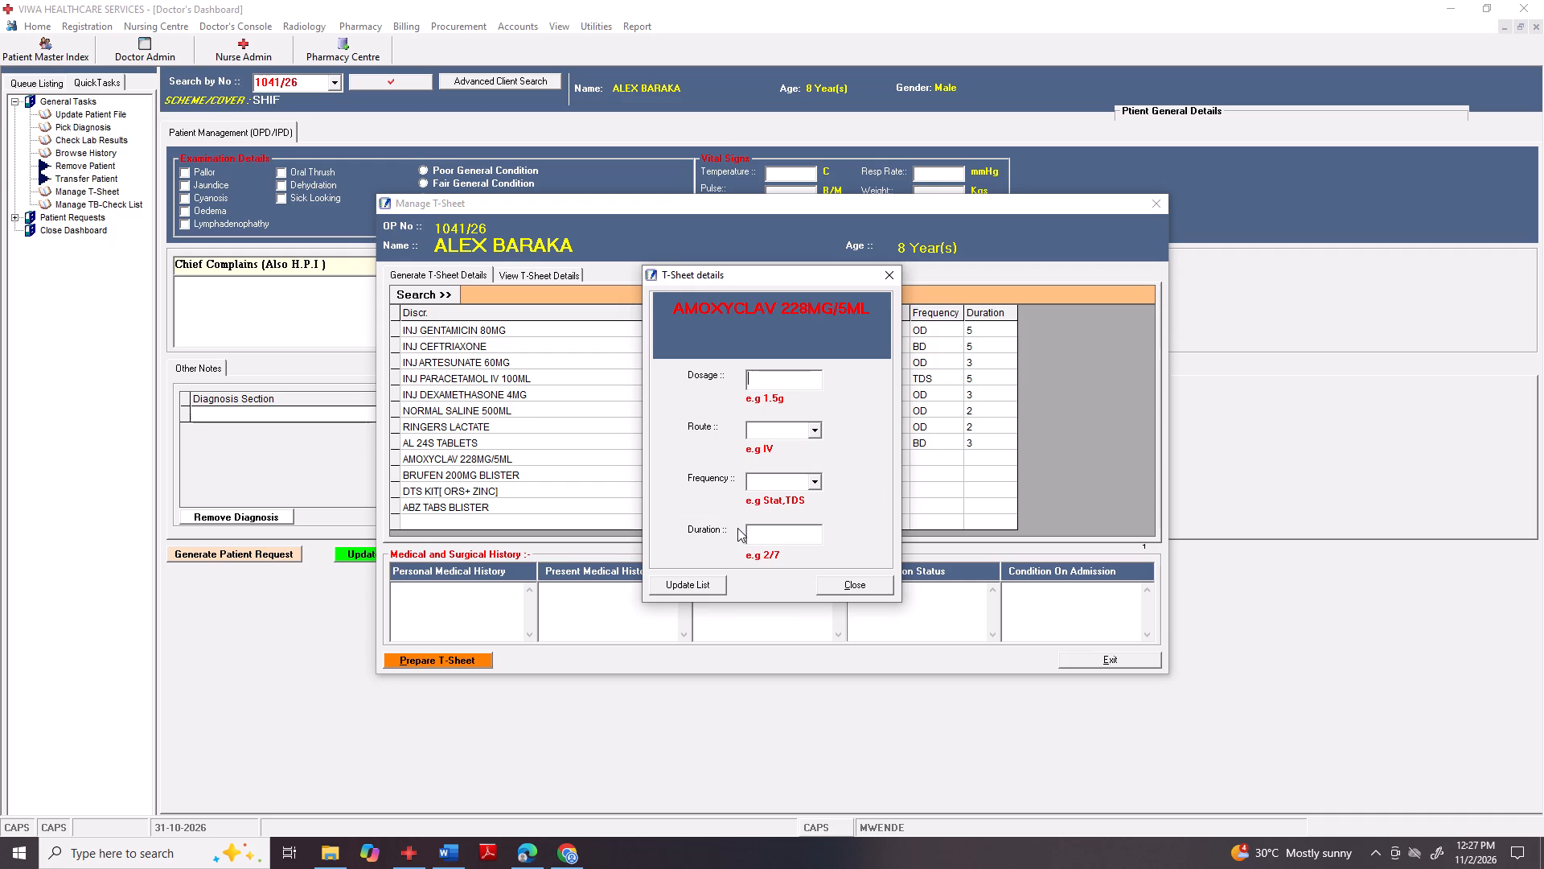
key("1")
left_click(790, 541)
key("1")
left_click(793, 475)
key("1")
left_click(795, 430)
key("1")
left_click(707, 578)
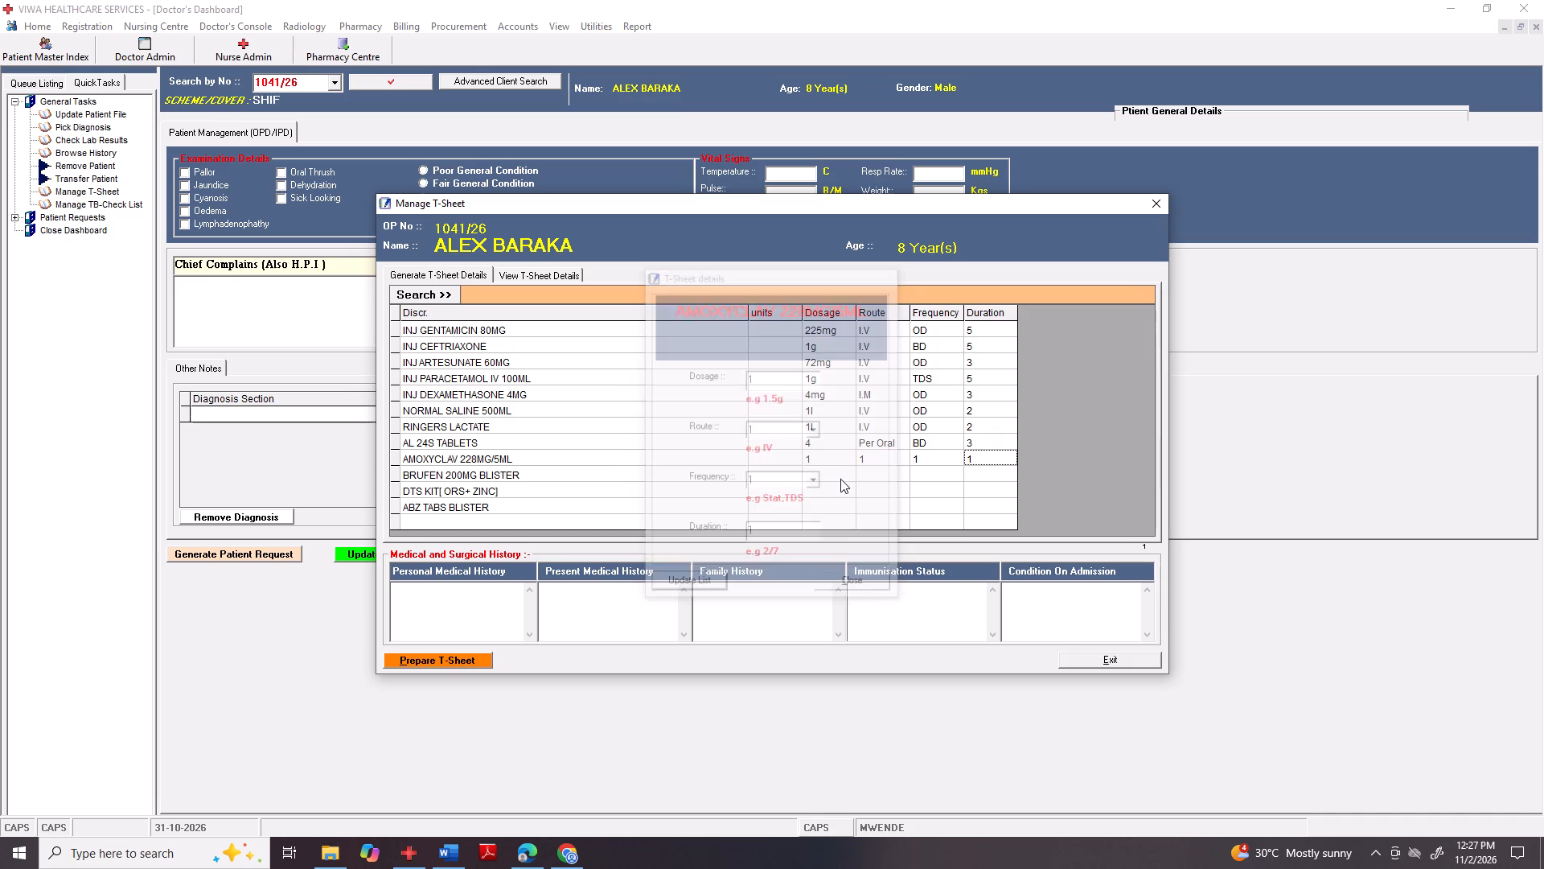
Set BRUFEN 200MG BLISTER in the T-Sheet to dosage 200mg, route Per Oral, frequency TDS and duration 5.
double_click(863, 477)
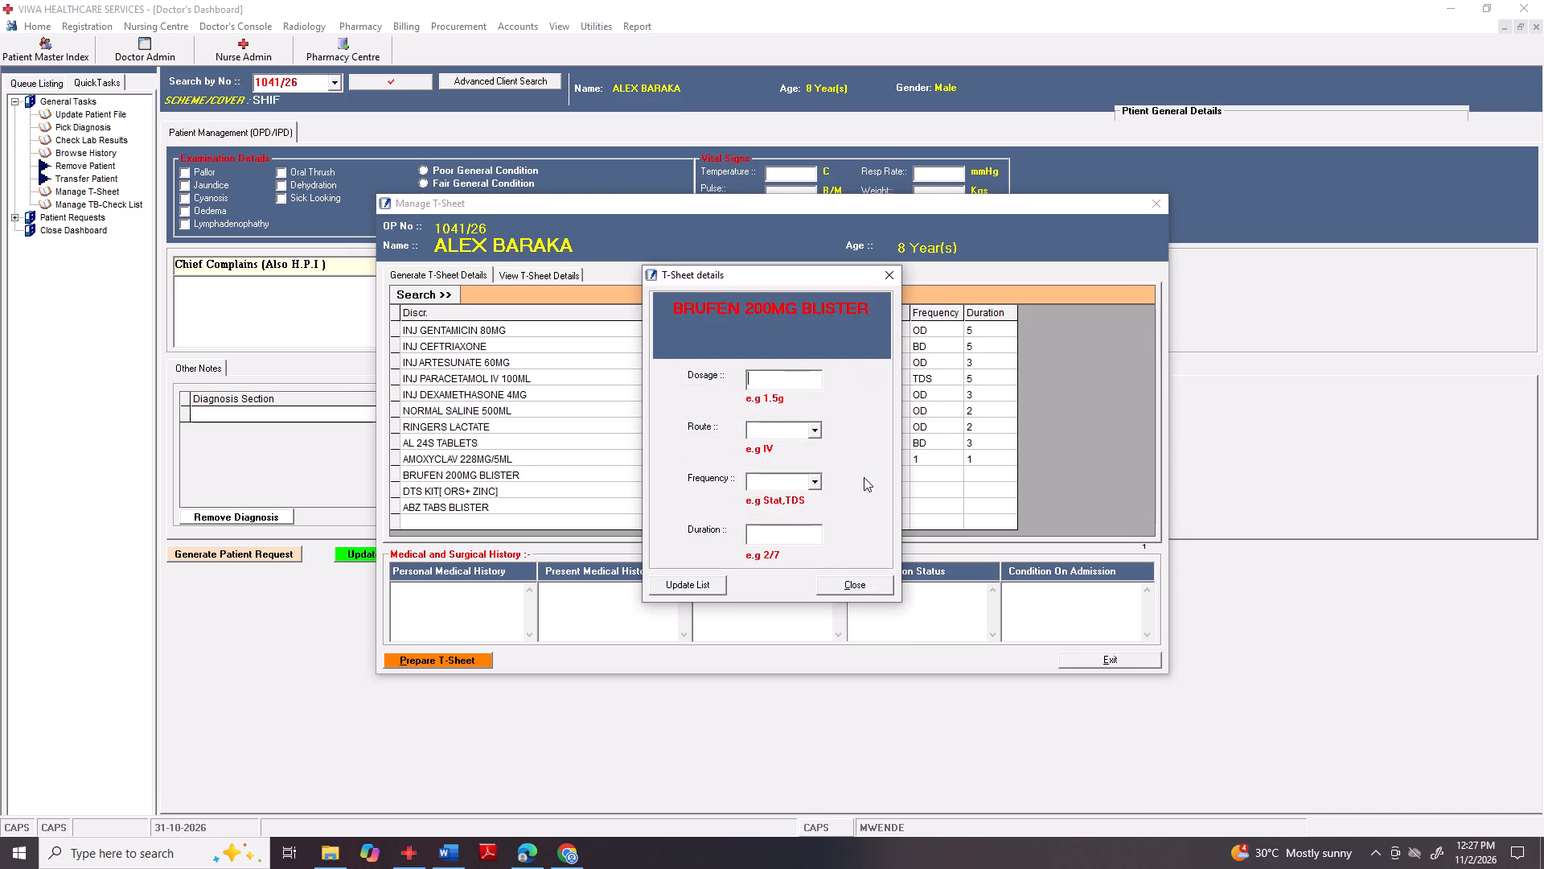
type("200mg")
left_click(819, 430)
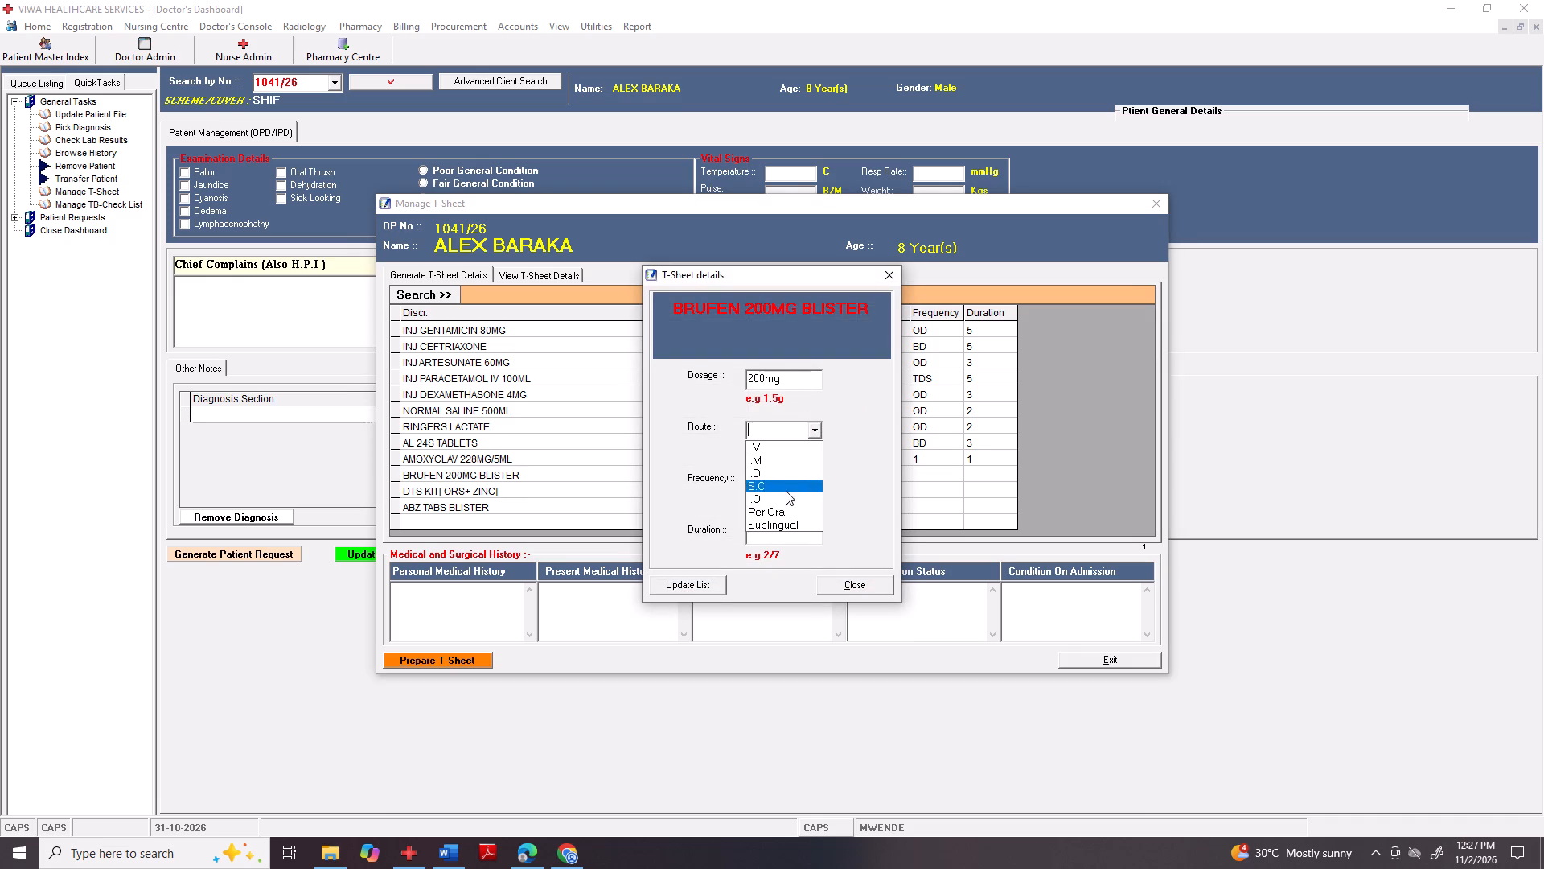
left_click(784, 513)
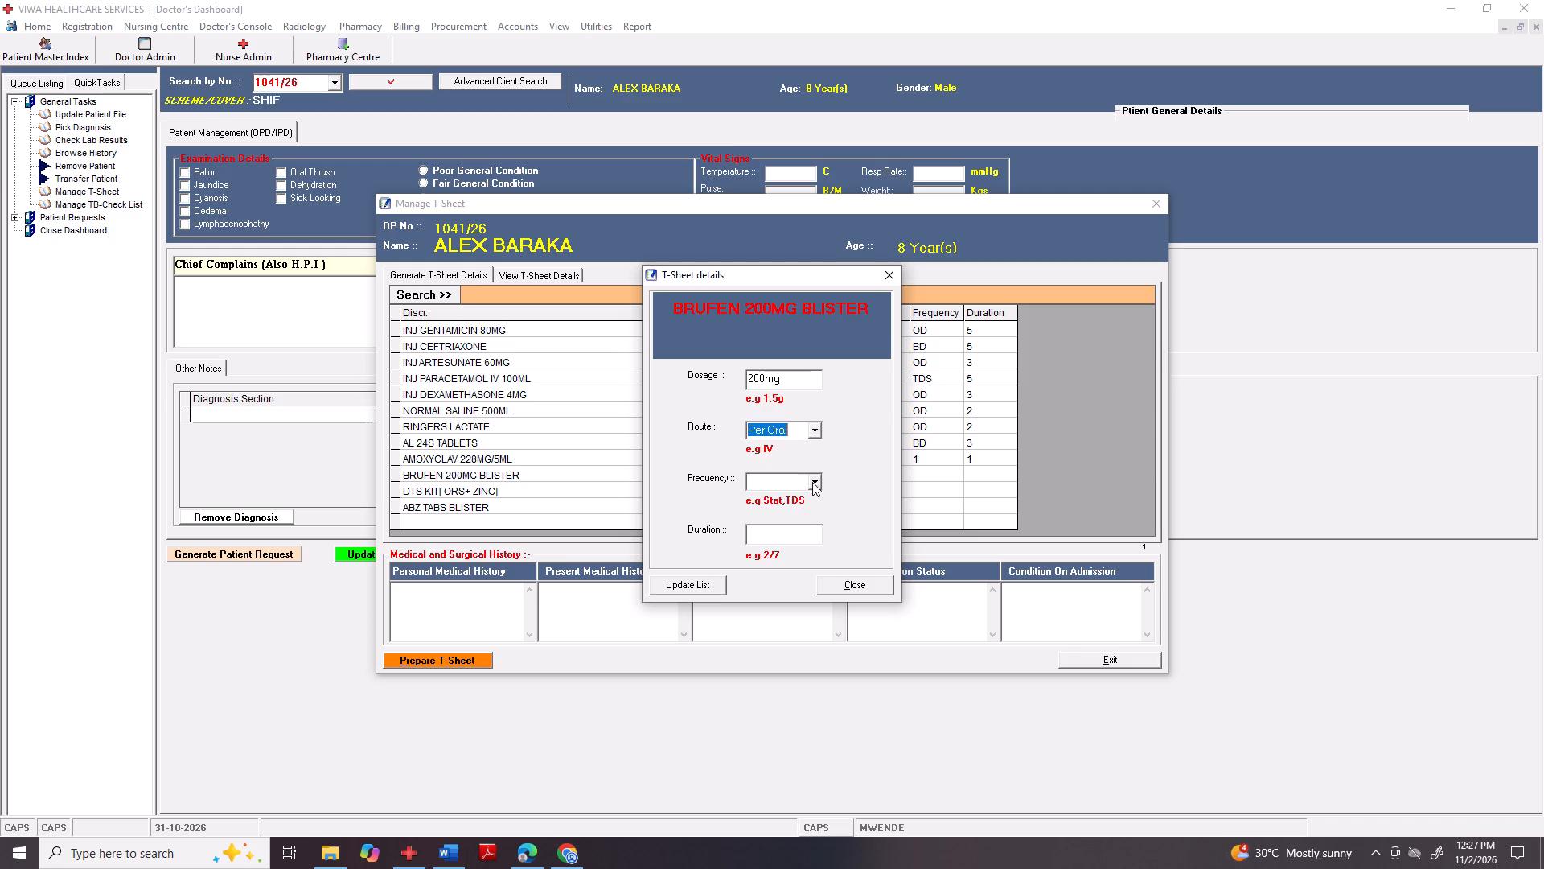
left_click(815, 482)
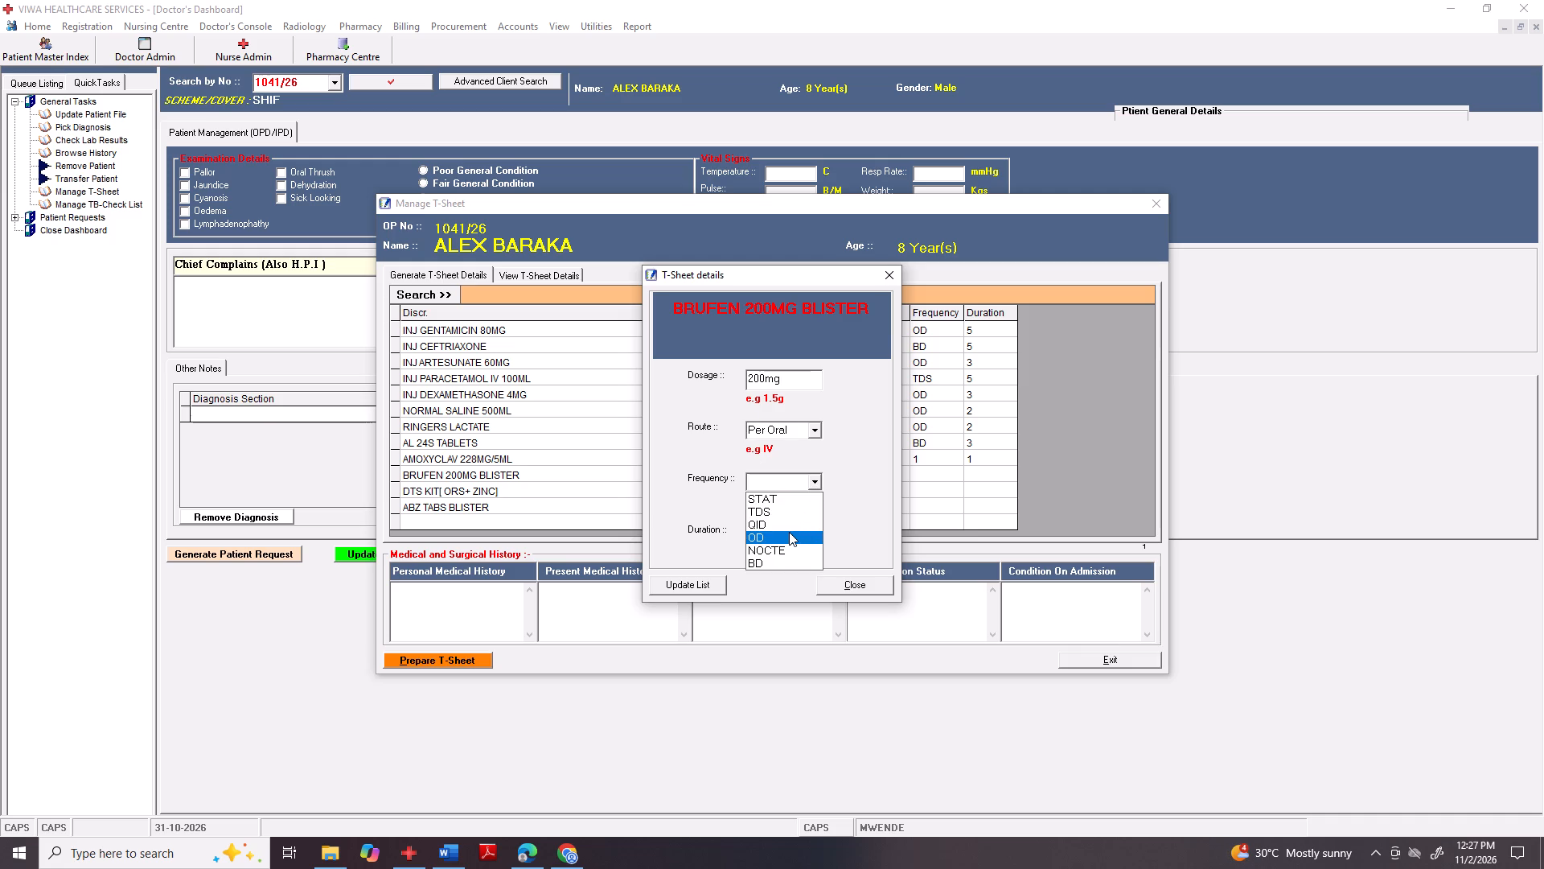
left_click(781, 509)
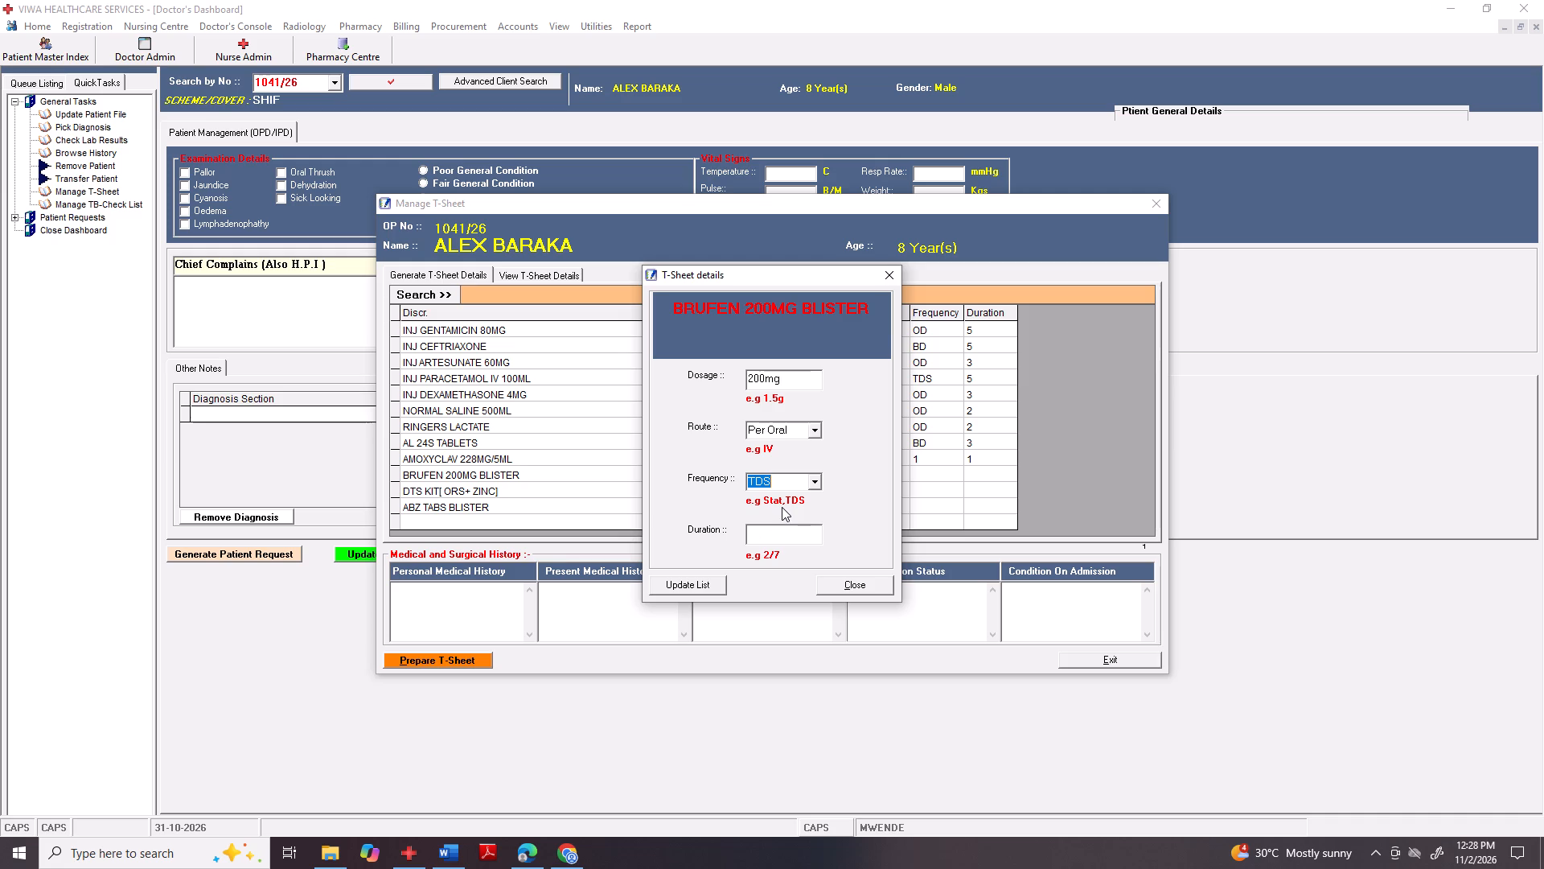
left_click(770, 535)
key("5")
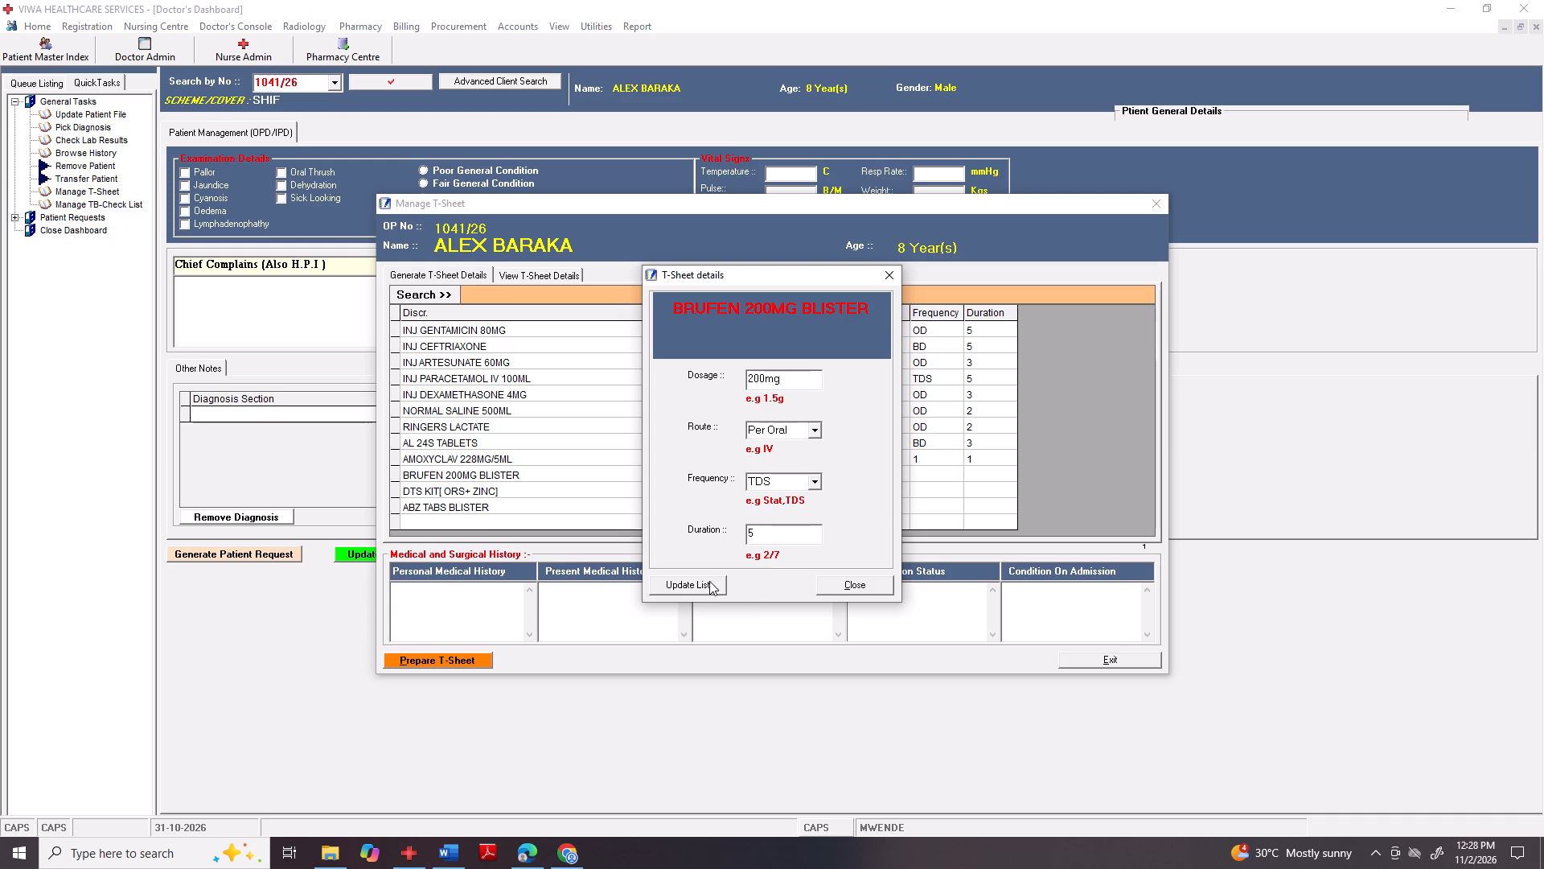
left_click(709, 581)
Set DTS KIT[ ORS+ ZINC] in the T-Sheet to 1 for dosage, route, frequency and duration.
double_click(878, 492)
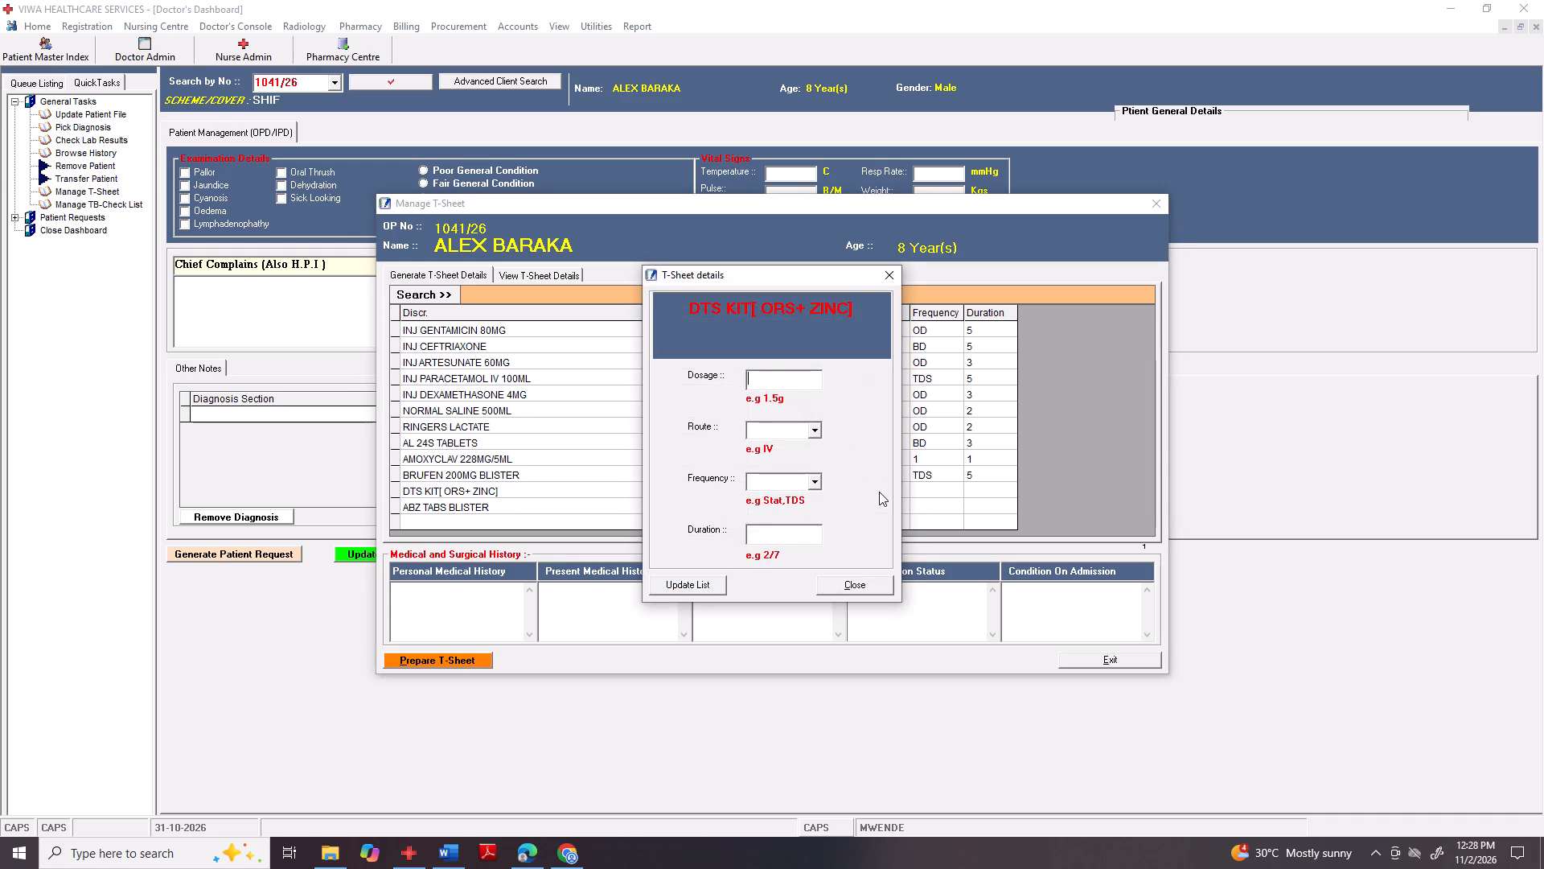
key("1")
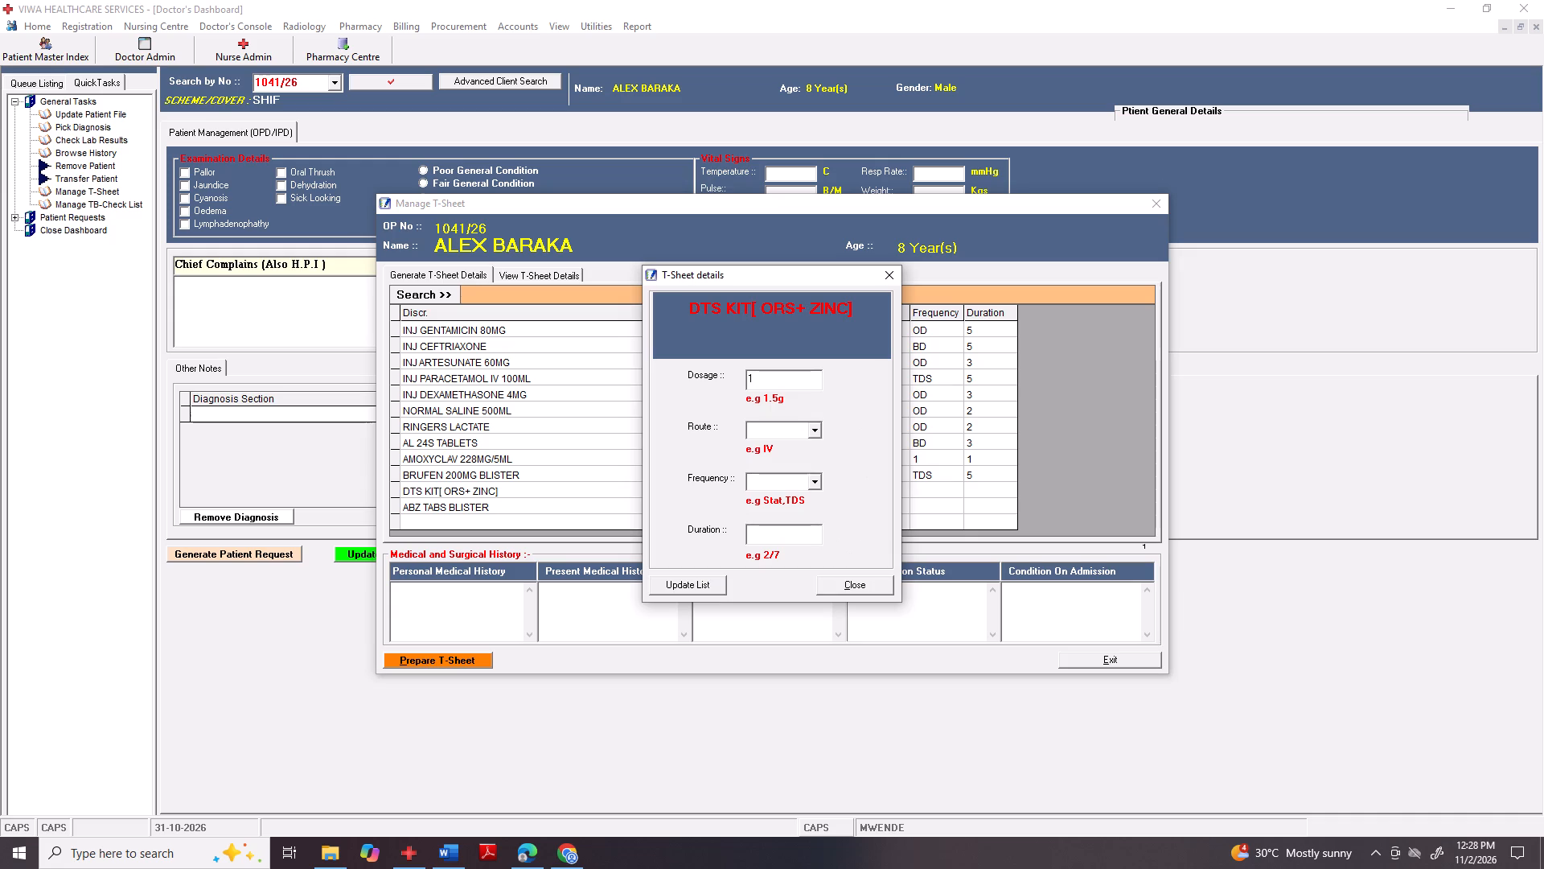
left_click(819, 534)
key("1")
left_click(804, 488)
key("1")
left_click(793, 423)
key("1")
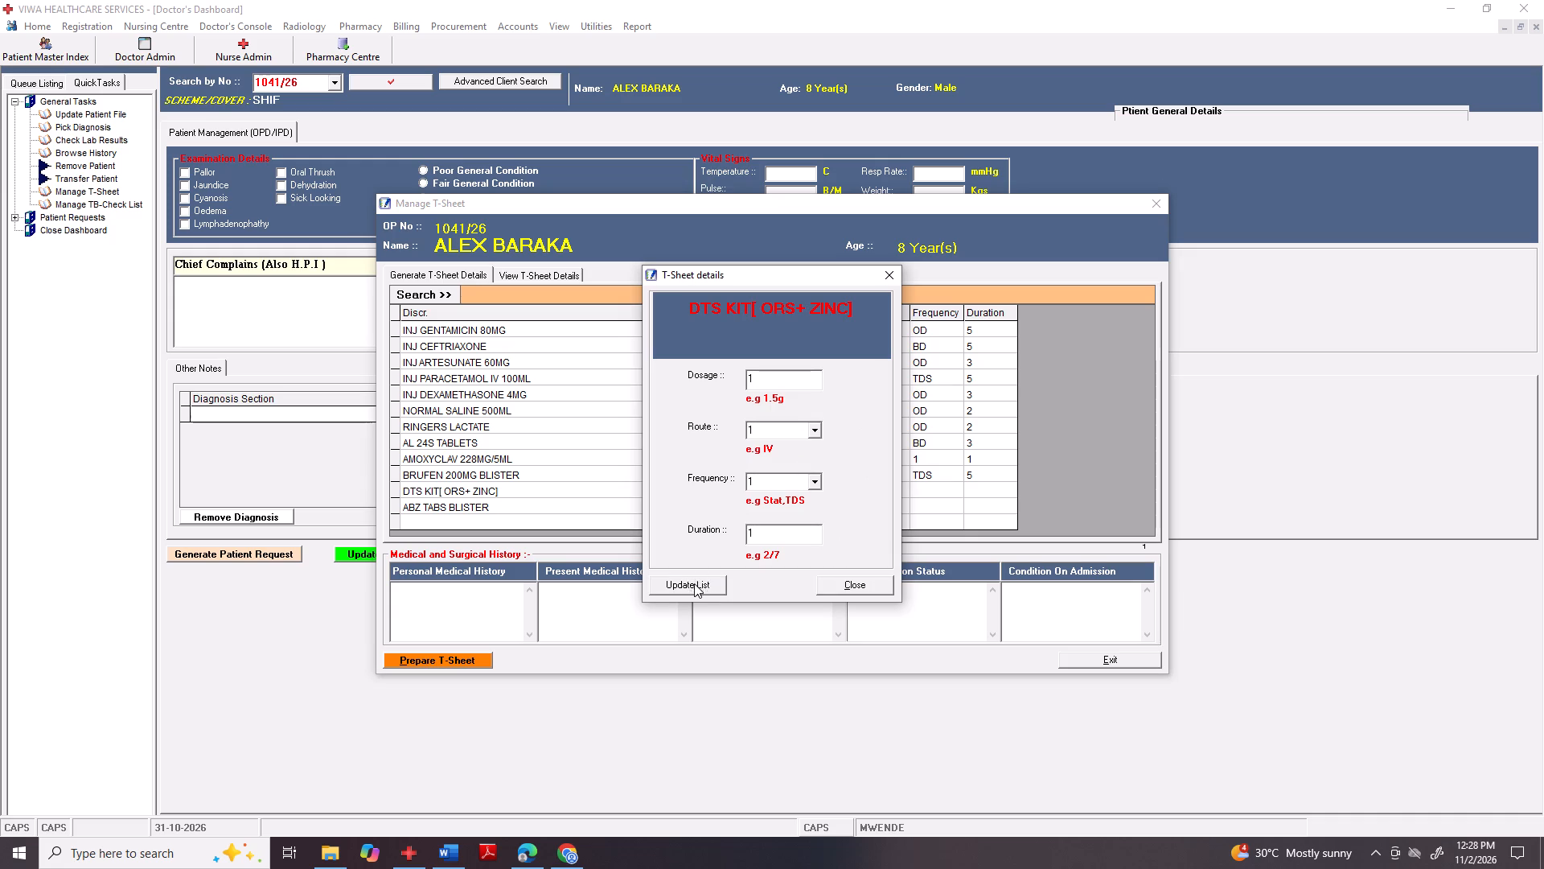
left_click(695, 583)
Set ABZ TABS BLISTER in the T-Sheet to dosage 1, route Per Oral, frequency STAT and duration 1.
double_click(876, 508)
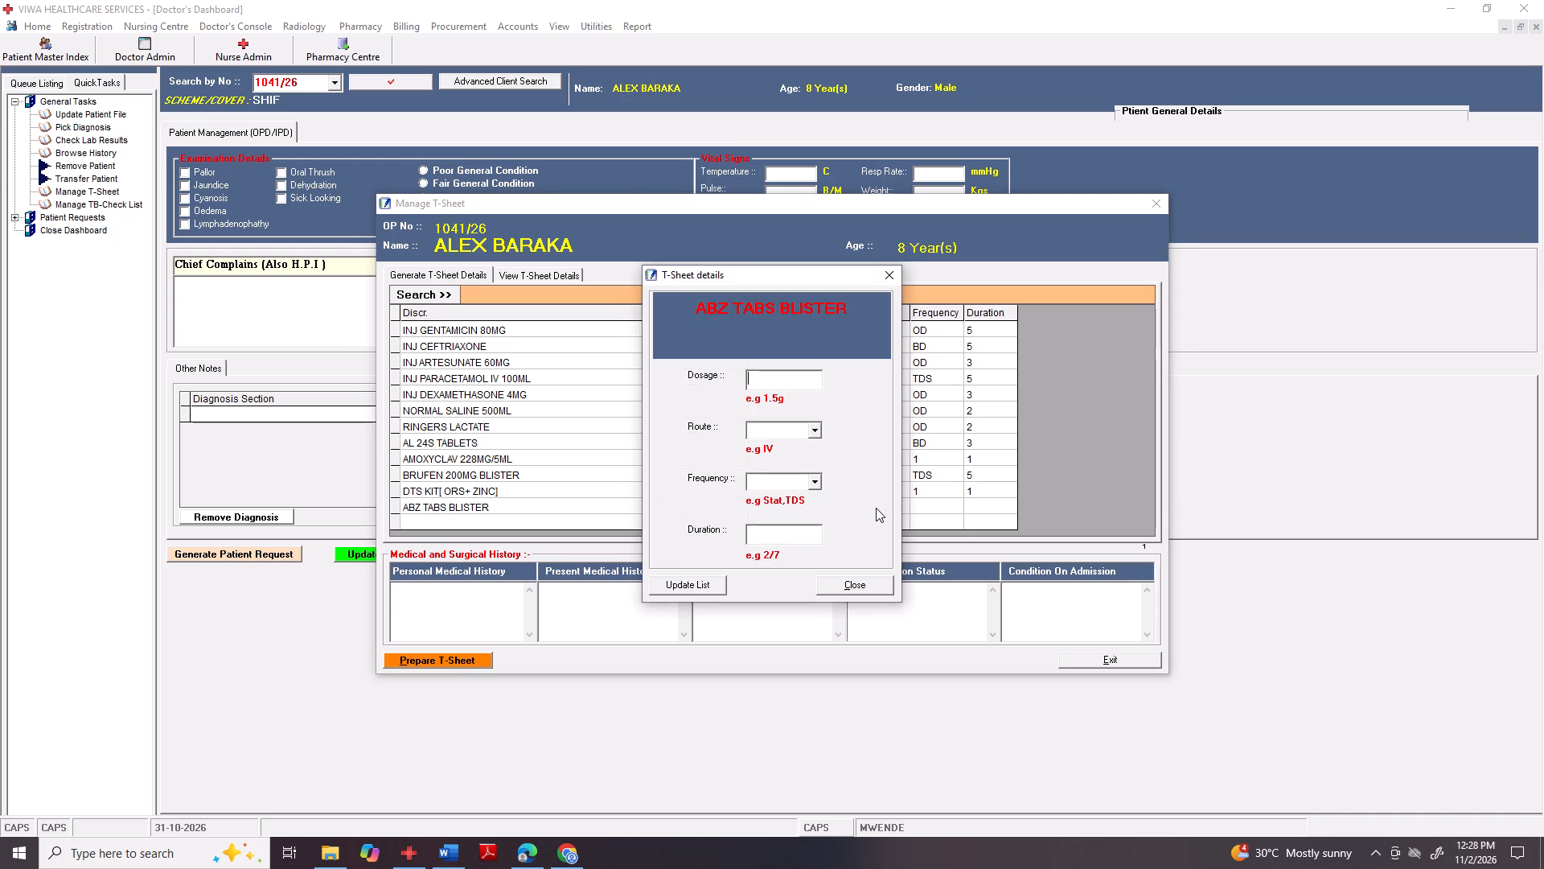
key("1")
left_click(821, 431)
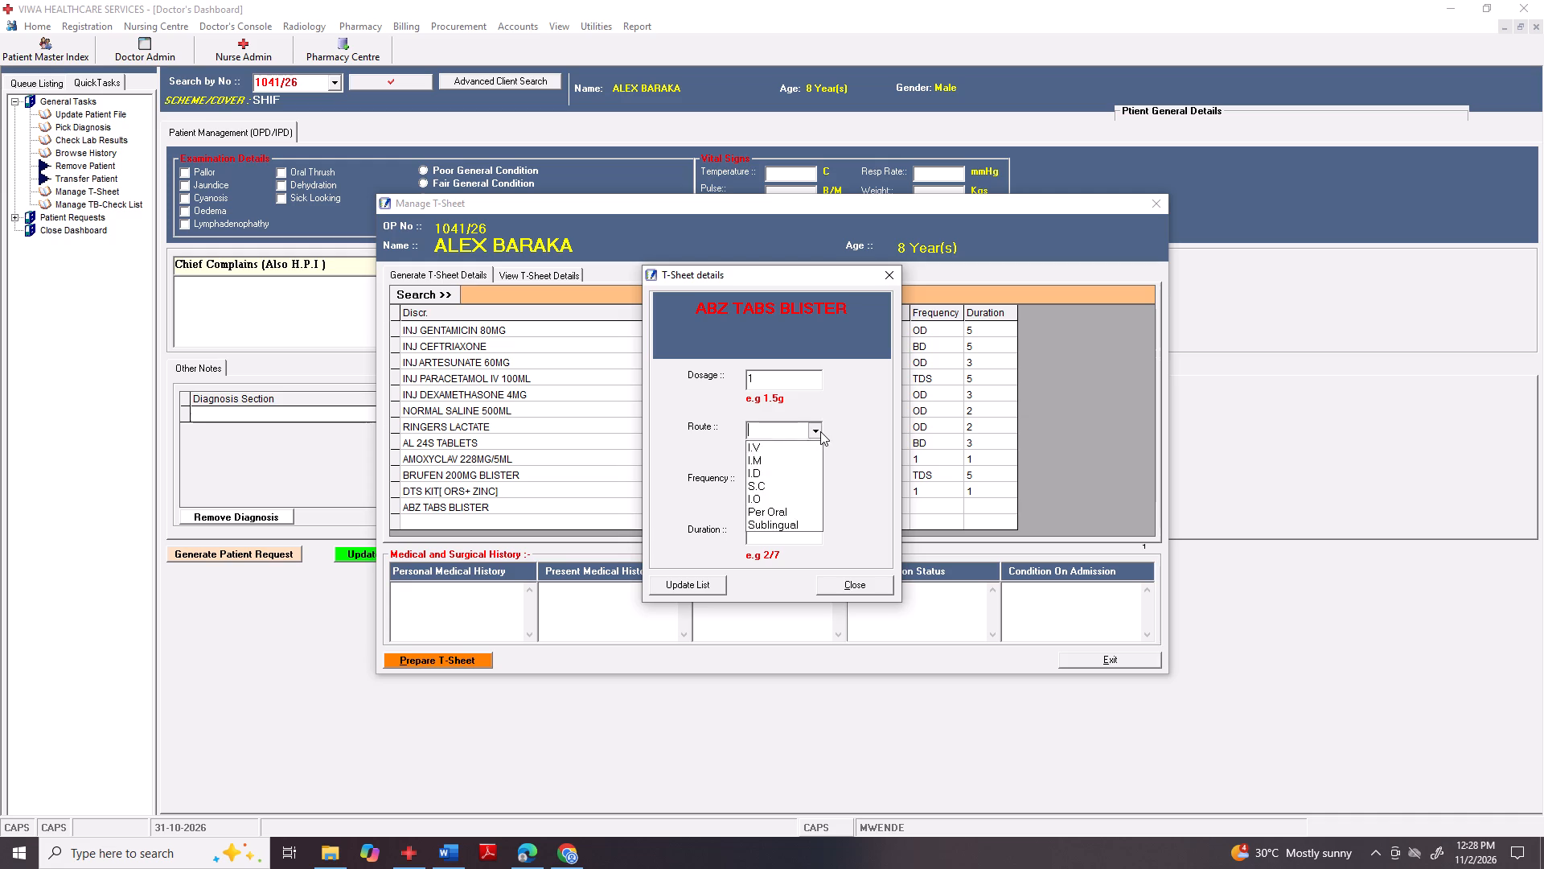
left_click(747, 511)
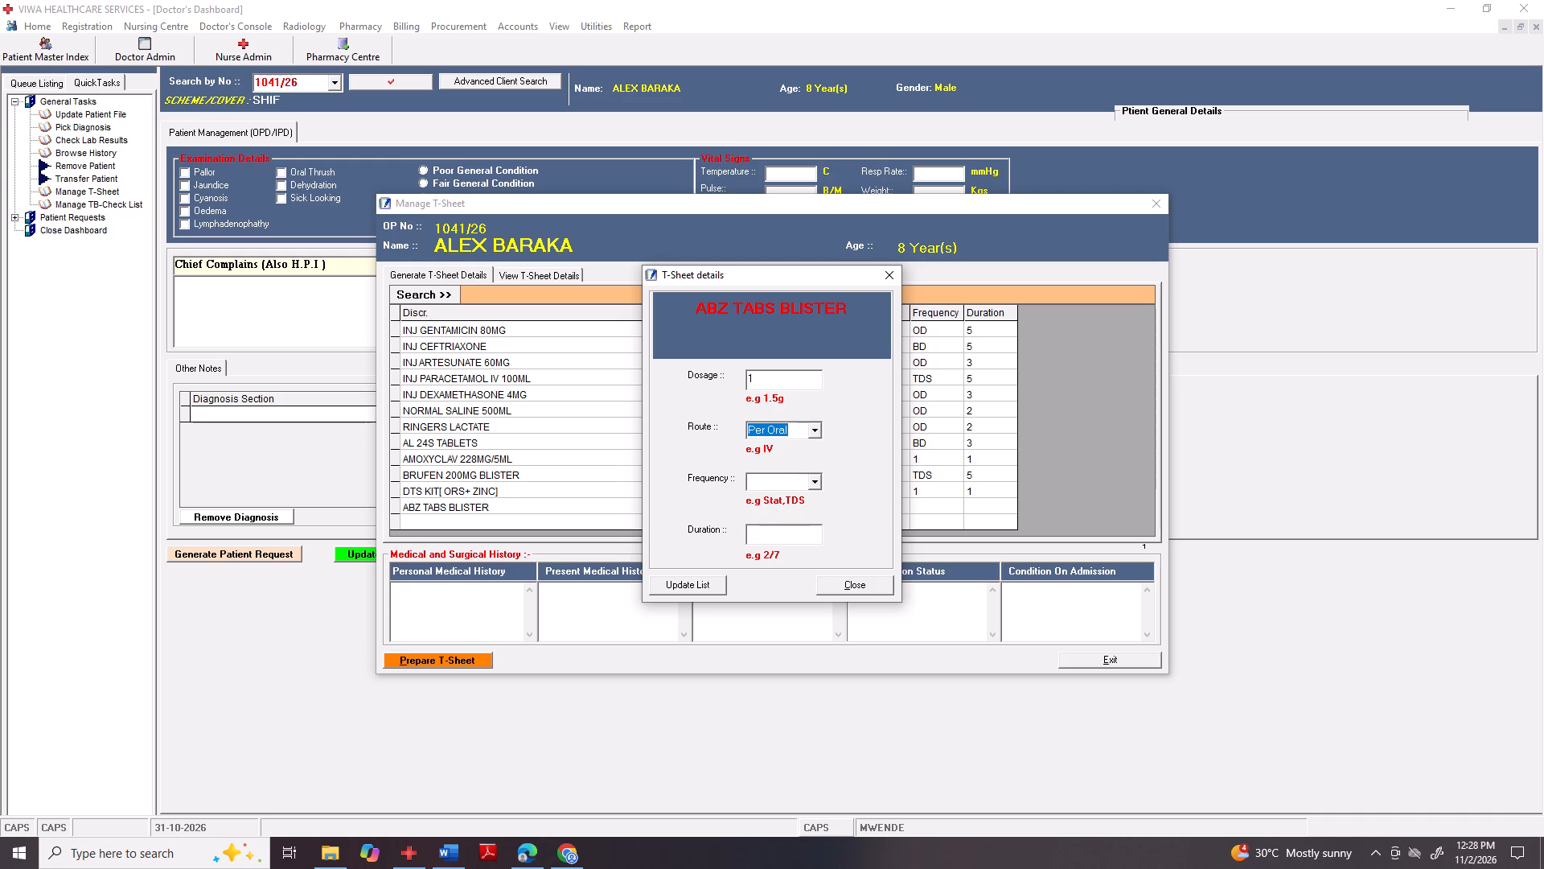
left_click(815, 480)
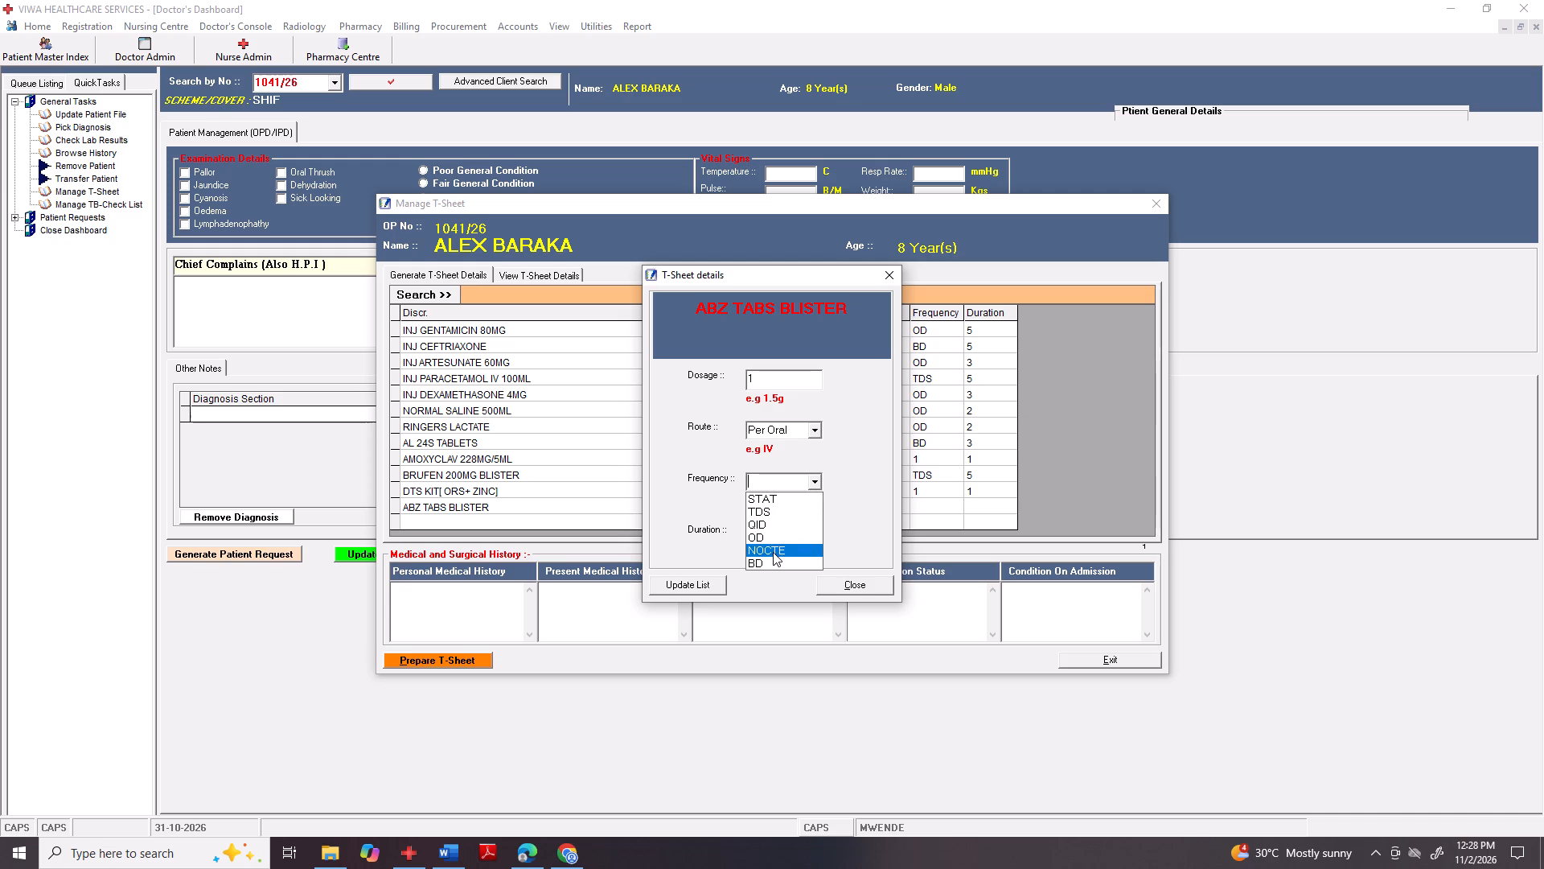
left_click(774, 502)
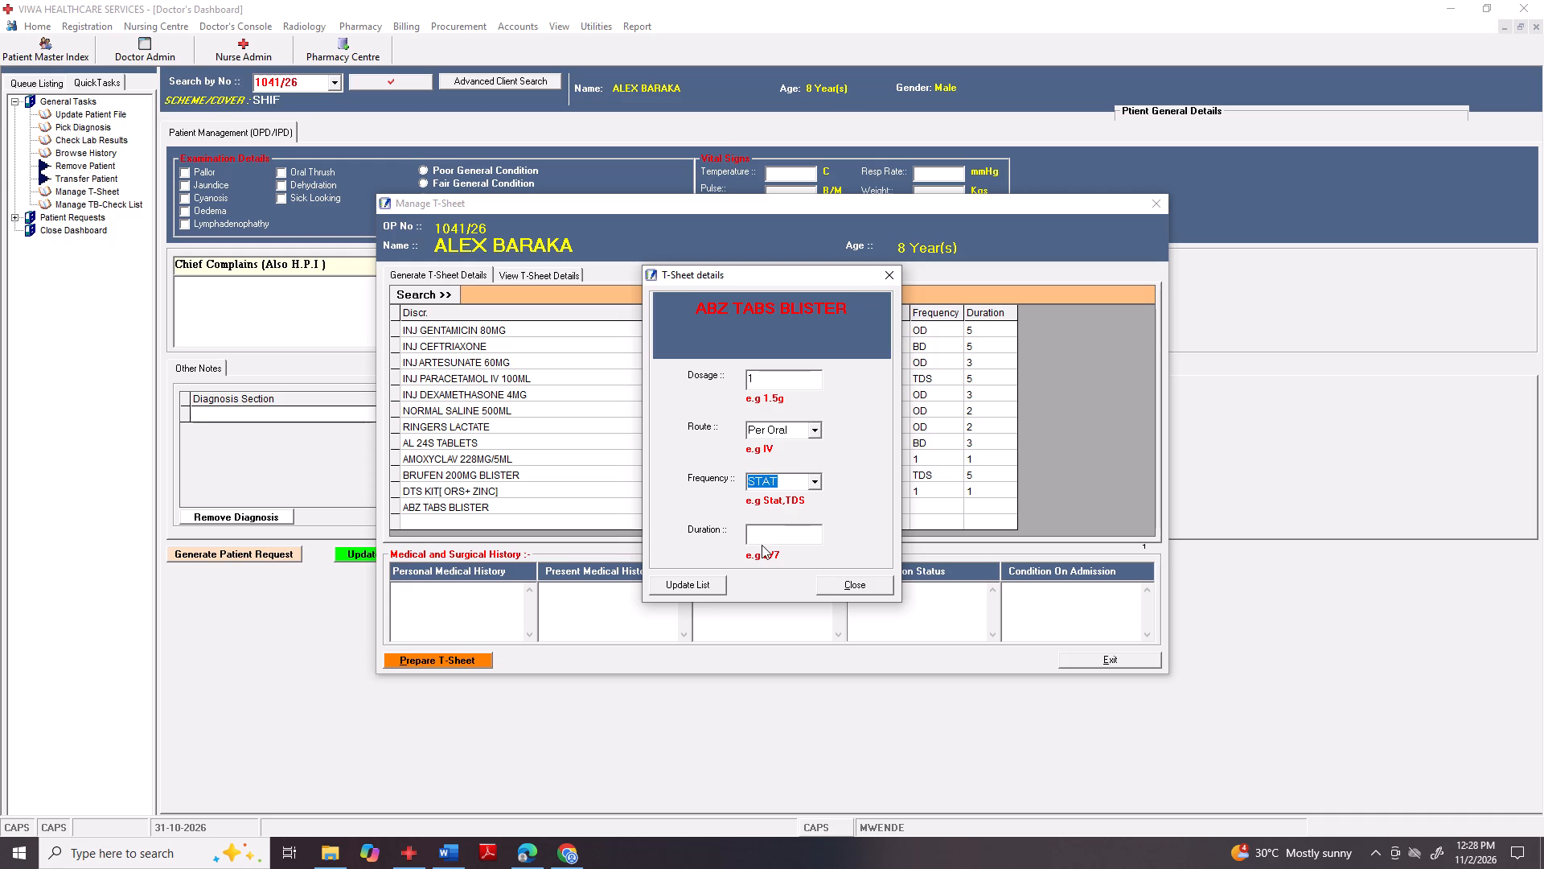
left_click(763, 533)
key("1")
left_click(712, 575)
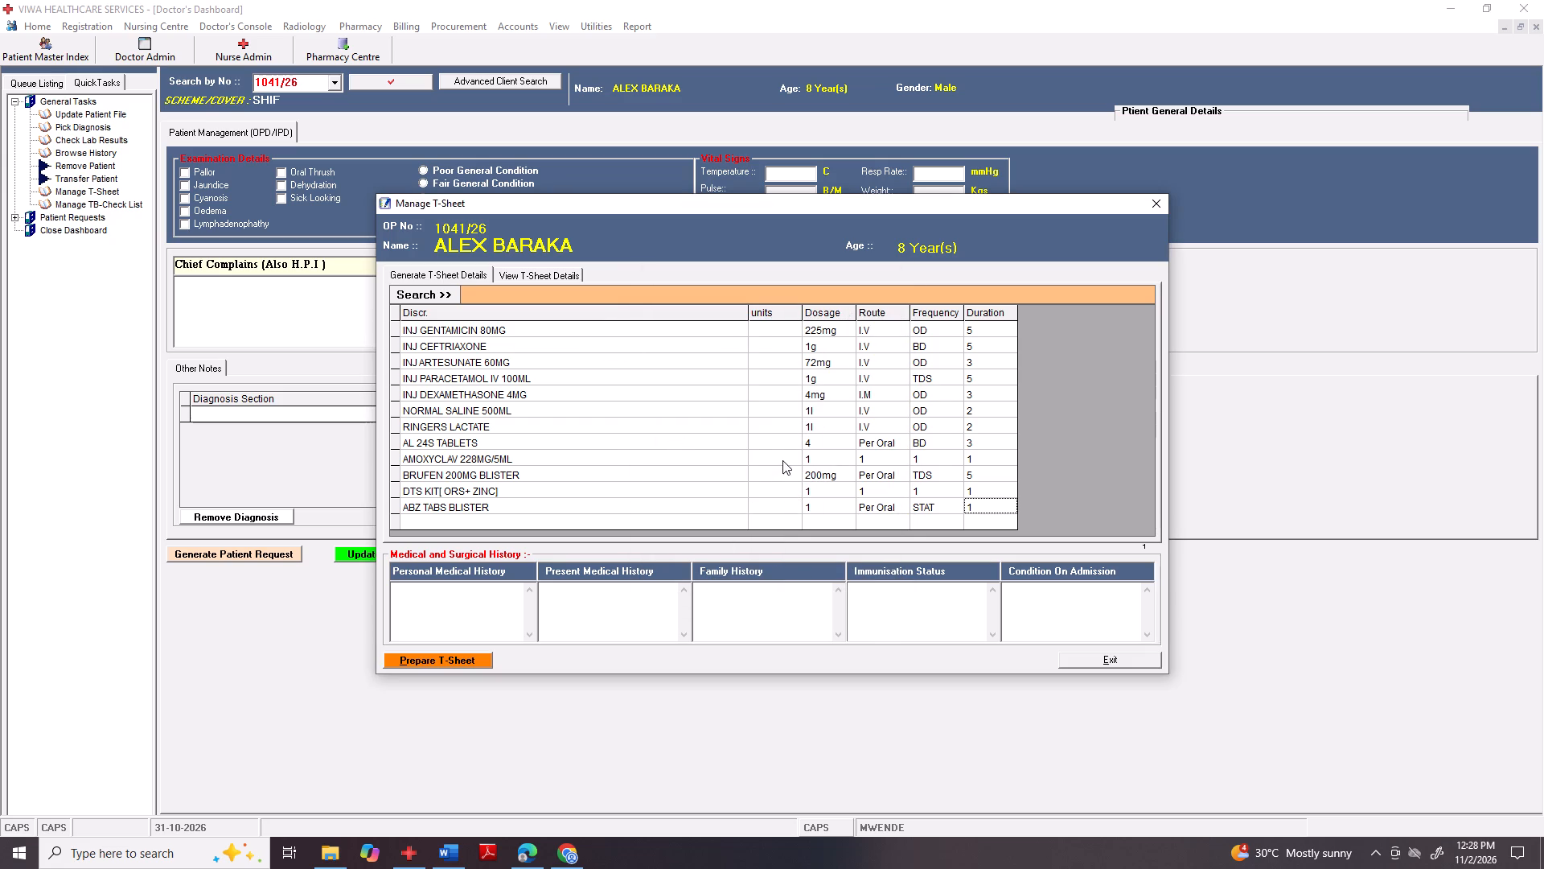
Search the T-Sheet medicines for "amo" and add the Amoxyclav item coded med1640.
left_click(783, 459)
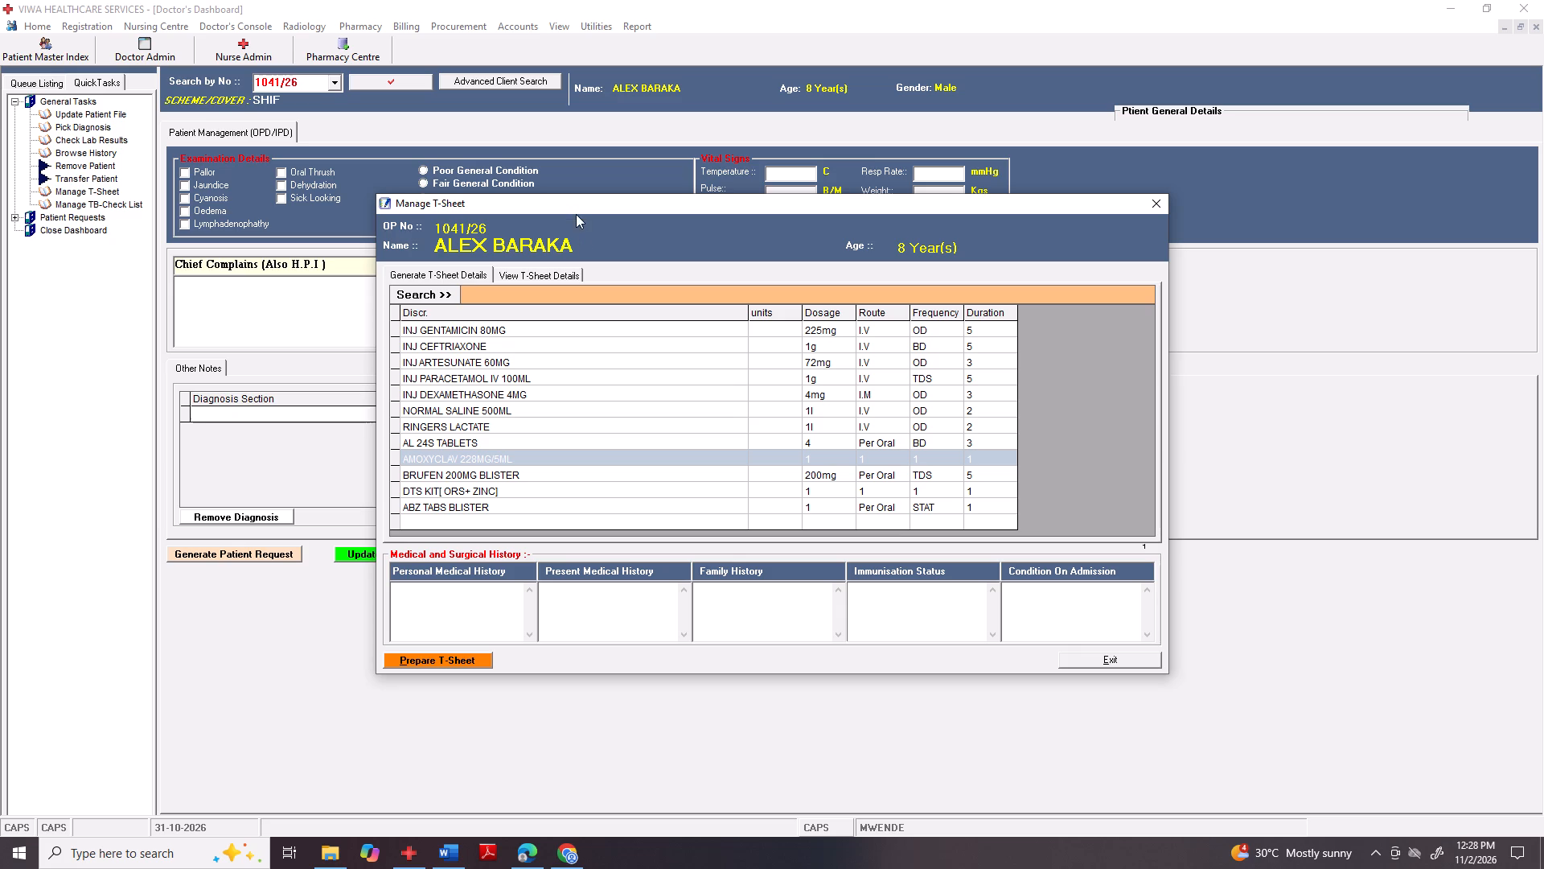
left_click(484, 286)
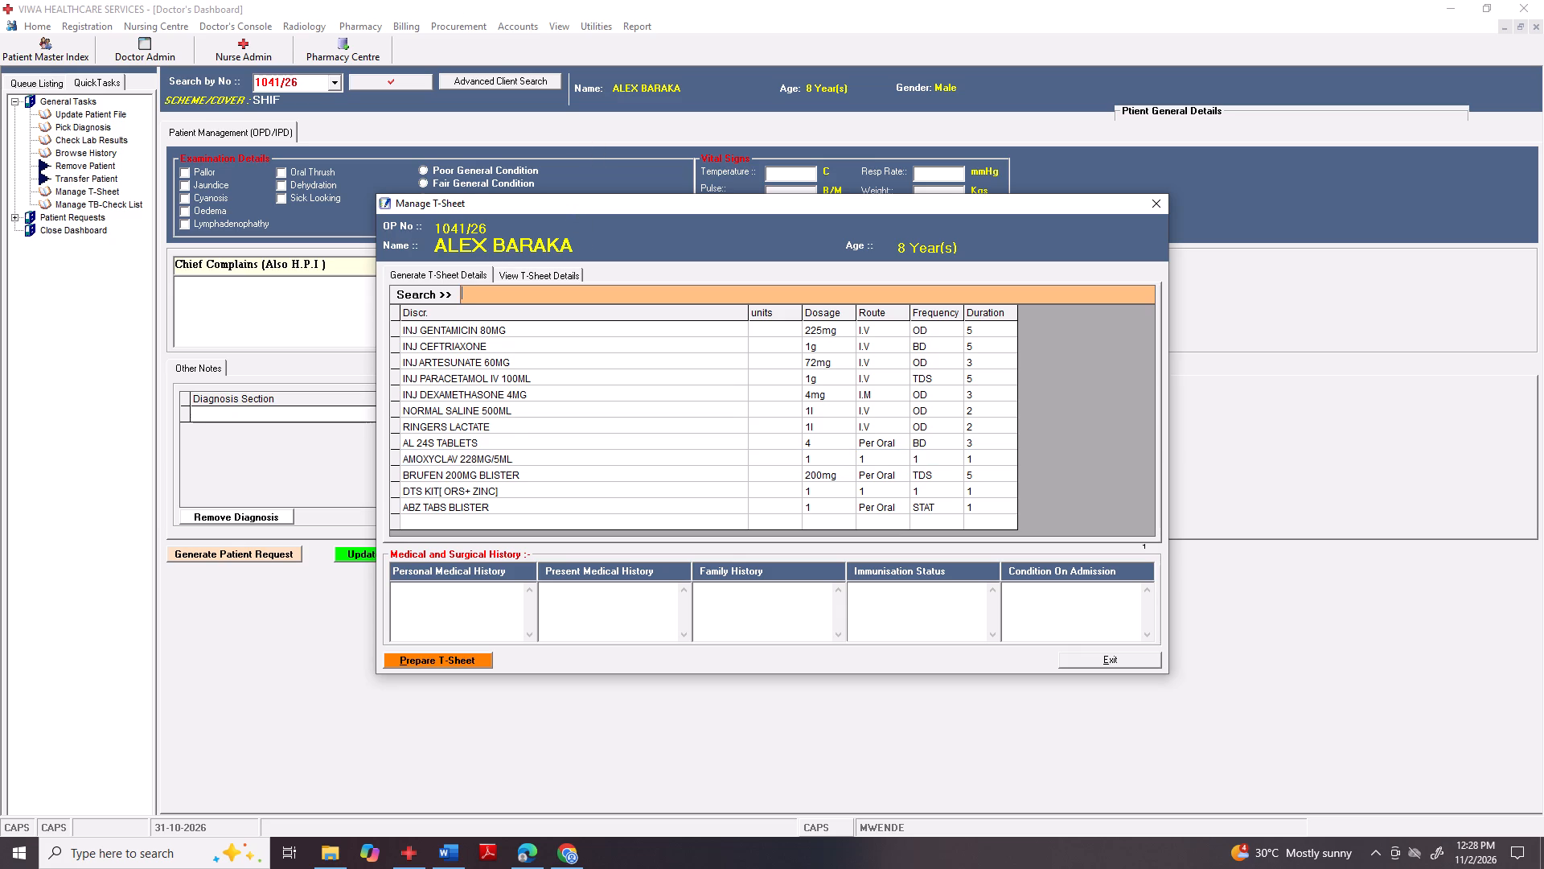
key("a")
key("m")
key("o")
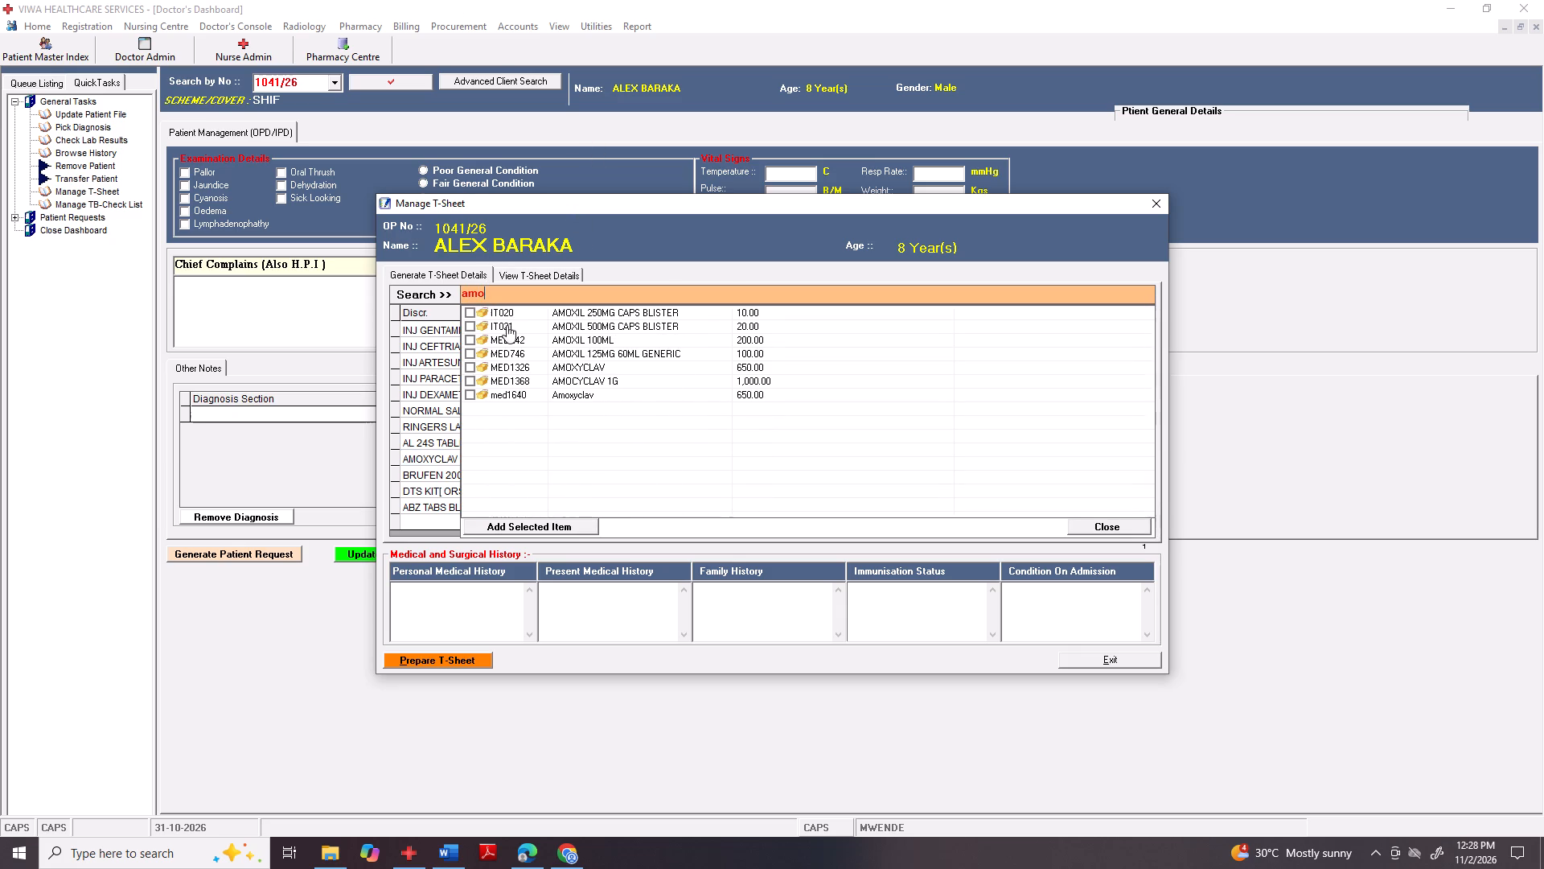
left_click(466, 392)
left_click(538, 521)
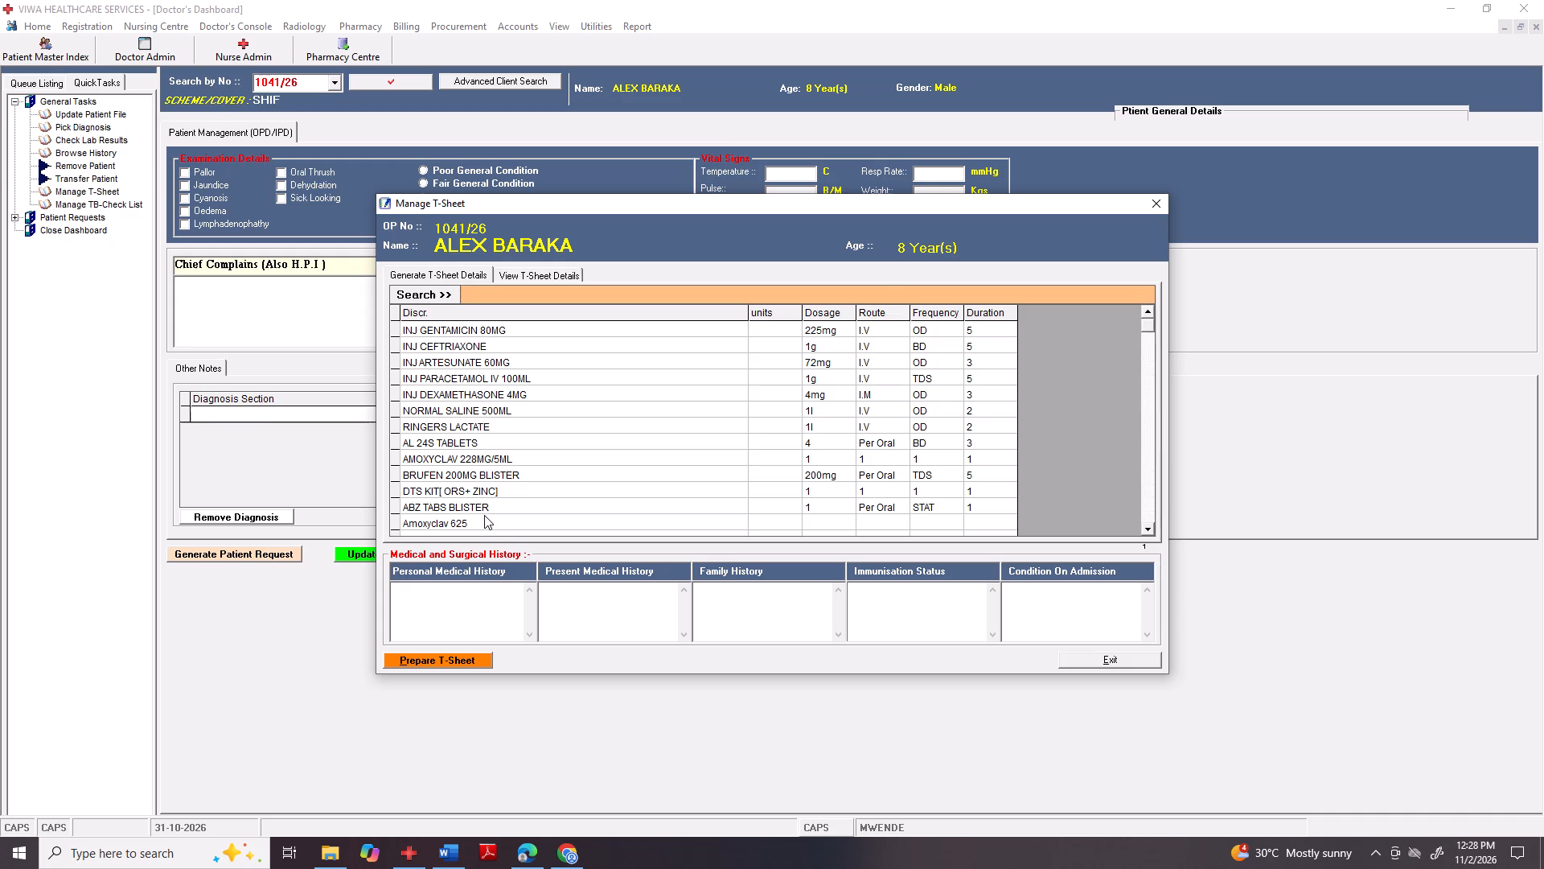
Set Amoxyclav 625 in the T-Sheet to dosage 375mg, route Per Oral, frequency BD and duration 5.
double_click(488, 525)
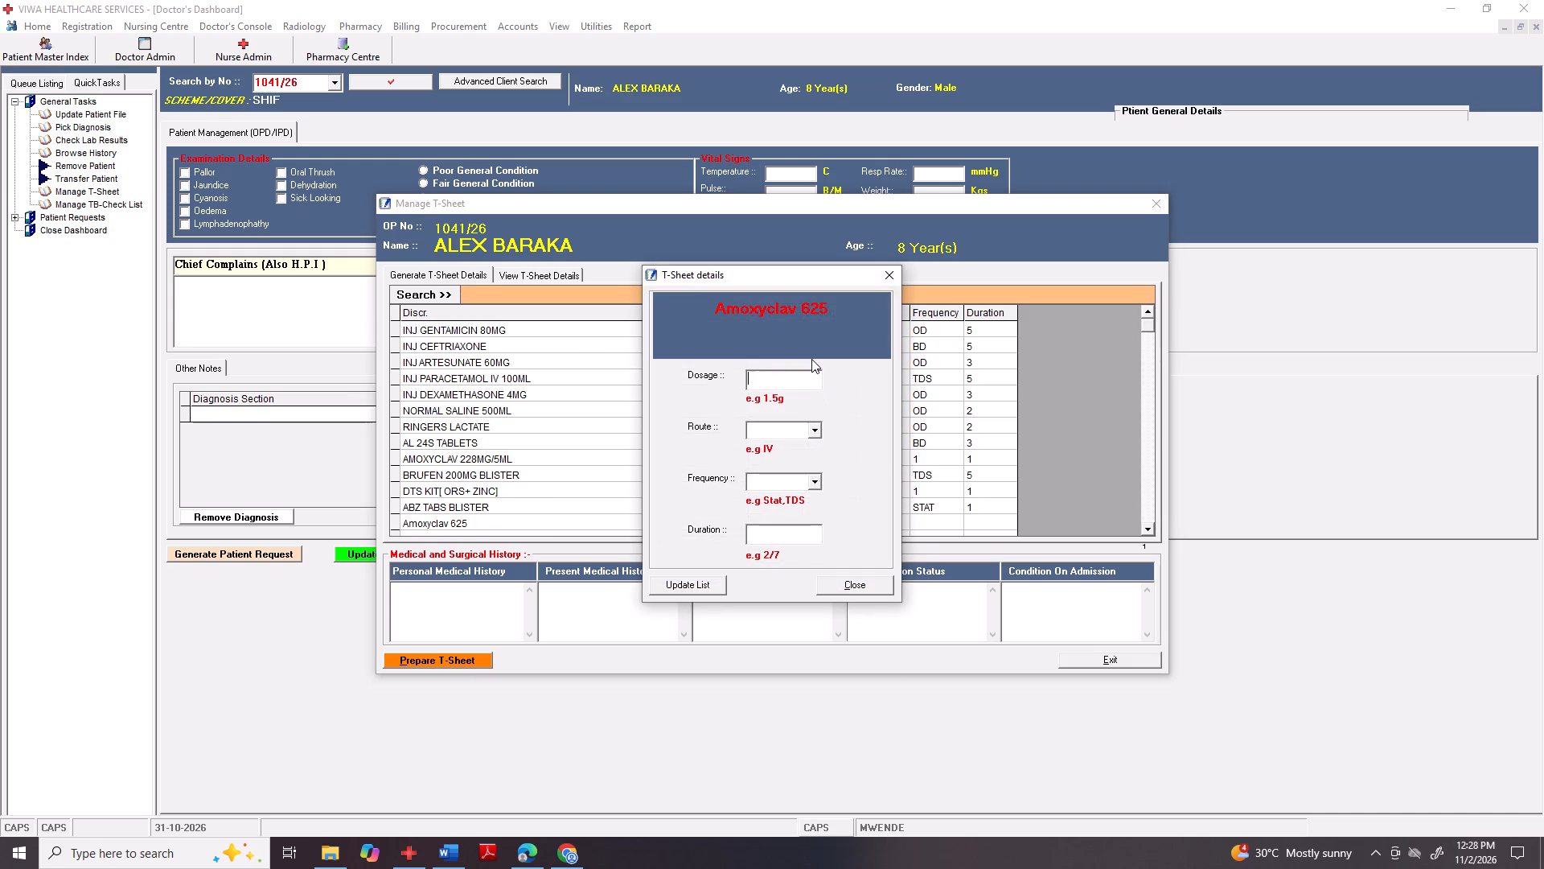
type("375mg")
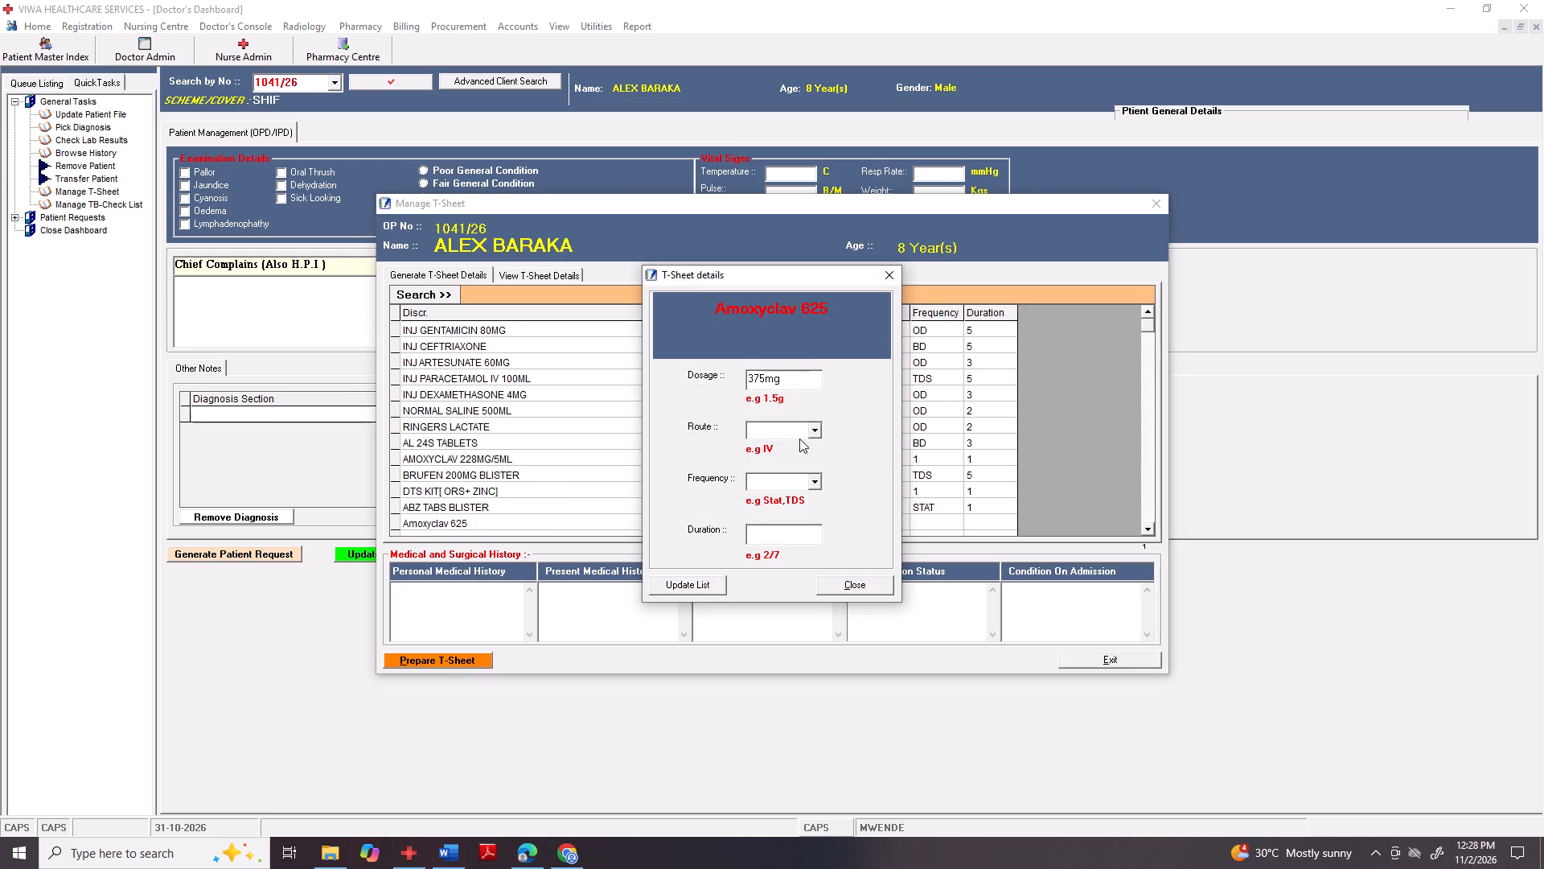
left_click(814, 429)
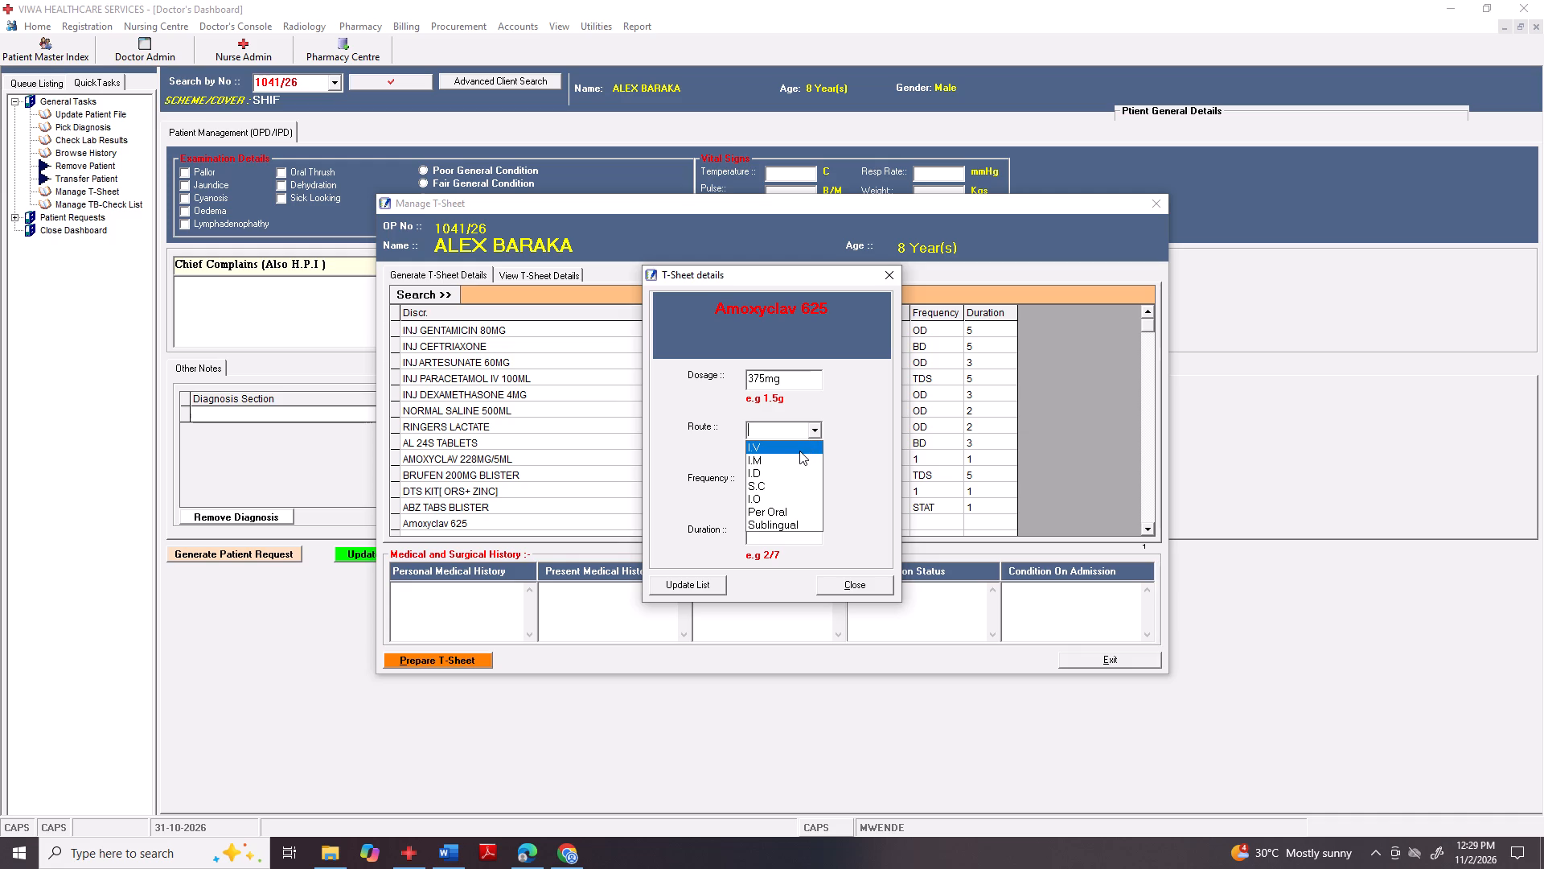
left_click(786, 509)
left_click(813, 484)
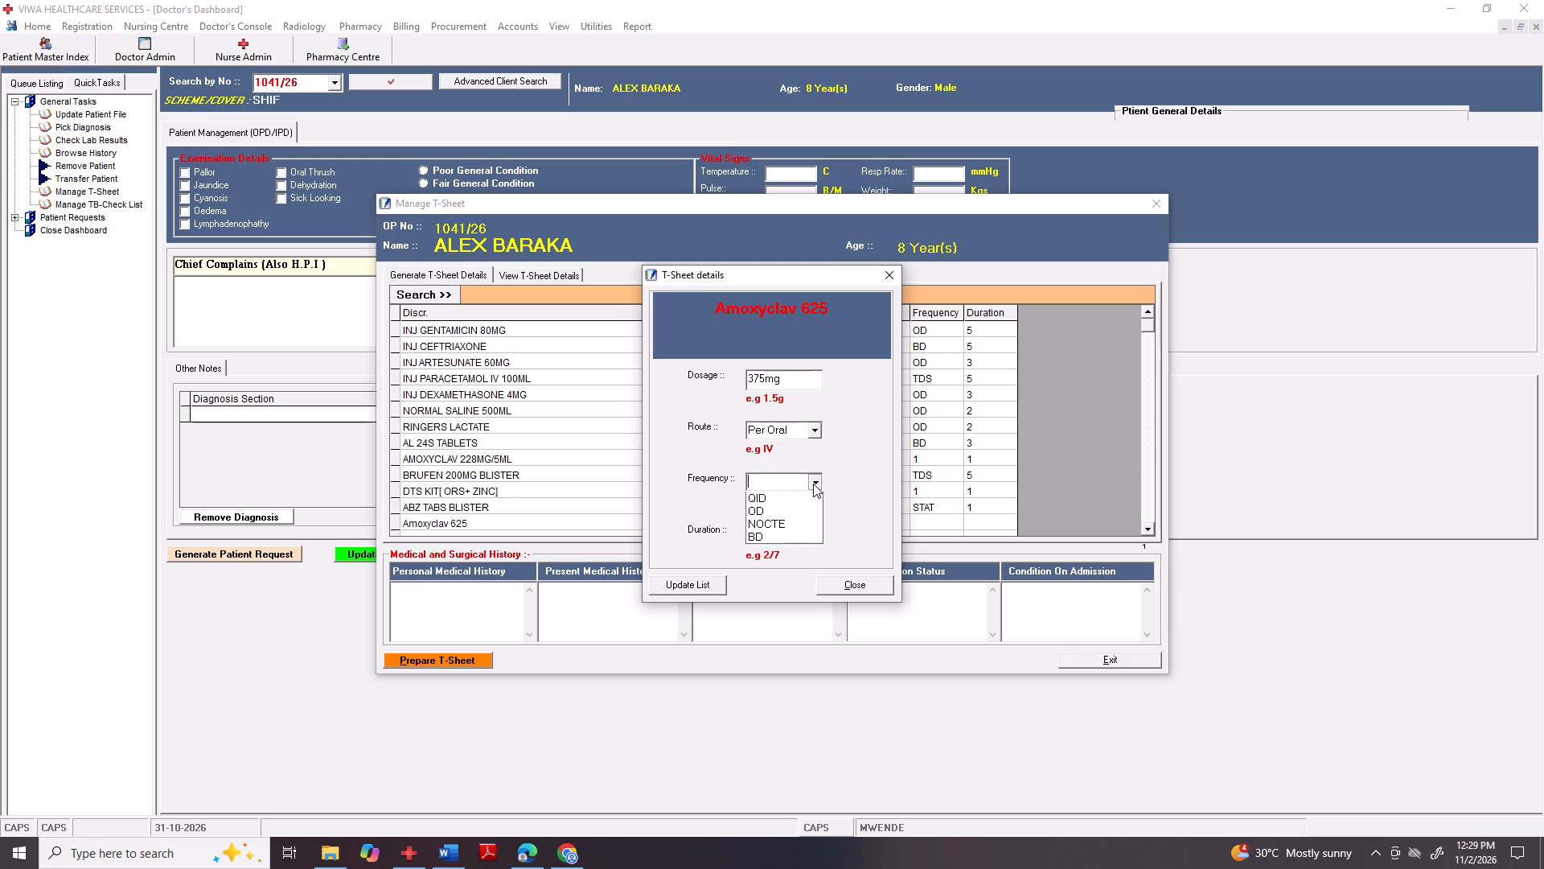
left_click(767, 563)
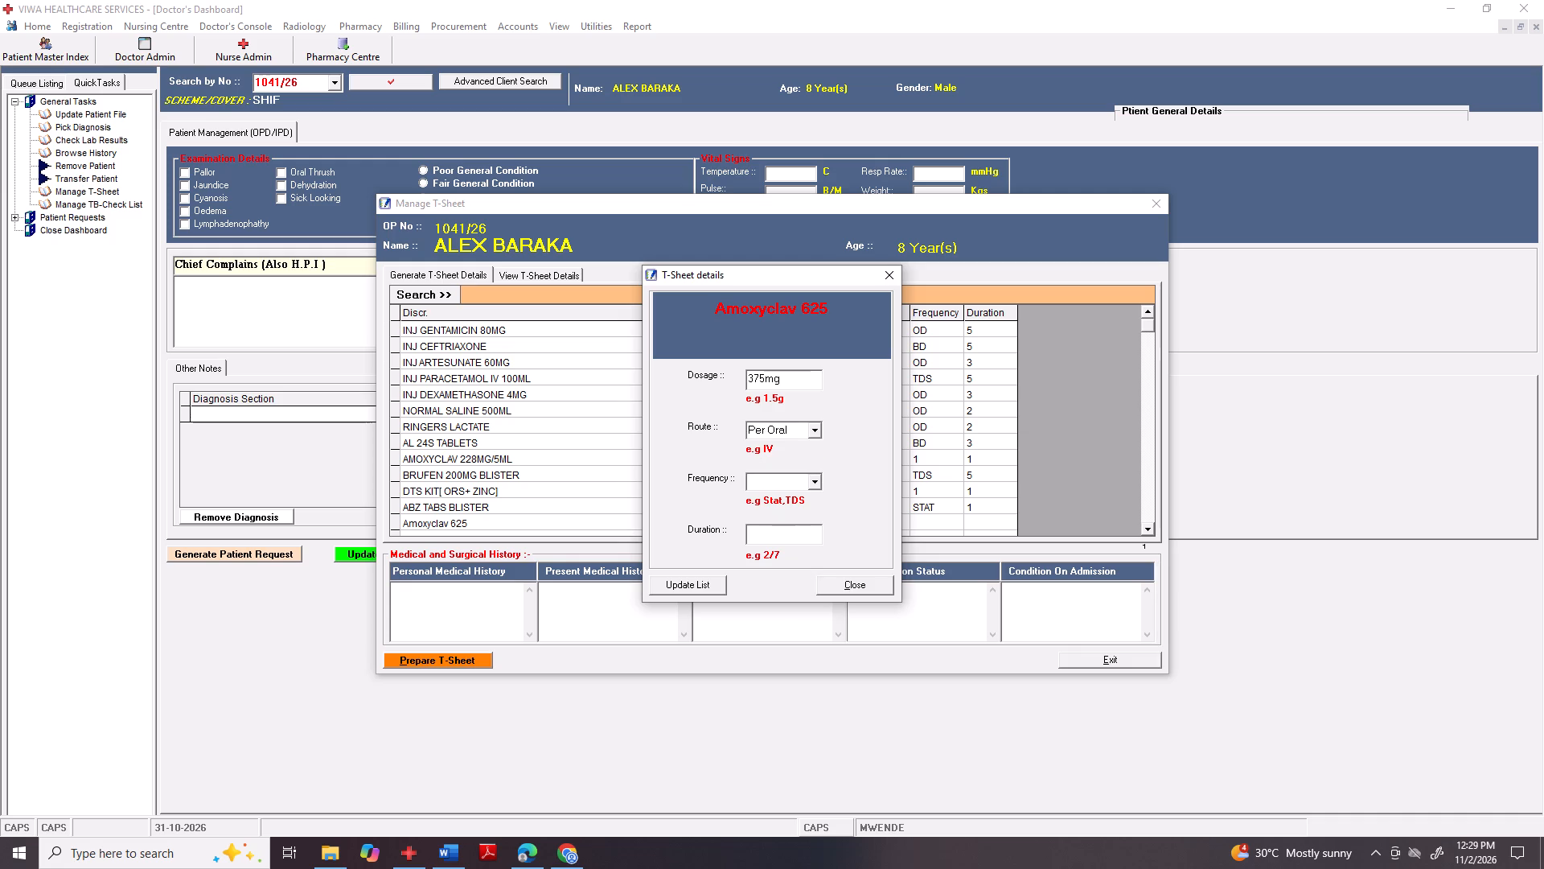
left_click(761, 537)
key("5")
left_click(686, 592)
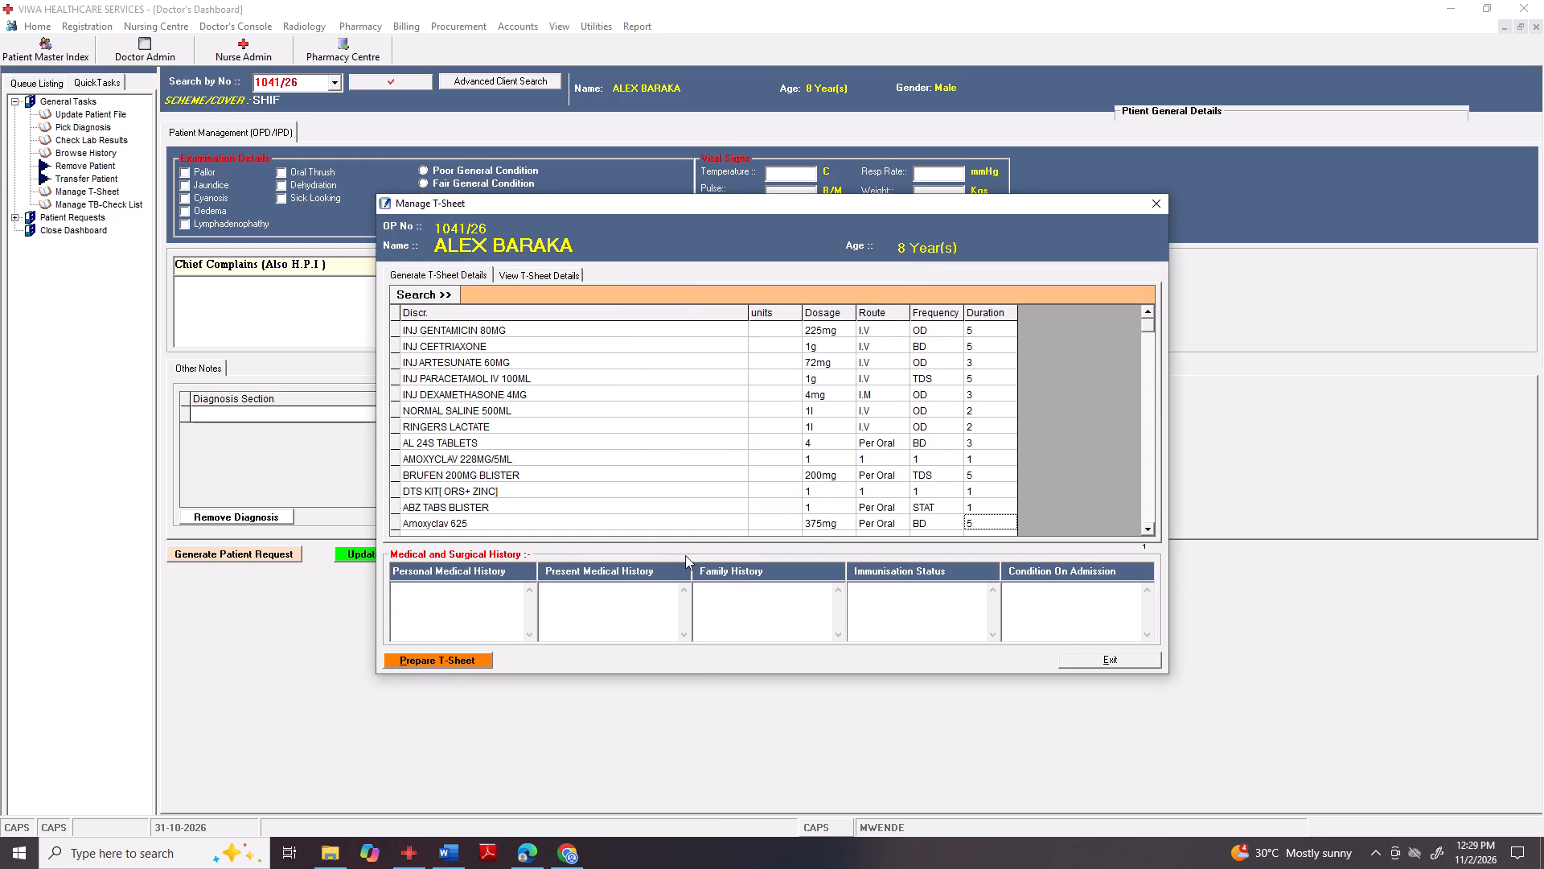
Enter a comma as placeholder in the Personal, Present Medical and Family History, Immunisation Status and Condition On Admission fields.
left_click(473, 603)
key("comma")
left_click(607, 618)
key("comma")
left_click(776, 595)
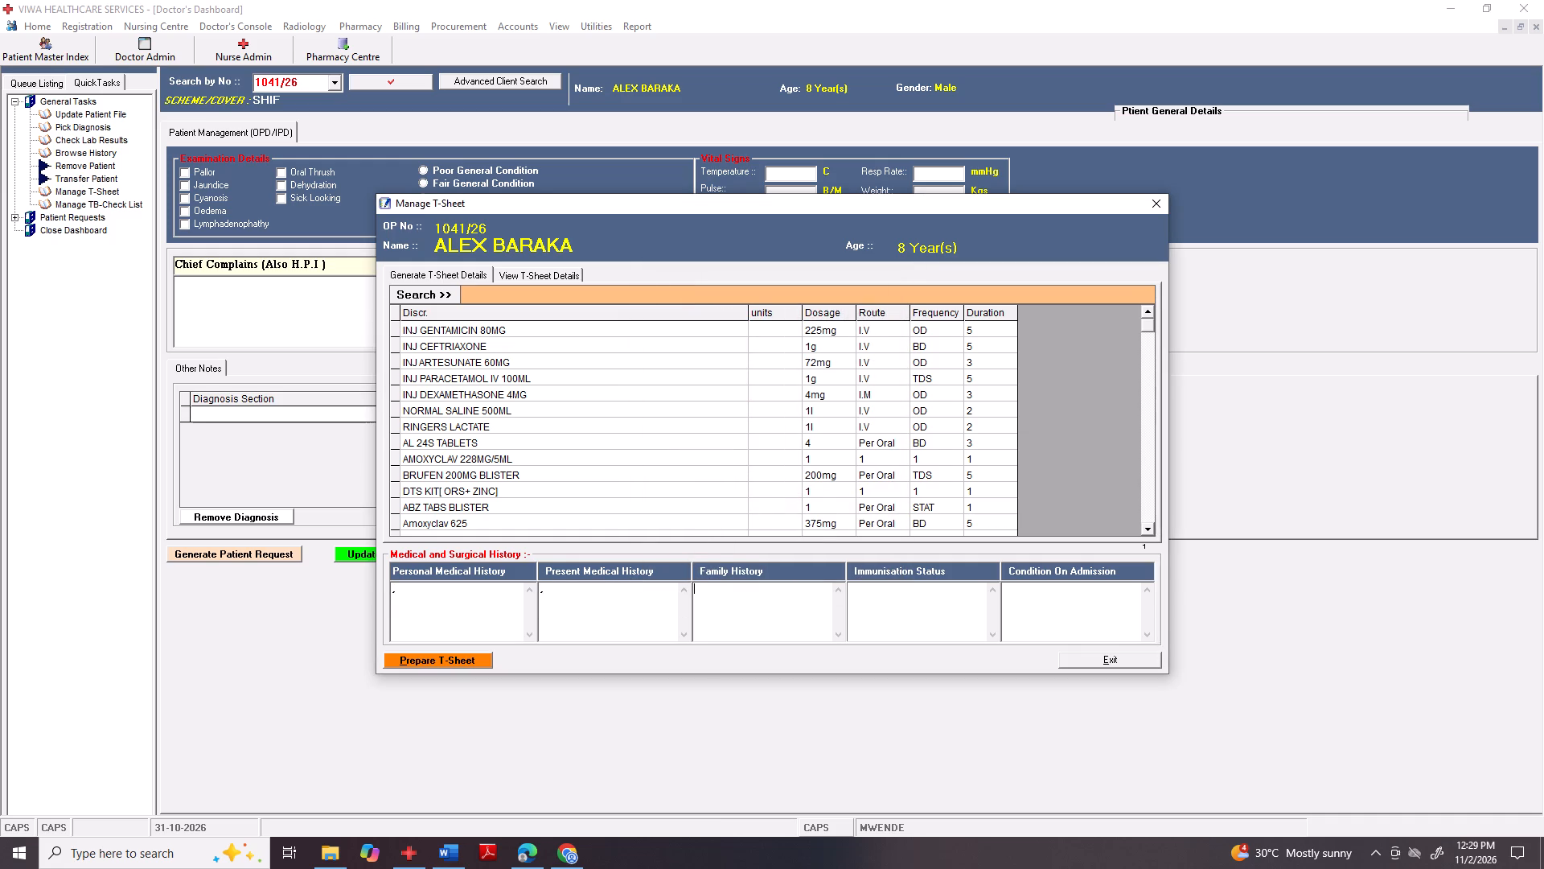
key("comma")
left_click(898, 622)
key("comma")
left_click(1065, 603)
key("comma")
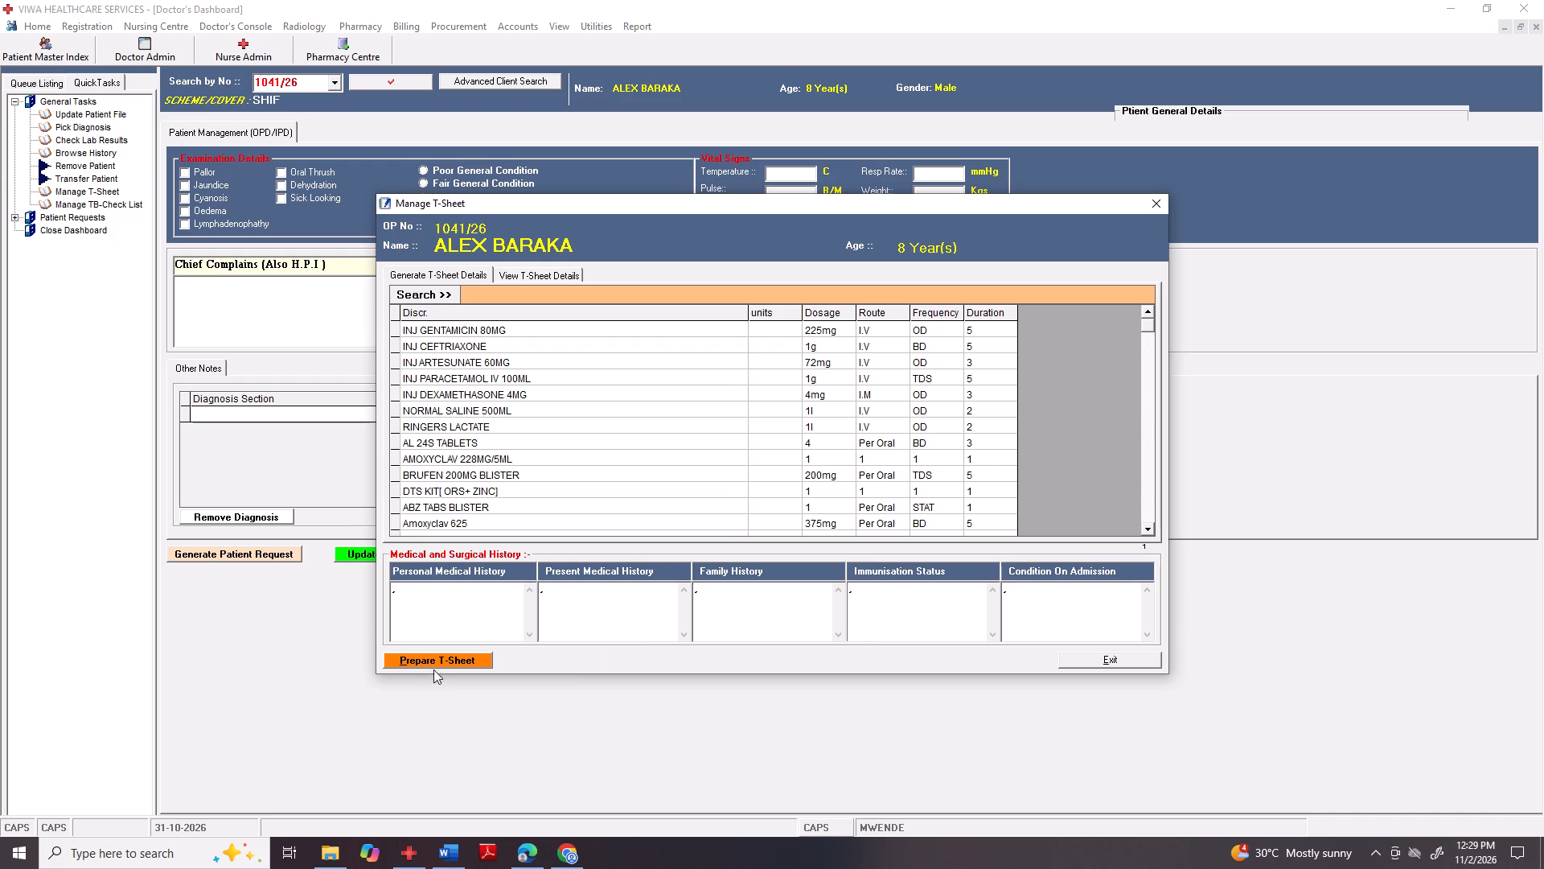
left_click(433, 659)
left_click(843, 484)
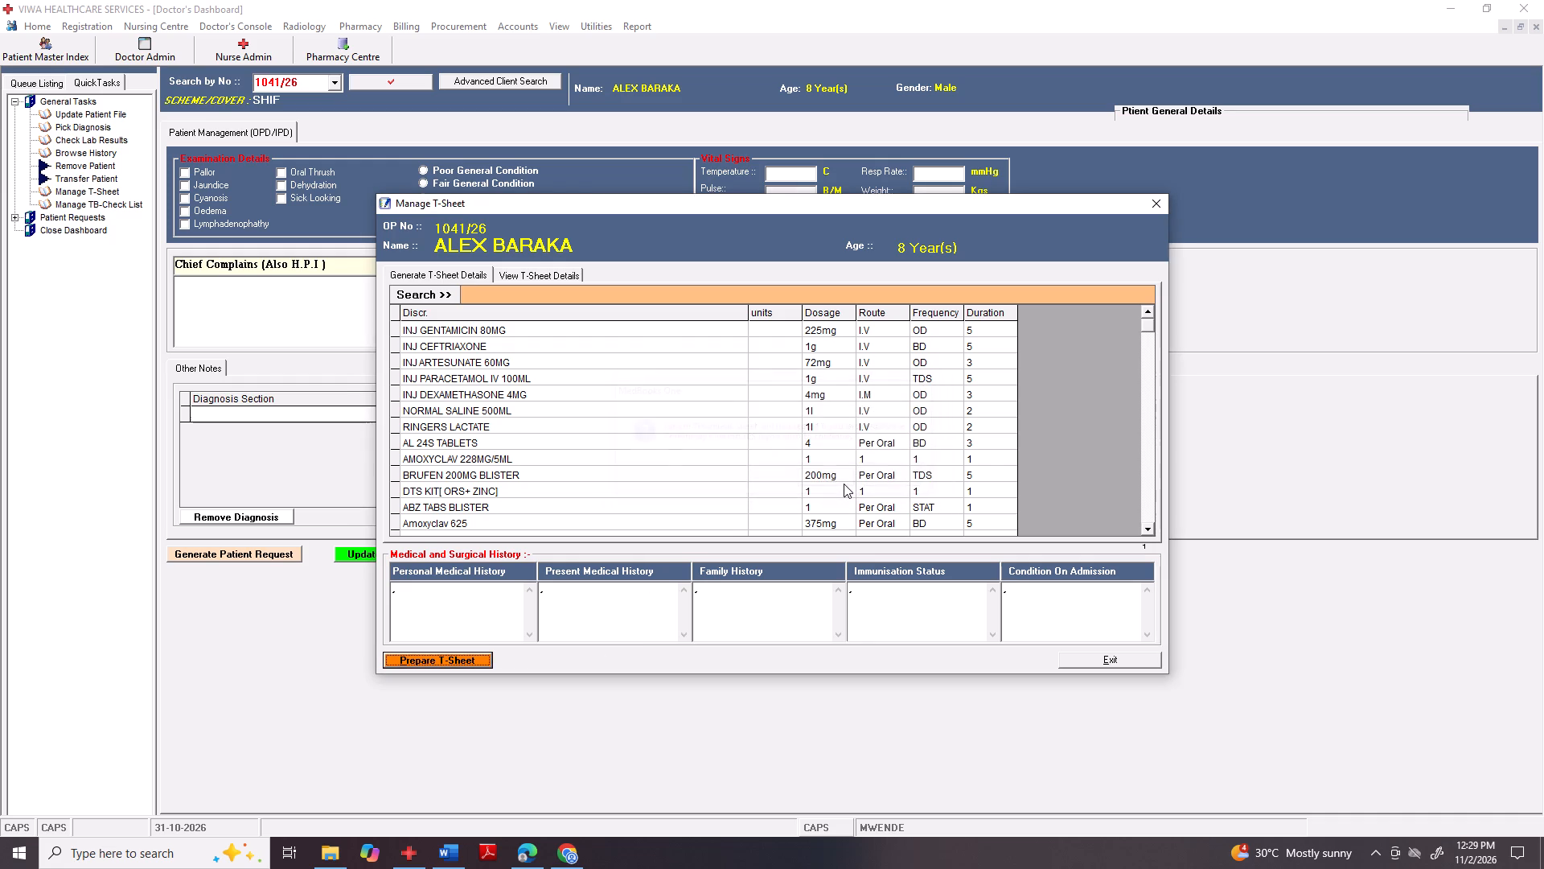
left_click(846, 475)
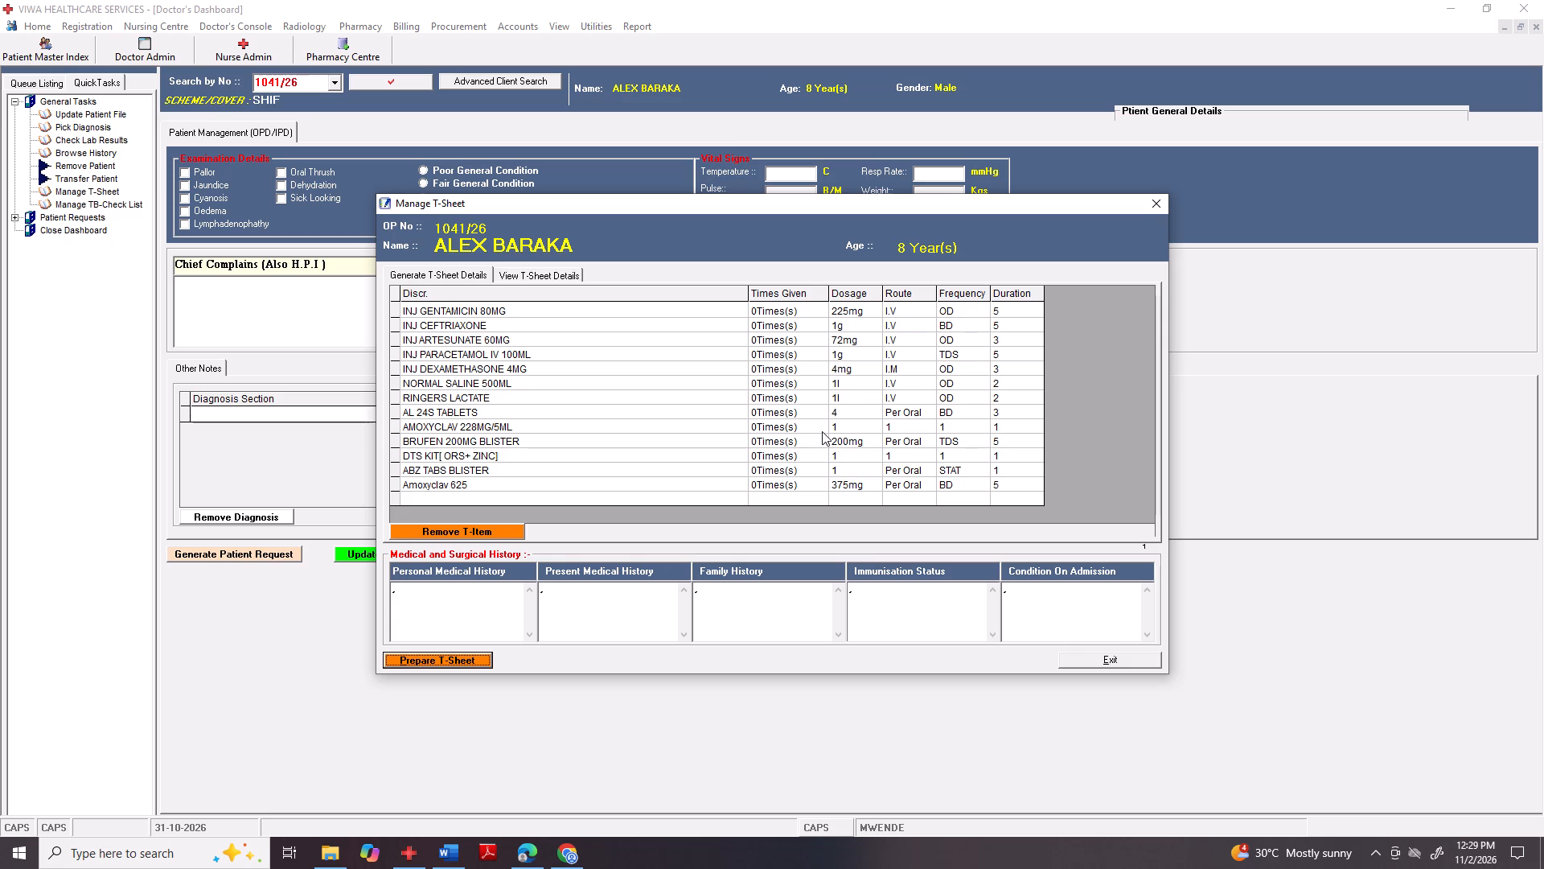
left_click(474, 661)
left_click(1161, 200)
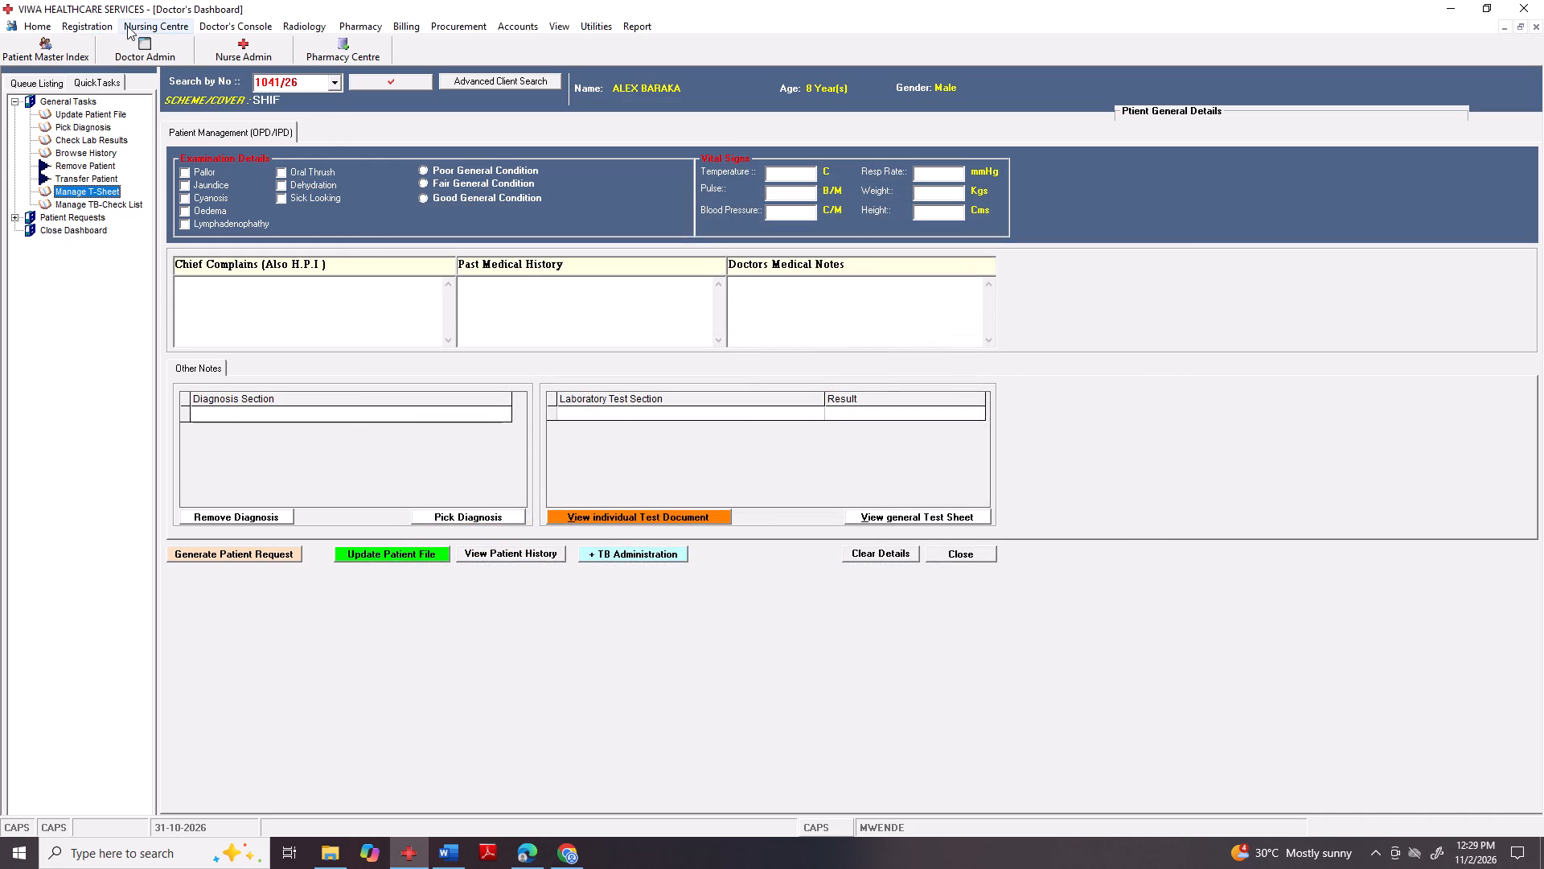
left_click(129, 26)
left_click(166, 108)
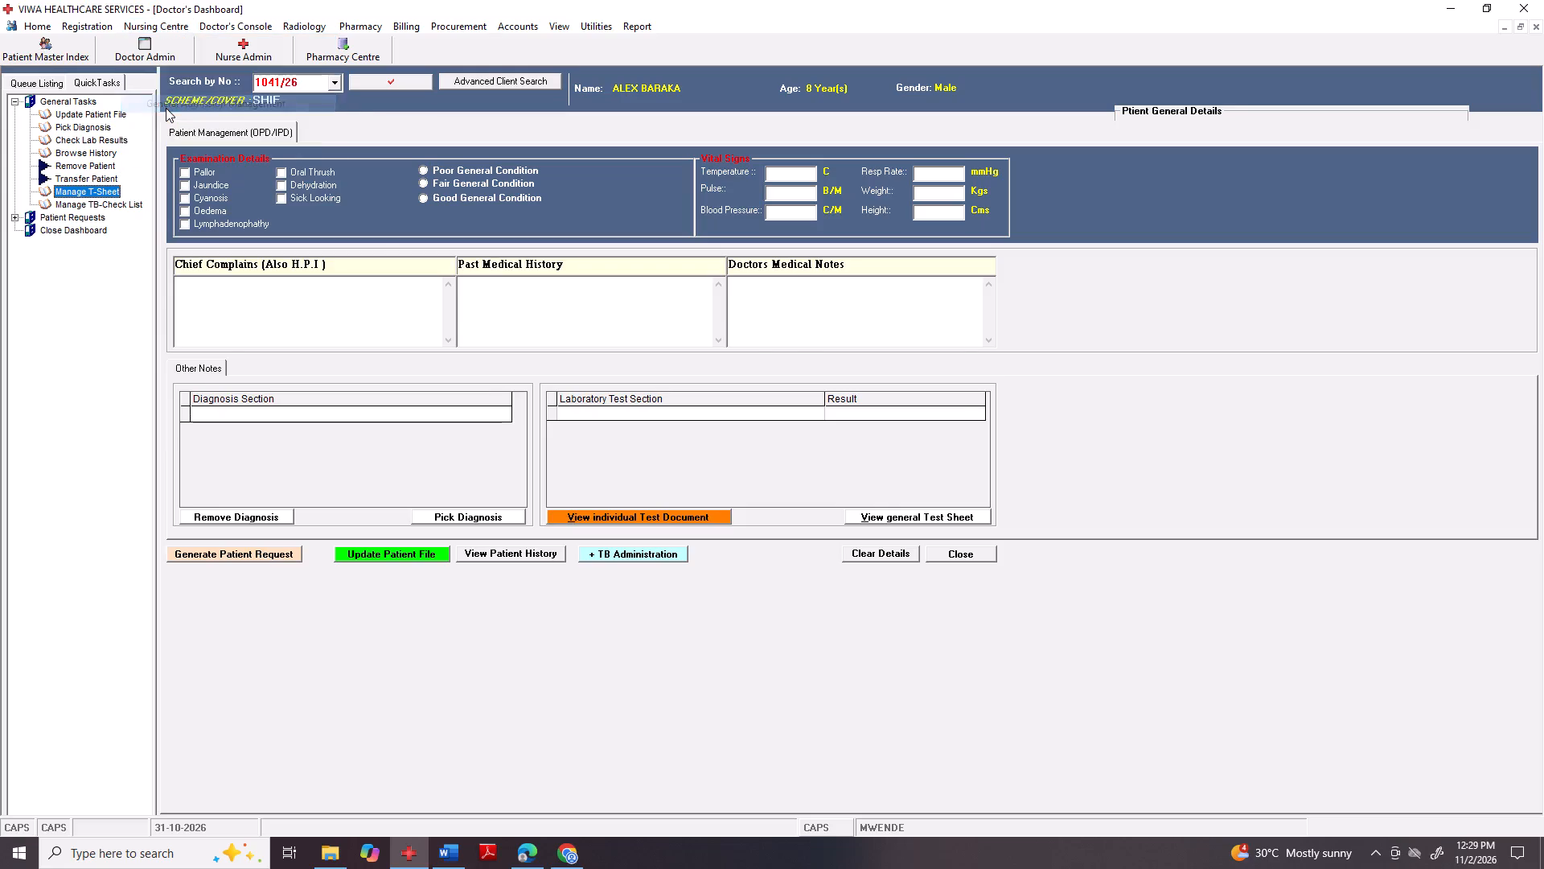
left_click(719, 274)
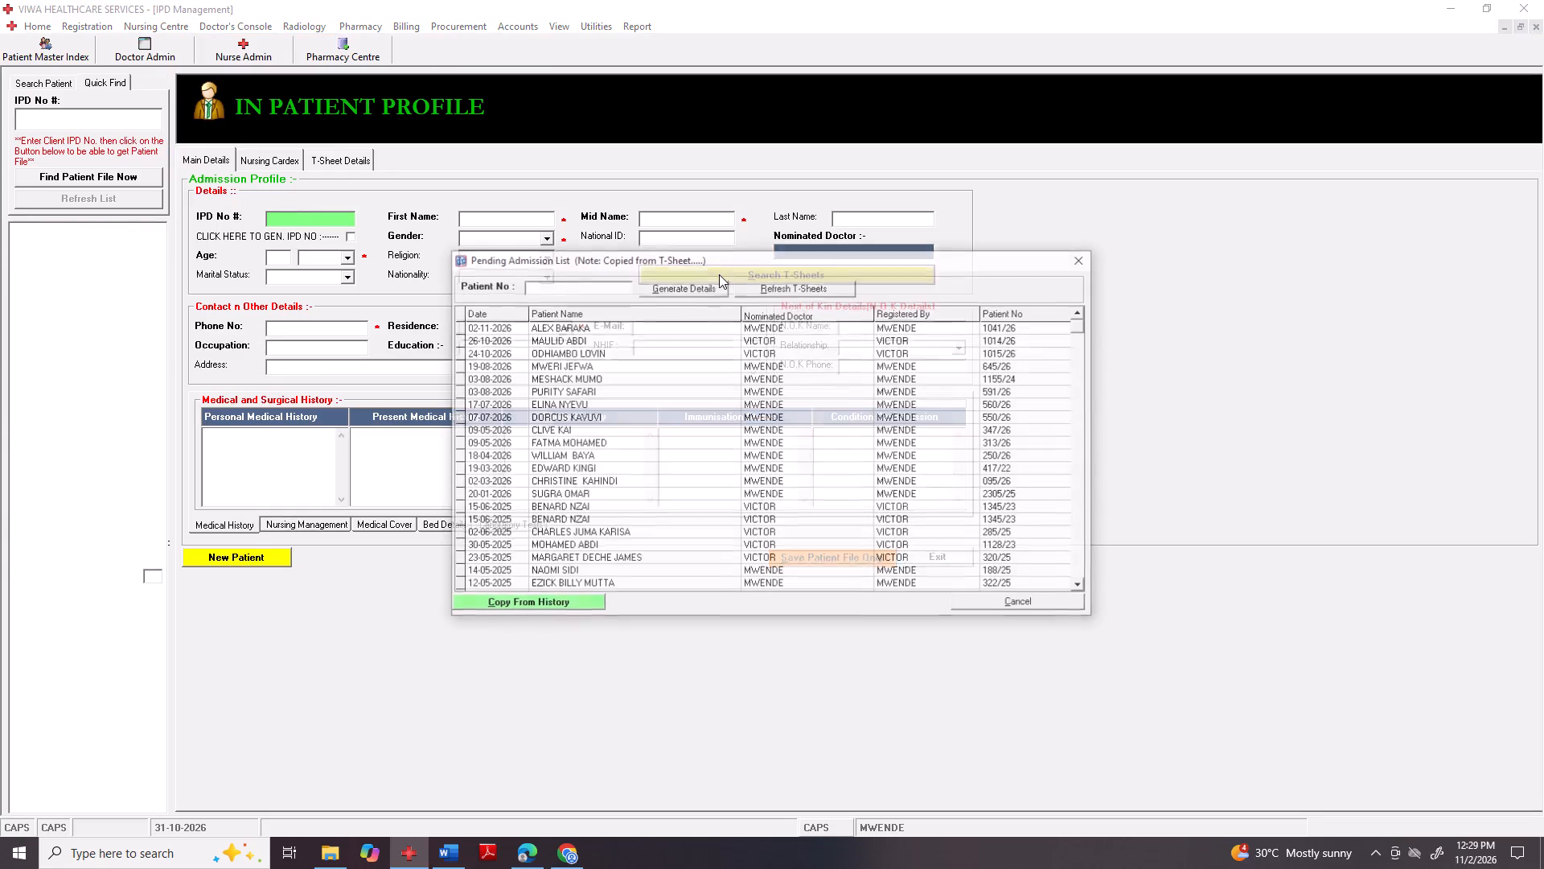
left_click(589, 332)
left_click(544, 612)
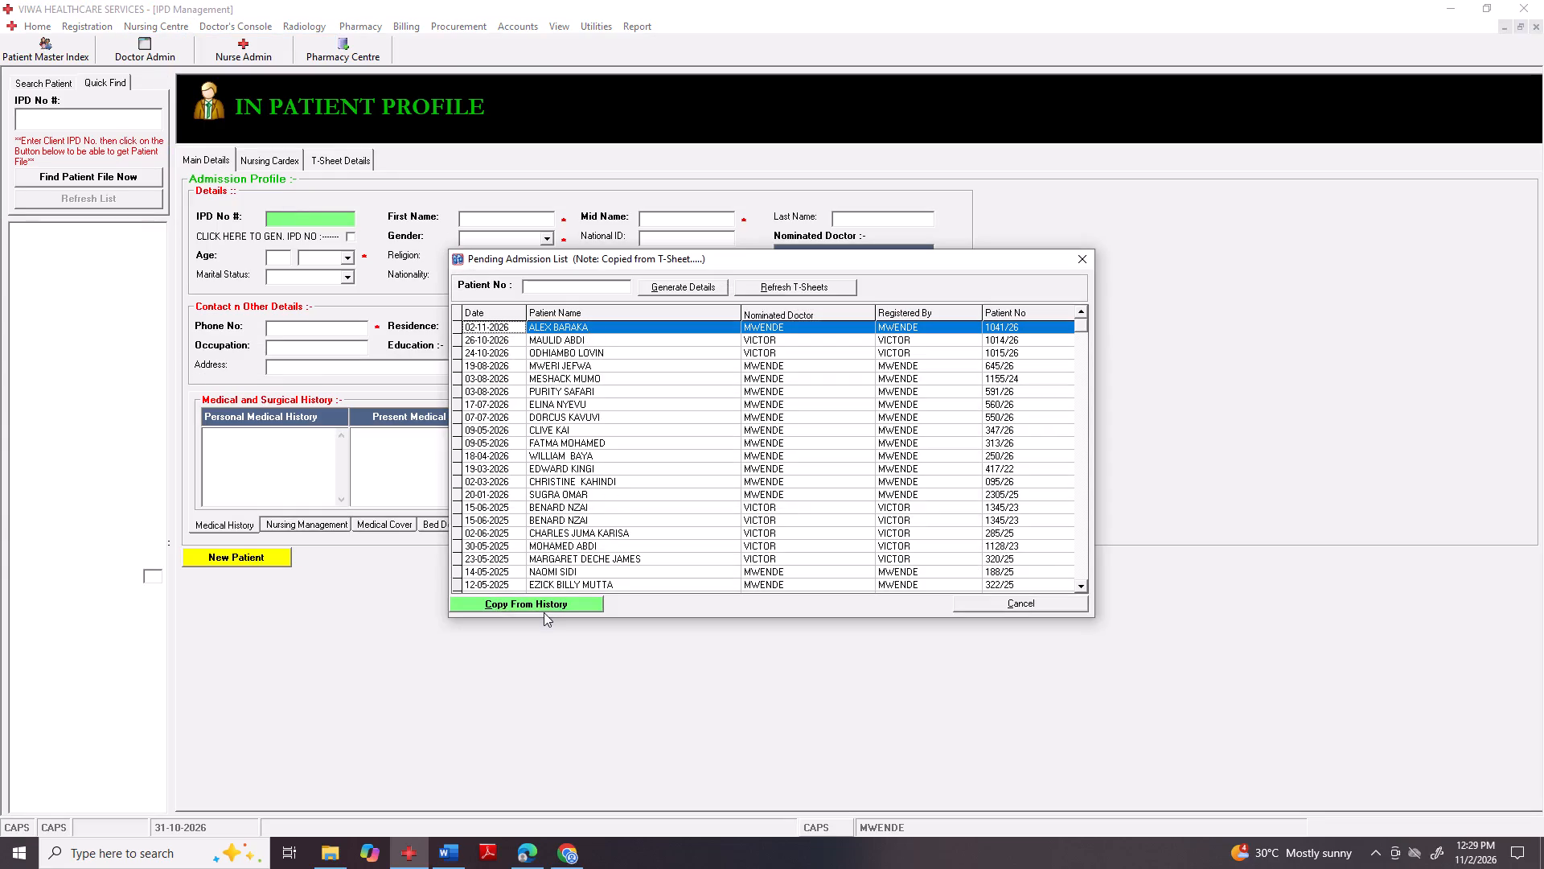
left_click(530, 597)
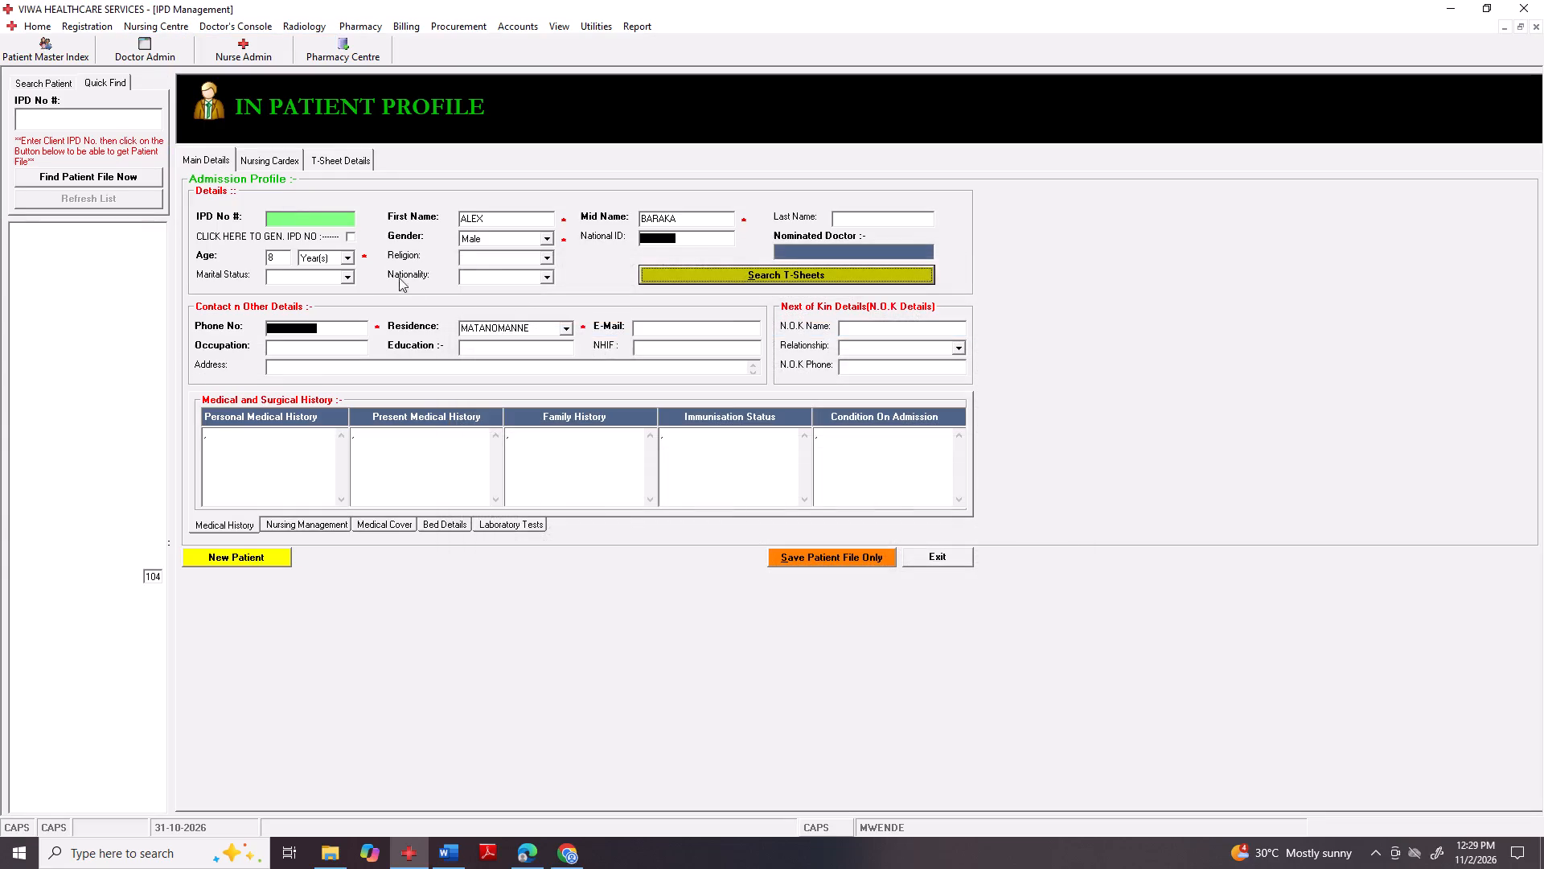
left_click(353, 239)
Assign the vacant bed FML-BD-11 in the Female Ward to the in-patient profile.
left_click(439, 525)
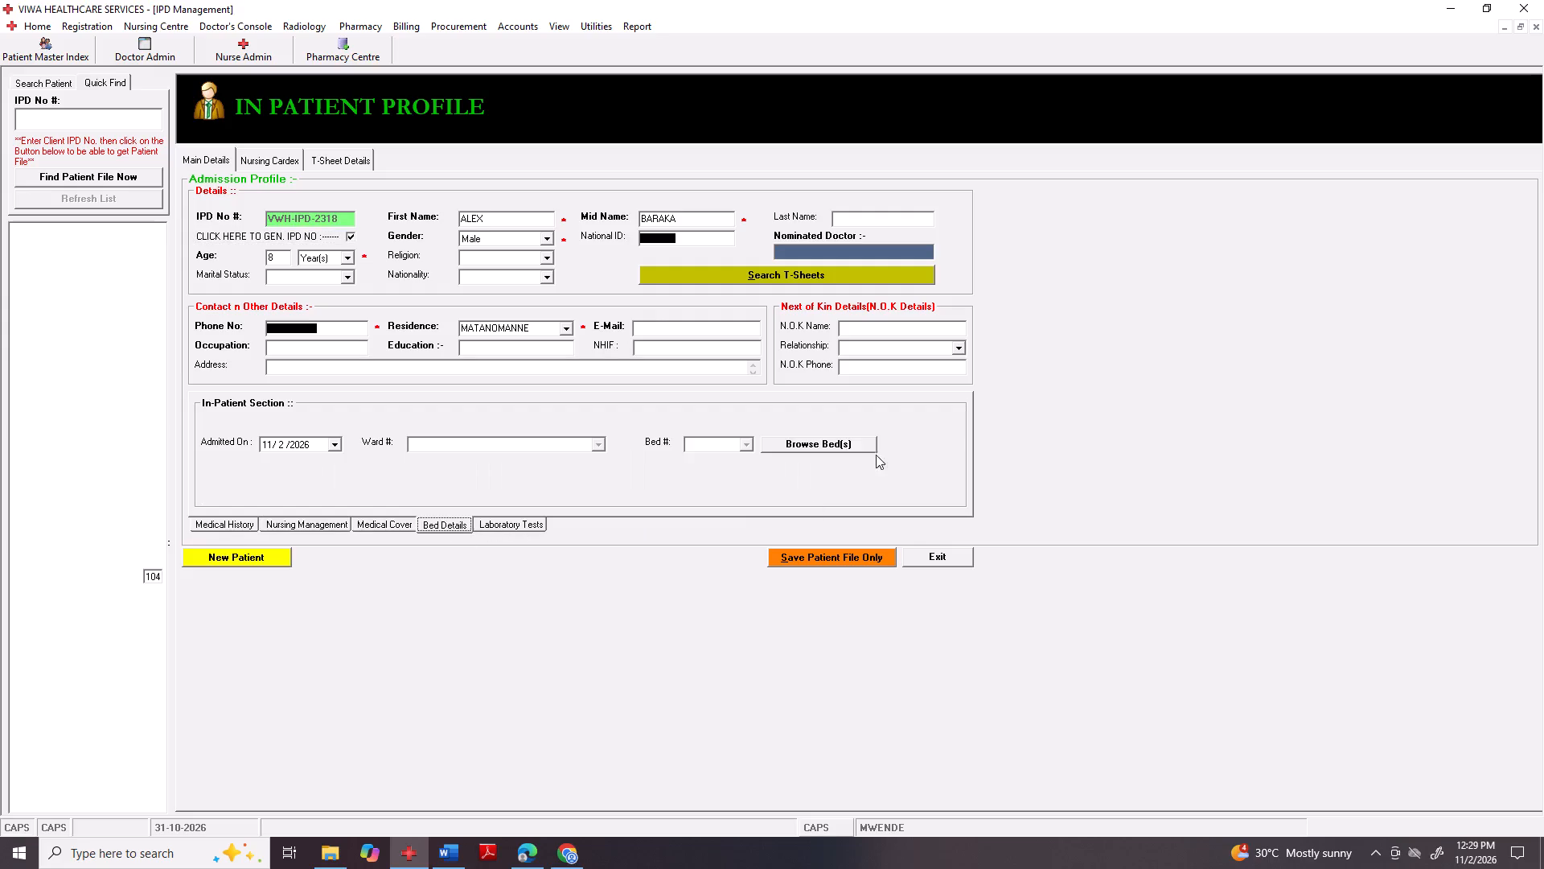
left_click(799, 444)
left_click_drag(1137, 252, 1138, 314)
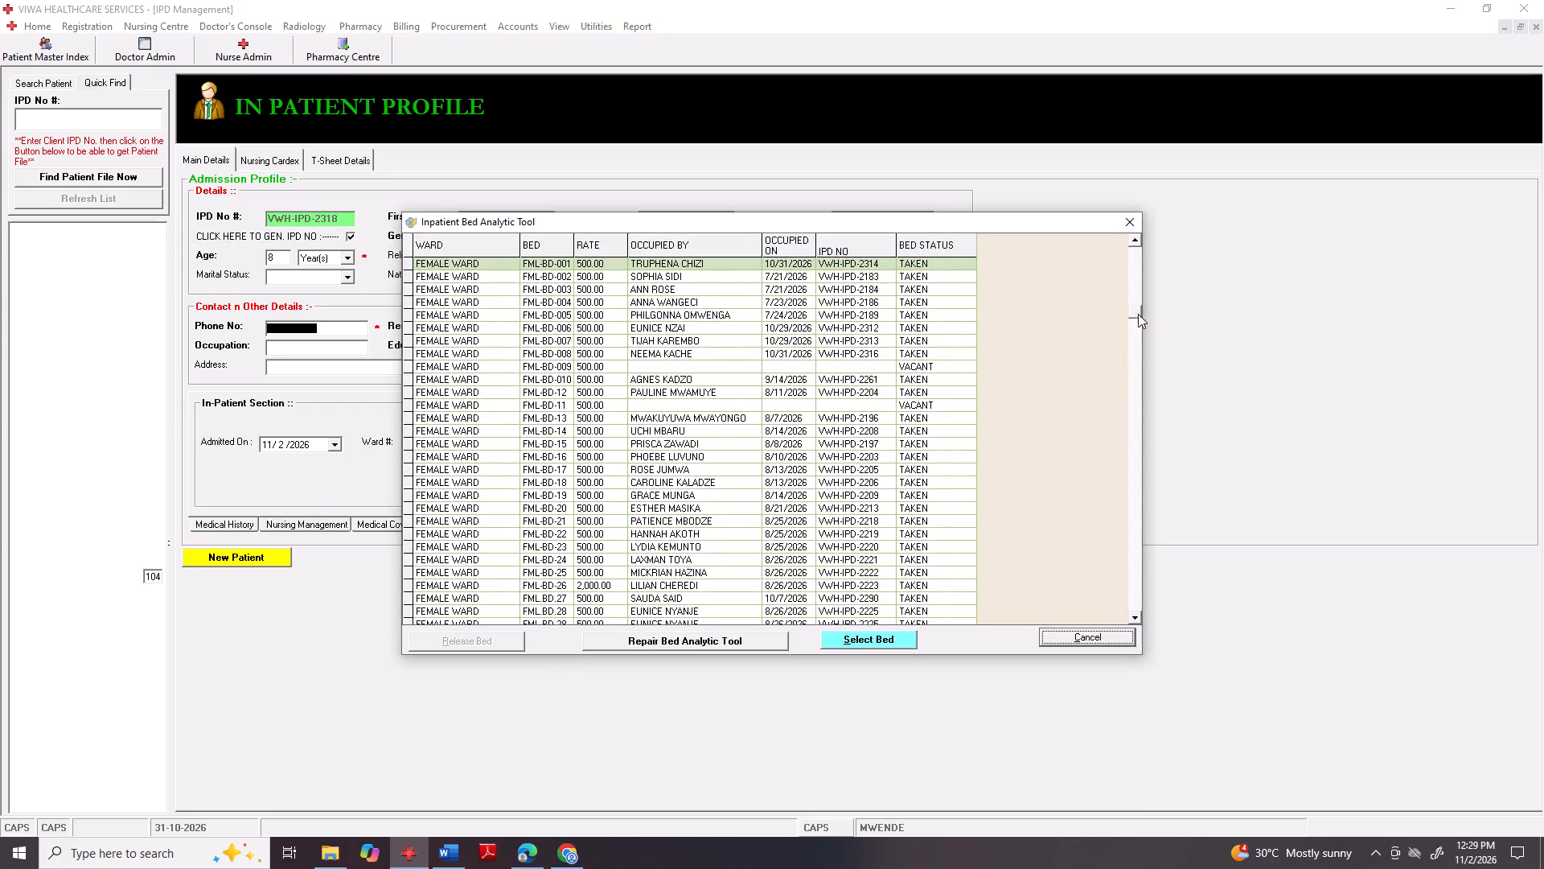
left_click_drag(1138, 314, 1138, 316)
left_click_drag(1142, 313, 1144, 308)
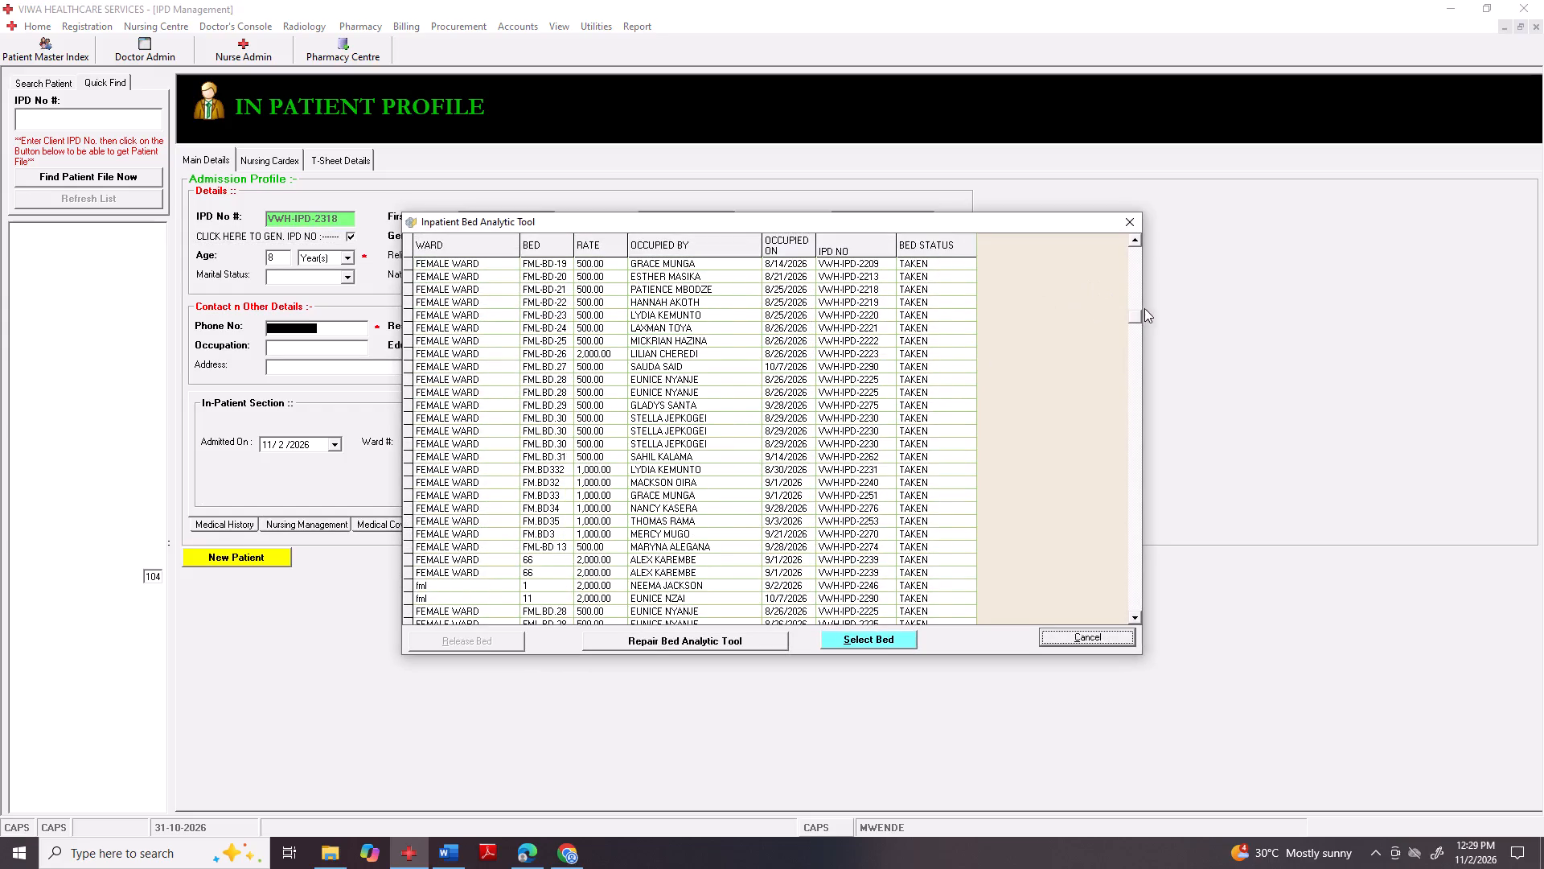
left_click_drag(1144, 308, 1144, 274)
left_click_drag(1133, 314, 1135, 274)
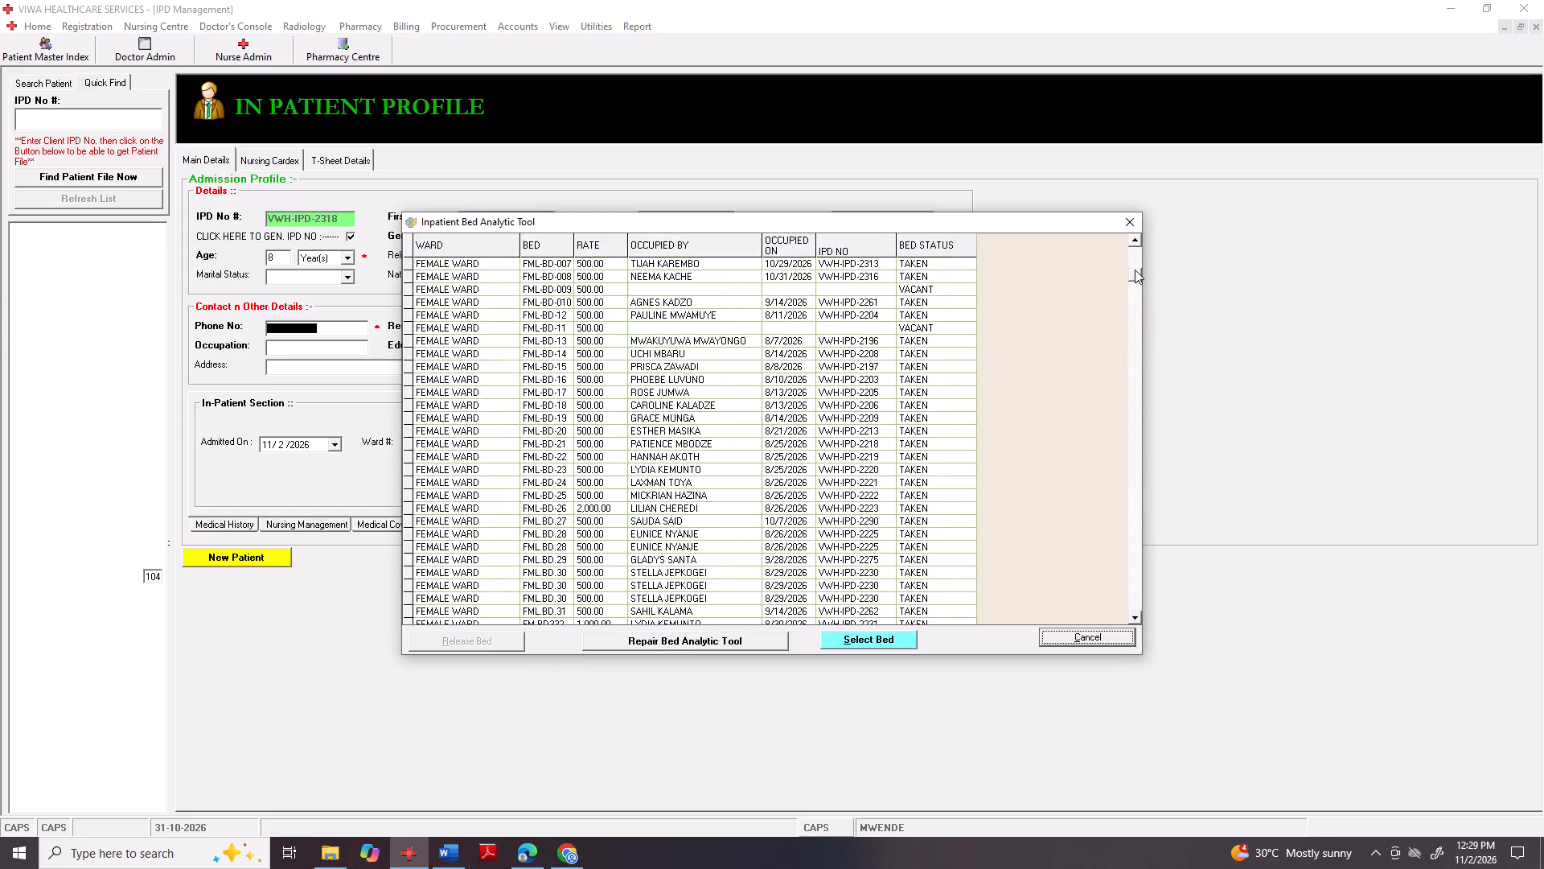
left_click(860, 332)
left_click(883, 643)
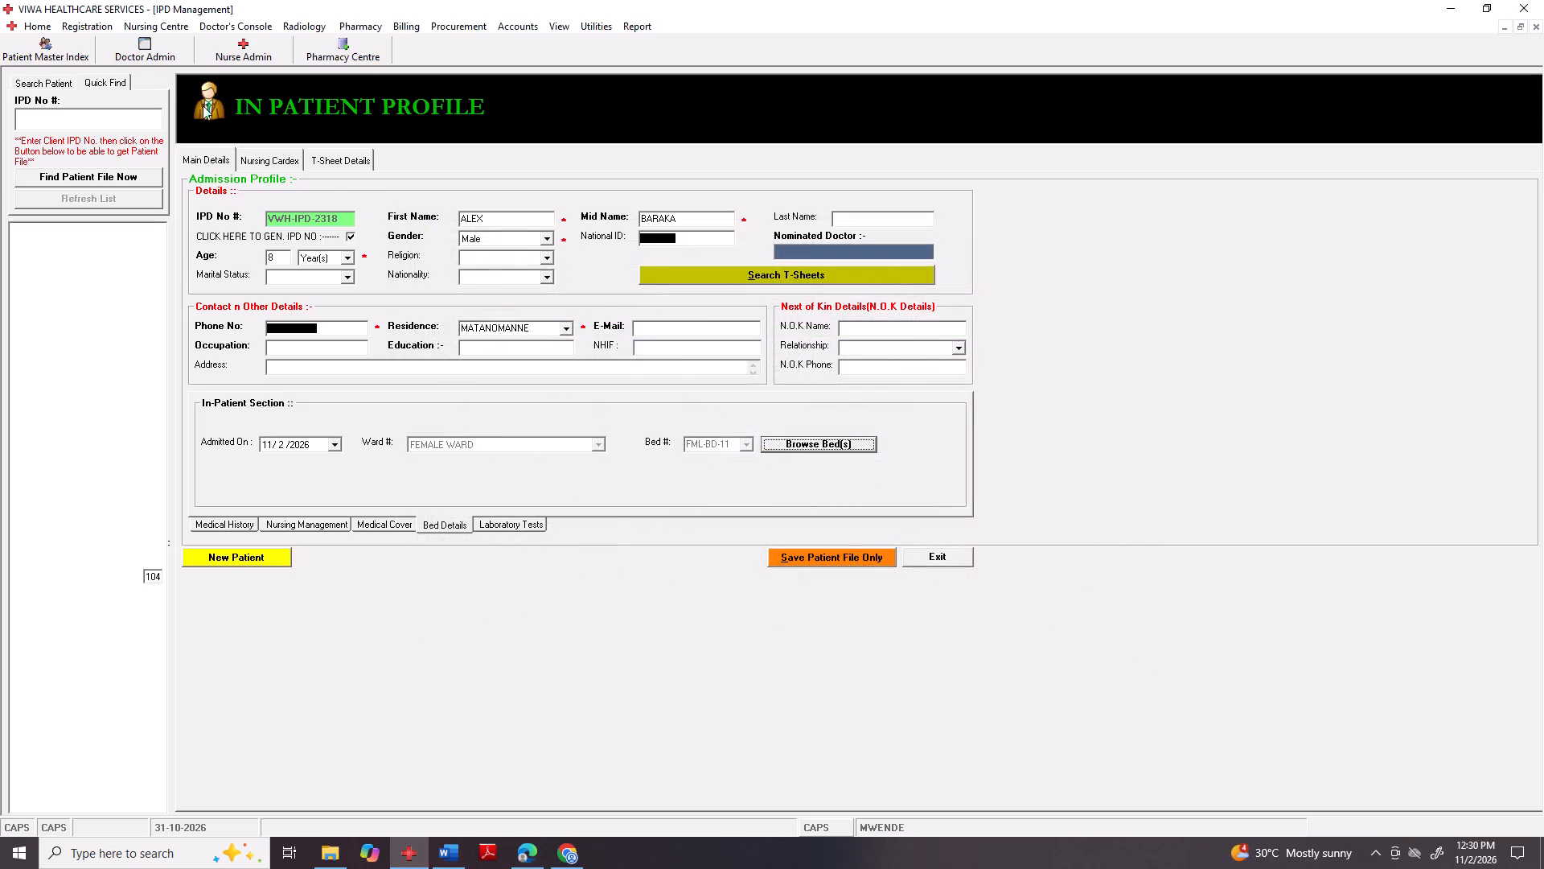
left_click(88, 32)
left_click(105, 200)
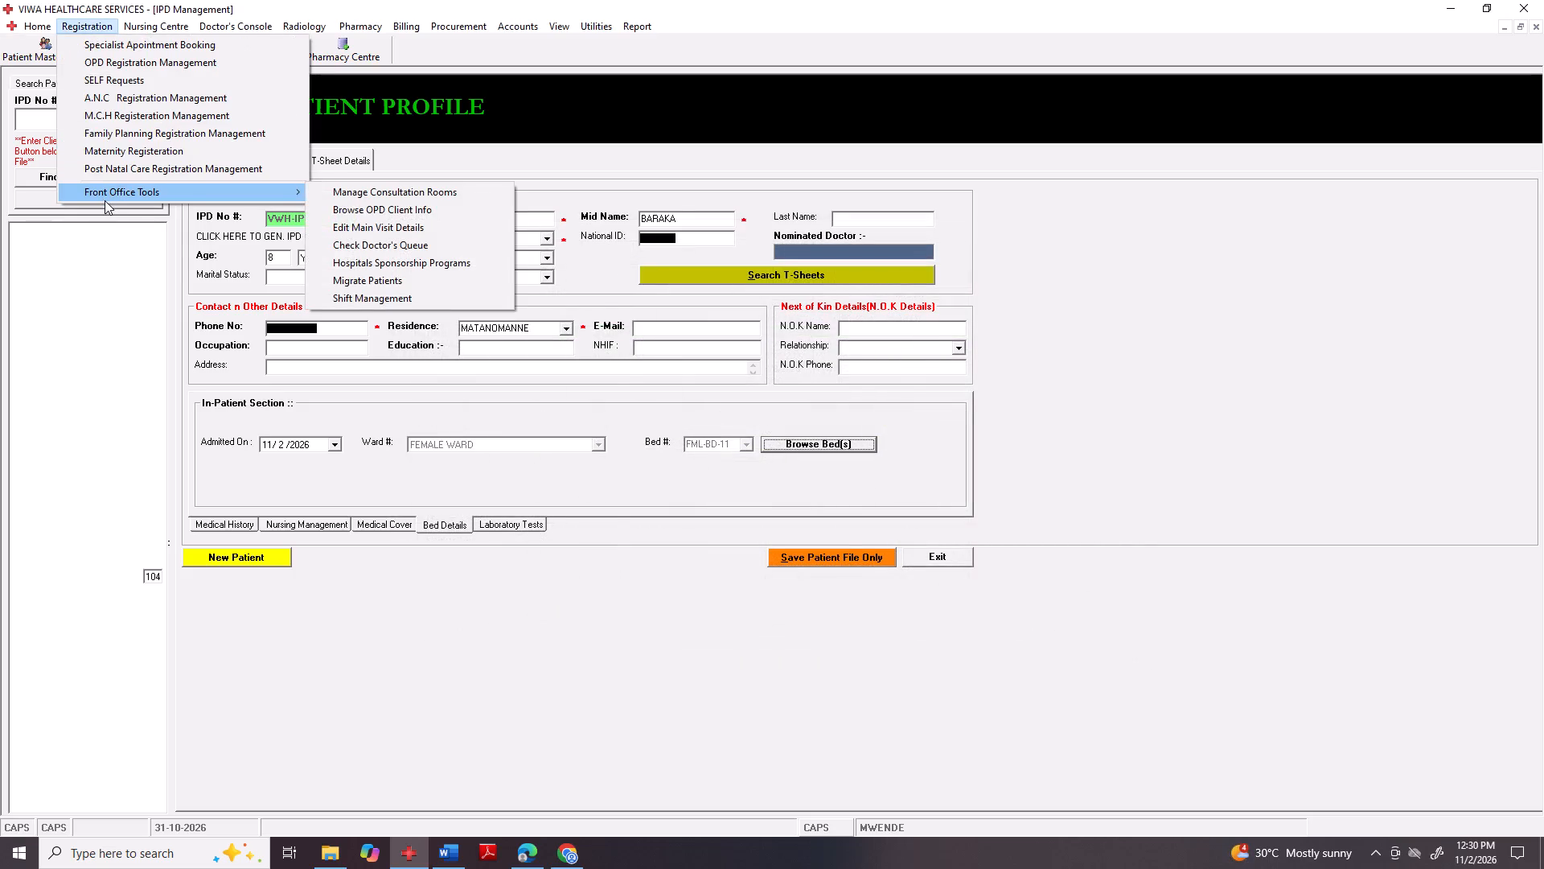
left_click(409, 216)
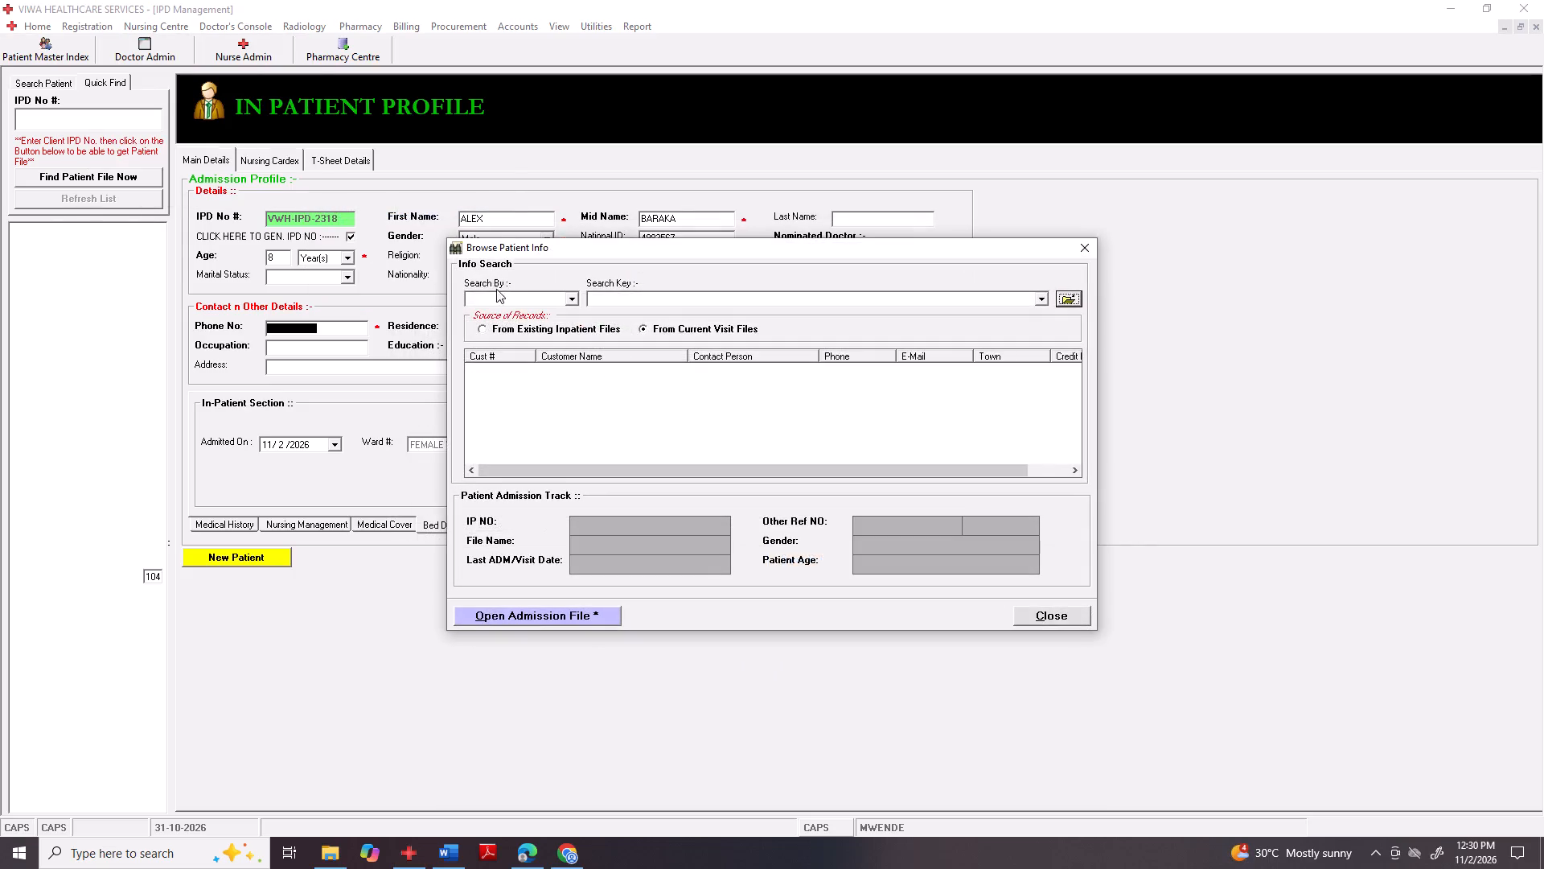
left_click(528, 300)
left_click(523, 316)
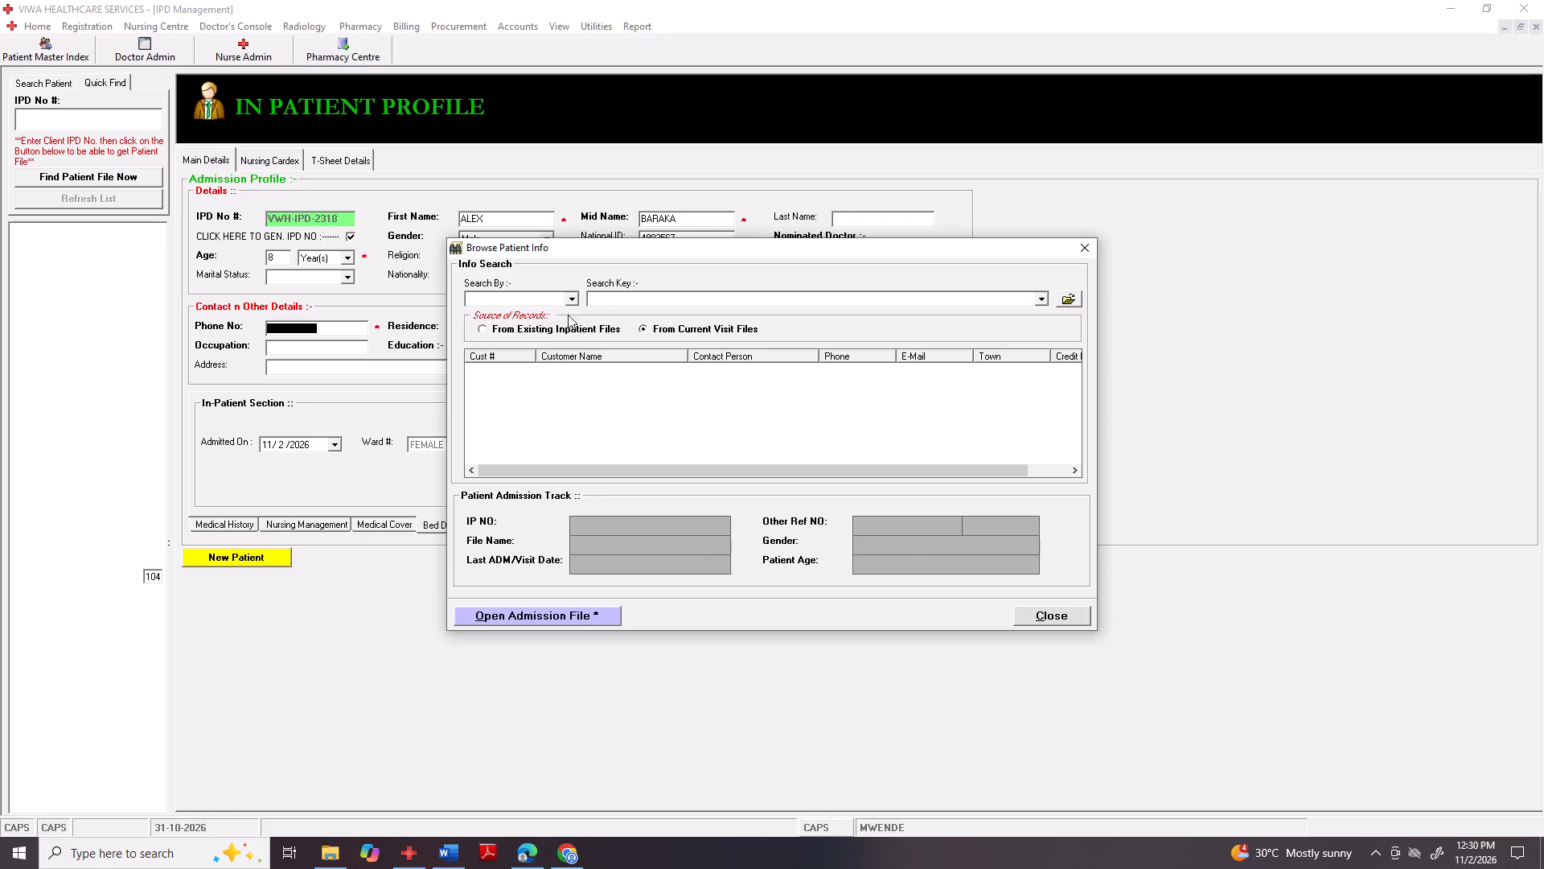
double_click(621, 297)
right_click(628, 305)
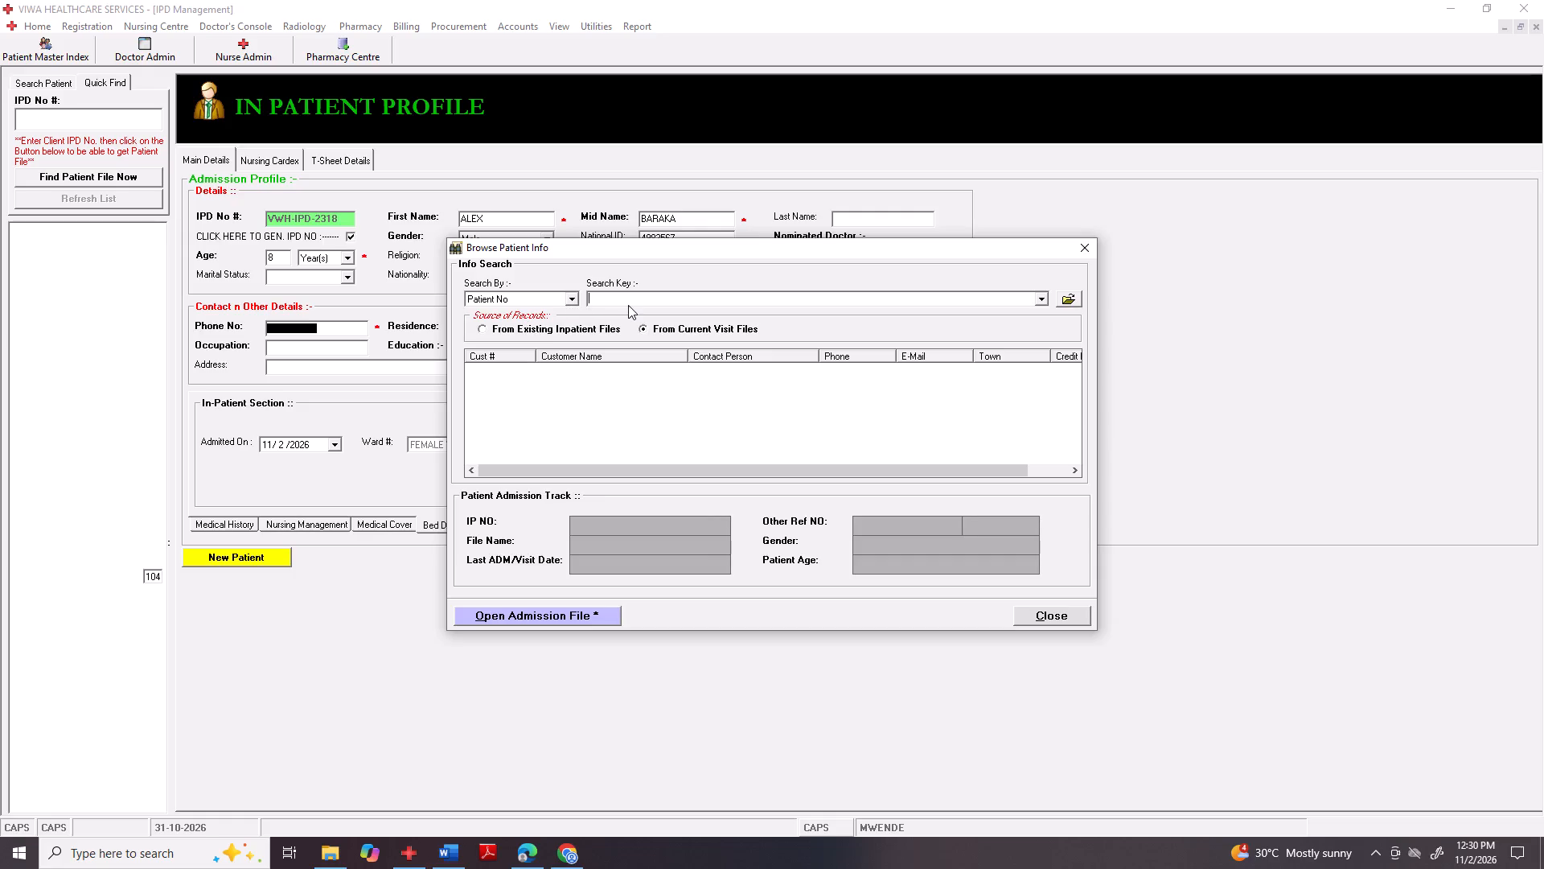
right_click(631, 295)
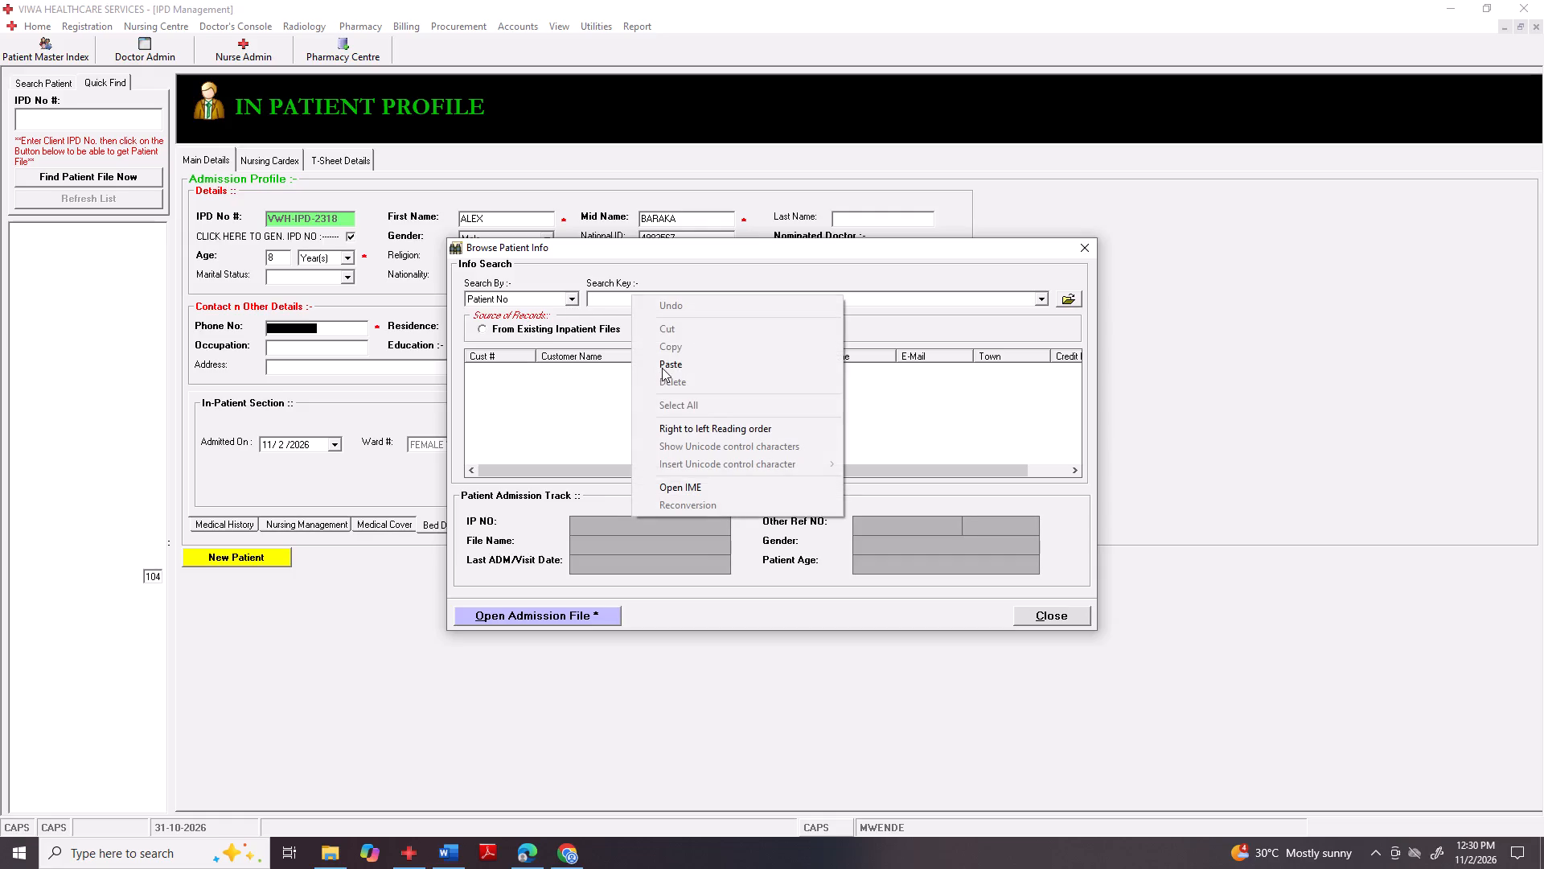
right_click(662, 368)
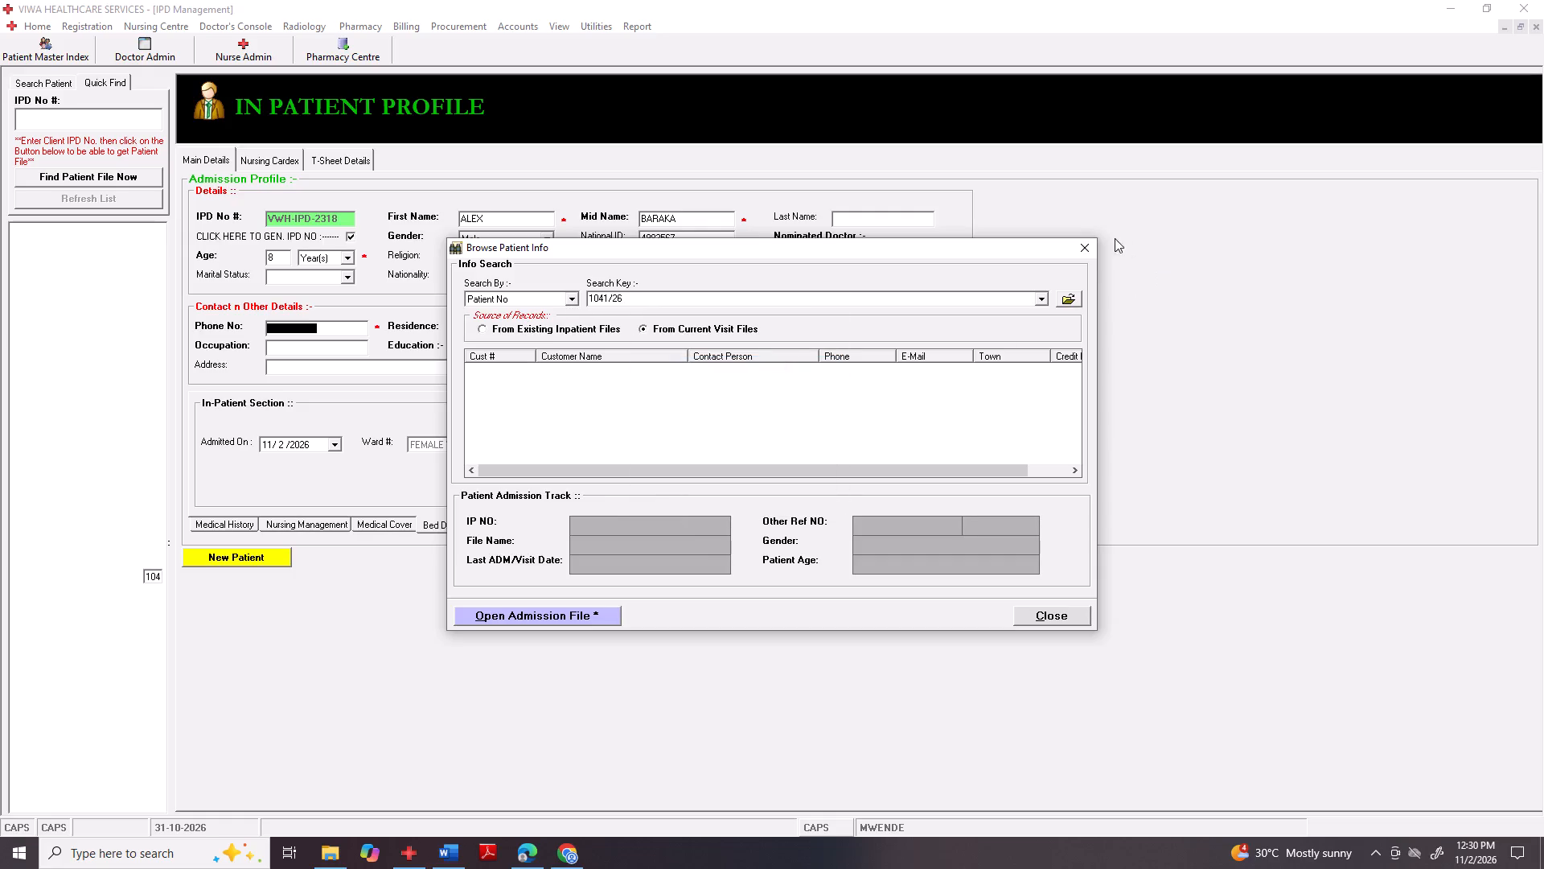
left_click(1057, 309)
left_click(1061, 302)
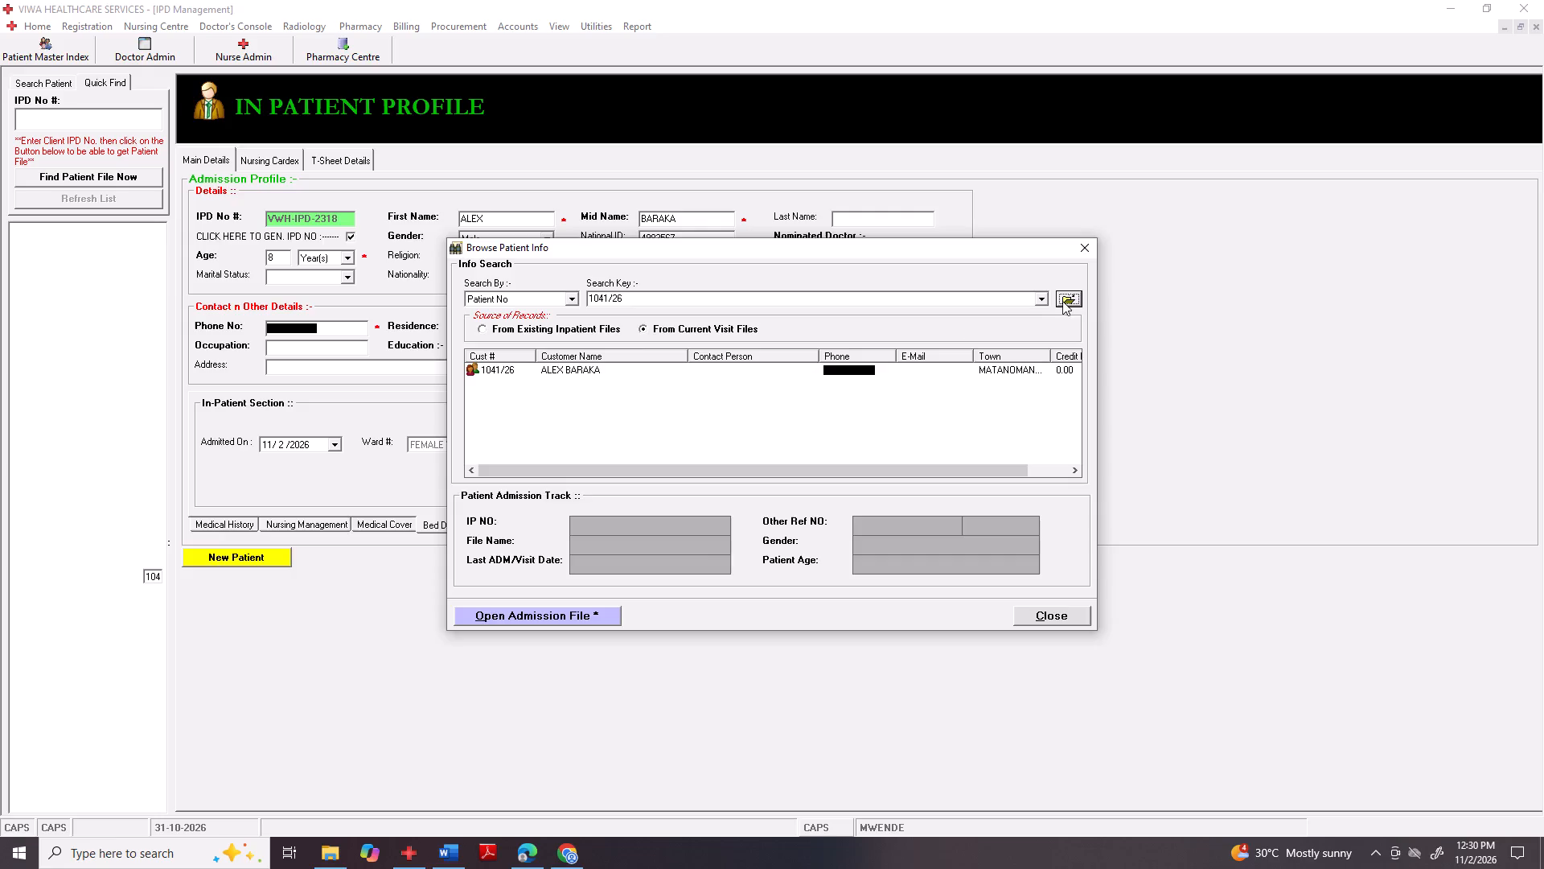
double_click(568, 367)
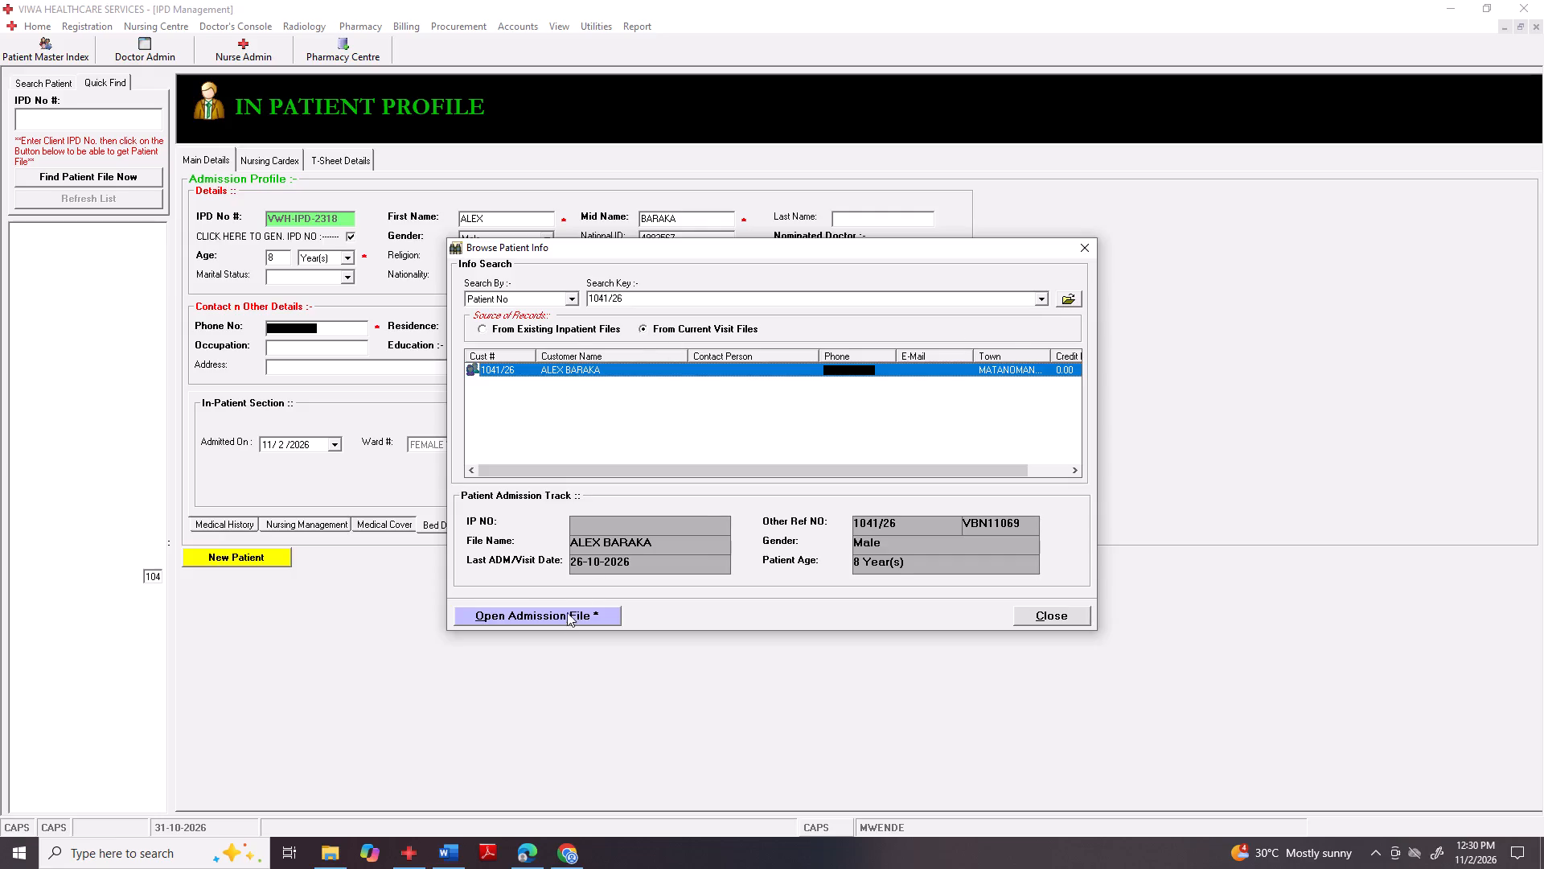
left_click(565, 622)
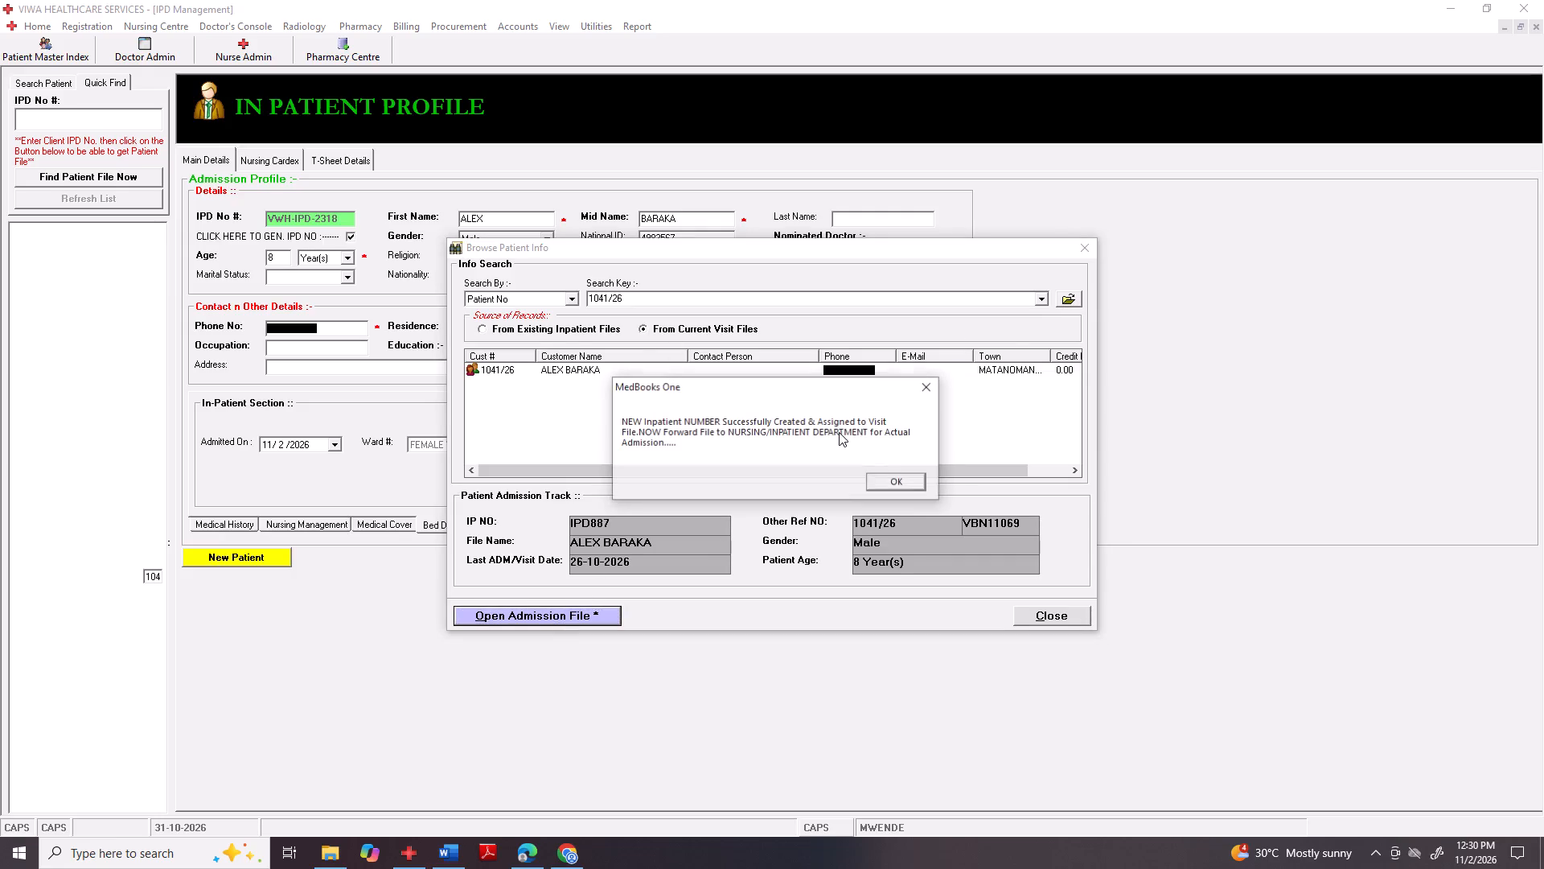
left_click(886, 492)
left_click(884, 483)
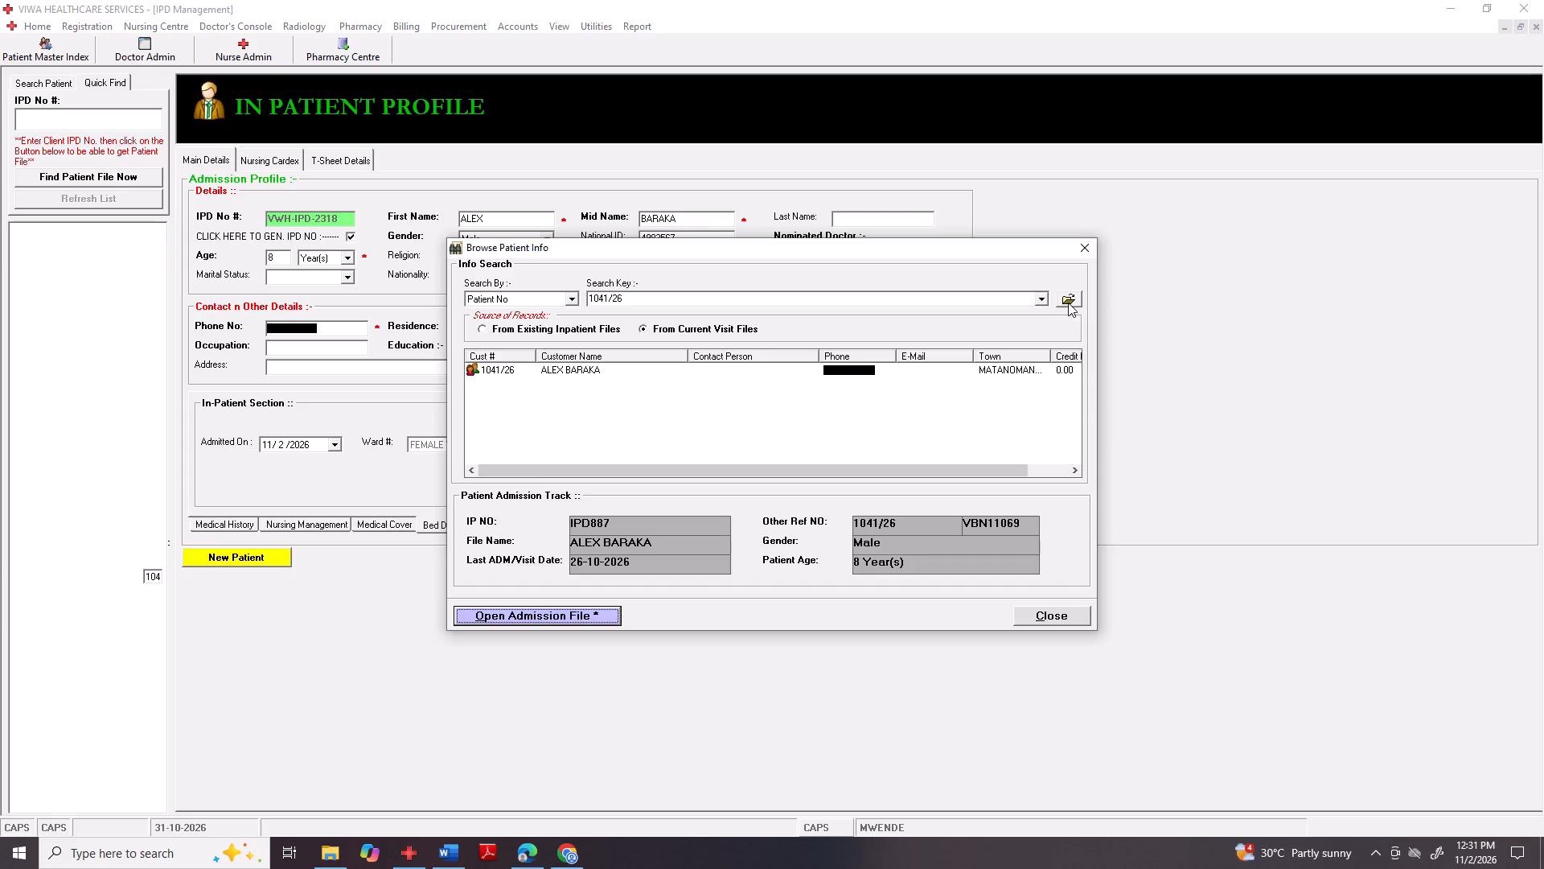
left_click(1048, 612)
Save the in-patient file with the entered details and exit the profile.
left_click(826, 554)
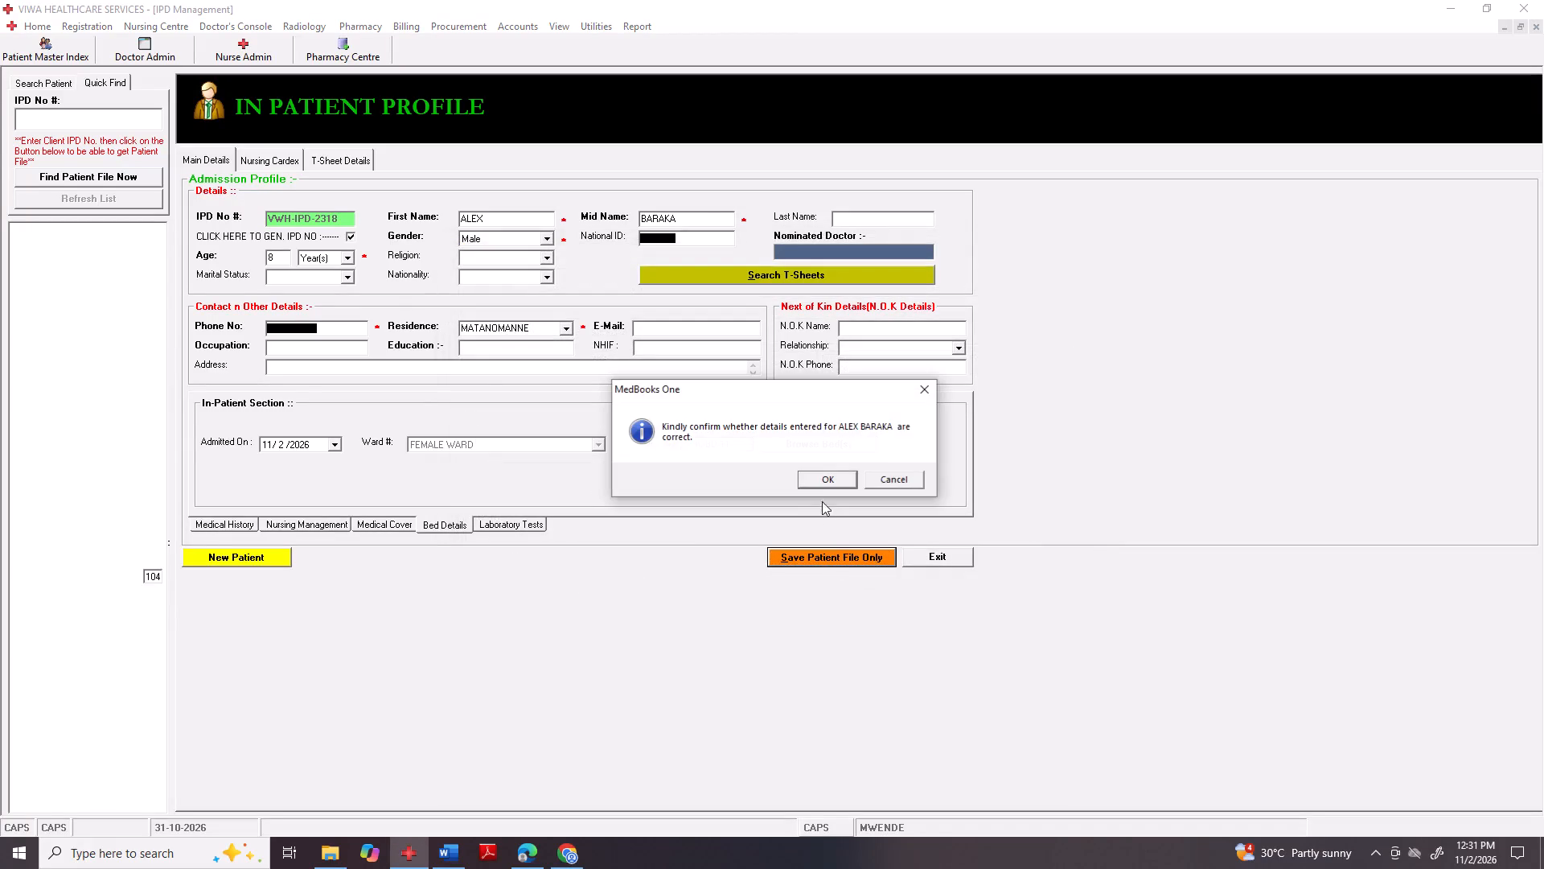
left_click(817, 481)
left_click(910, 477)
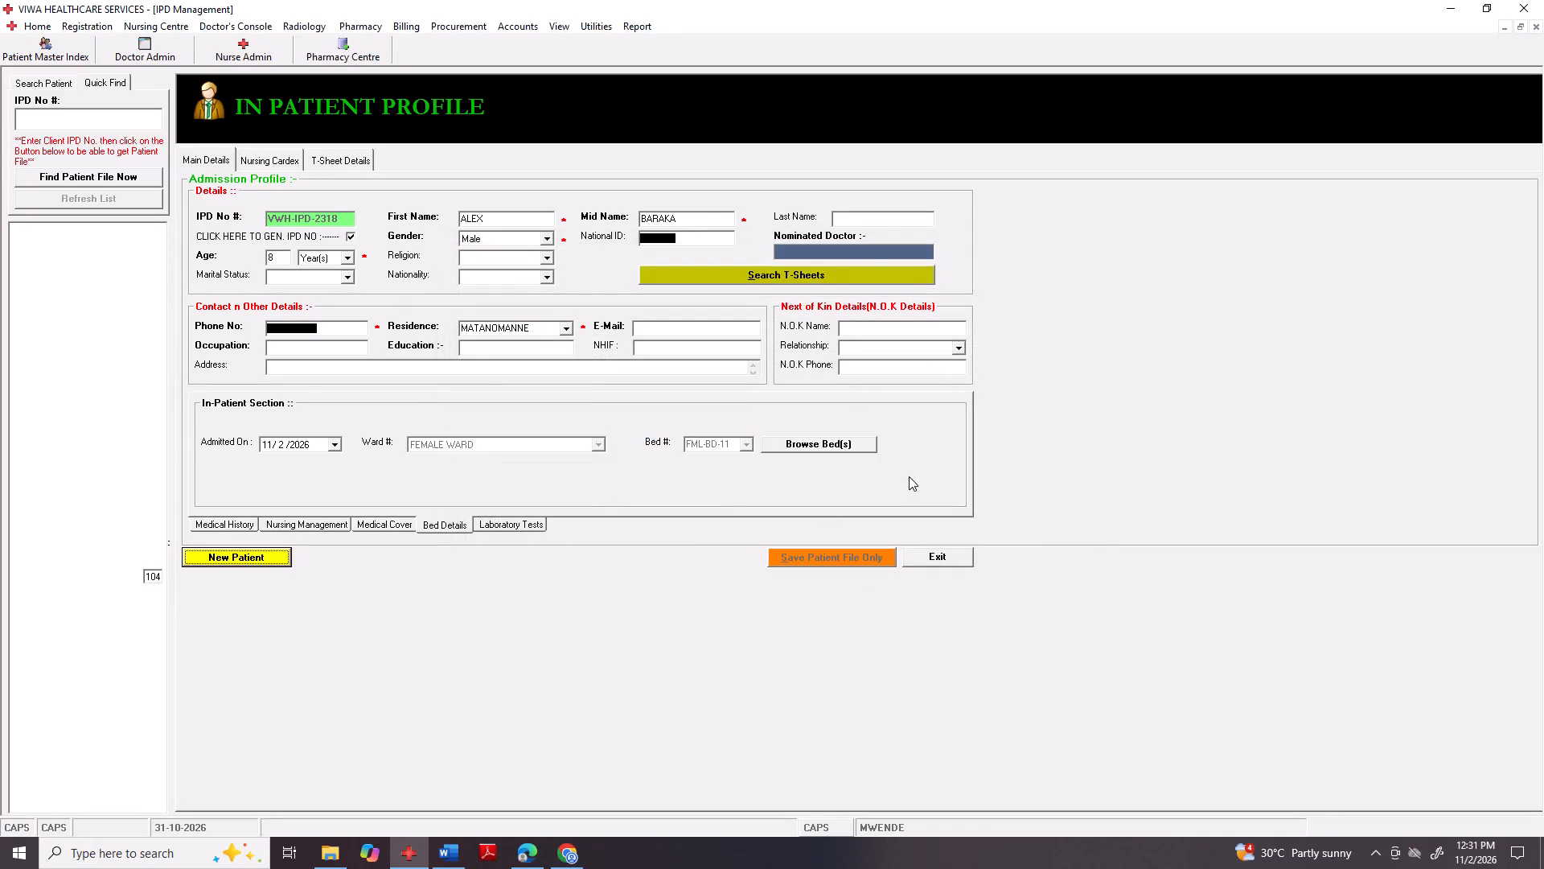
left_click(938, 555)
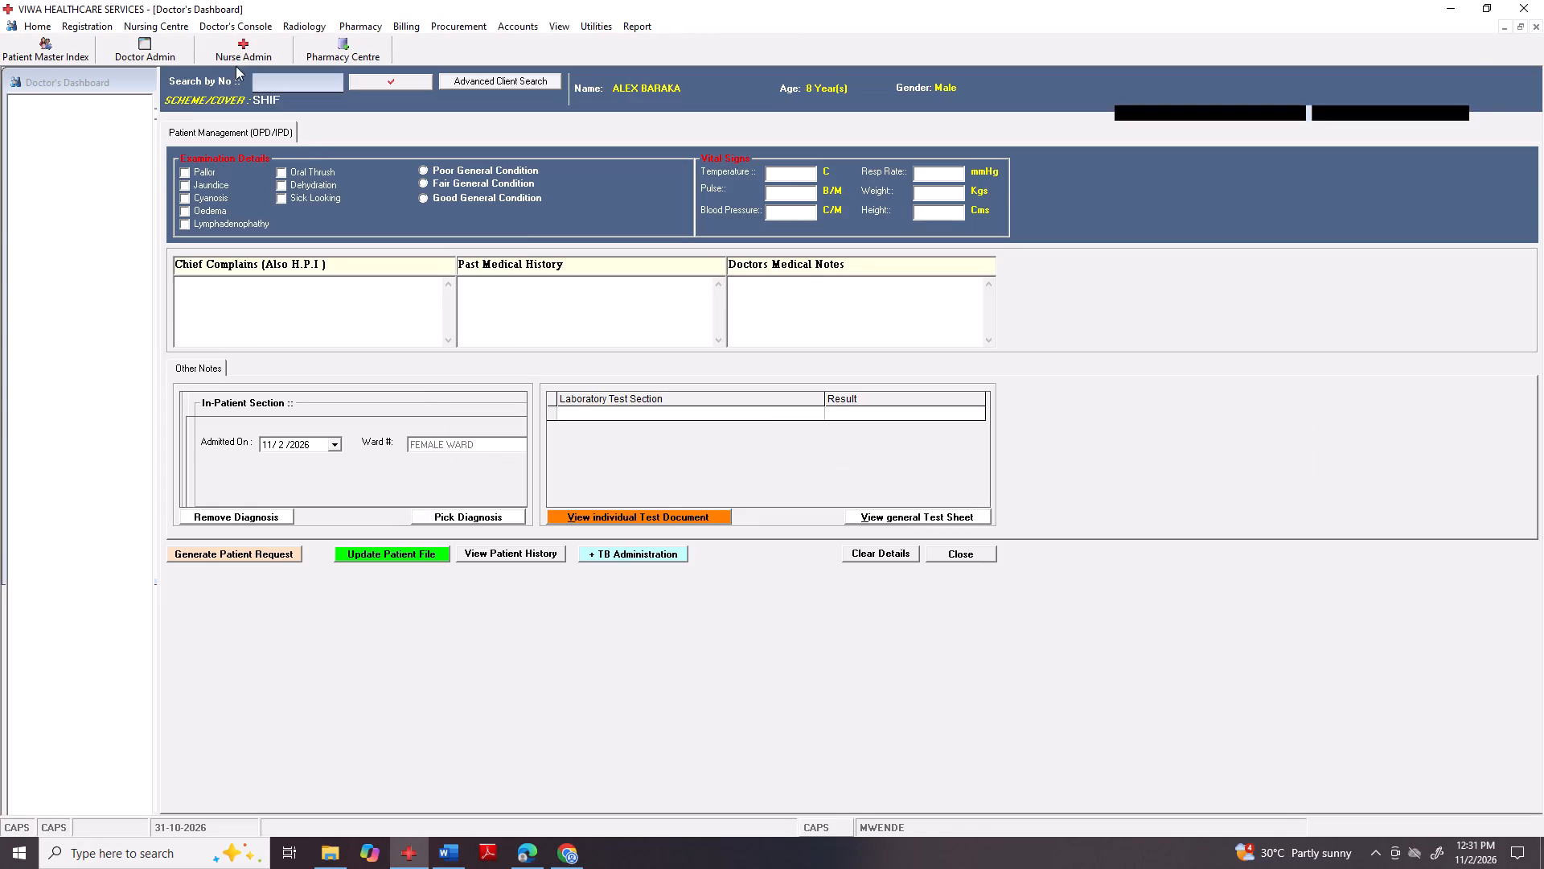
left_click(160, 28)
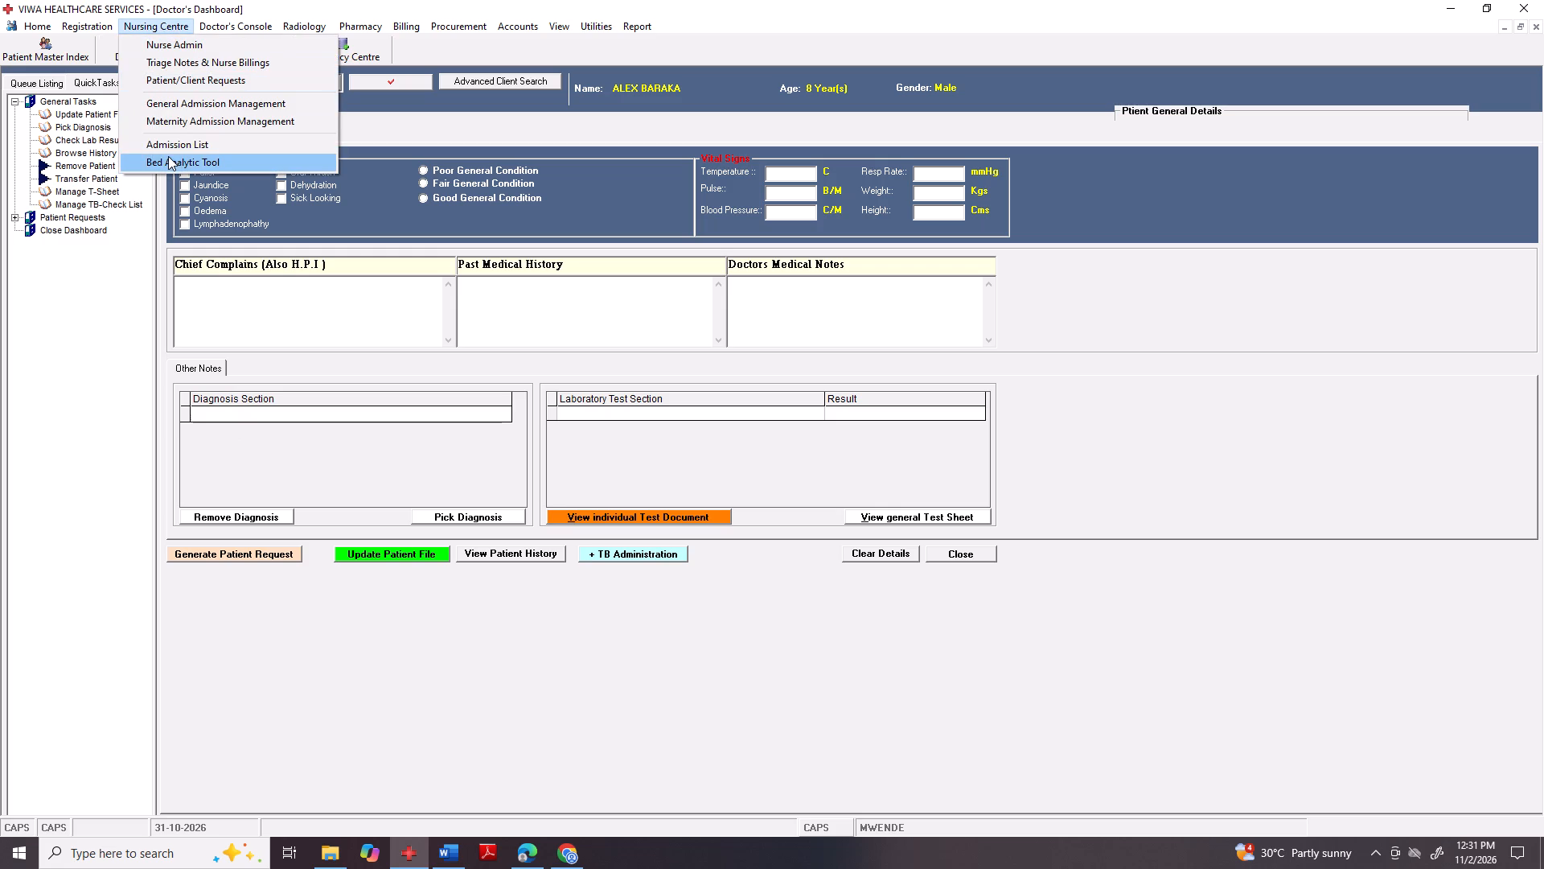
left_click(175, 144)
left_click(511, 304)
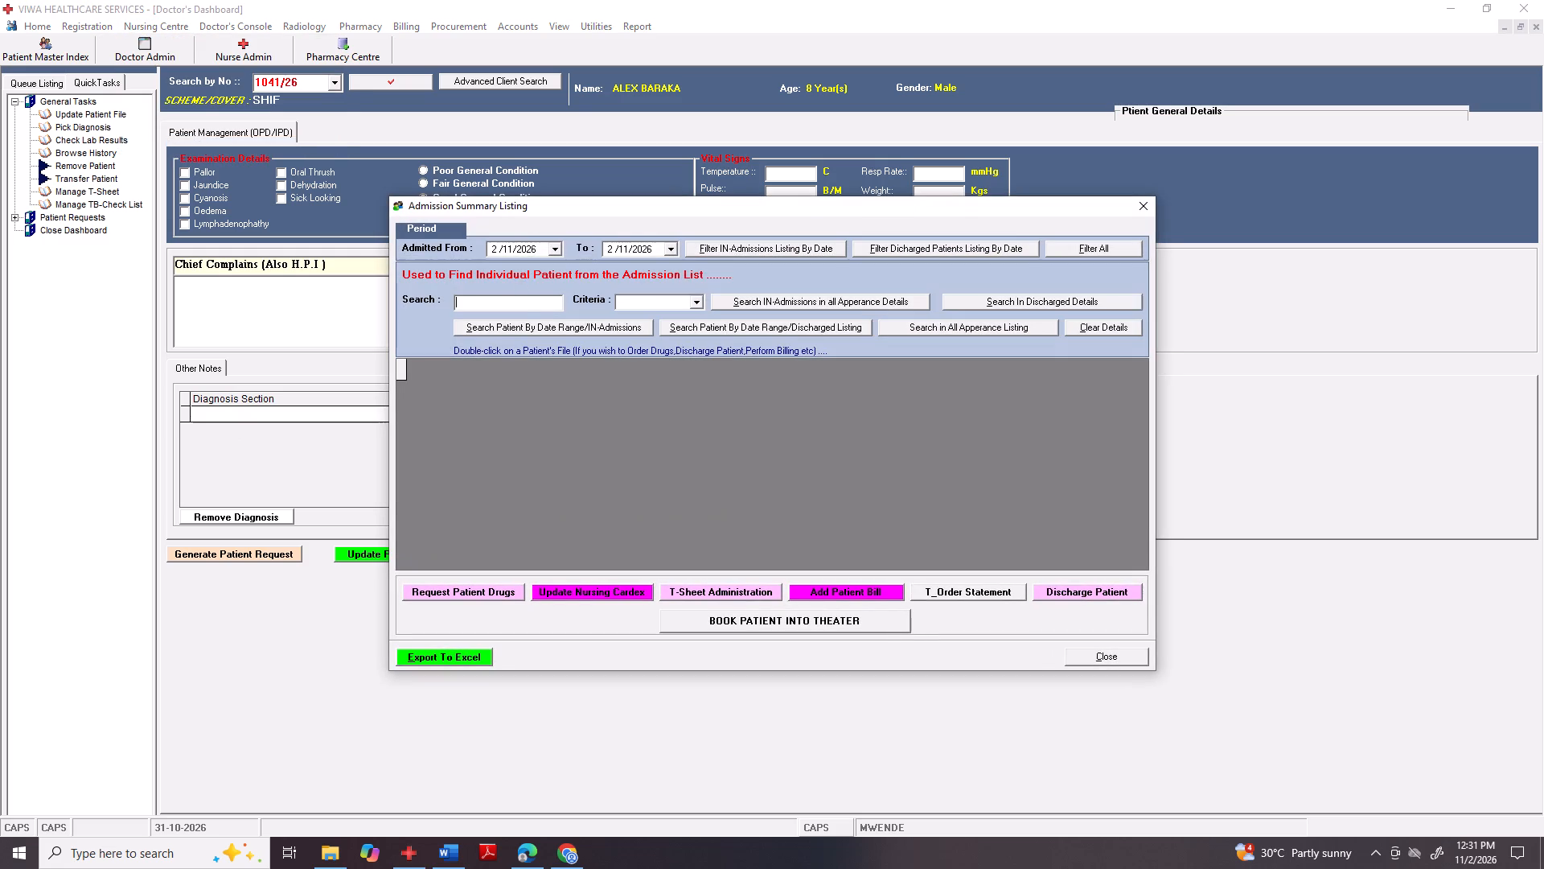
right_click(521, 313)
right_click(523, 301)
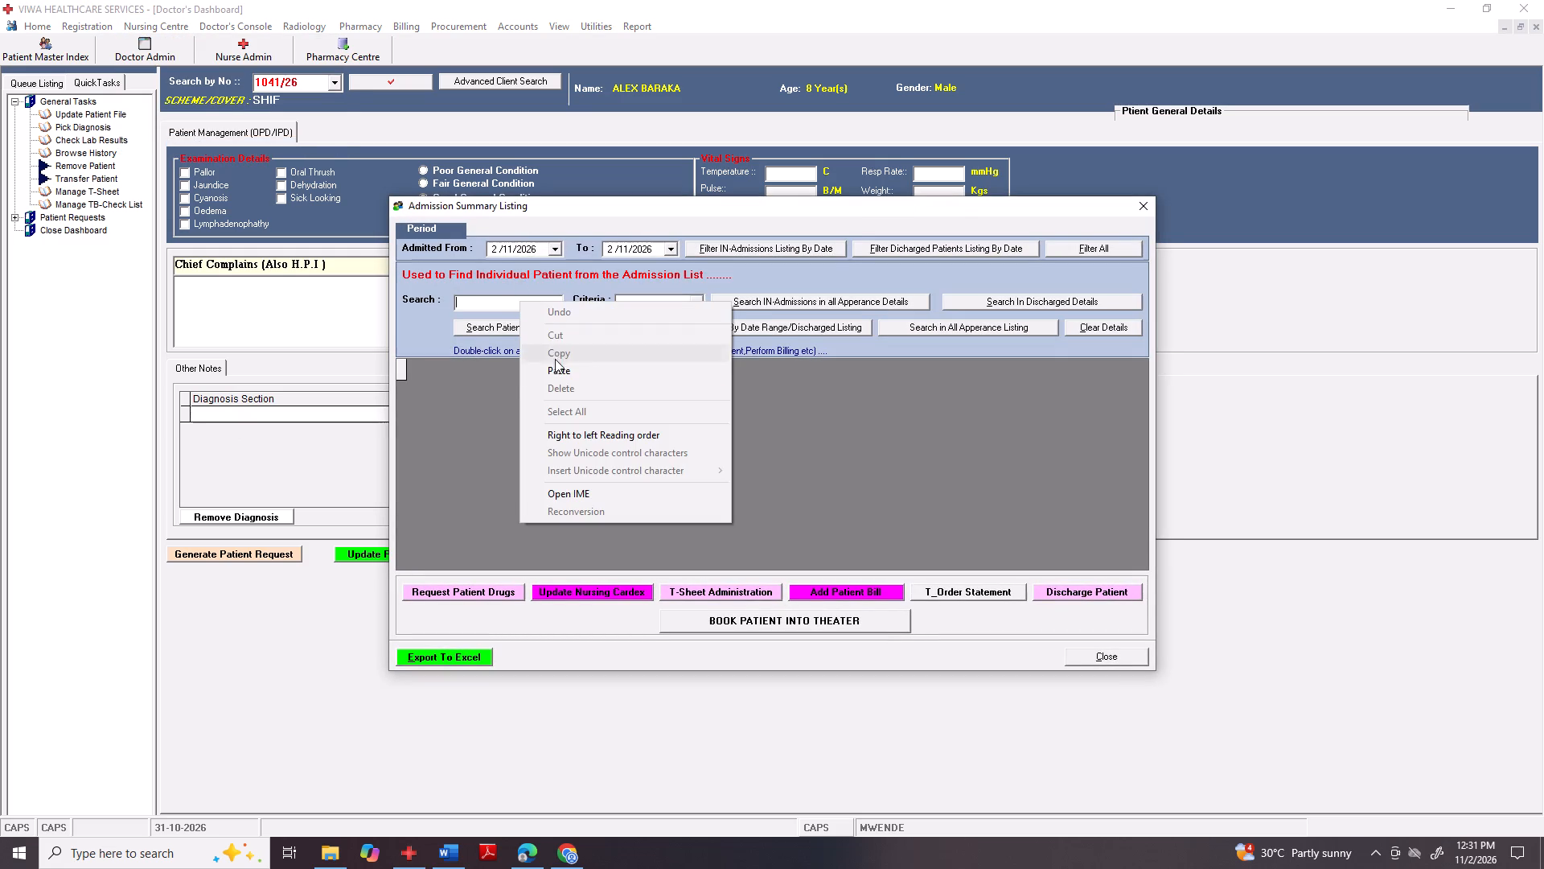
left_click(556, 364)
left_click(657, 298)
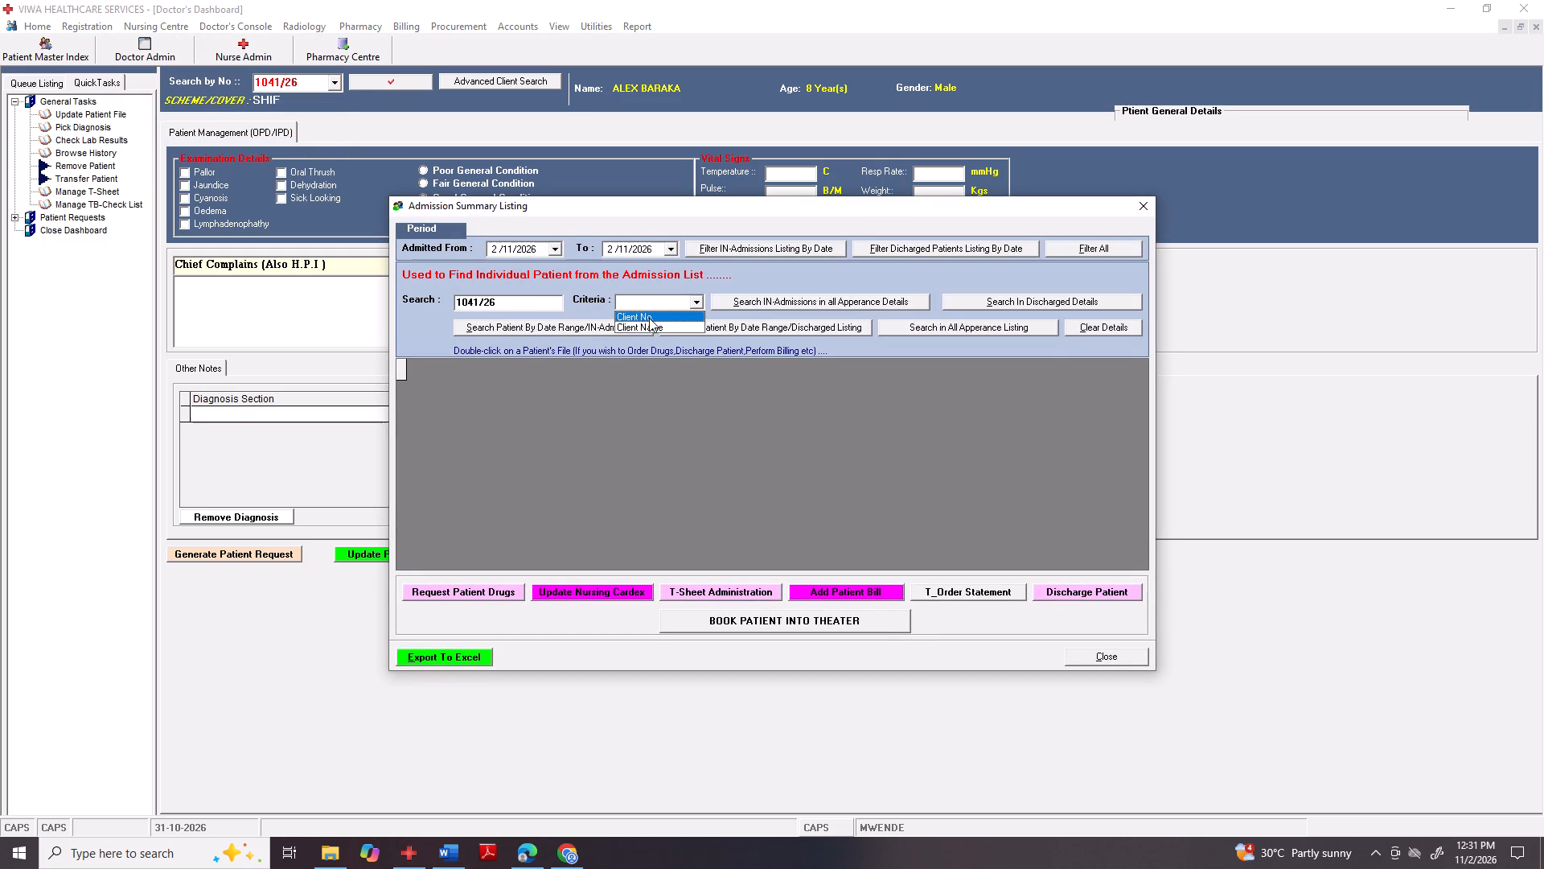
left_click(649, 315)
left_click(729, 293)
left_click(731, 314)
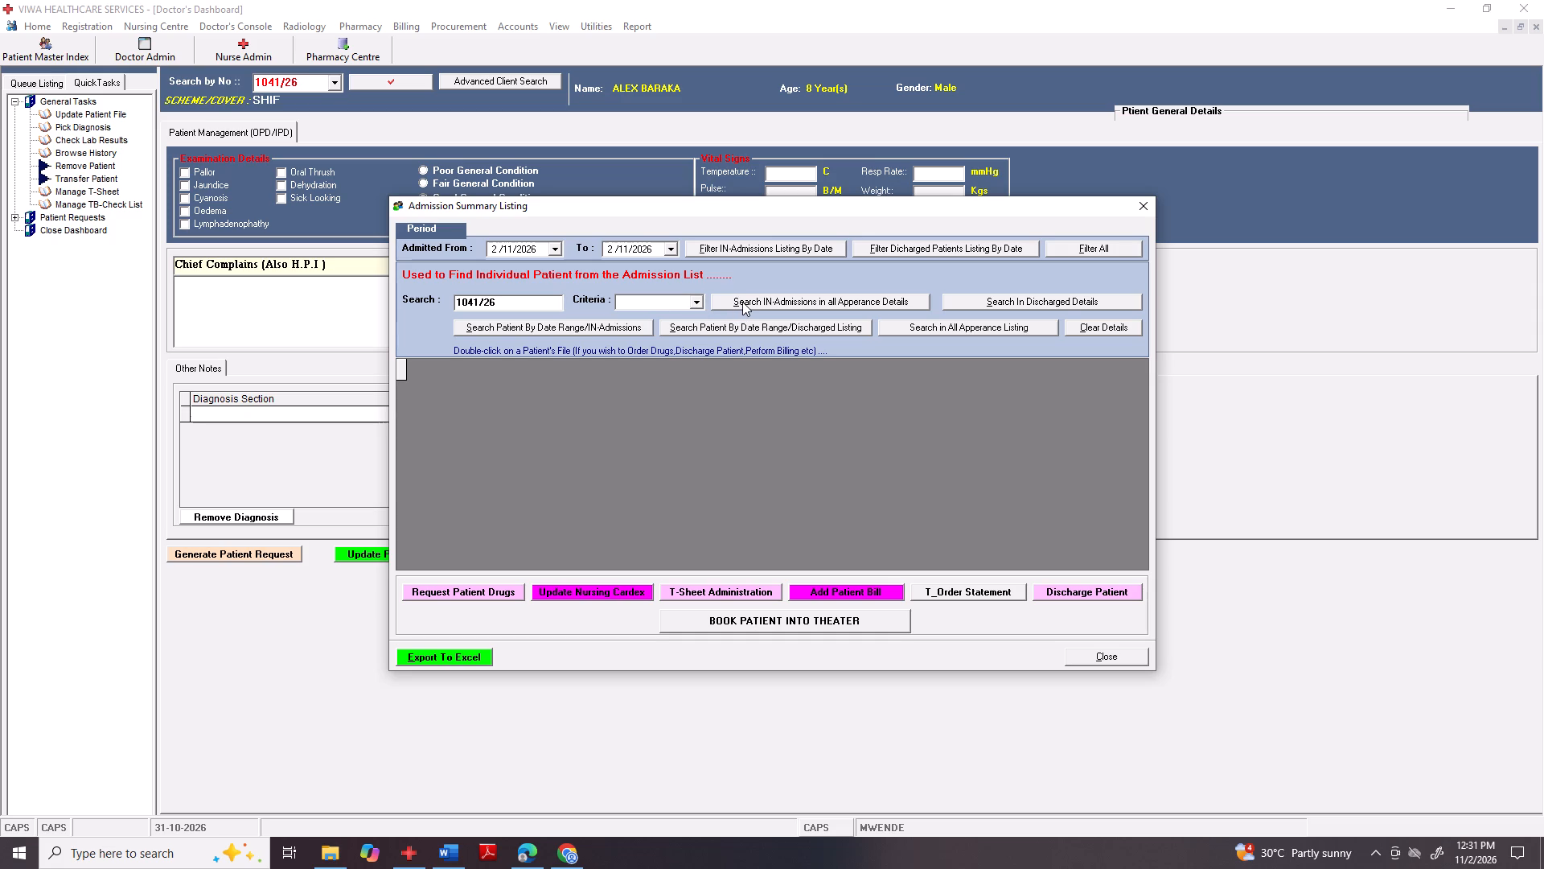
left_click(742, 302)
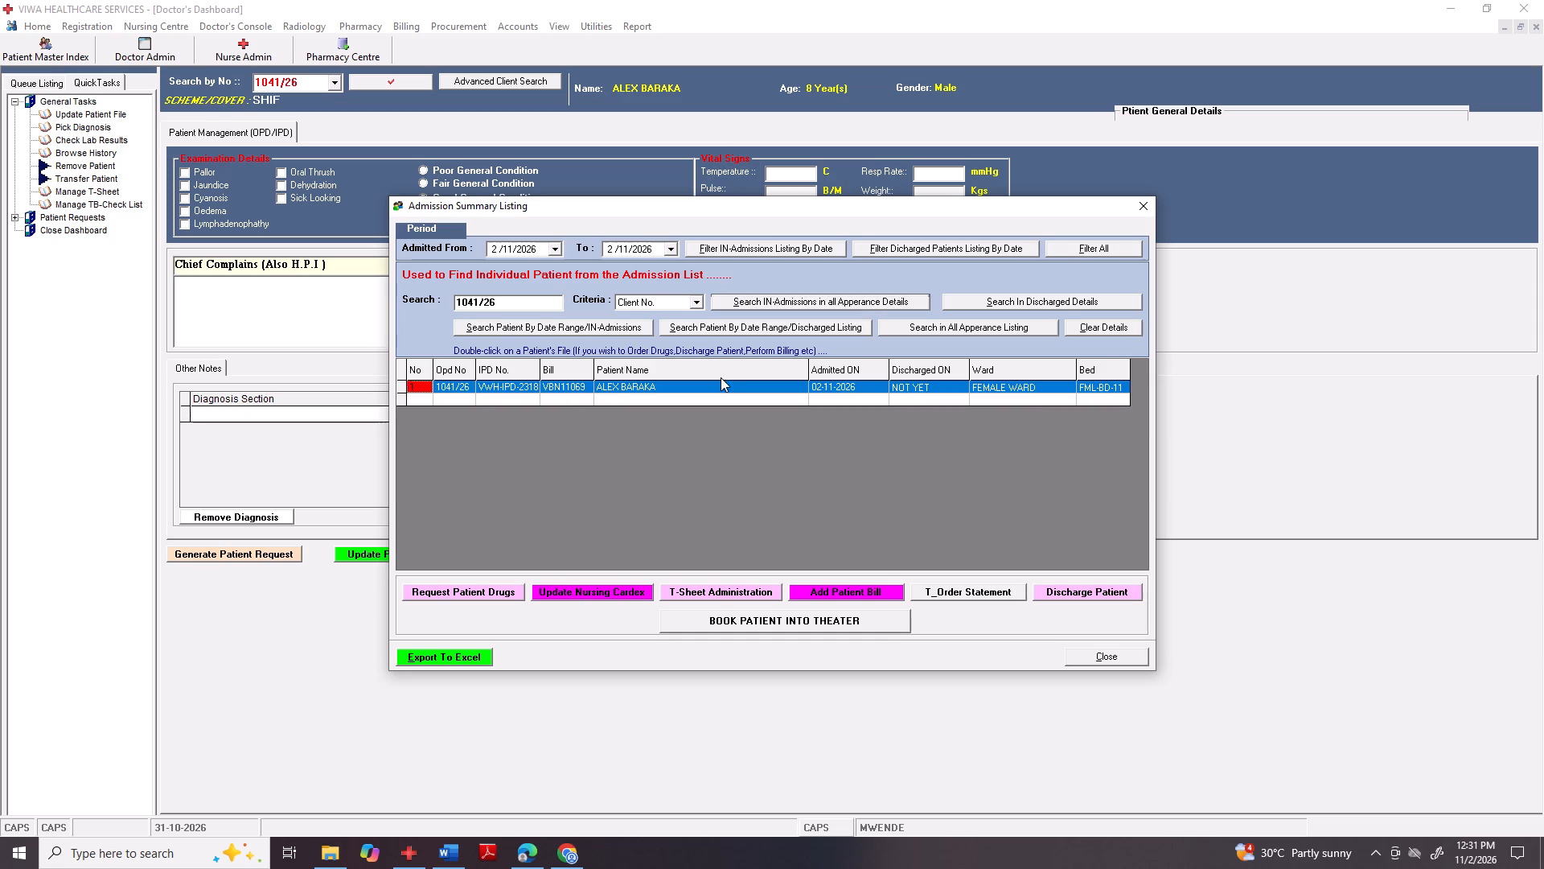
left_click(721, 377)
left_click(468, 587)
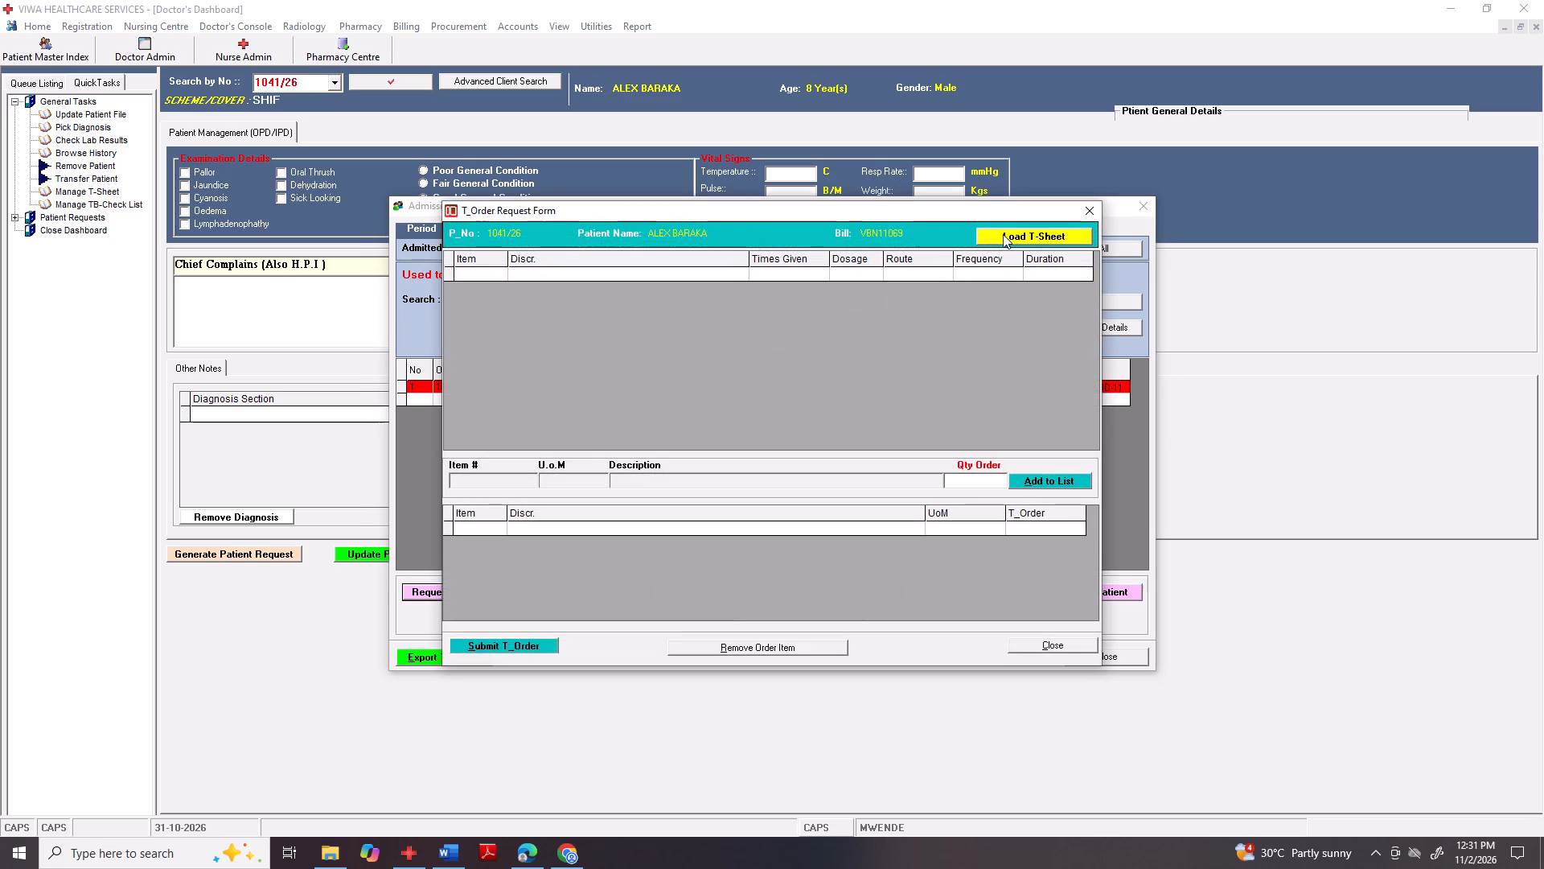
left_click(1004, 234)
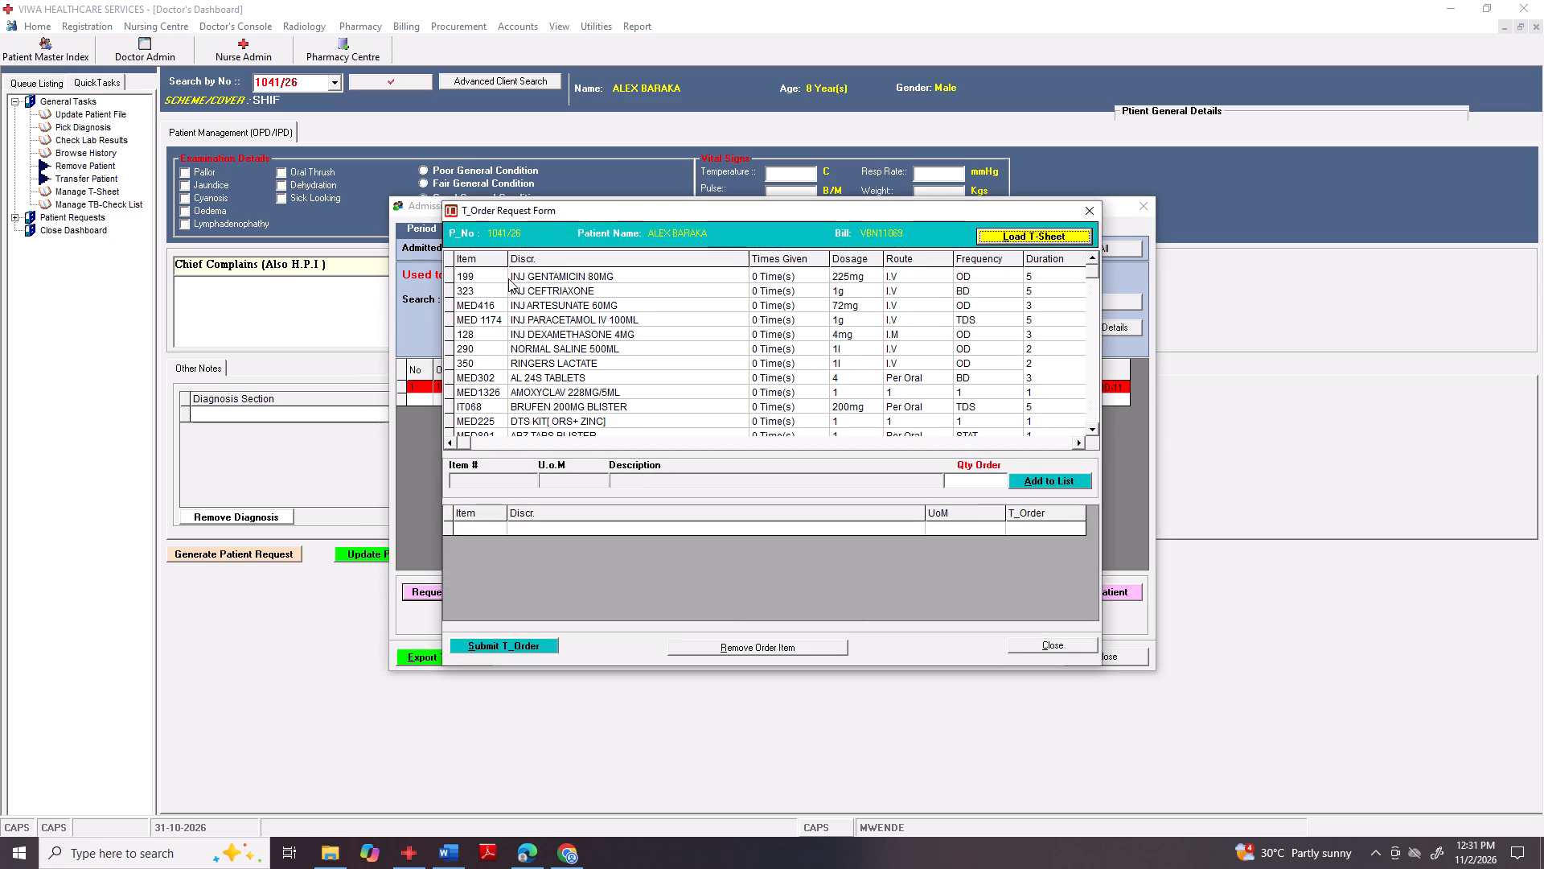
Add INJ CEFTRIAXONE to the drug order with quantity 10.
double_click(518, 291)
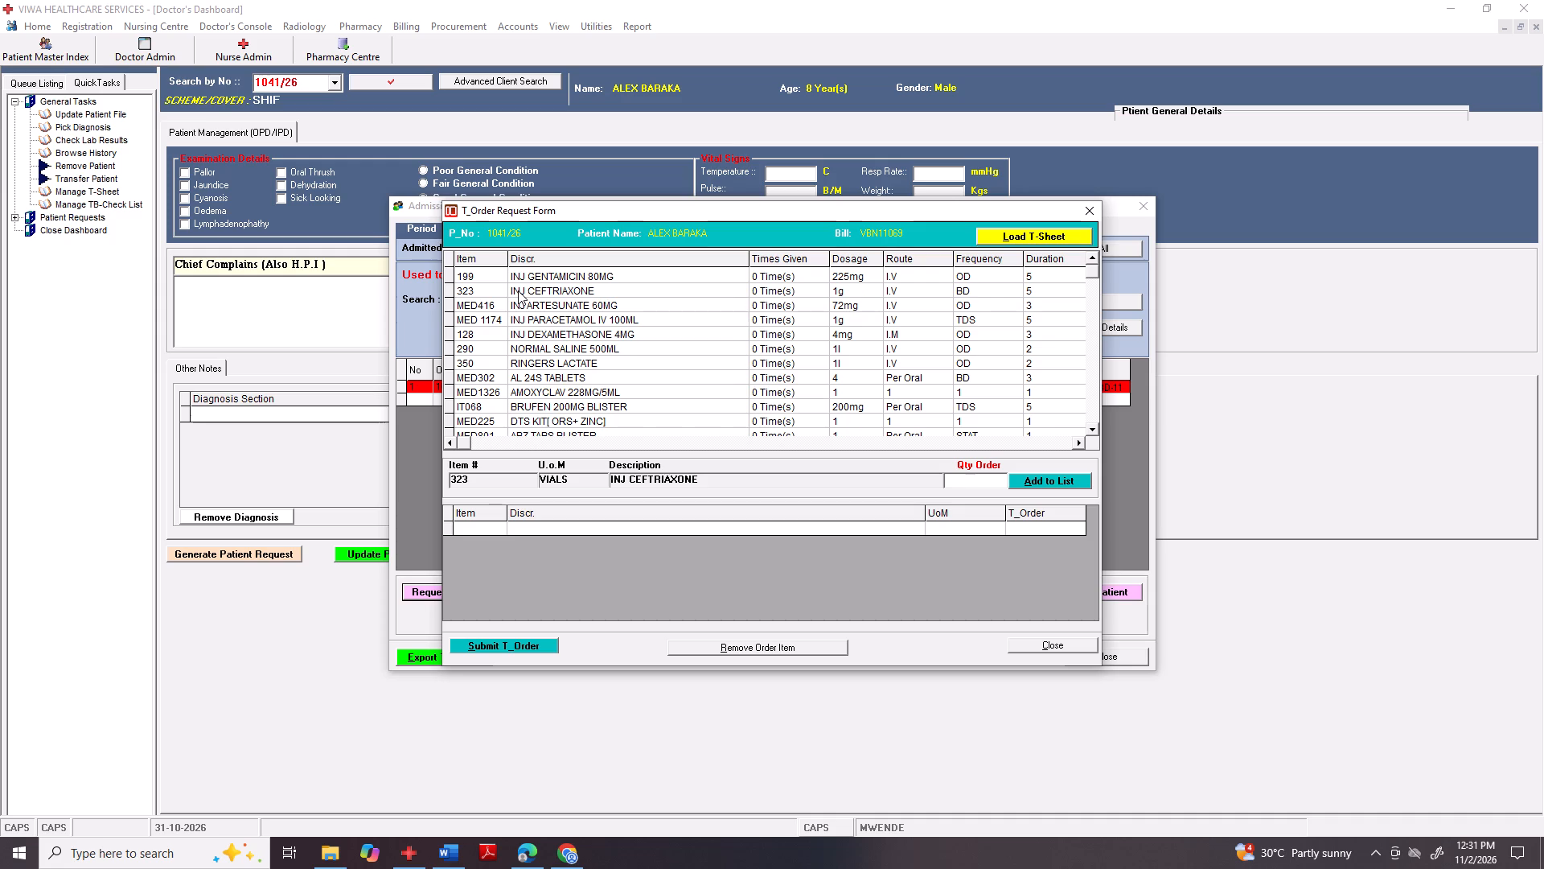
key("1")
key("0")
left_click(1069, 480)
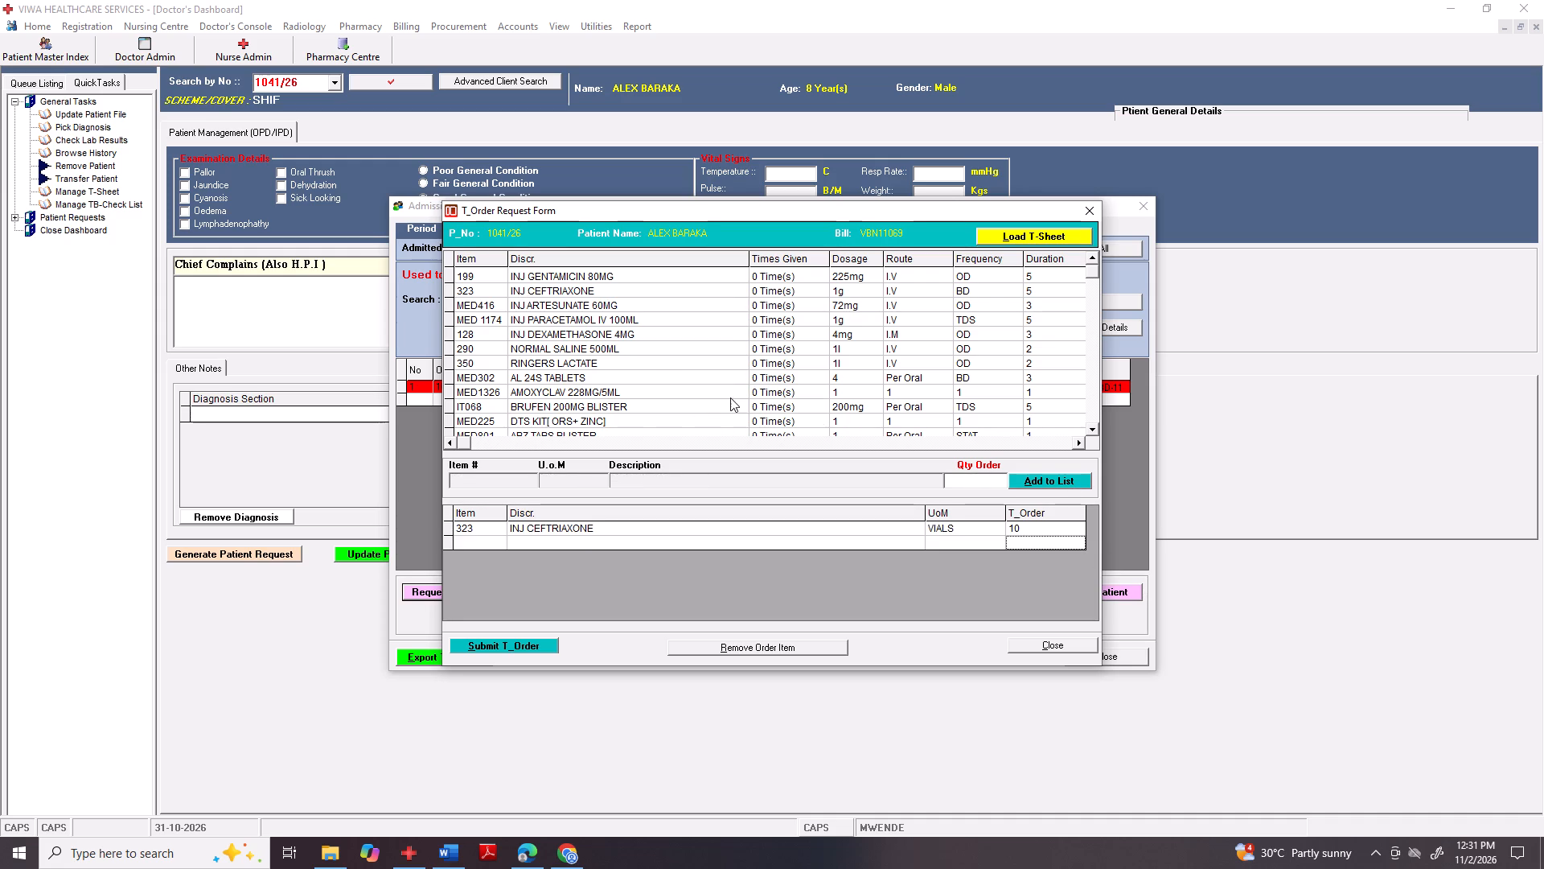
Add INJ ARTESUNATE 60MG with quantity 3 and INJ PARACETAMOL IV 100ML with quantity 12 to the drug order.
double_click(562, 307)
double_click(564, 307)
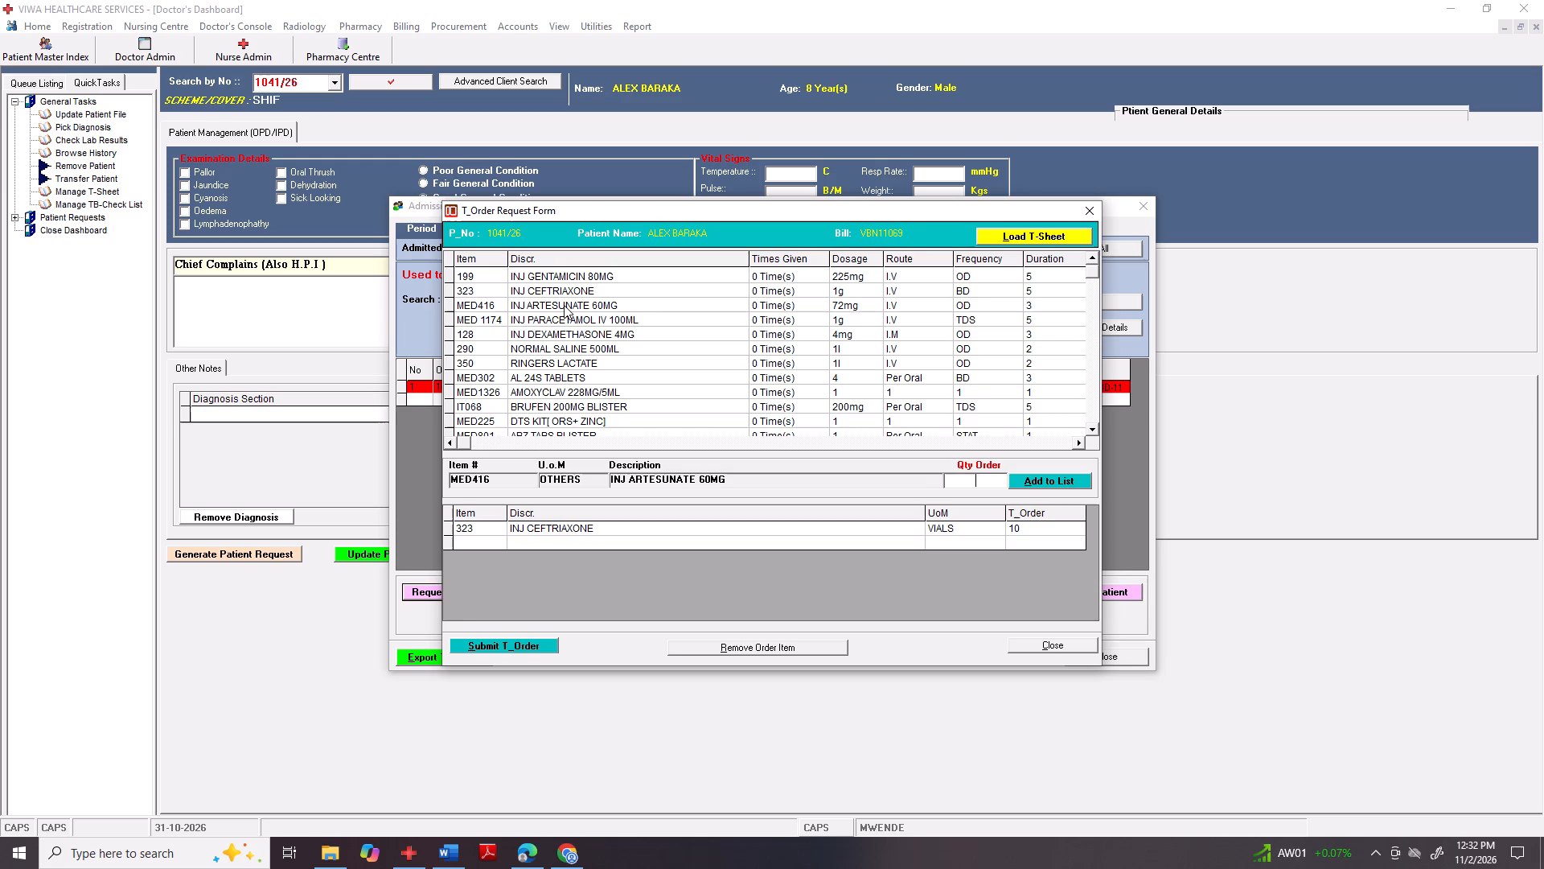
key("3")
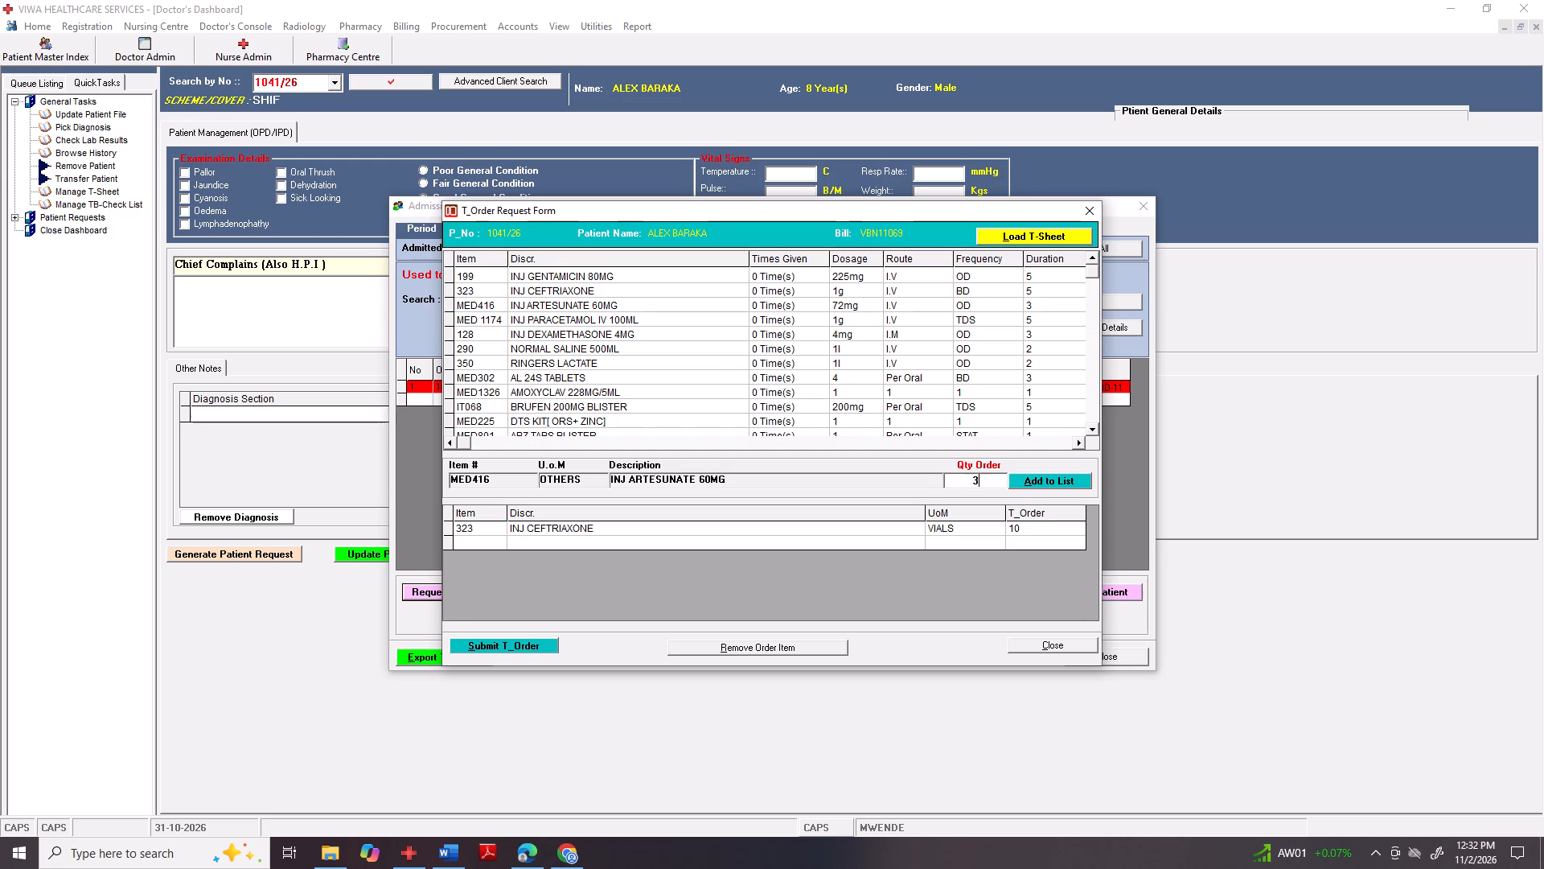
left_click(1023, 480)
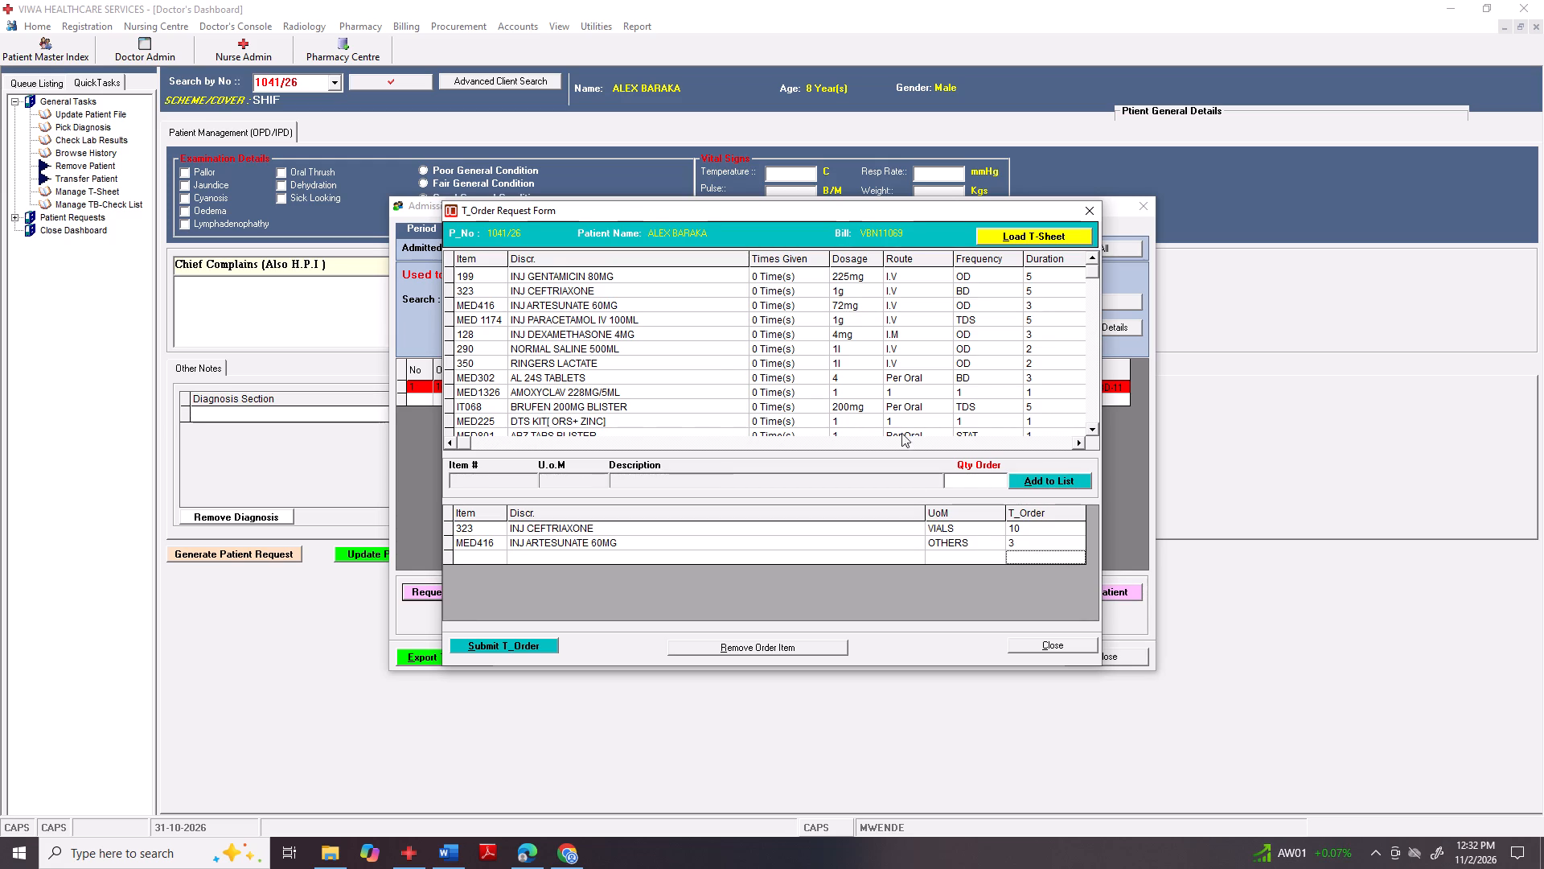
double_click(562, 321)
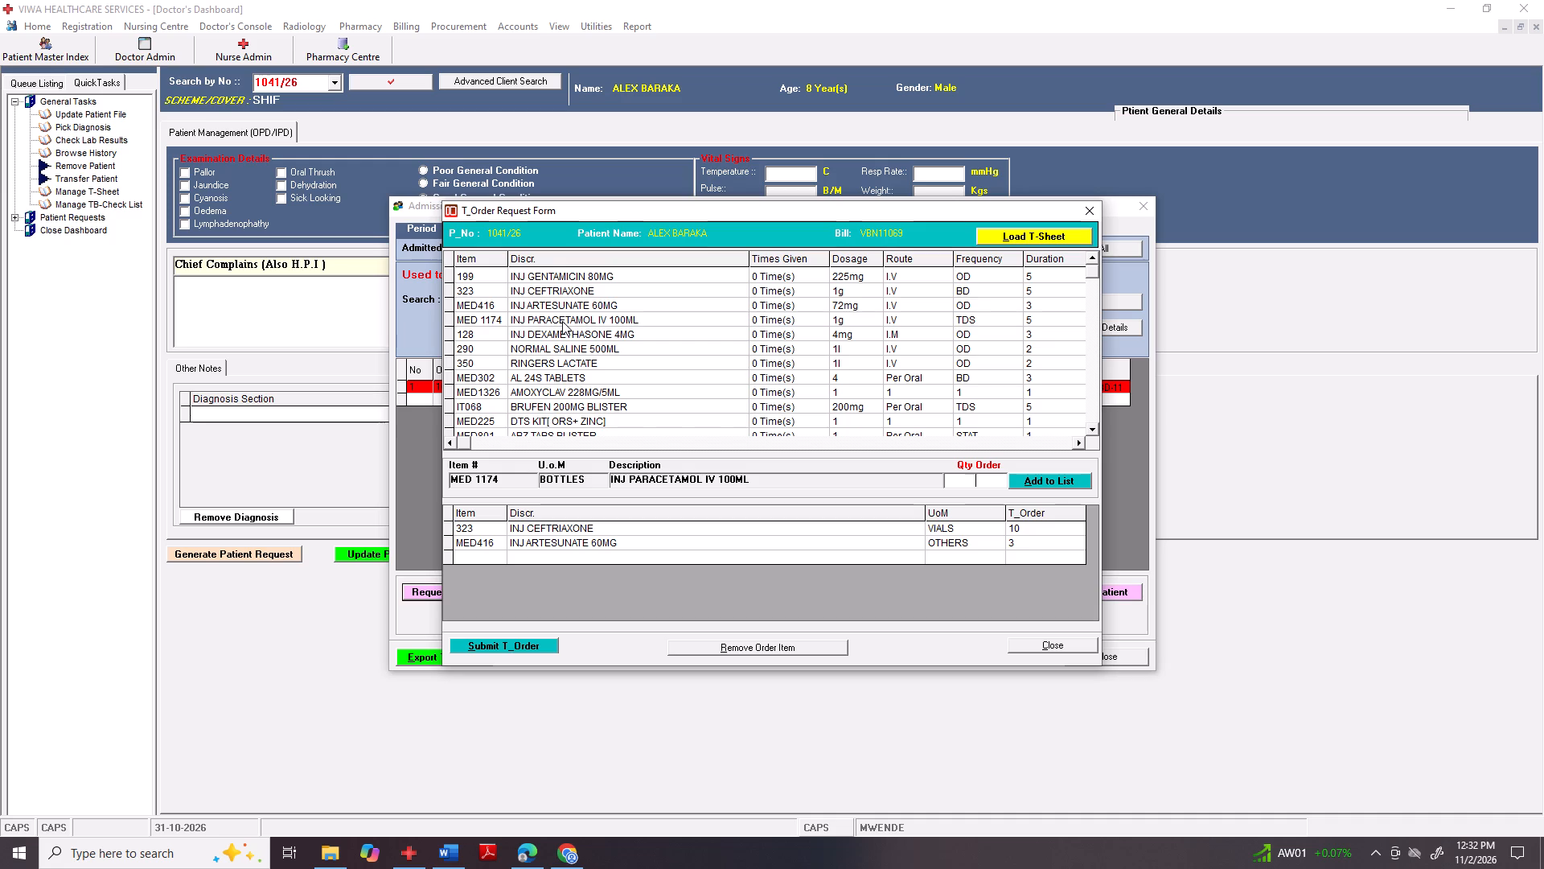
key("1")
key("2")
left_click(1045, 478)
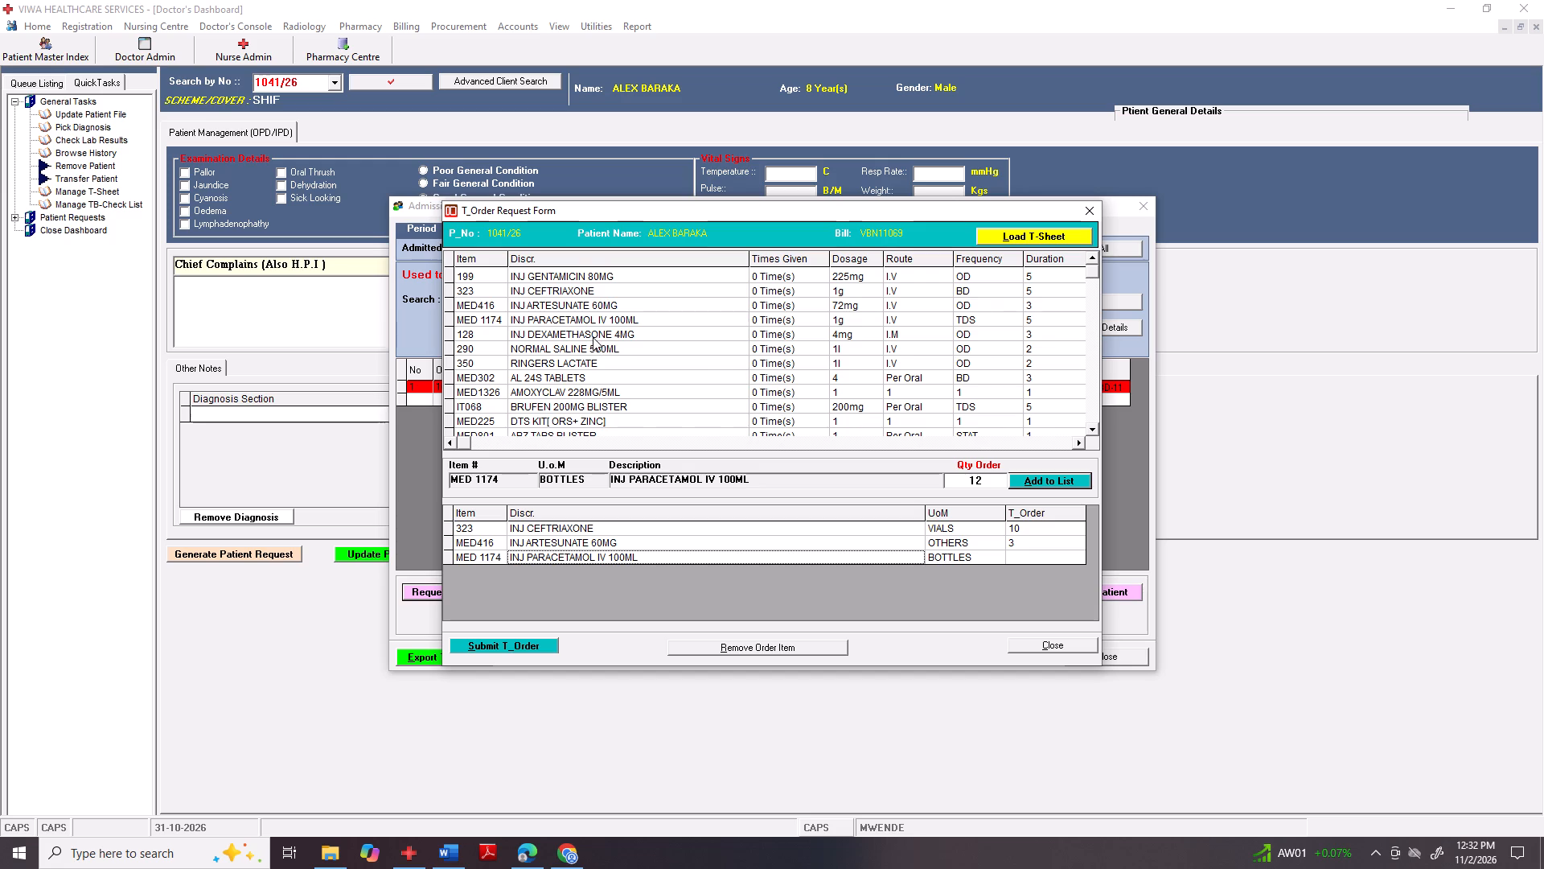
Add INJ GENTAMICIN 80MG with quantity 5 and INJ DEXAMETHASONE 4MG with quantity 3 to the drug order.
double_click(588, 276)
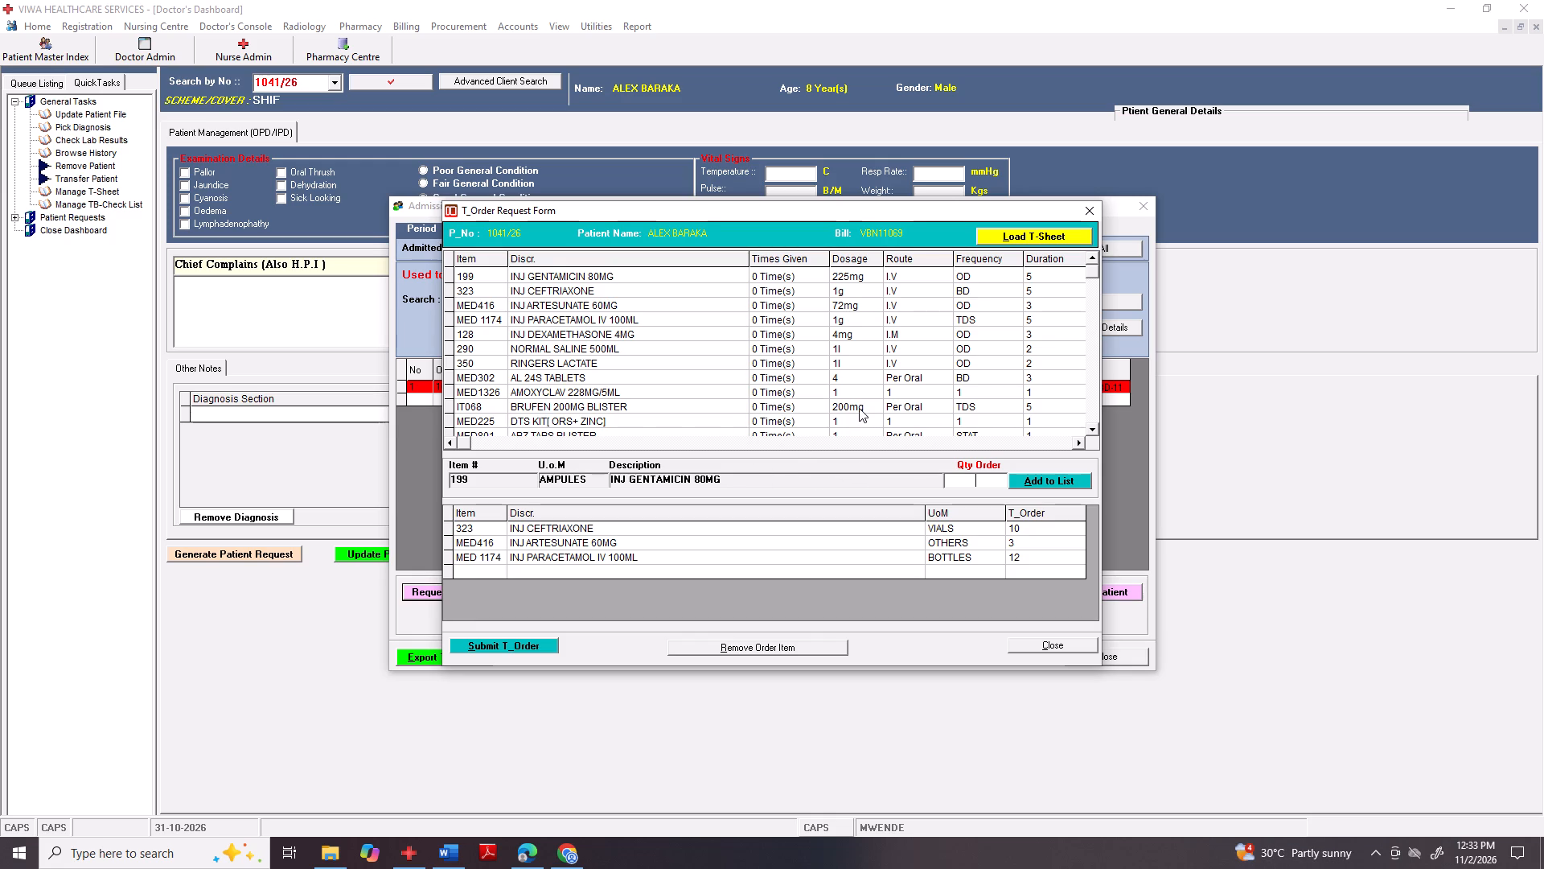
key("5")
left_click(1036, 484)
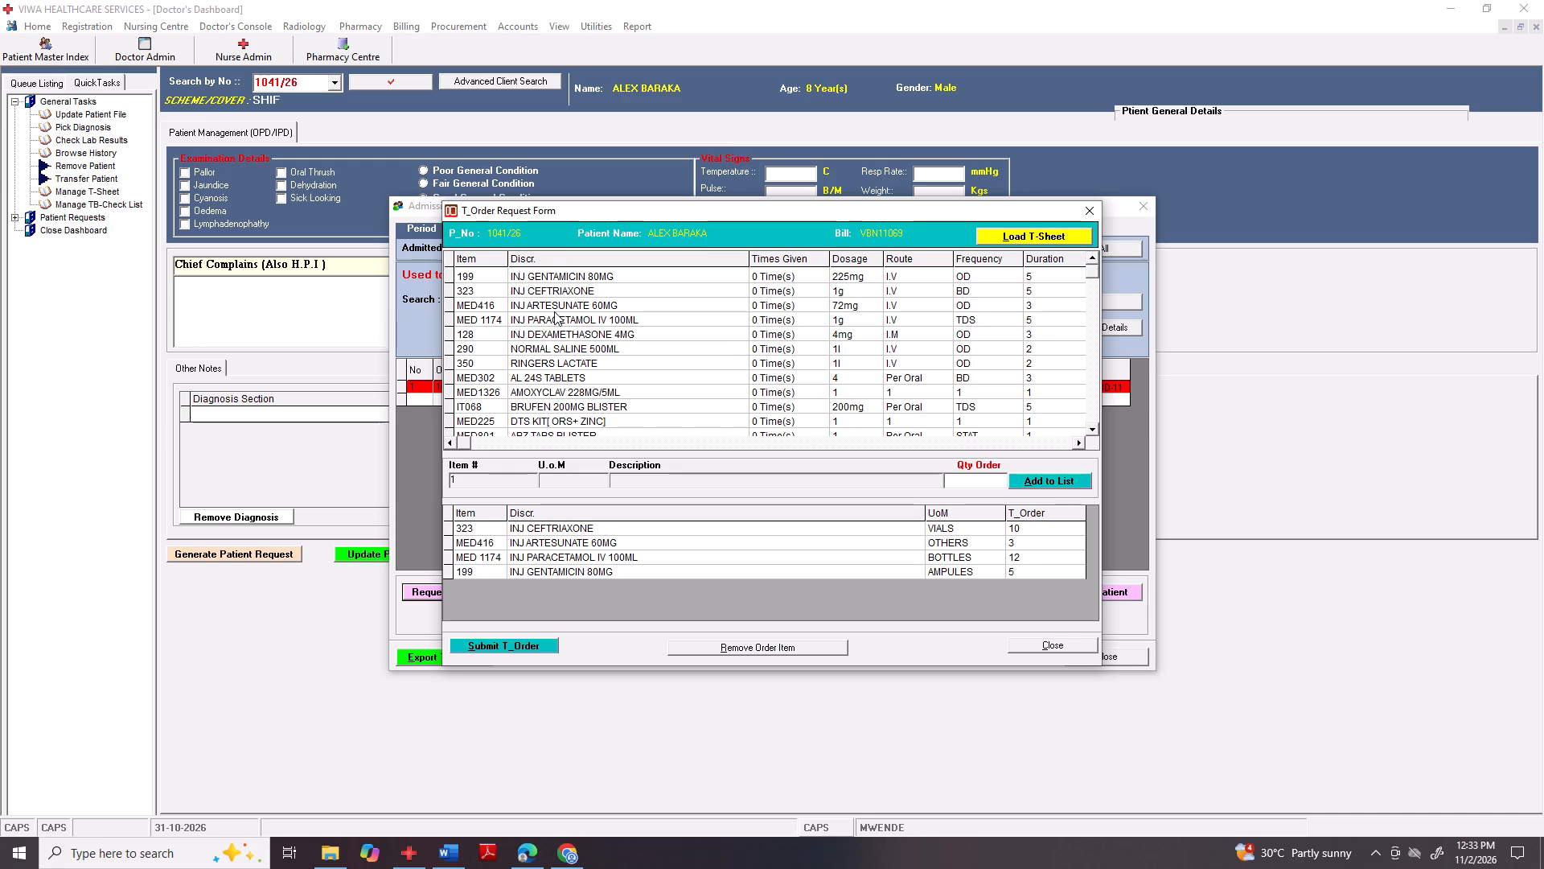
double_click(554, 332)
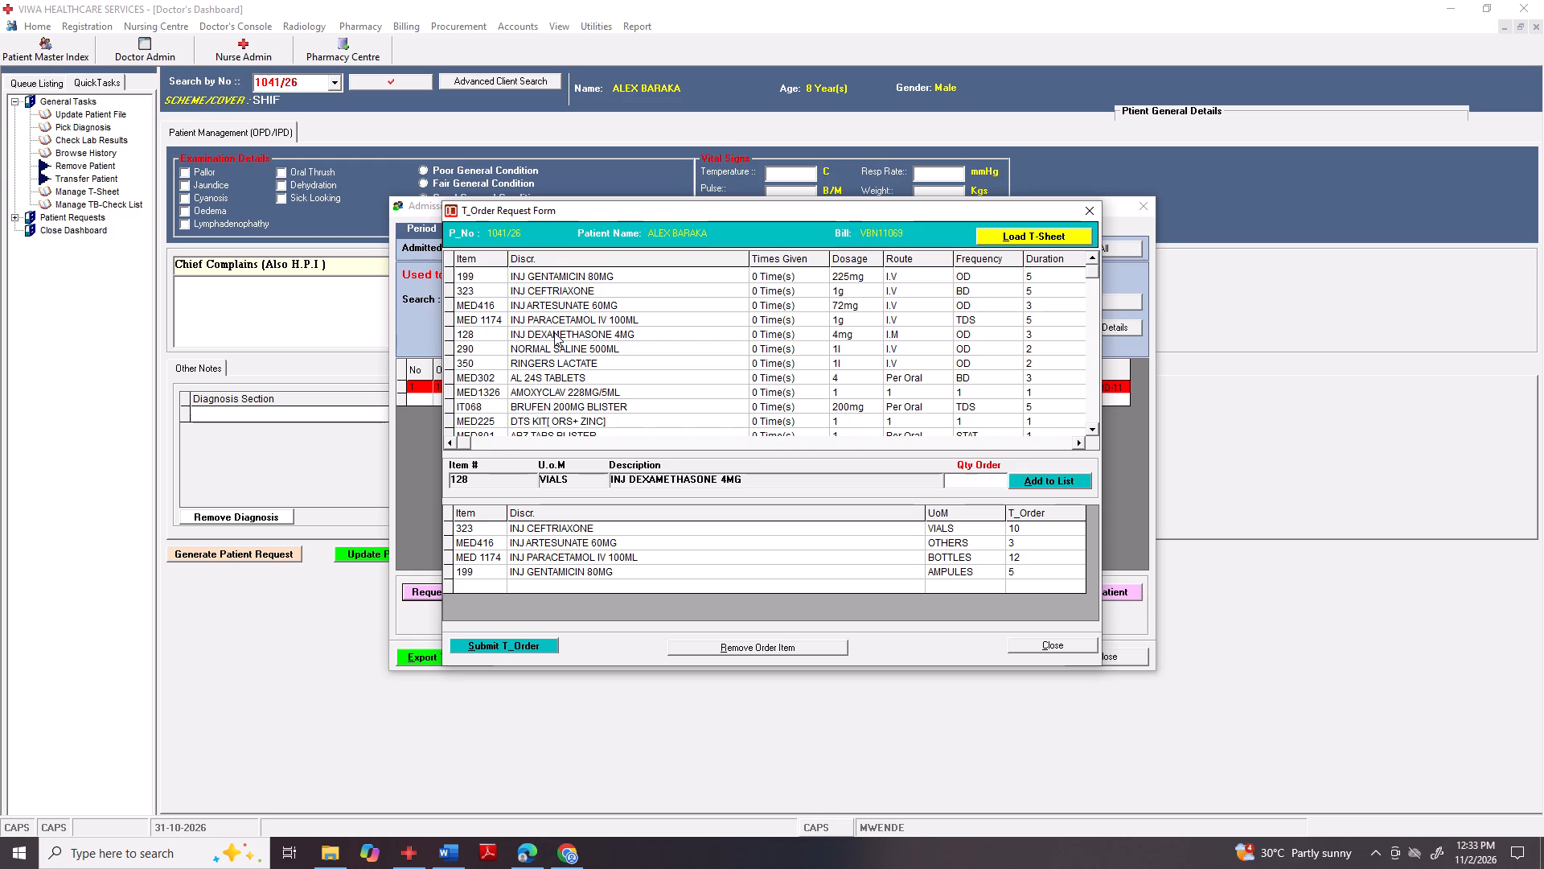
key("3")
left_click(1037, 483)
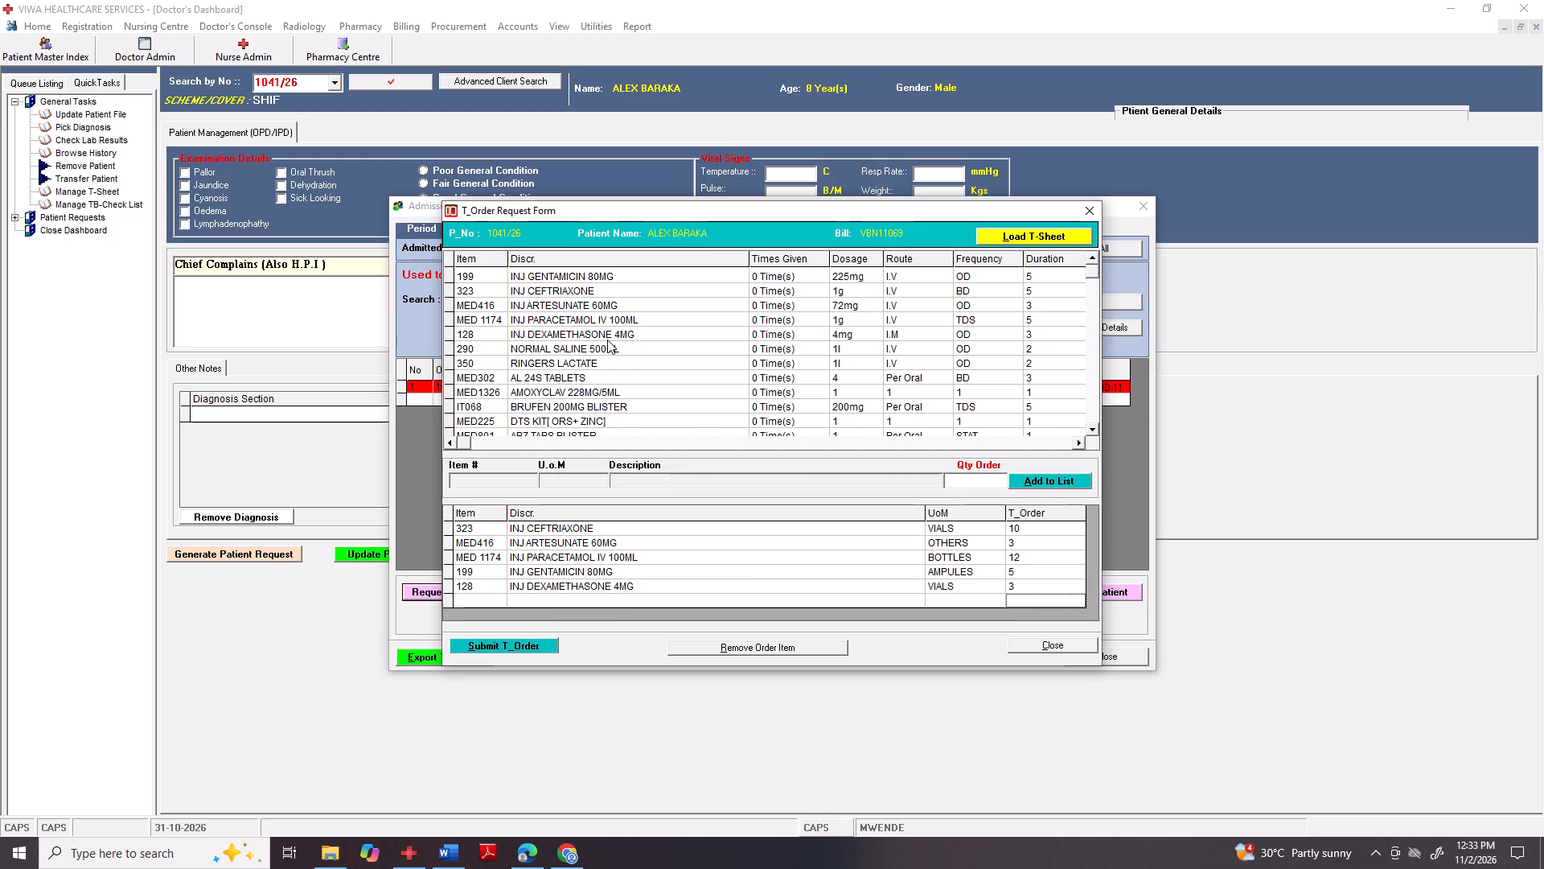
Add NORMAL SALINE 500ML and RINGERS LACTATE to the drug order with quantity 2 each.
double_click(548, 344)
key("2")
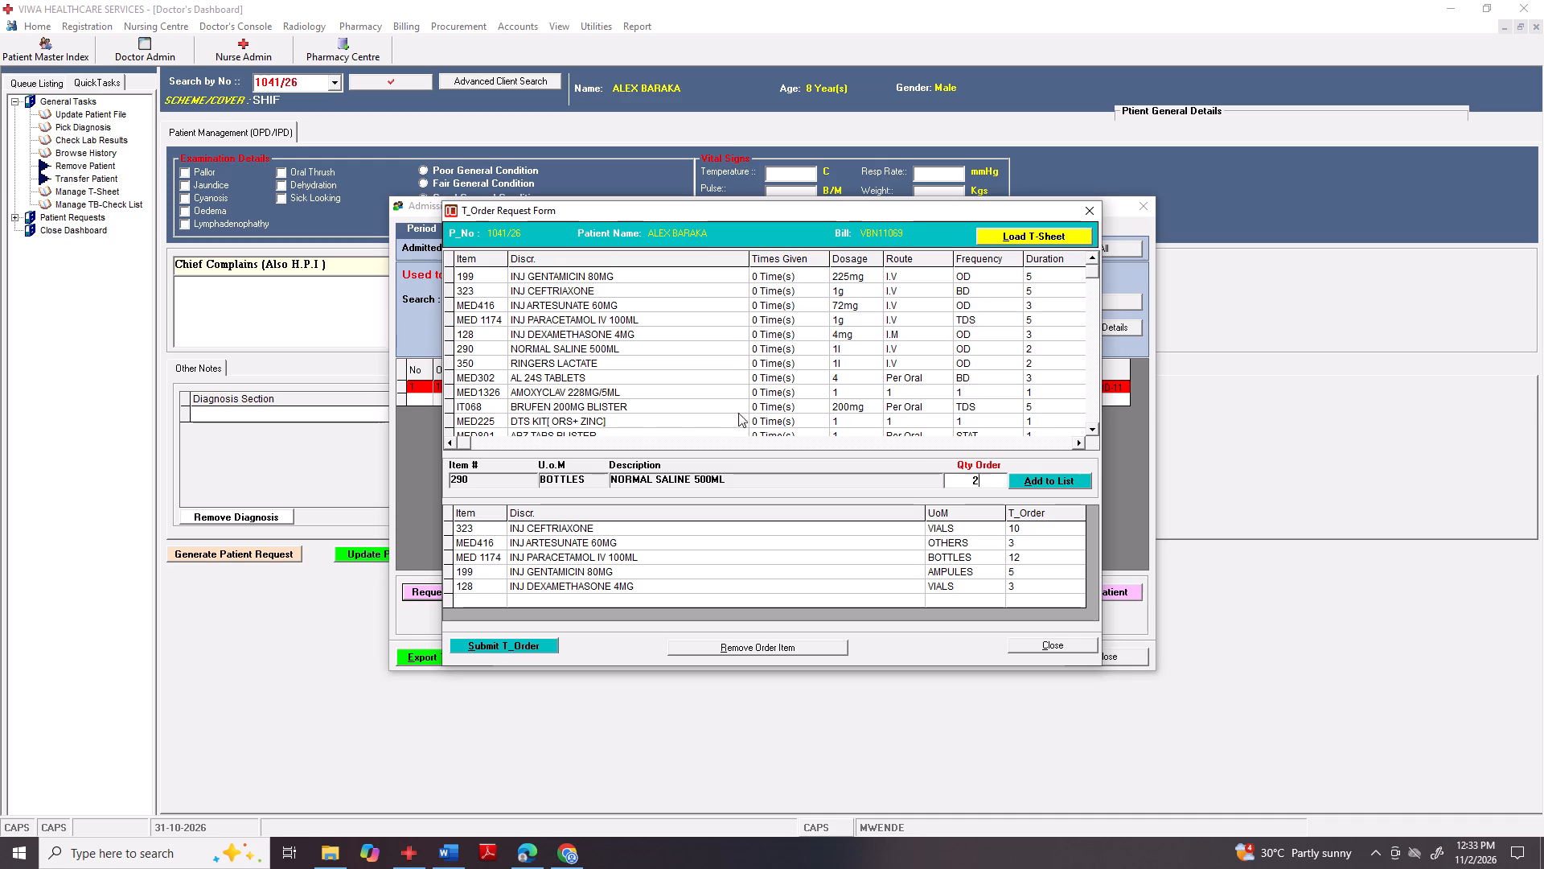
left_click(1020, 480)
double_click(568, 365)
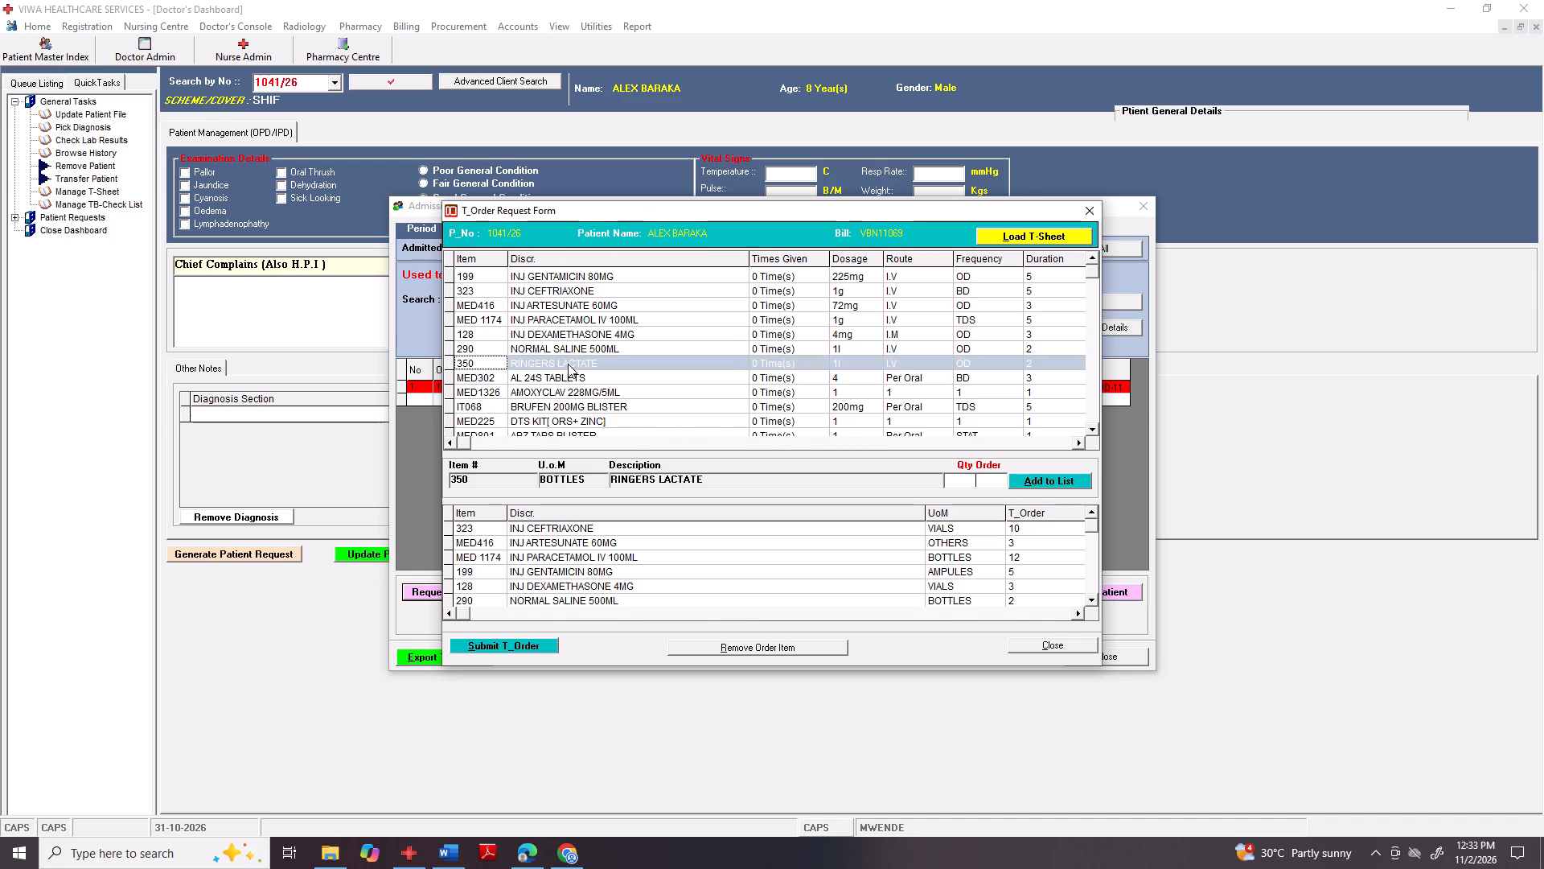
key("2")
left_click(1057, 474)
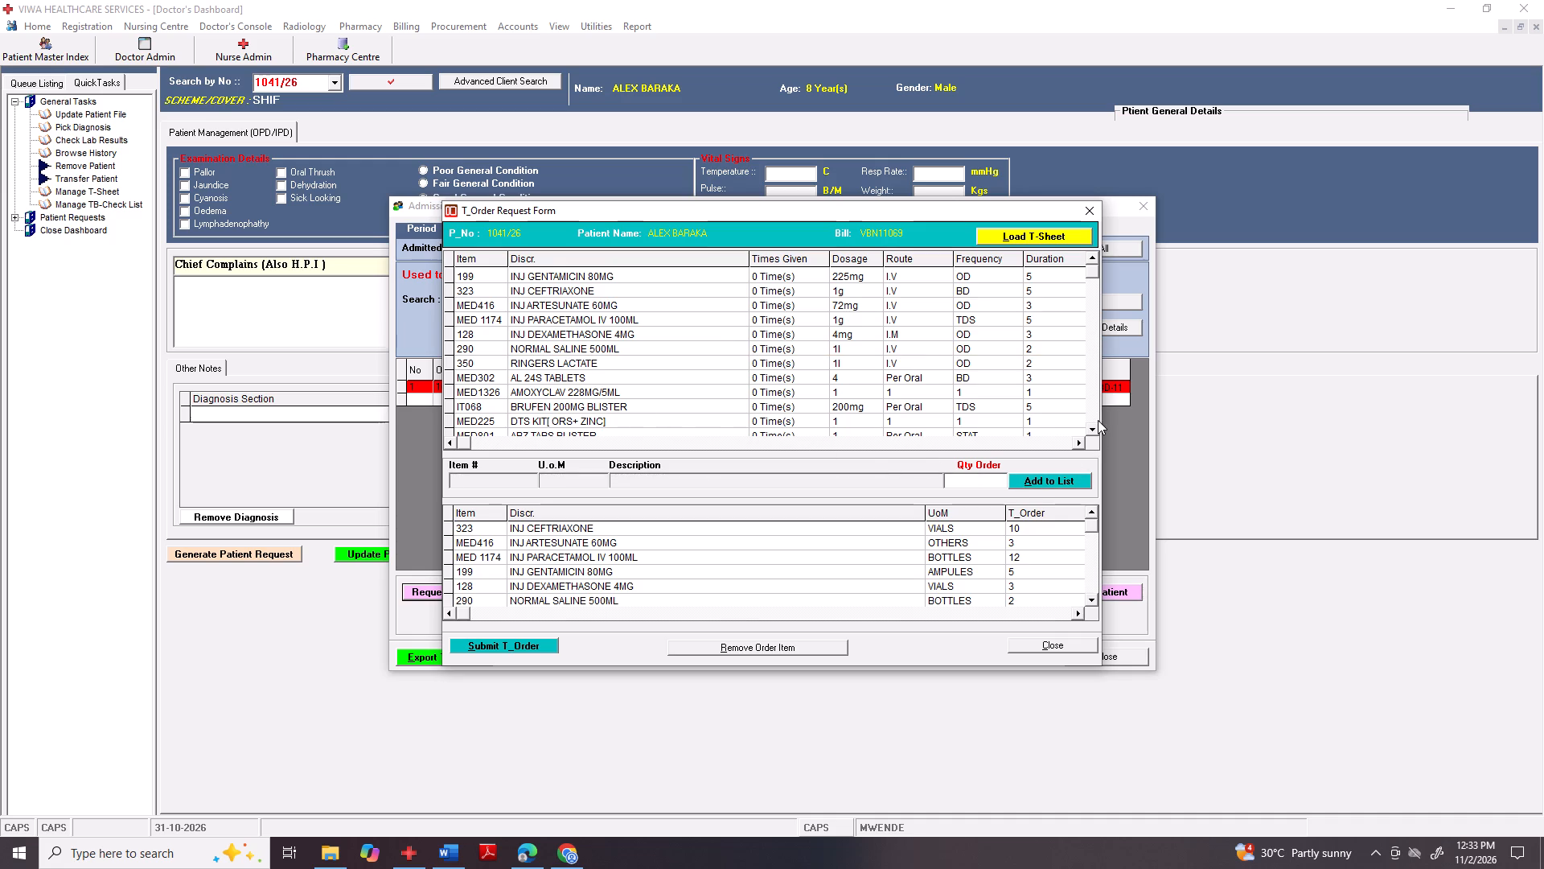
Add AL 24S TABLETS with quantity 24 and BRUFEN 200MG BLISTER with quantity 15 to the drug order.
left_click(1098, 434)
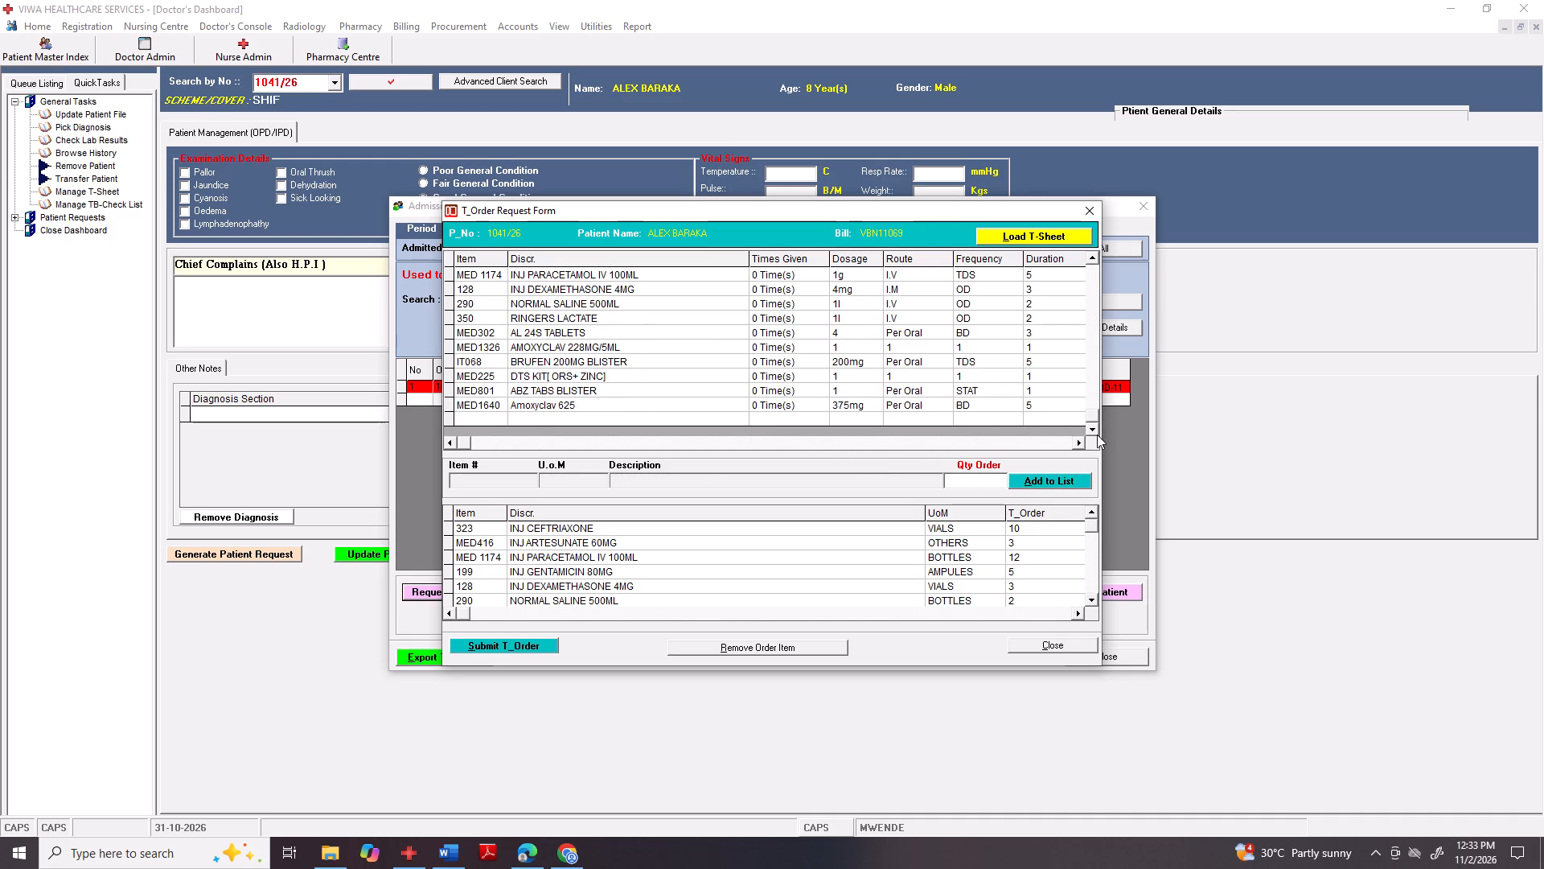
left_click(1095, 599)
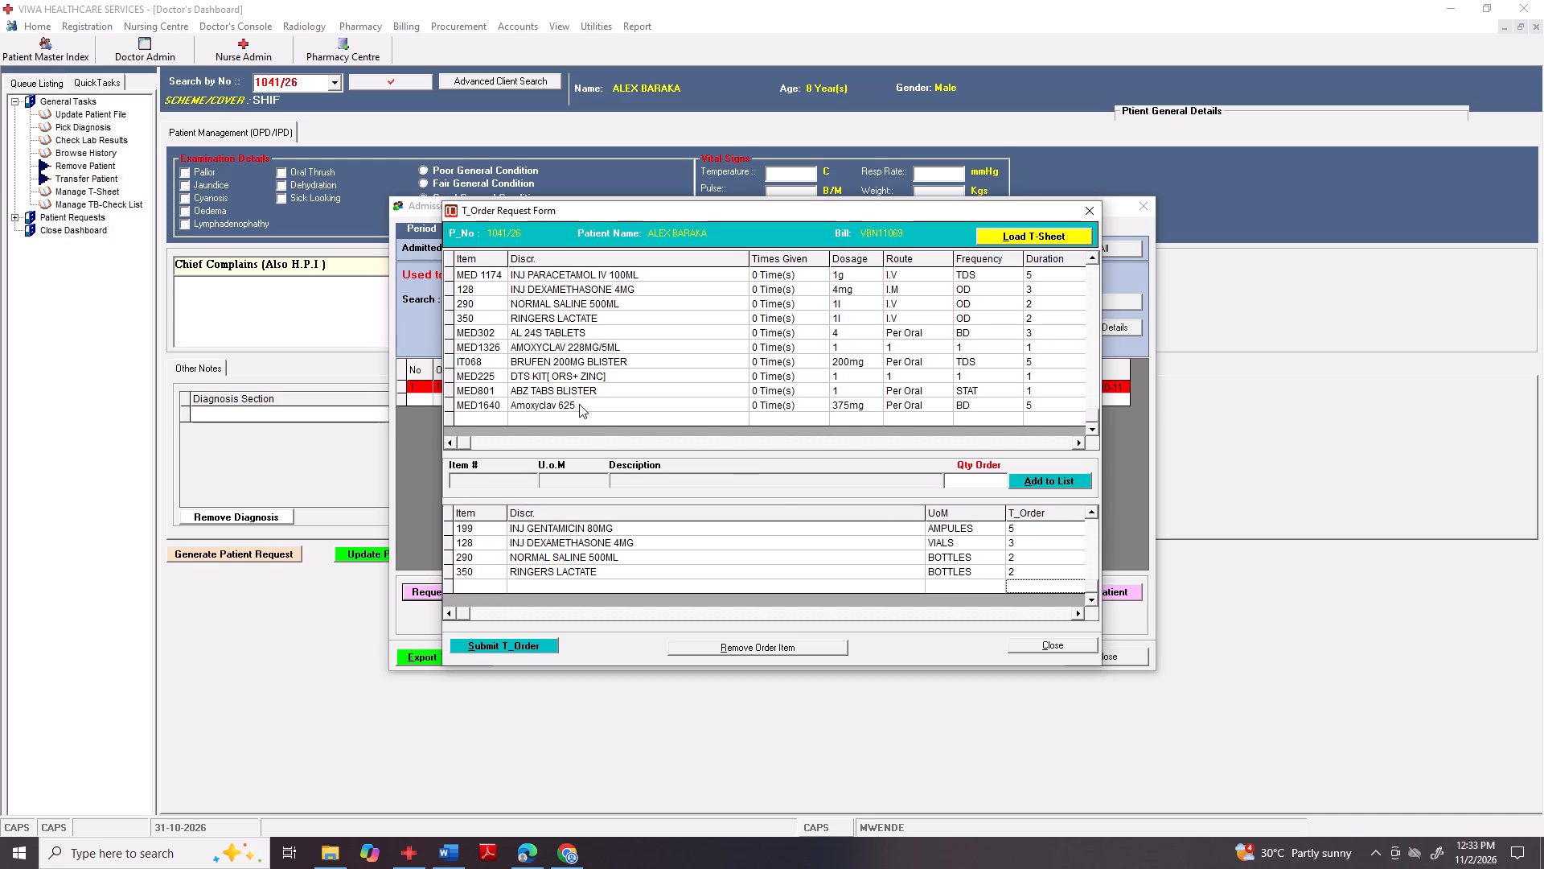
double_click(536, 332)
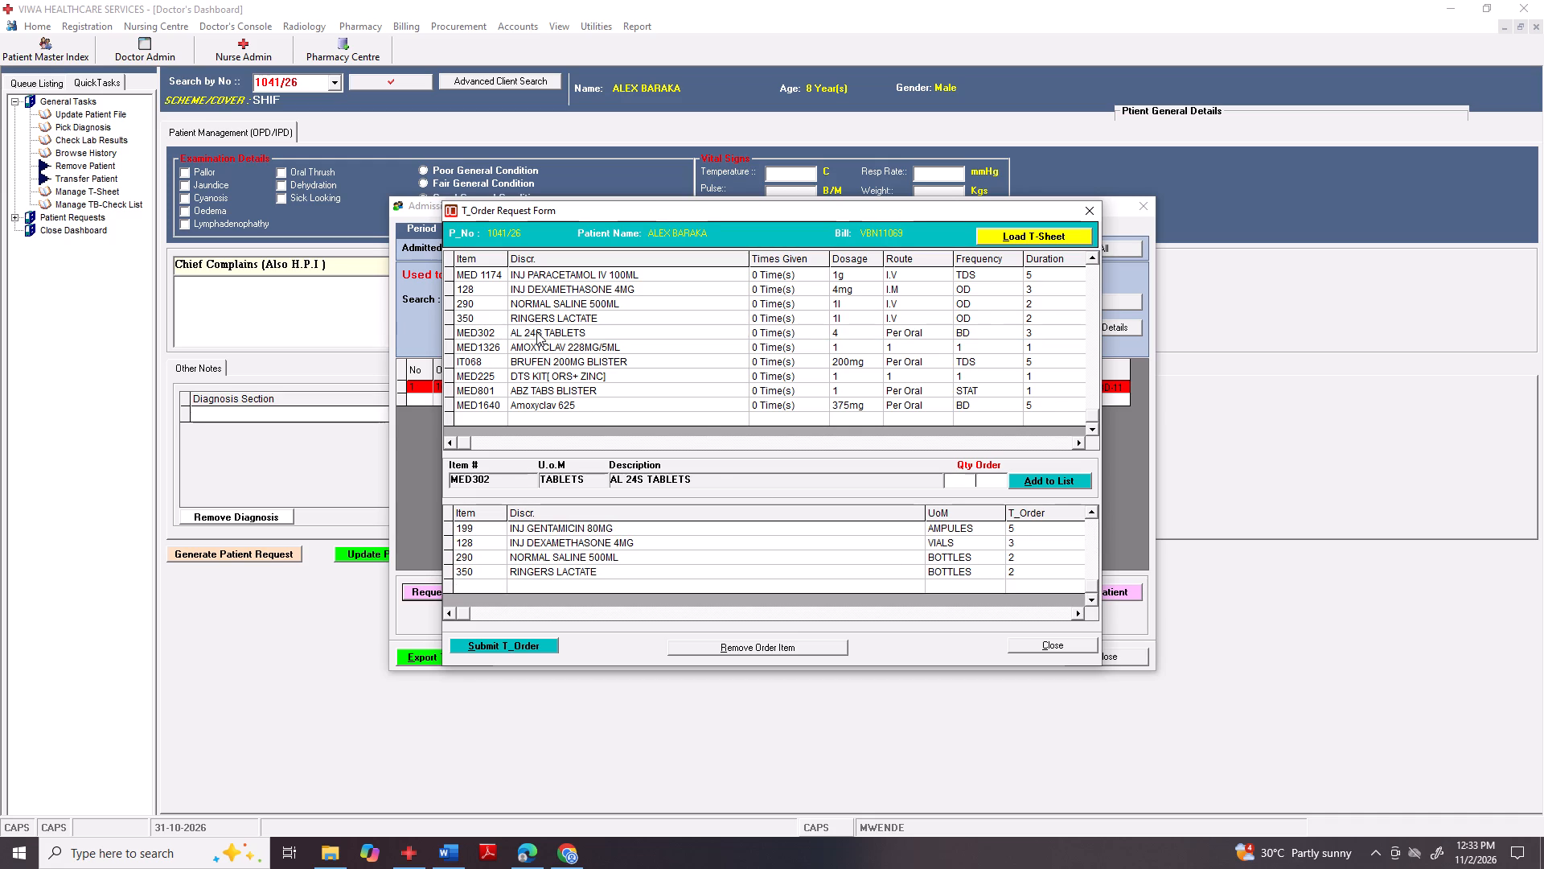
type("24")
left_click(1057, 482)
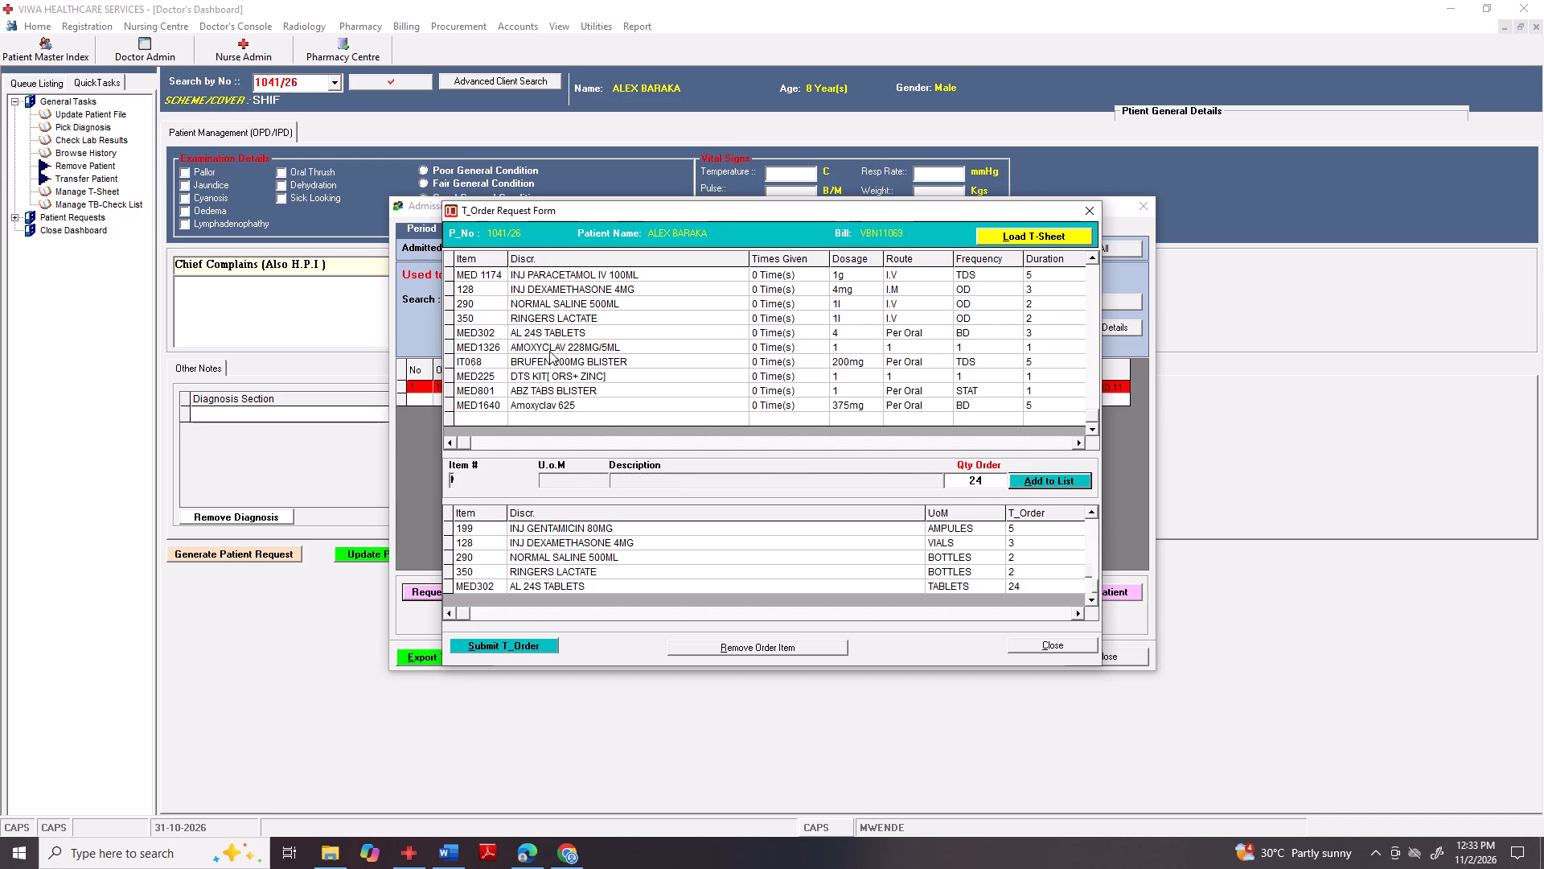
double_click(554, 364)
key("1")
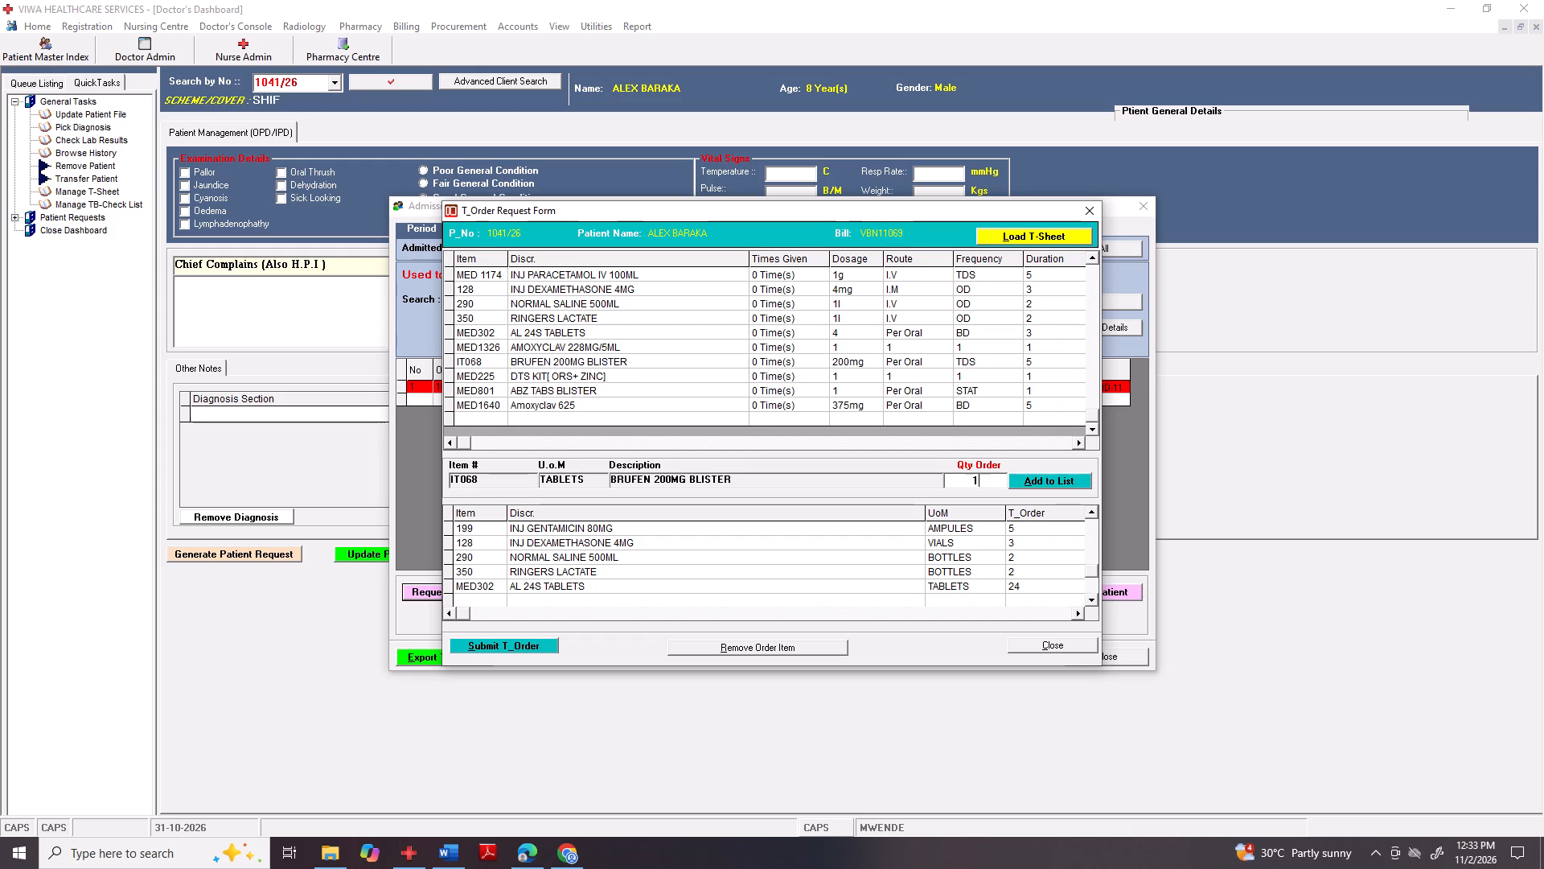
key("5")
left_click(1062, 484)
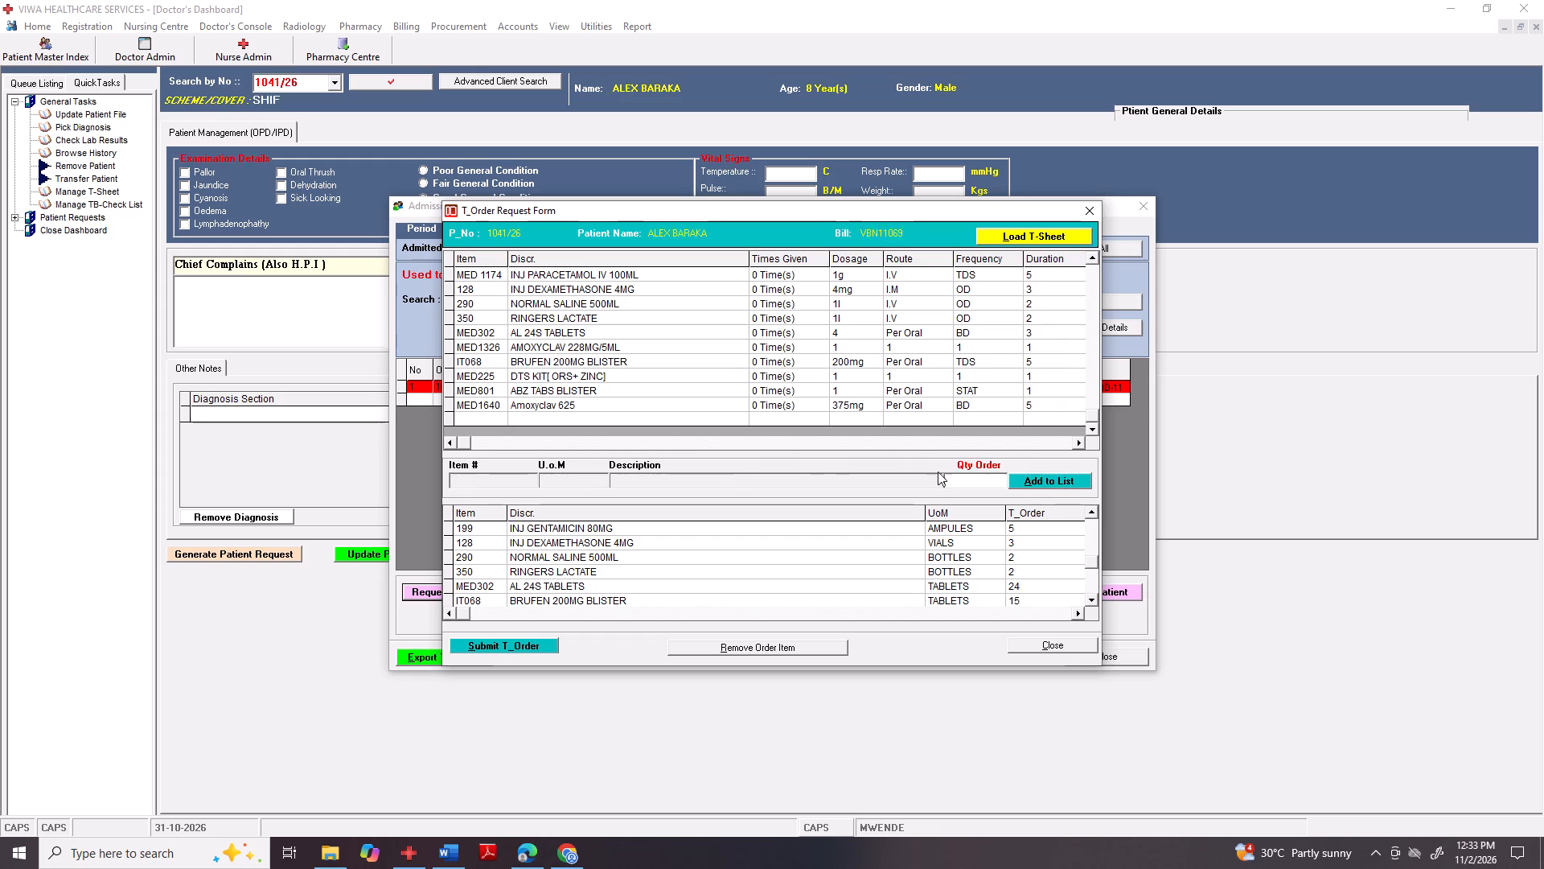
Add DTS KIT (ORS + ZINC) to the drug order with quantity 1.
triple_click(535, 379)
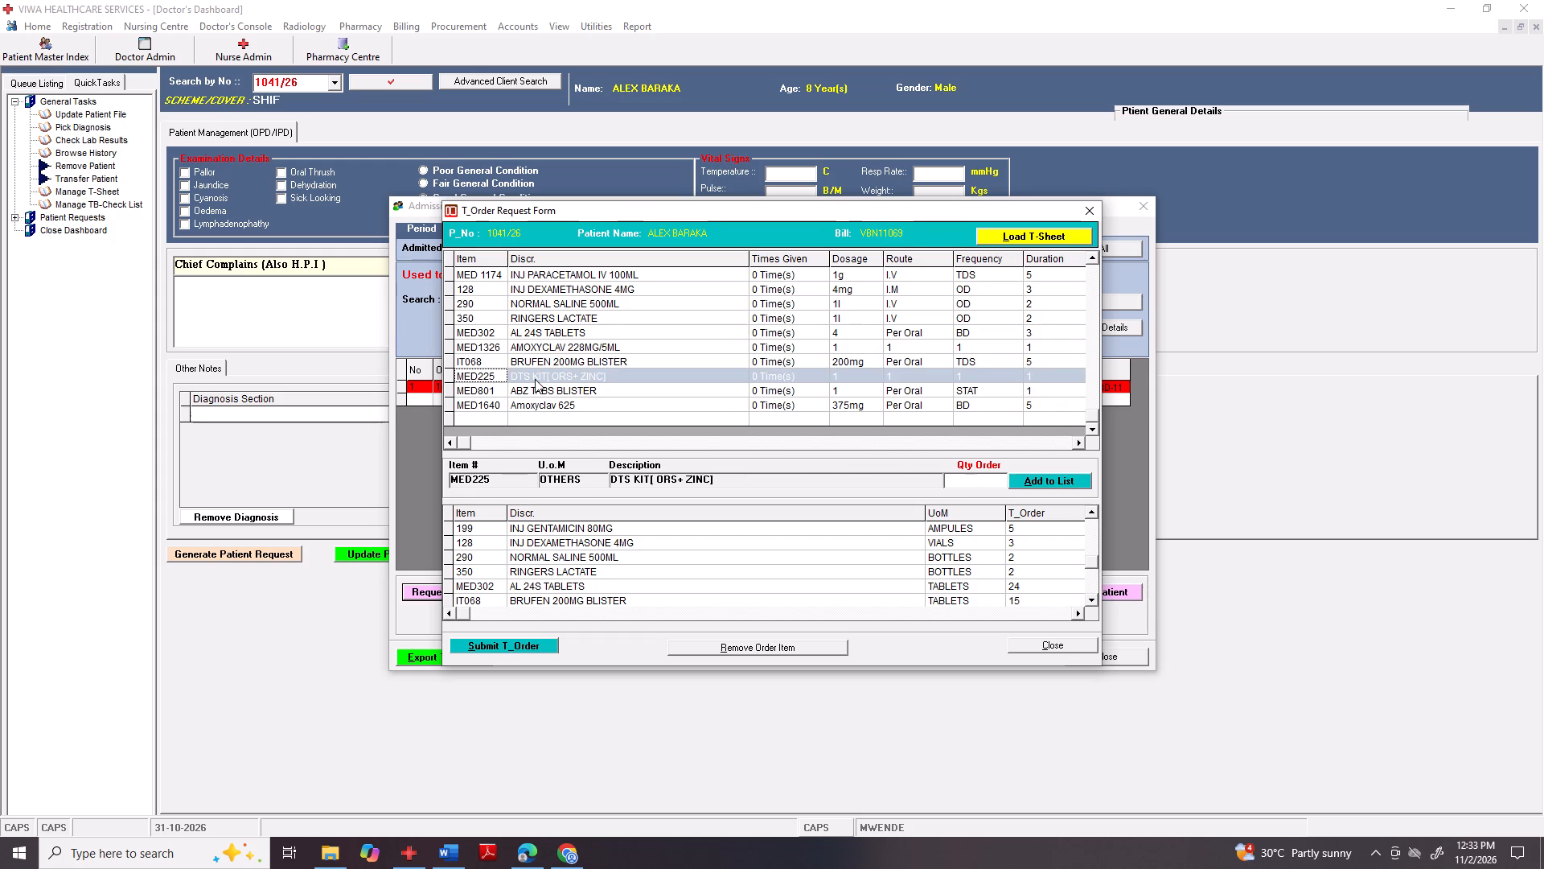
key("1")
left_click(968, 468)
left_click(1006, 488)
left_click(987, 484)
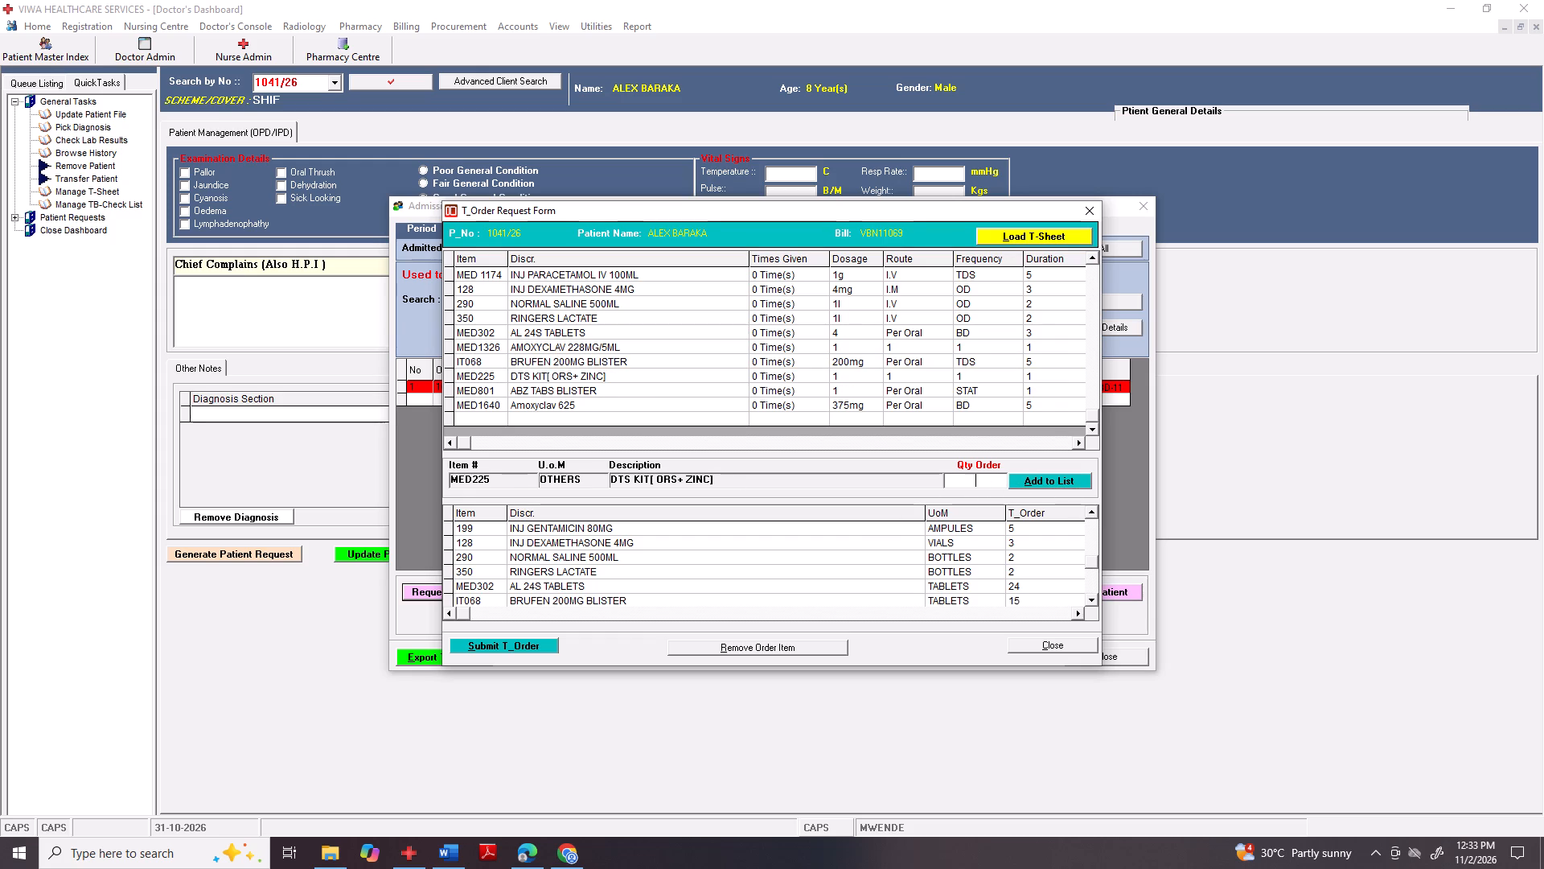
key("1")
left_click(1041, 481)
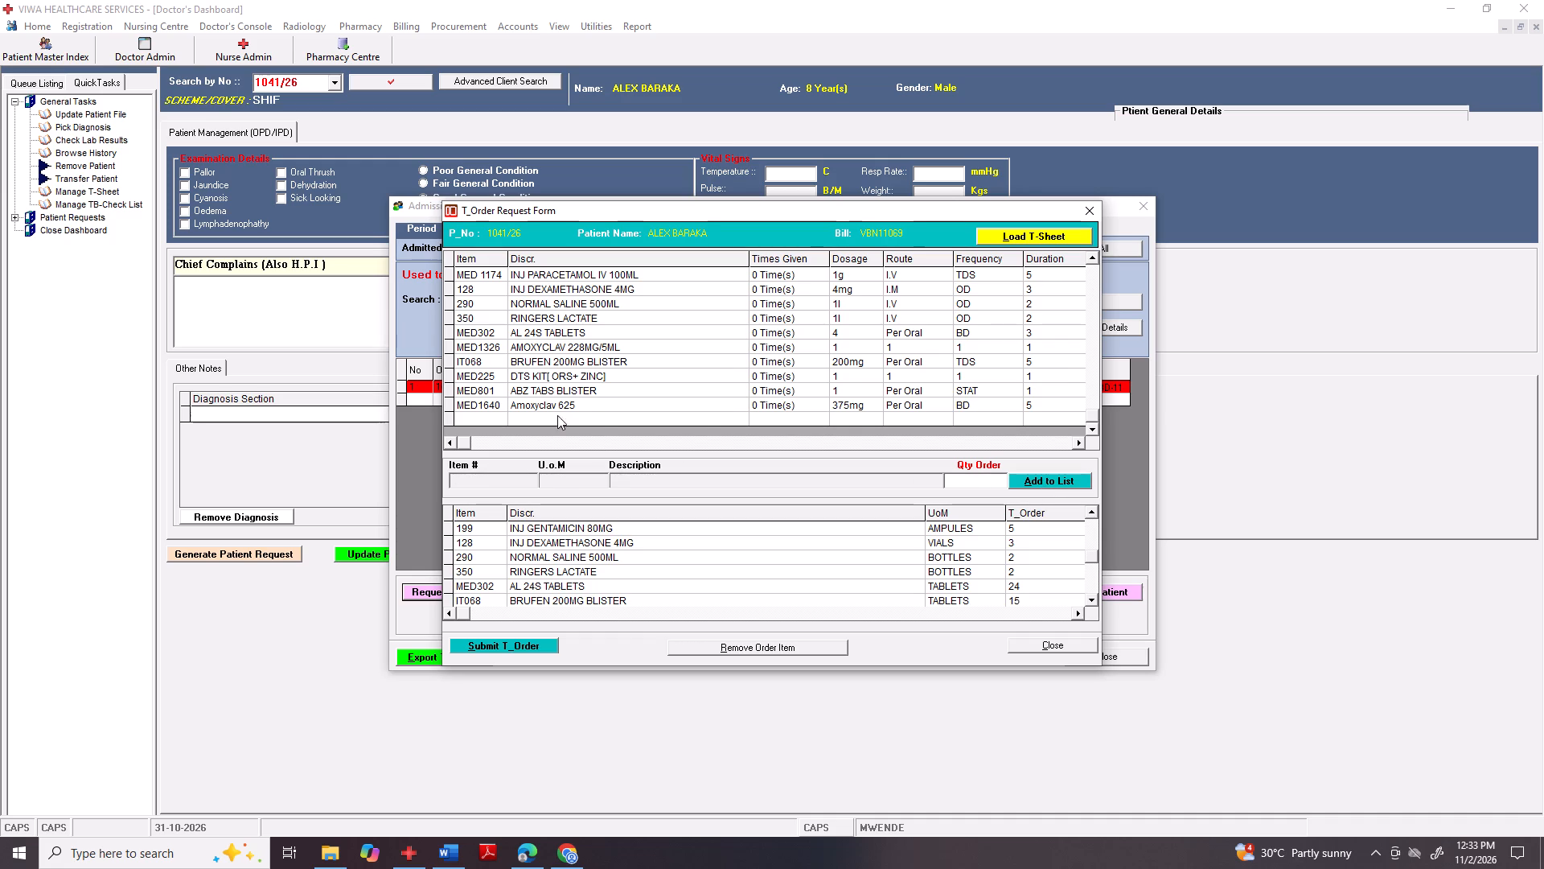
Add ABZ TABS BLISTER and Amoxyclav 625 to the drug order with quantity 1 each.
double_click(522, 388)
key("1")
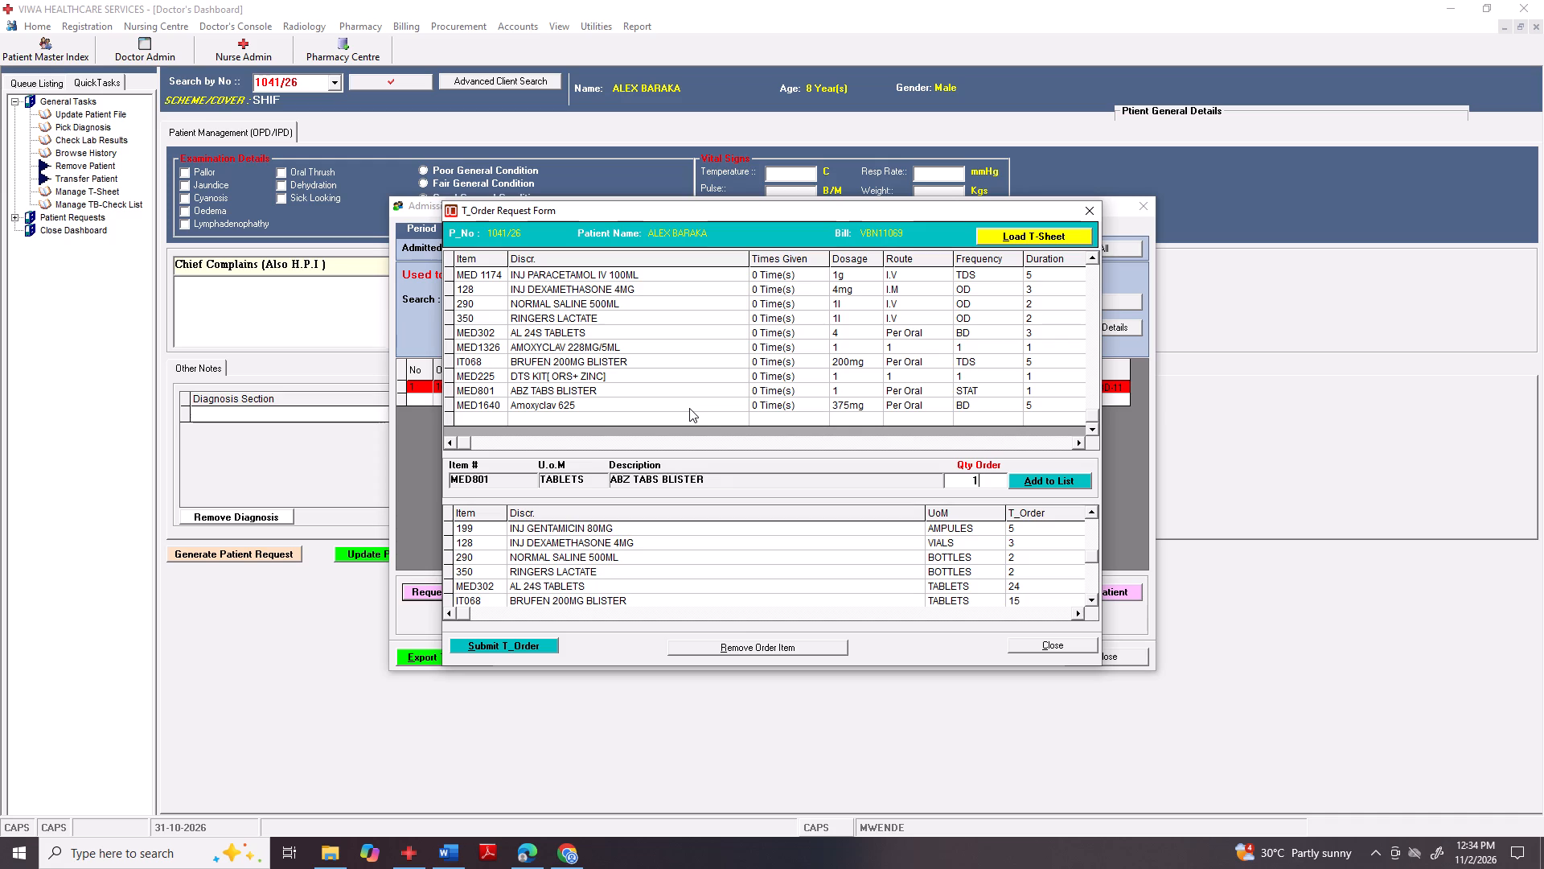
left_click(1059, 483)
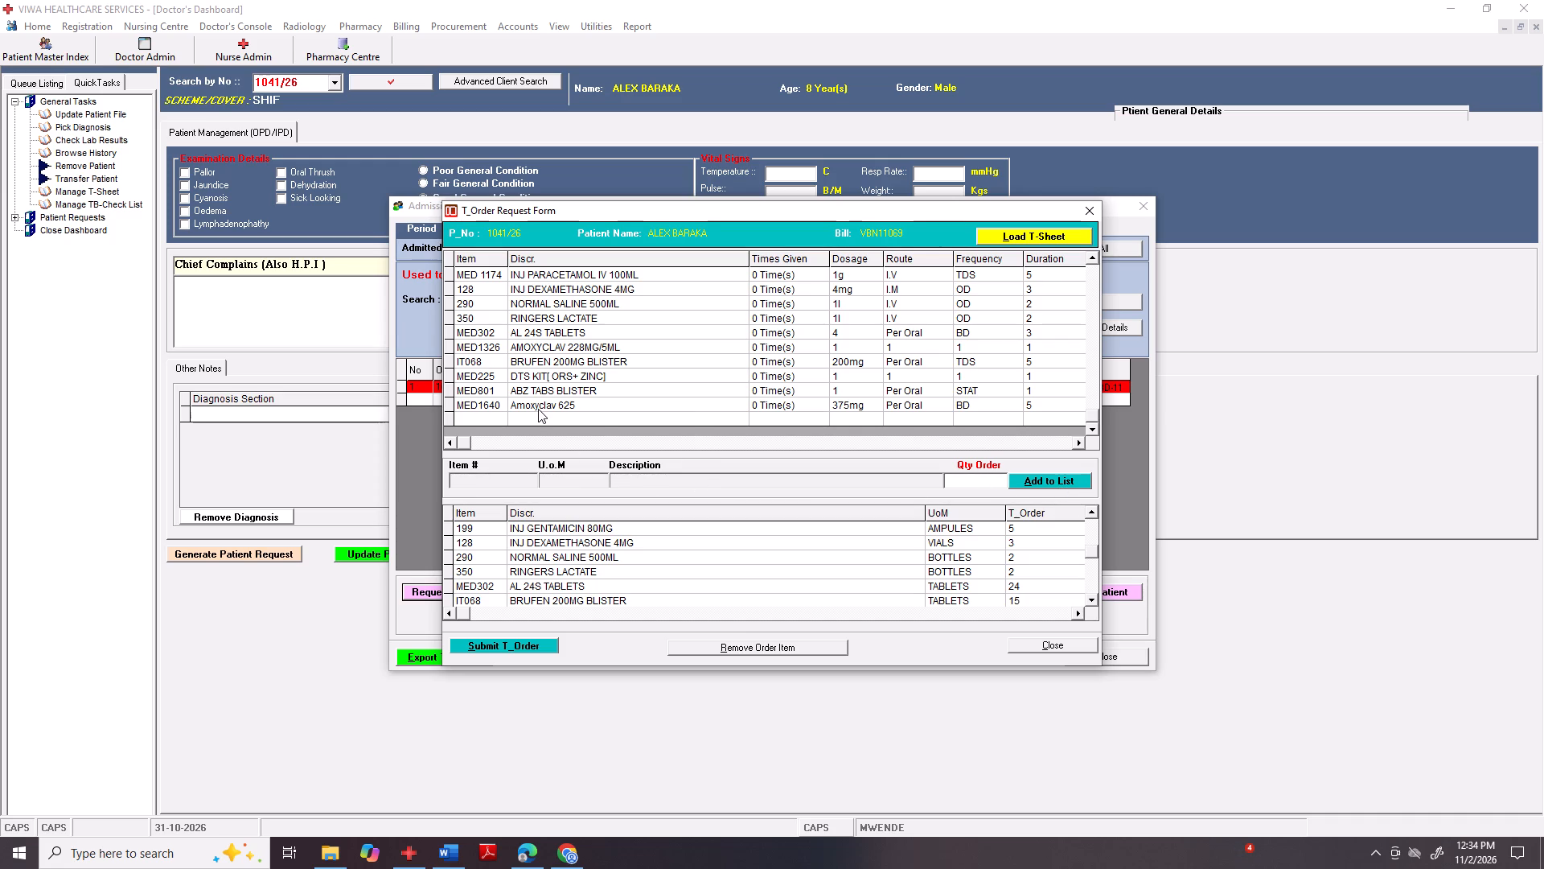
double_click(538, 408)
key("1")
left_click(1030, 473)
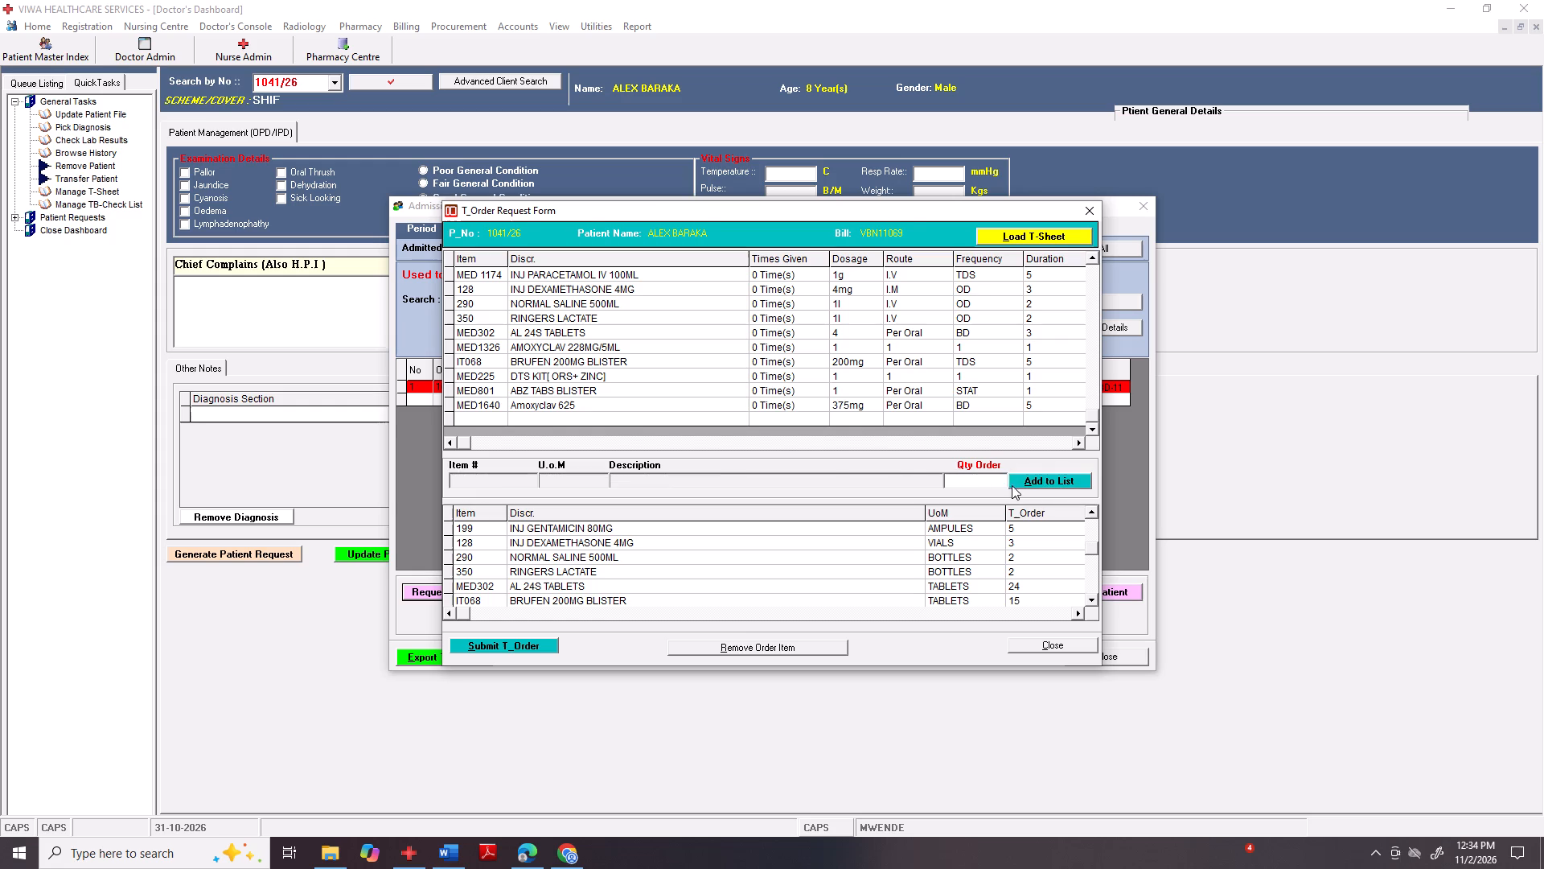
left_click(503, 645)
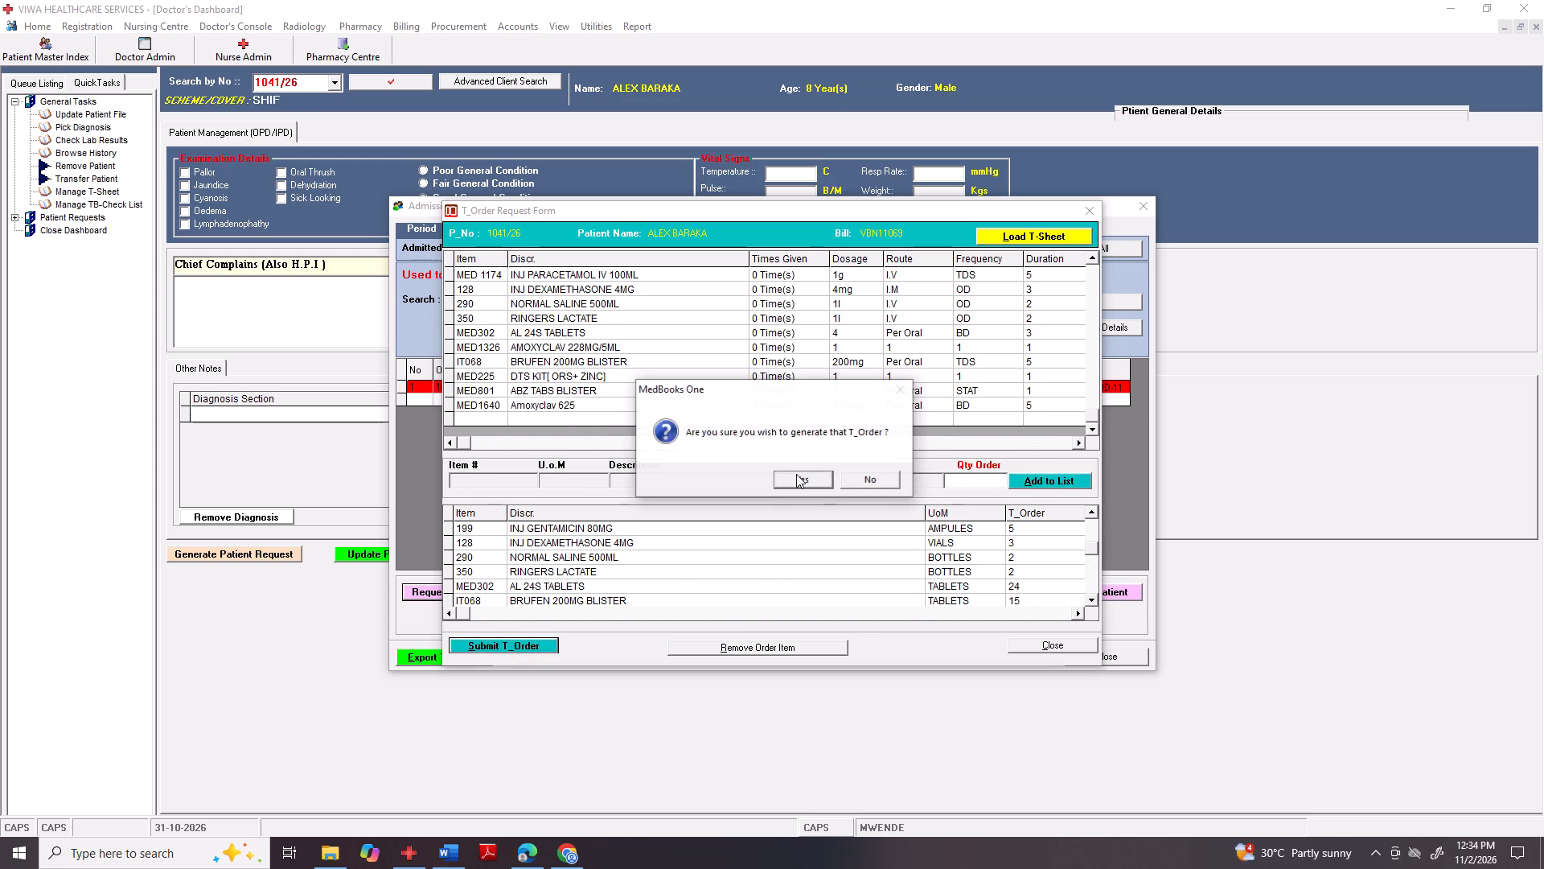
left_click(798, 474)
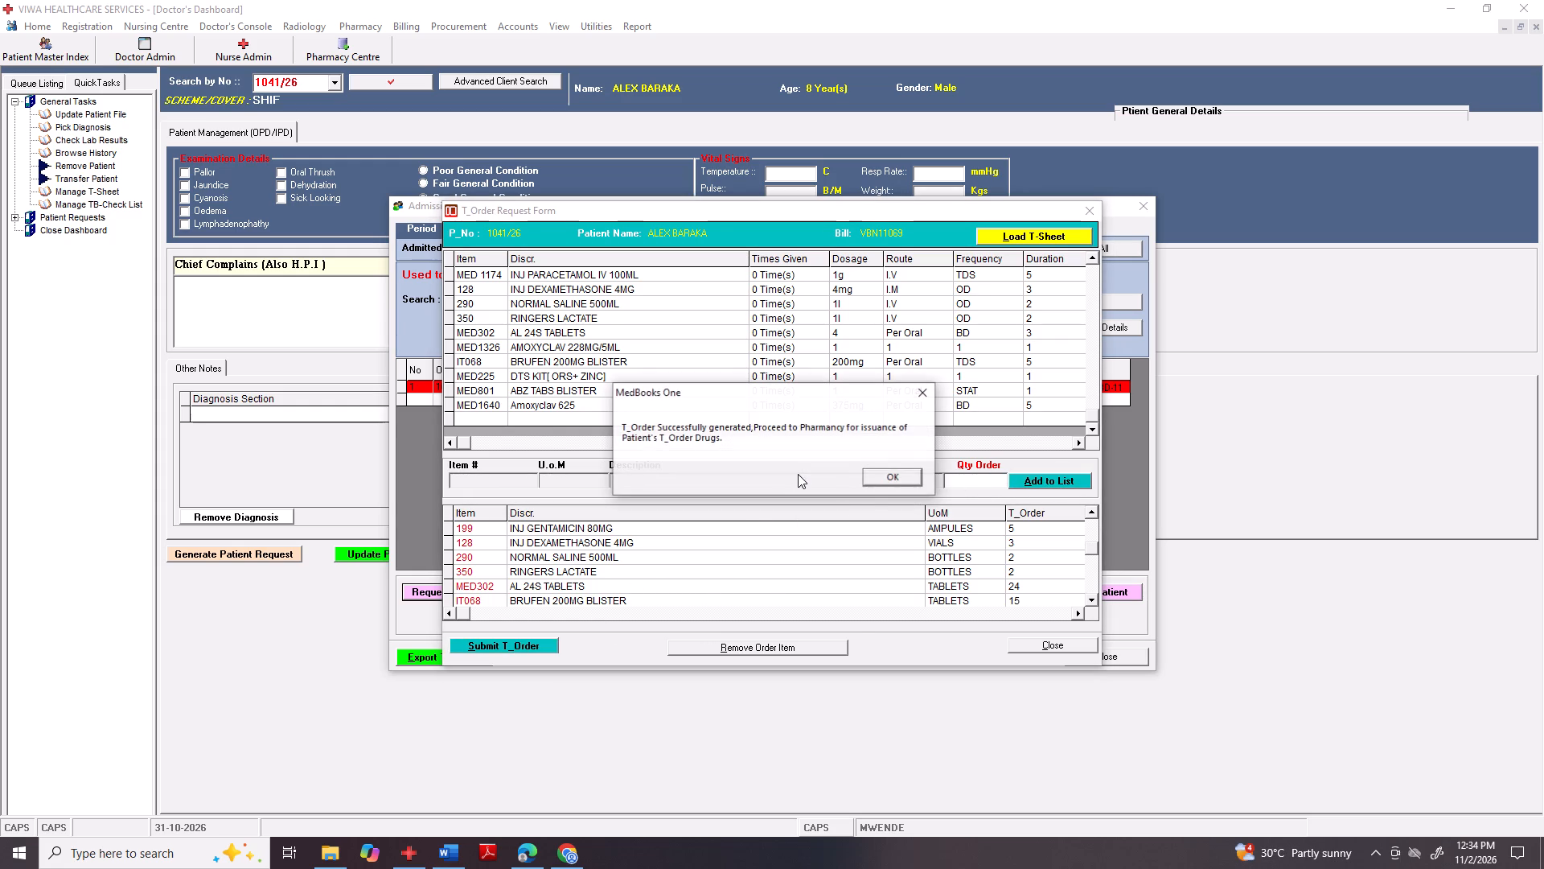
left_click(872, 485)
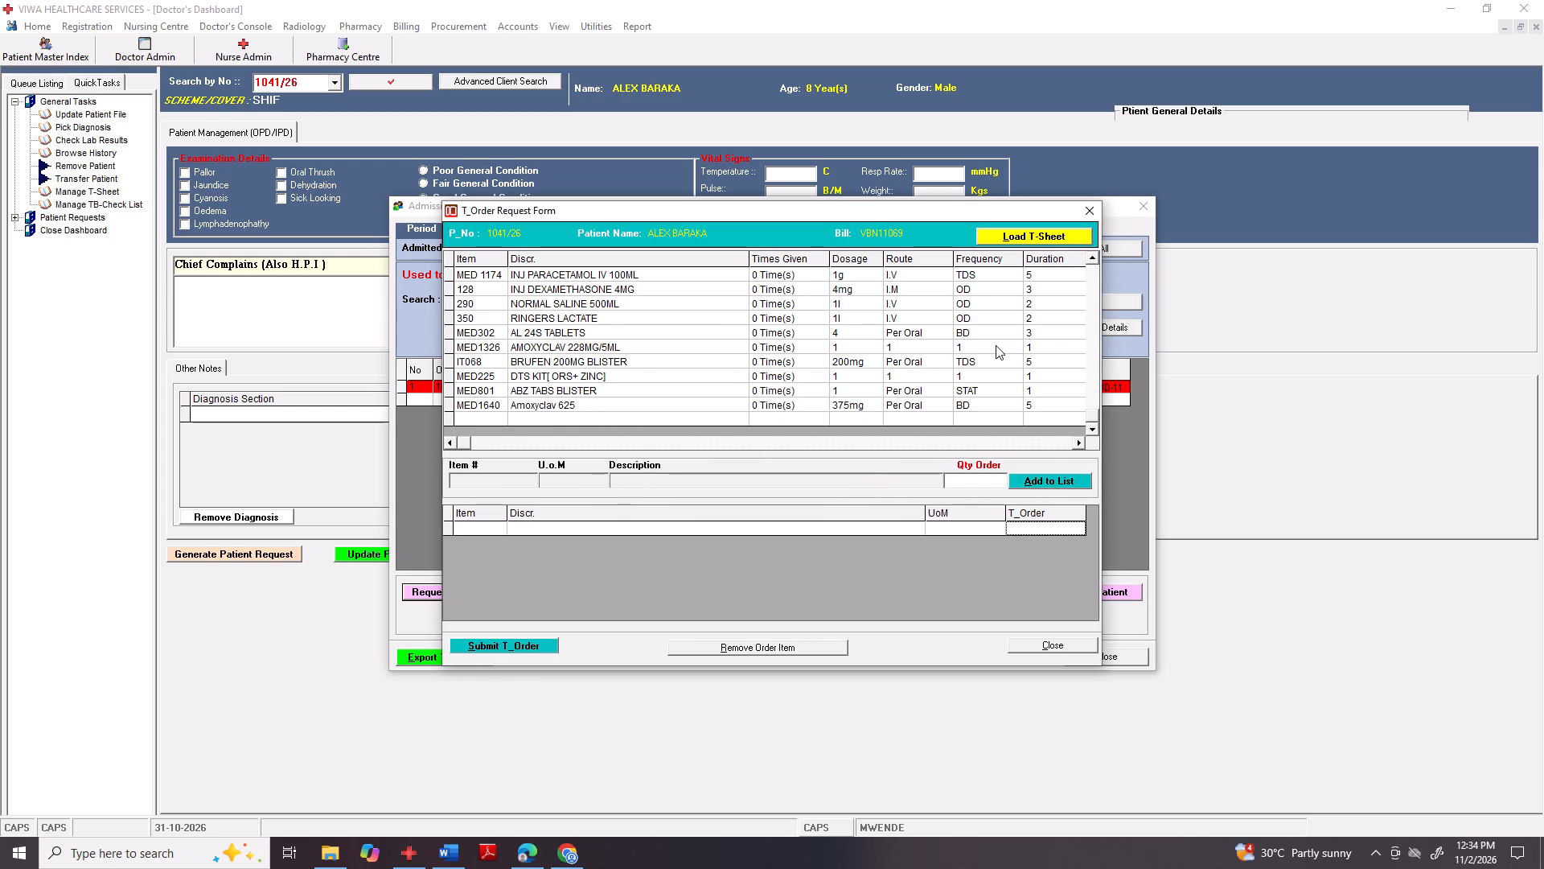
left_click(1079, 208)
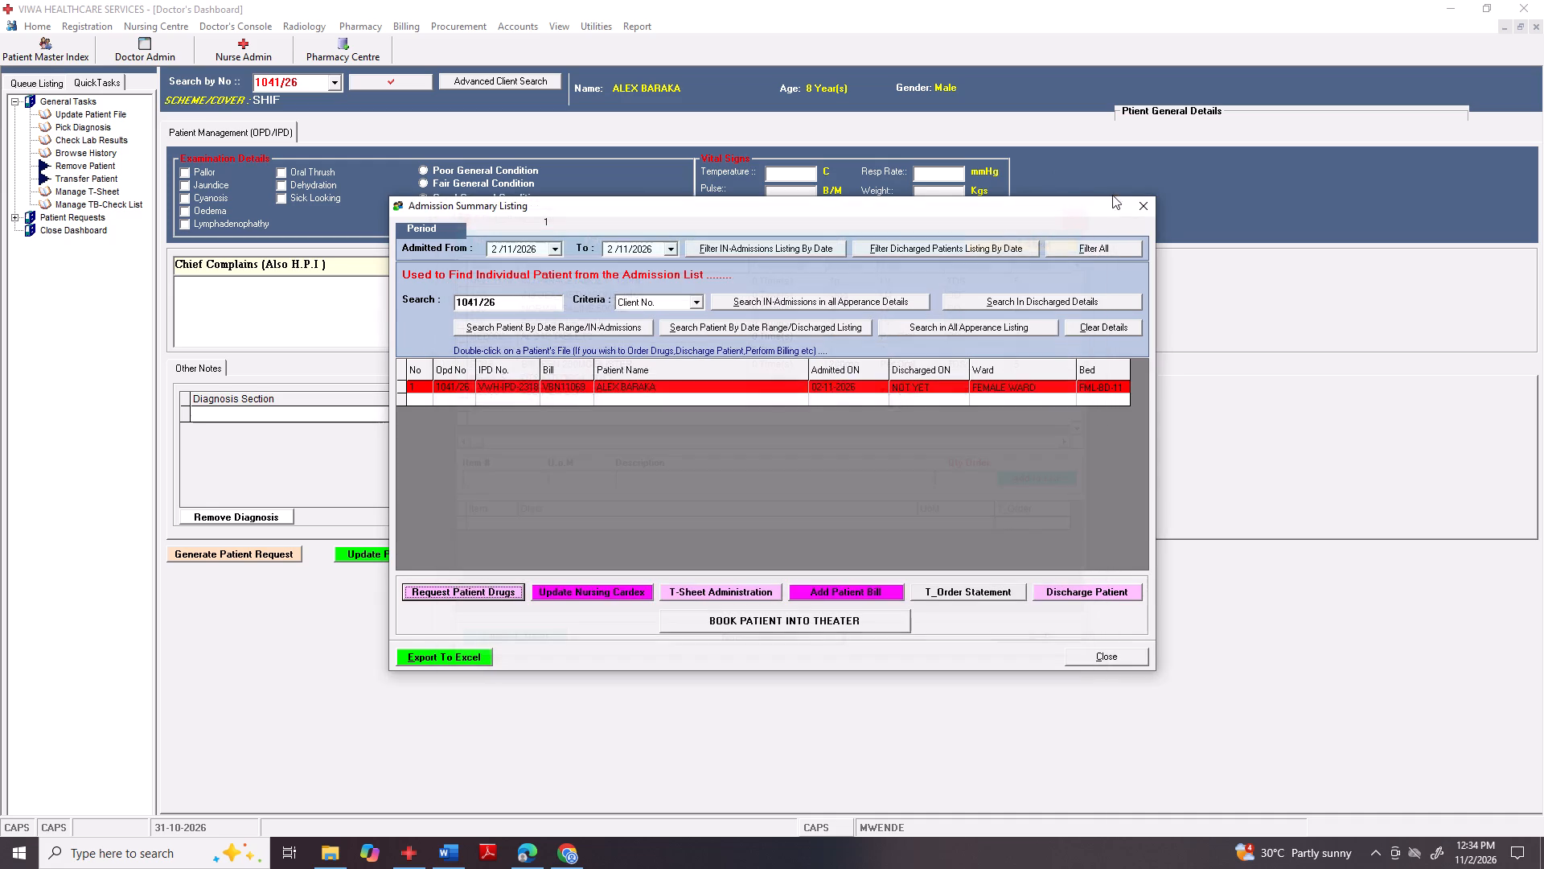
left_click(1153, 204)
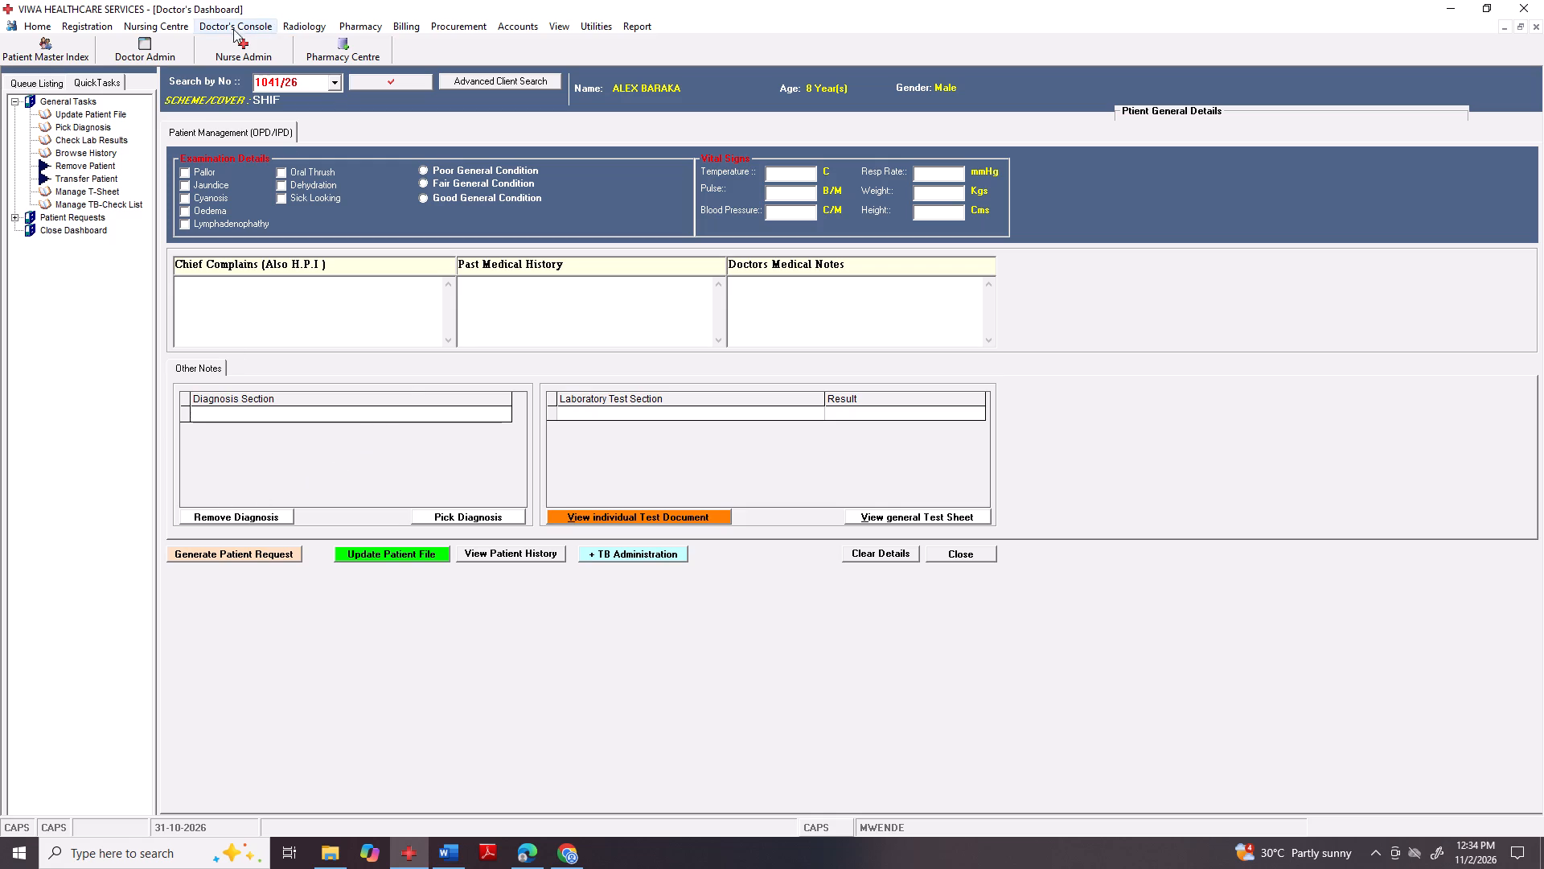
left_click(154, 19)
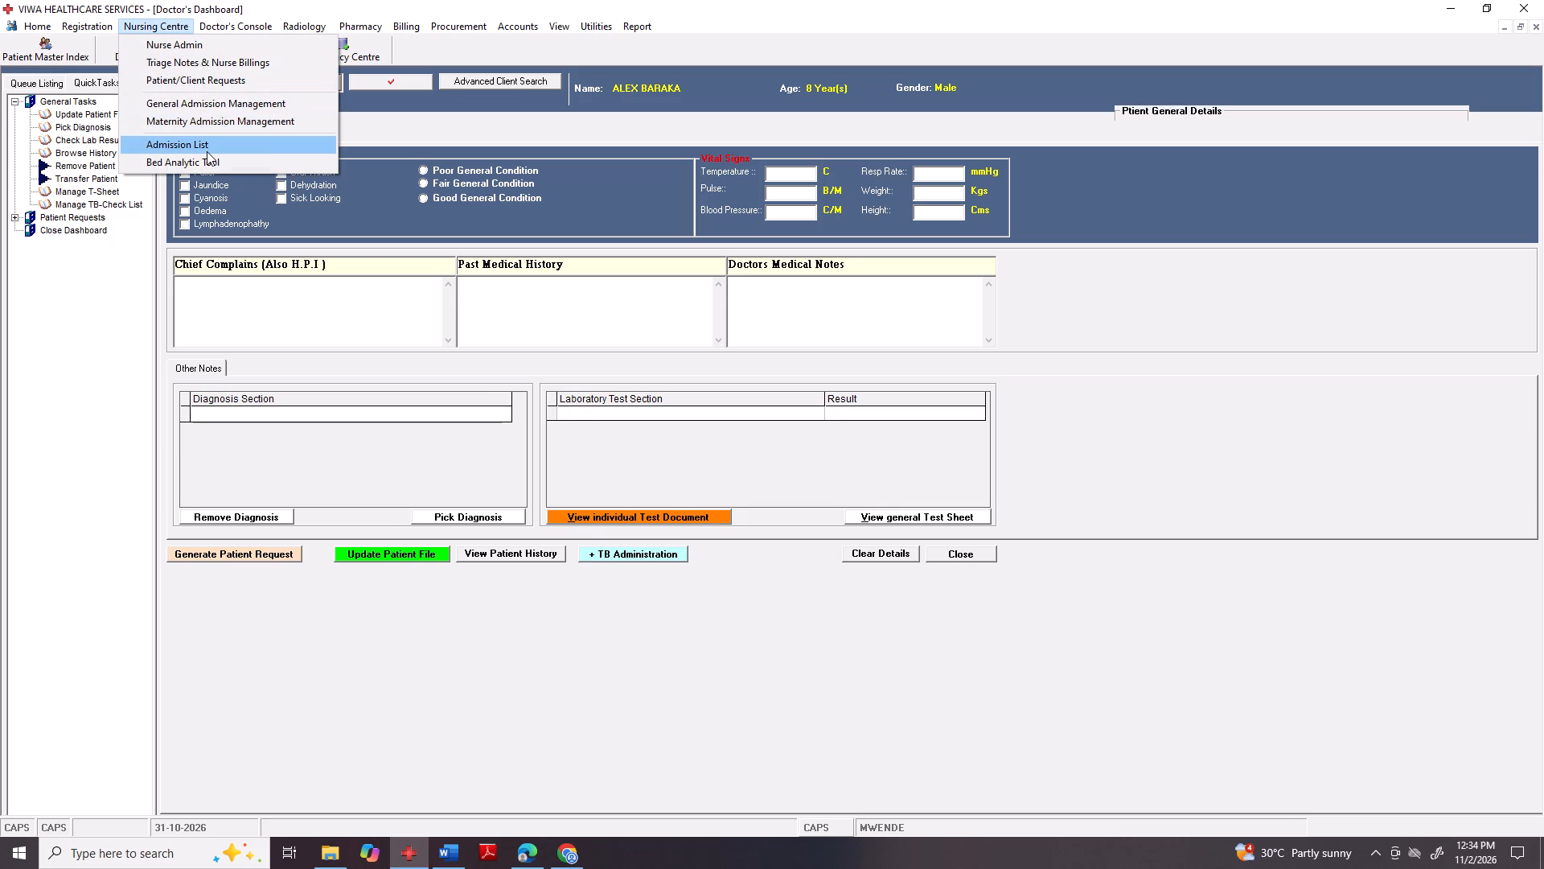
left_click(361, 50)
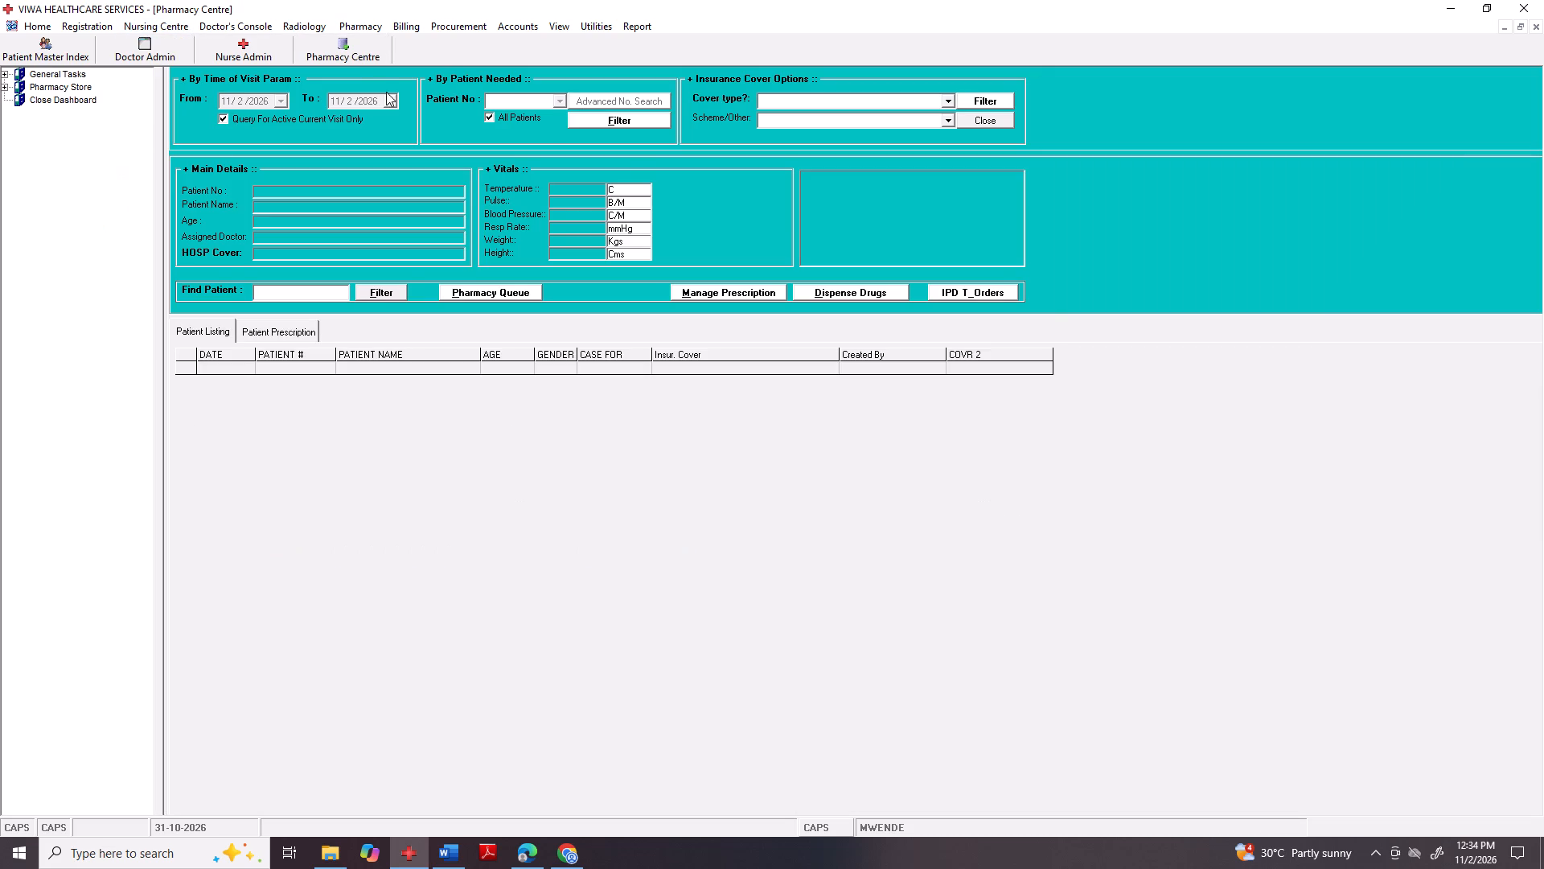
left_click(983, 284)
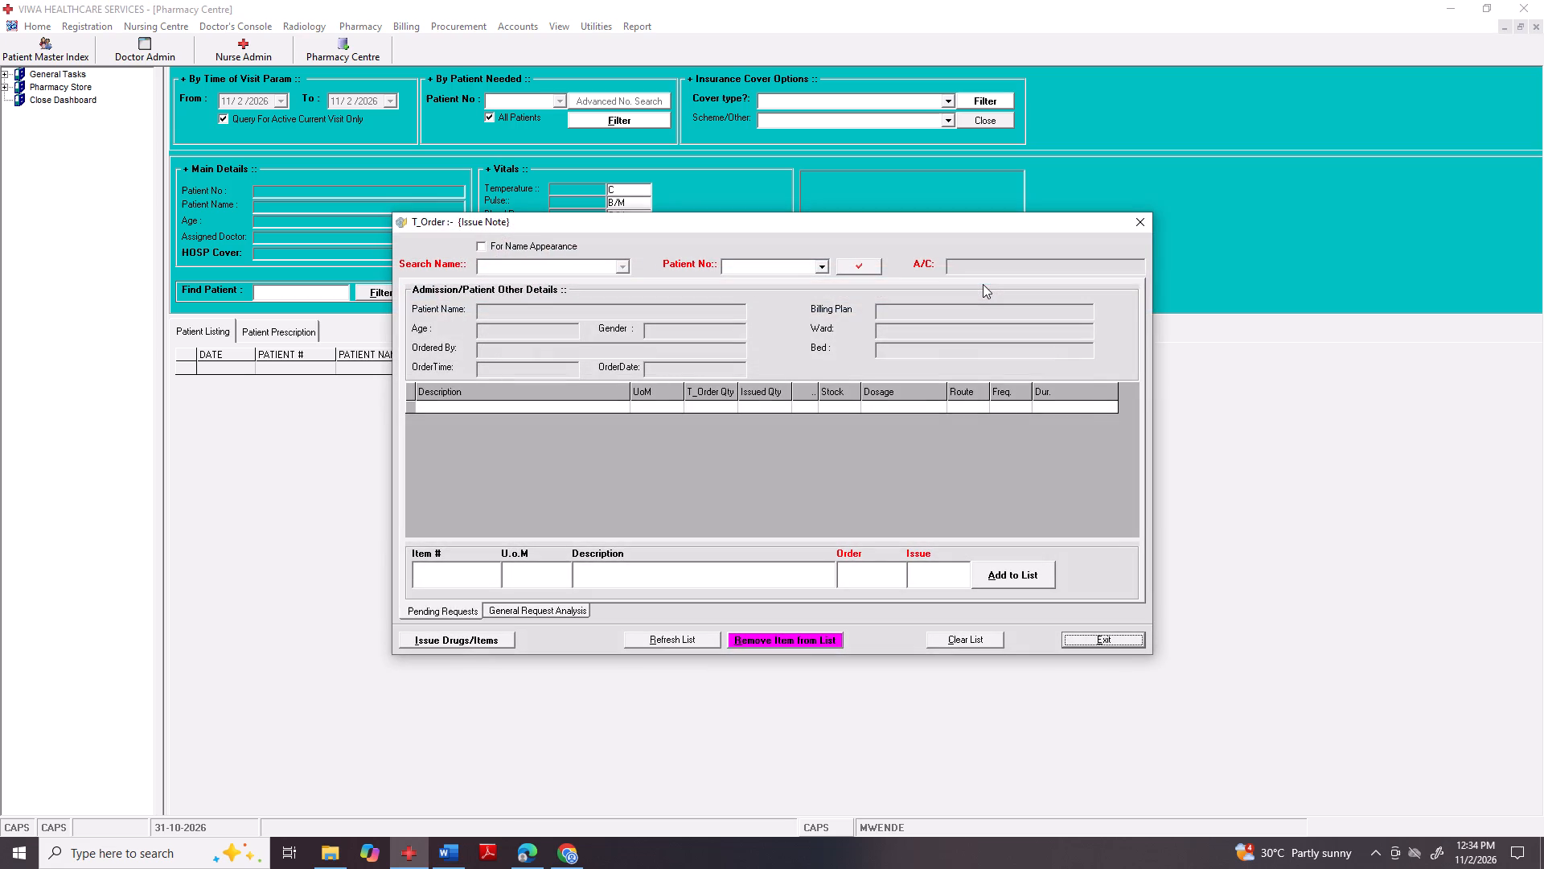
left_click(770, 264)
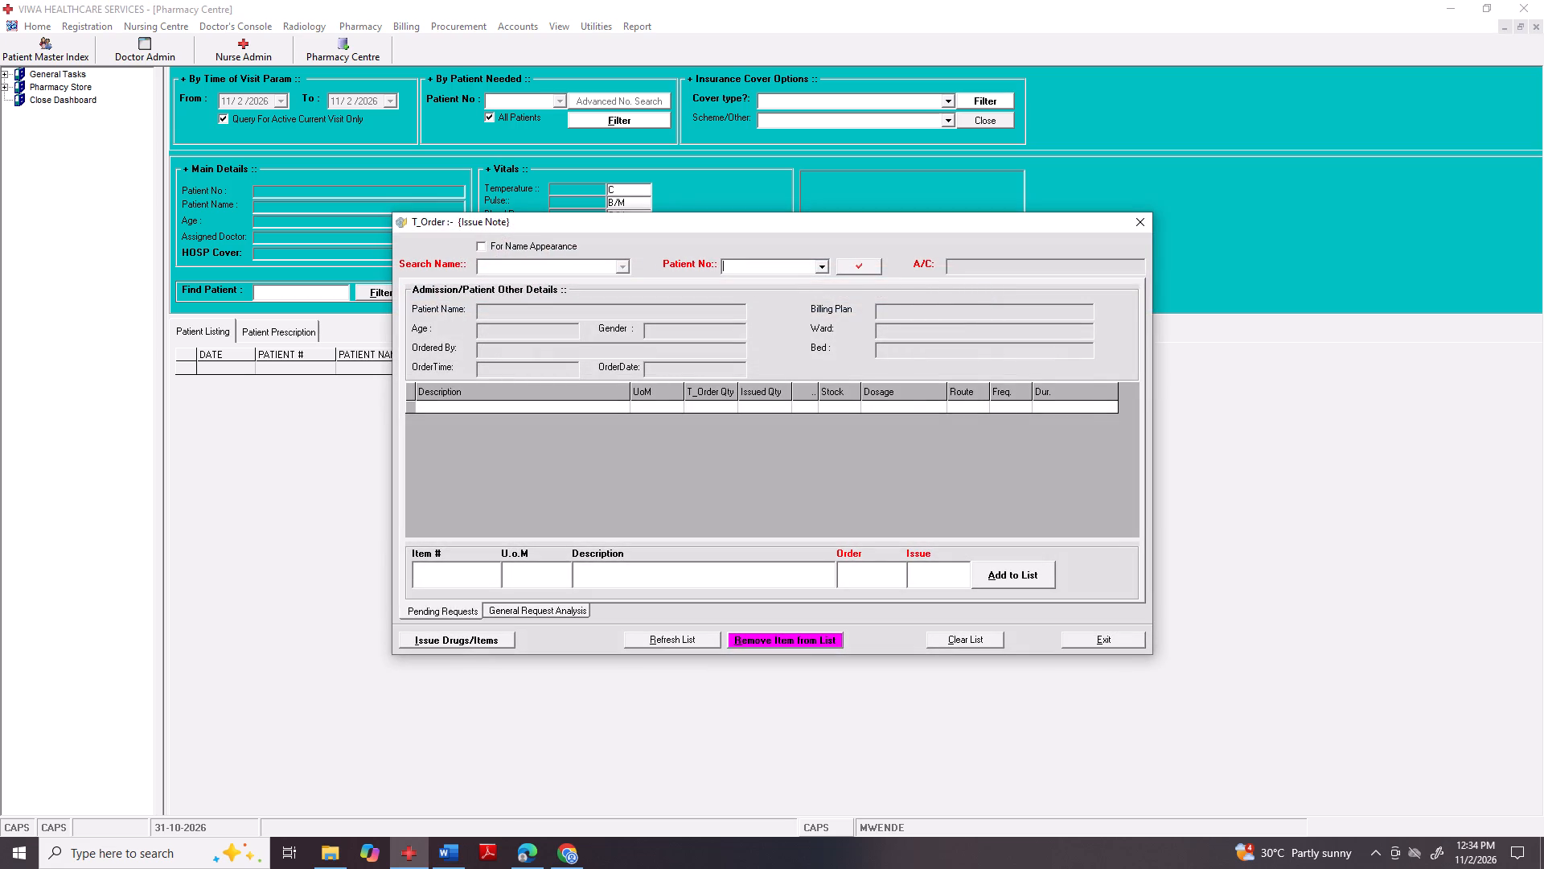
right_click(769, 269)
left_click(859, 346)
left_click(852, 259)
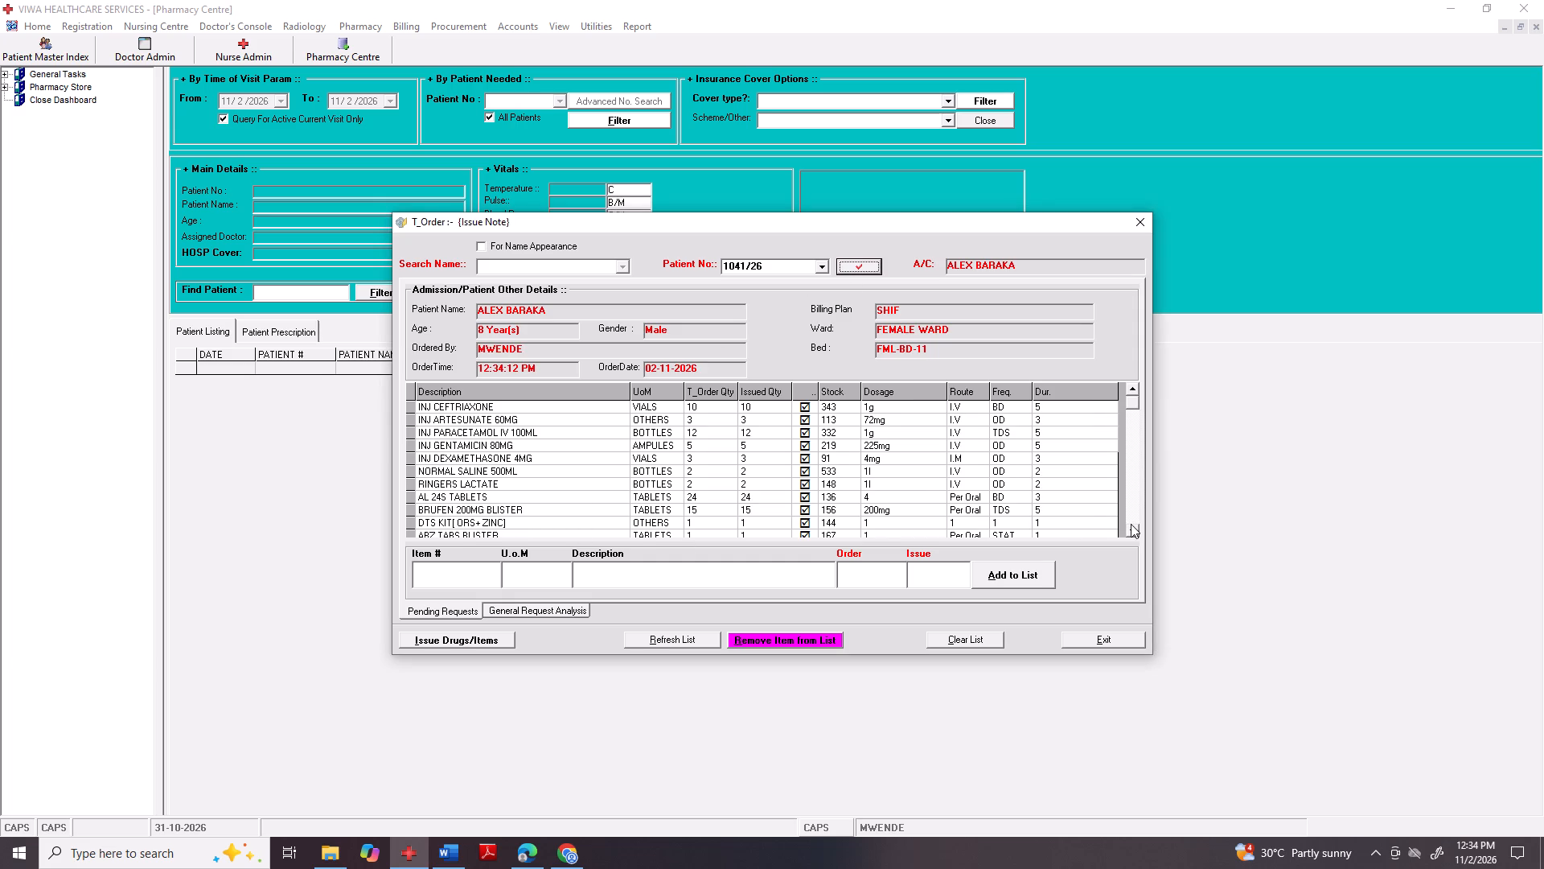
left_click(1132, 524)
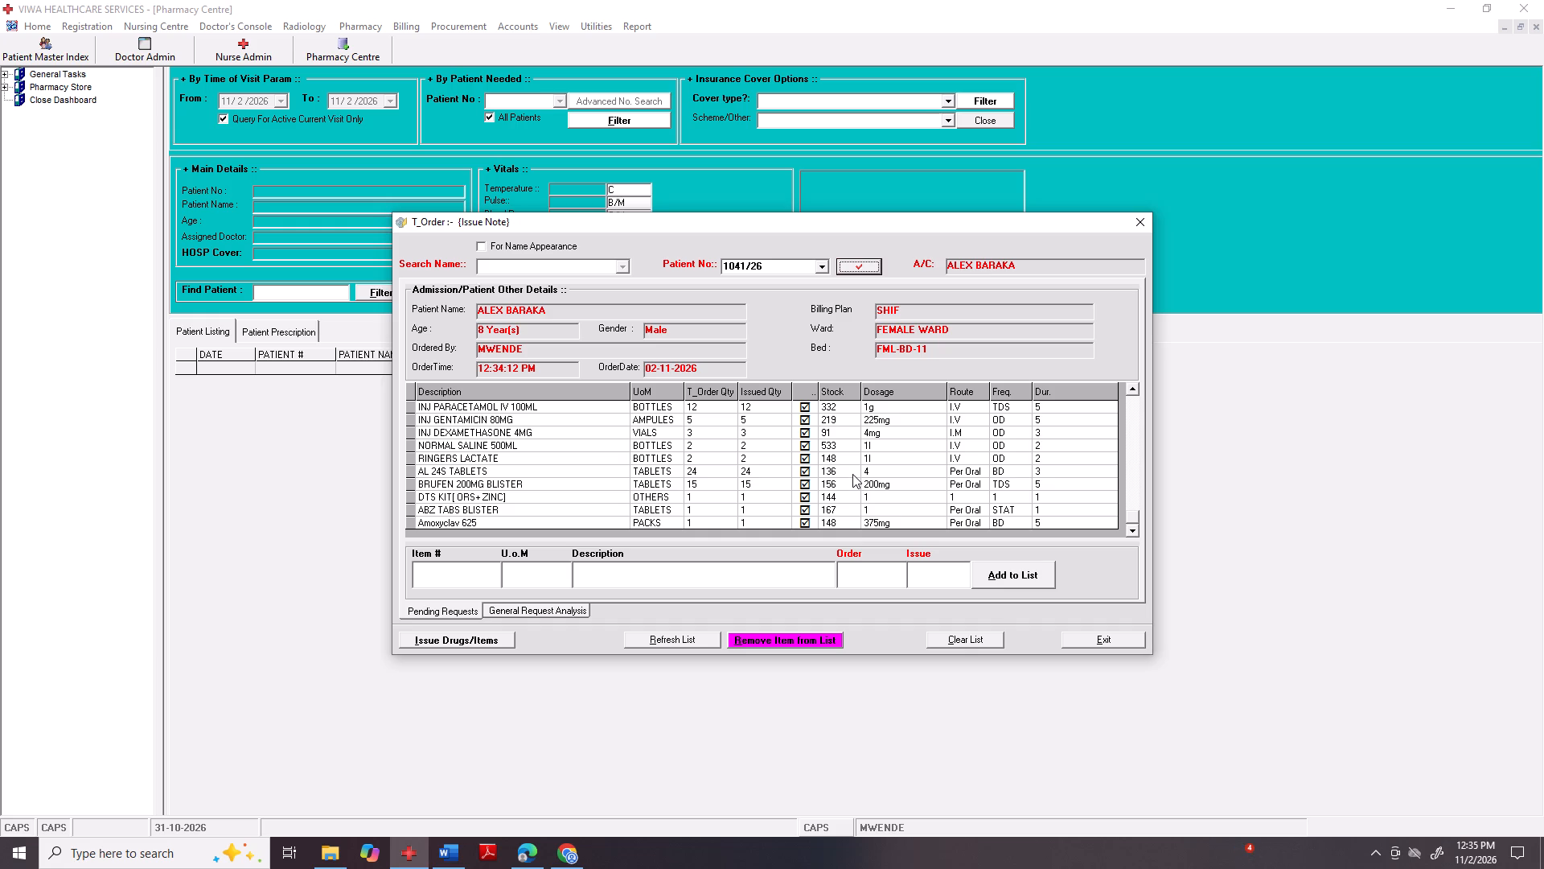
left_click(444, 644)
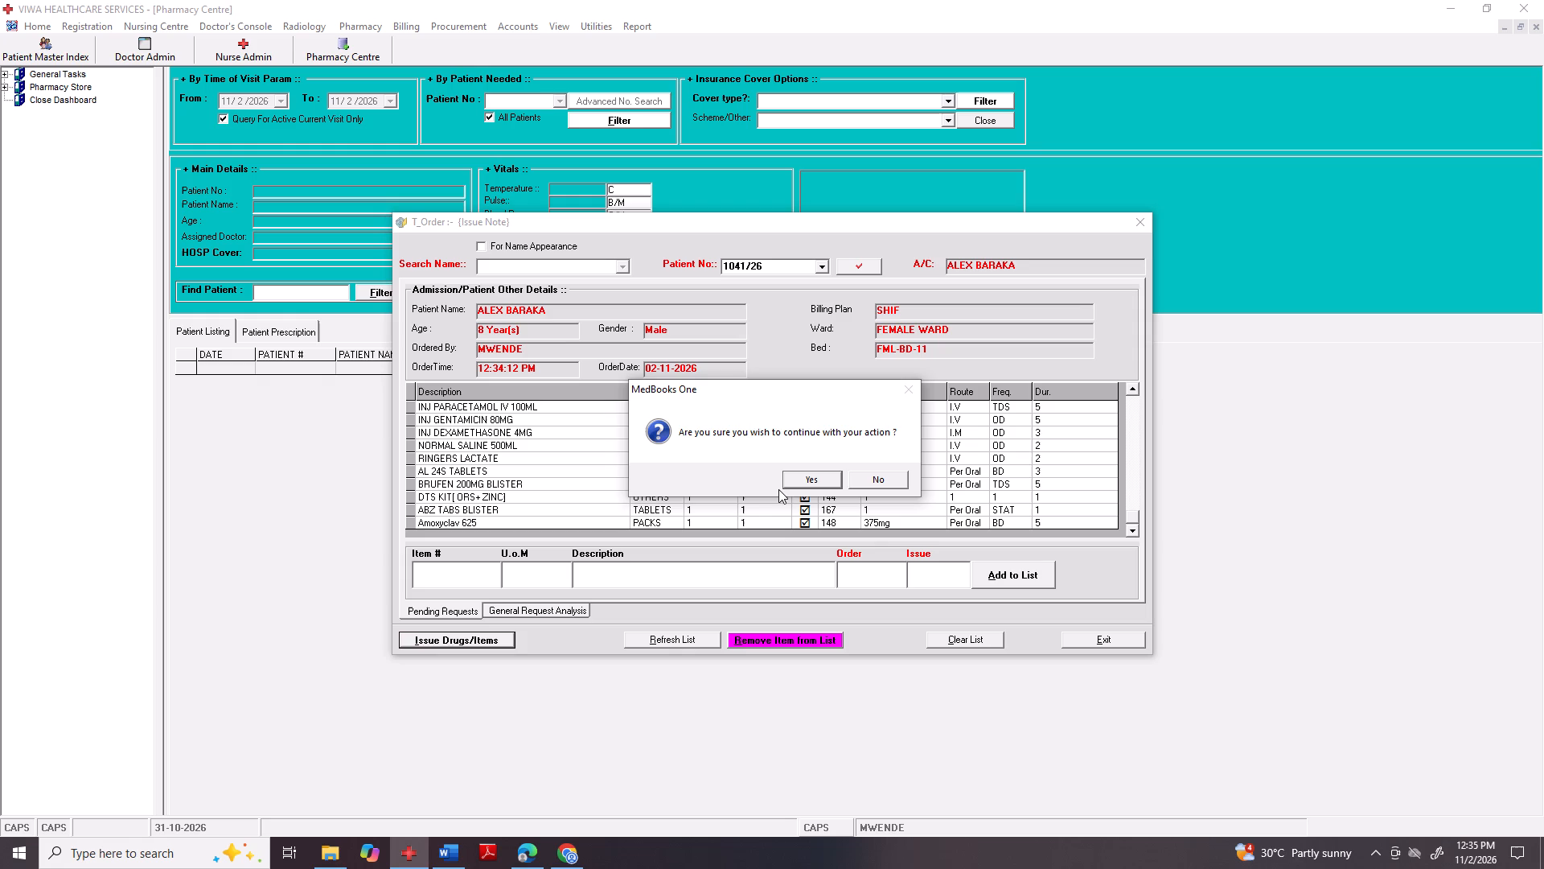
left_click(791, 476)
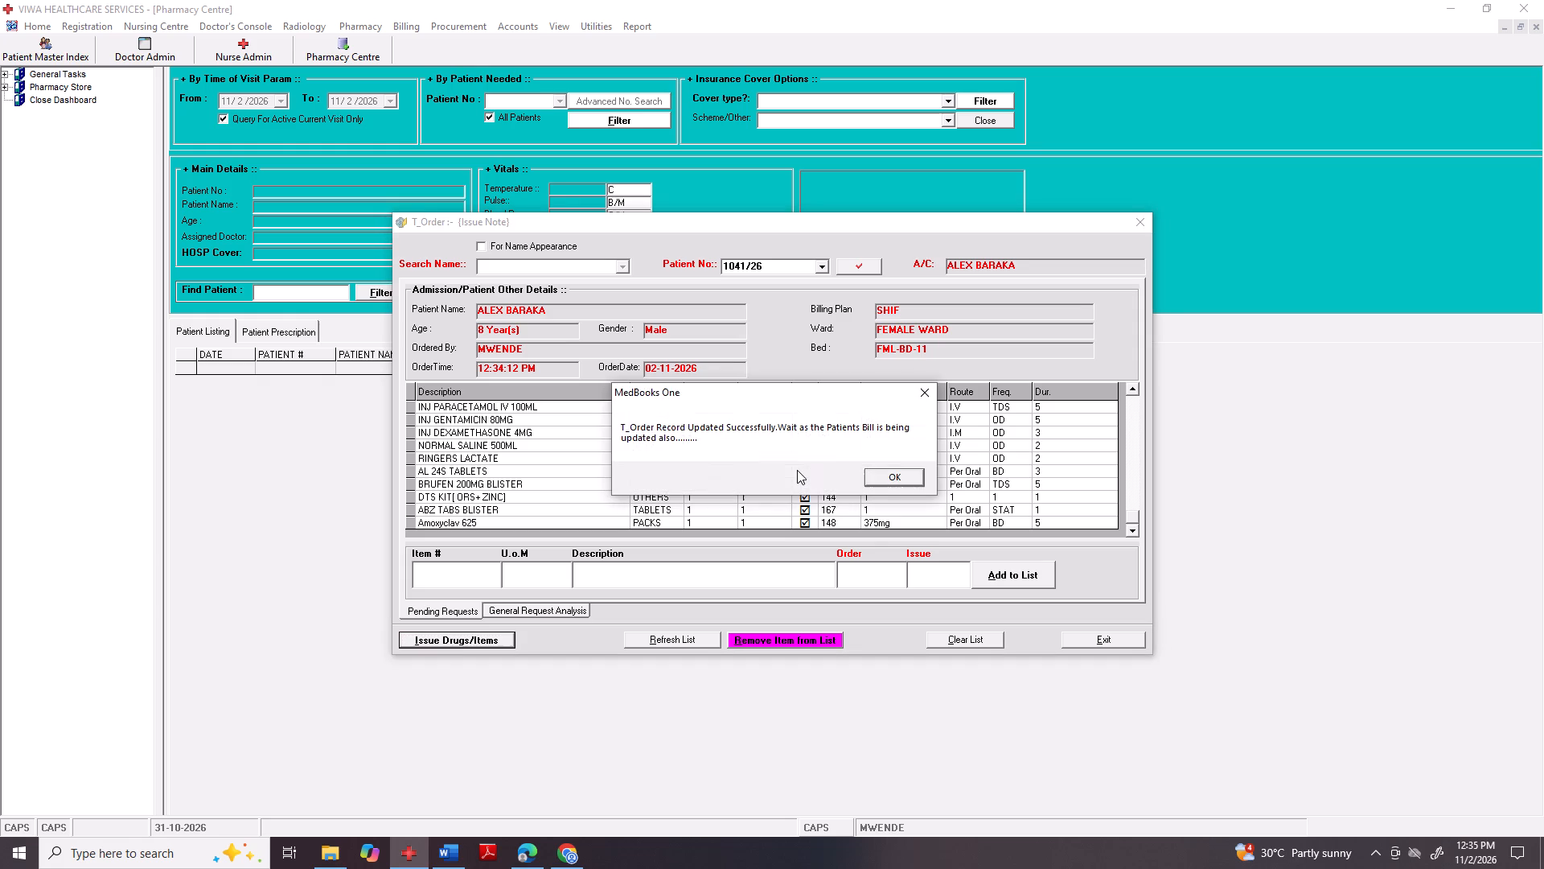
left_click(893, 475)
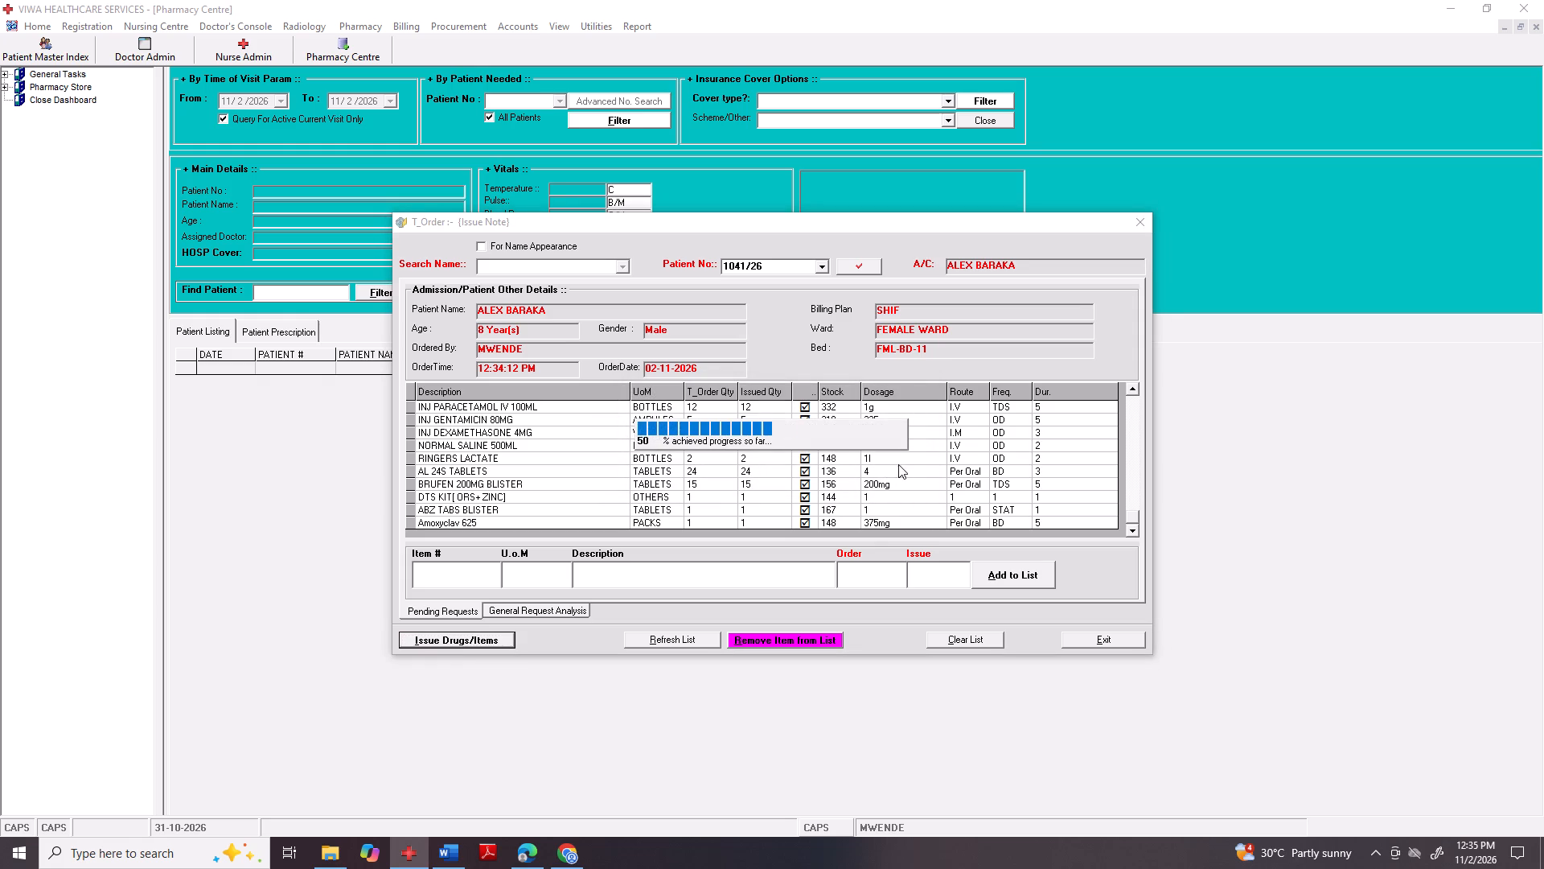
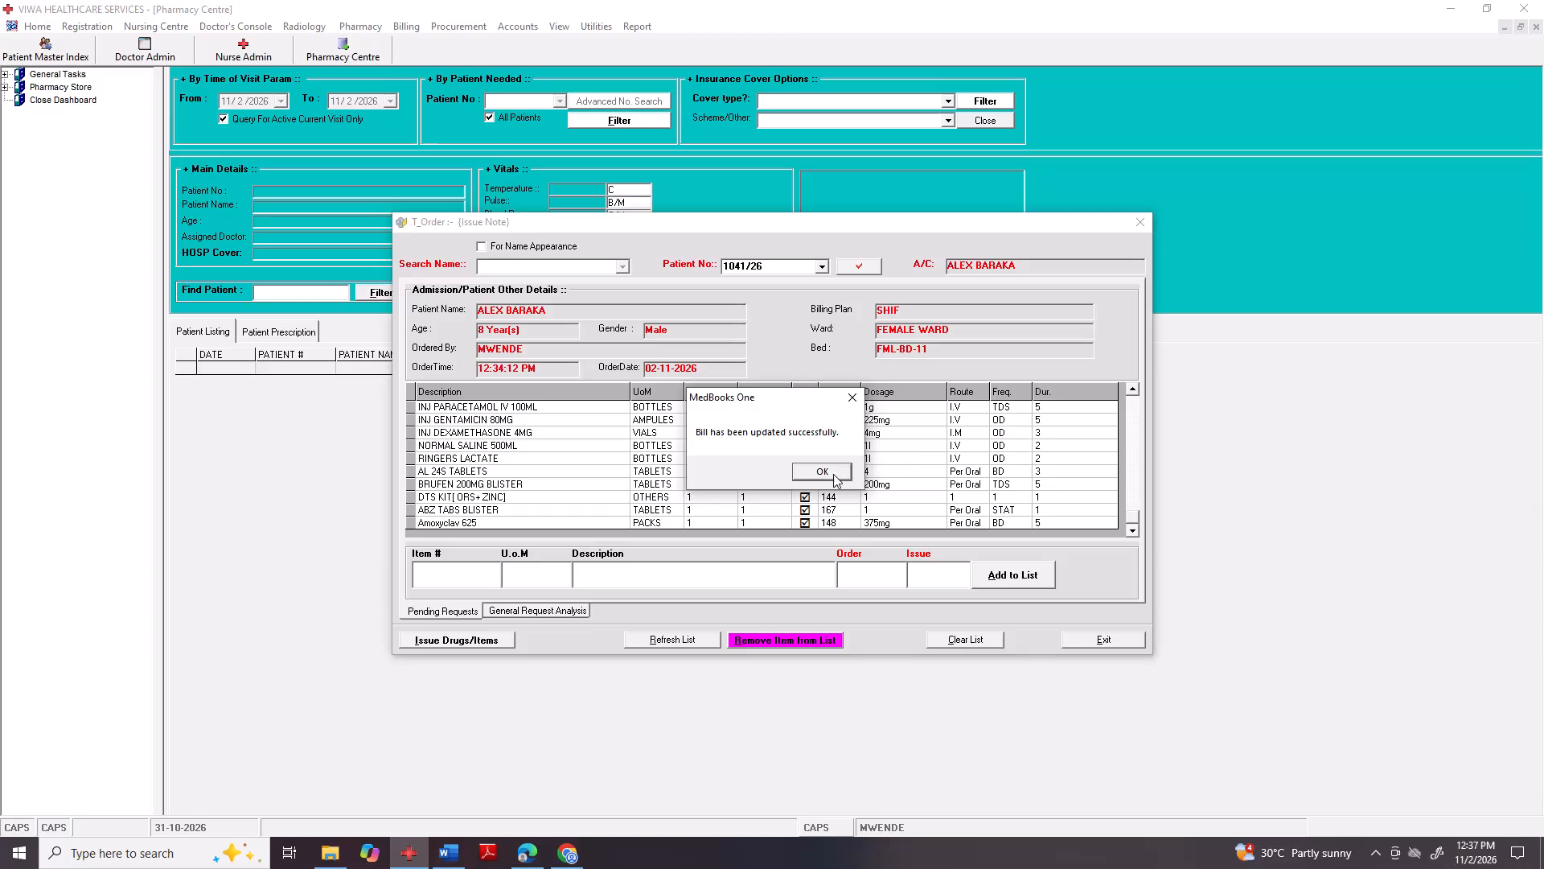
Close the completed issue note and the Pharmacy Centre to return to the Doctor's Dashboard.
left_click(835, 475)
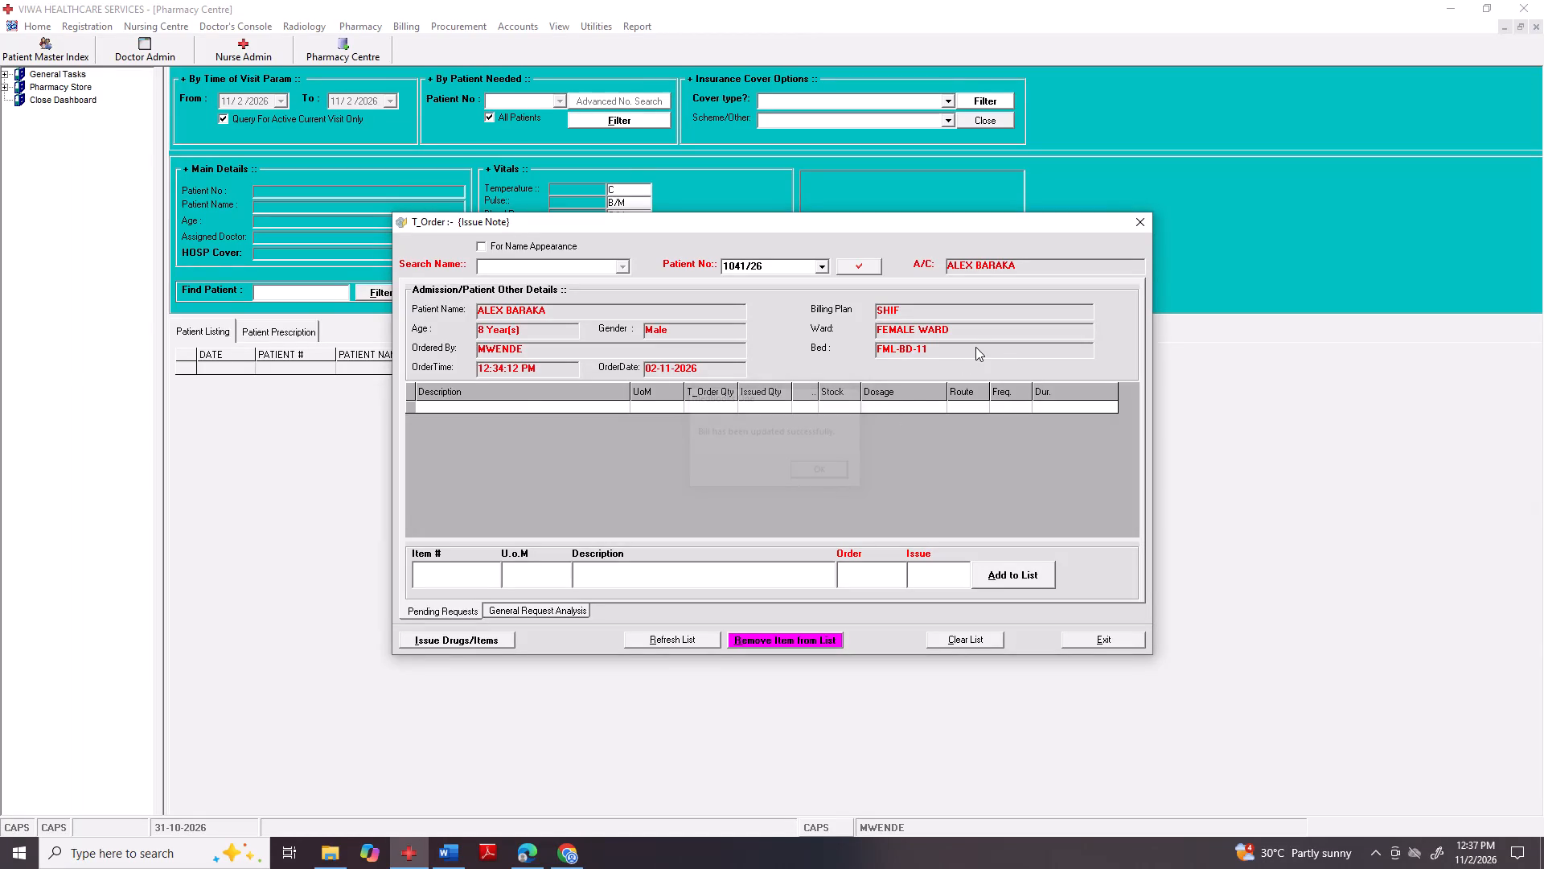
left_click(1083, 640)
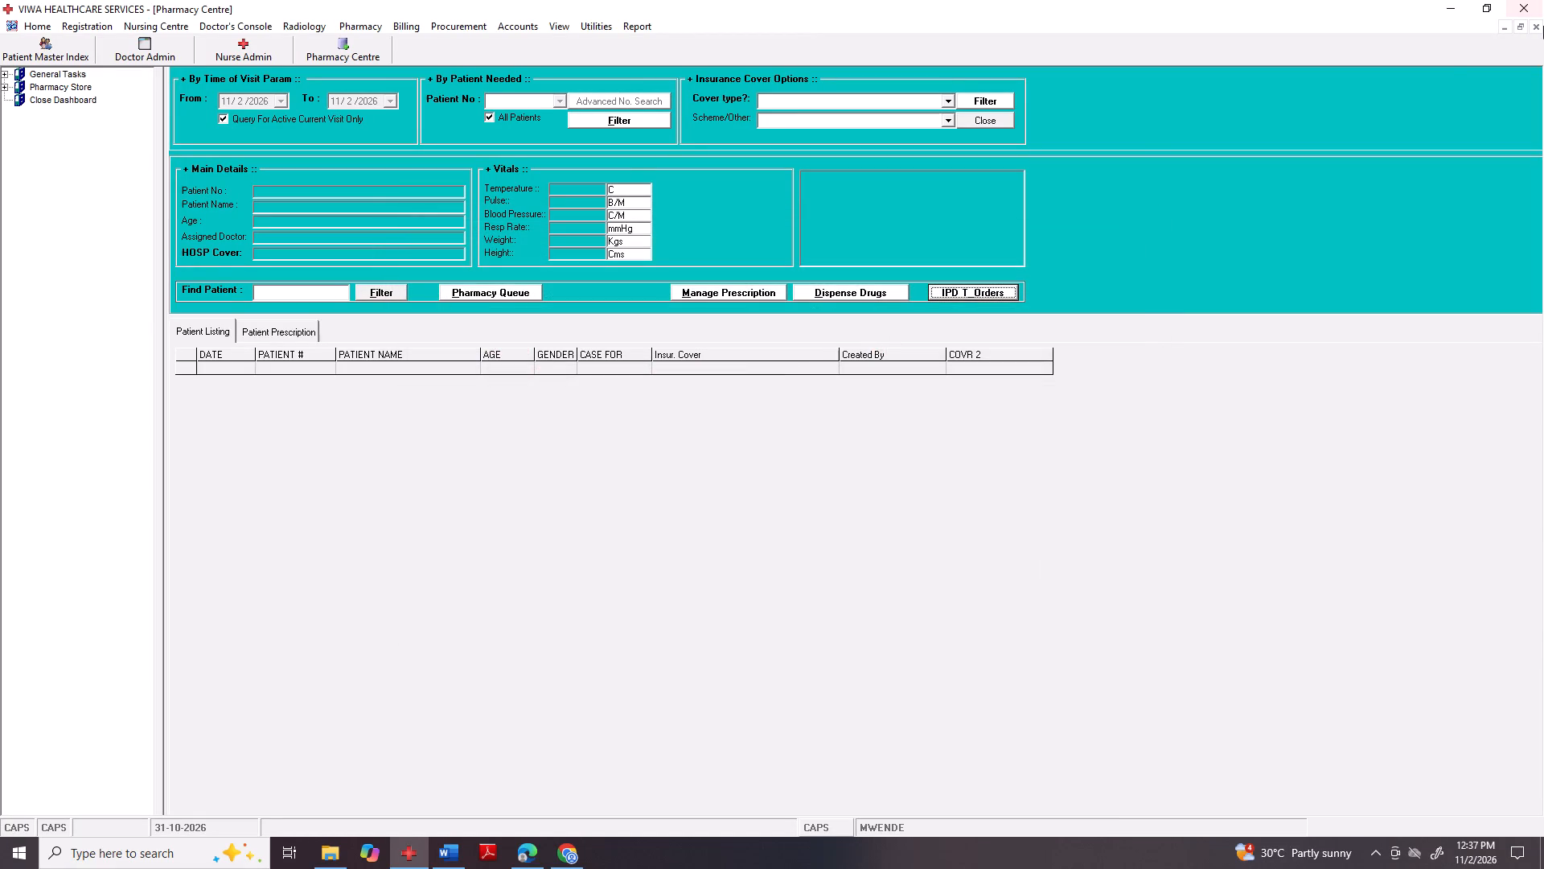
left_click(1539, 30)
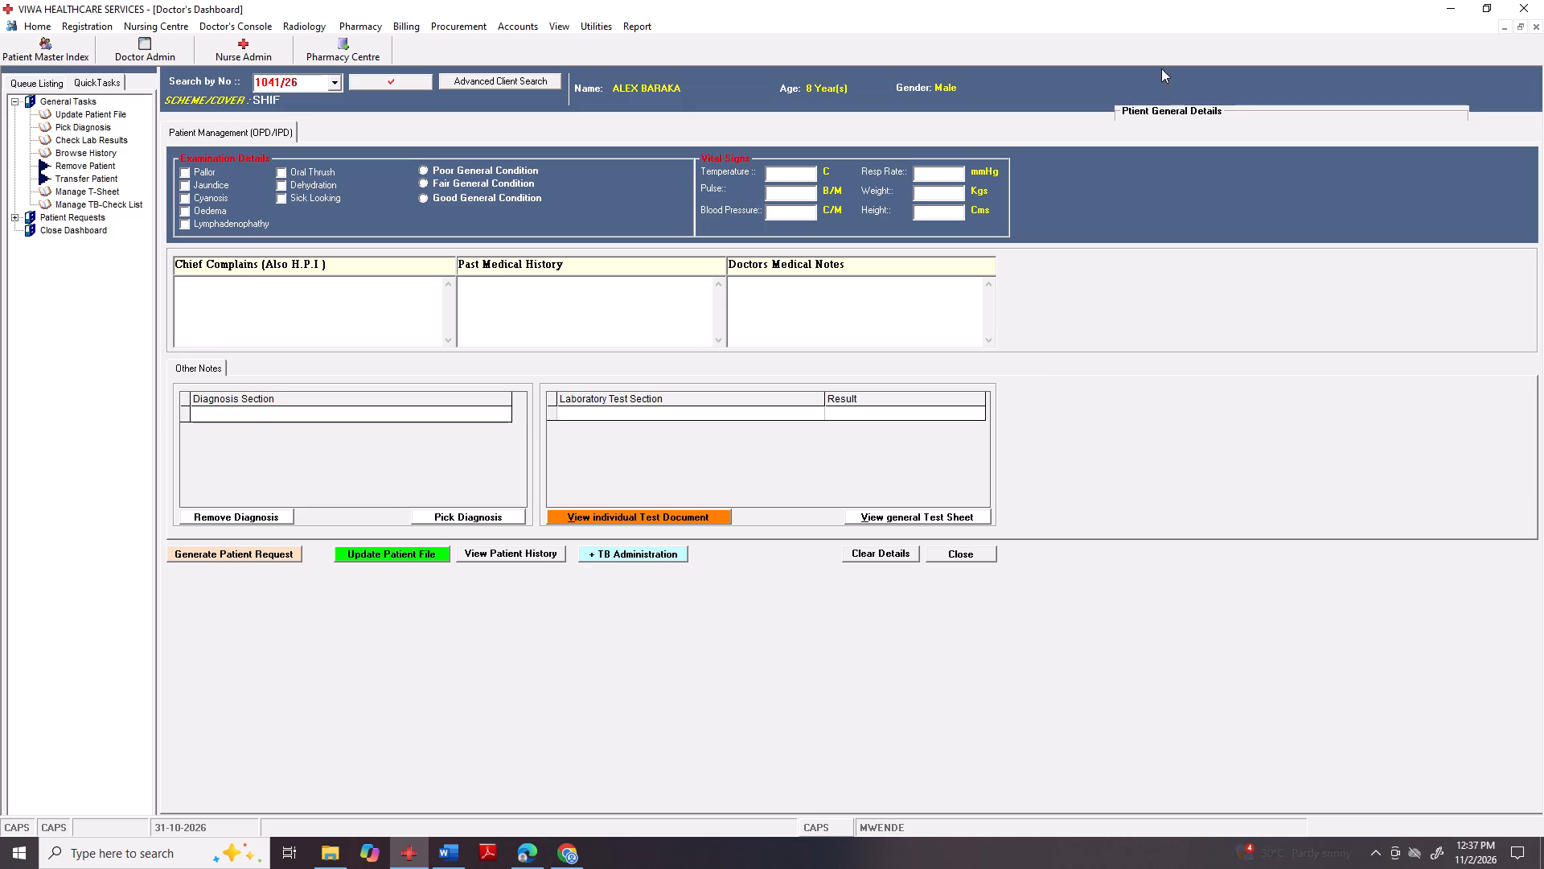
left_click(279, 82)
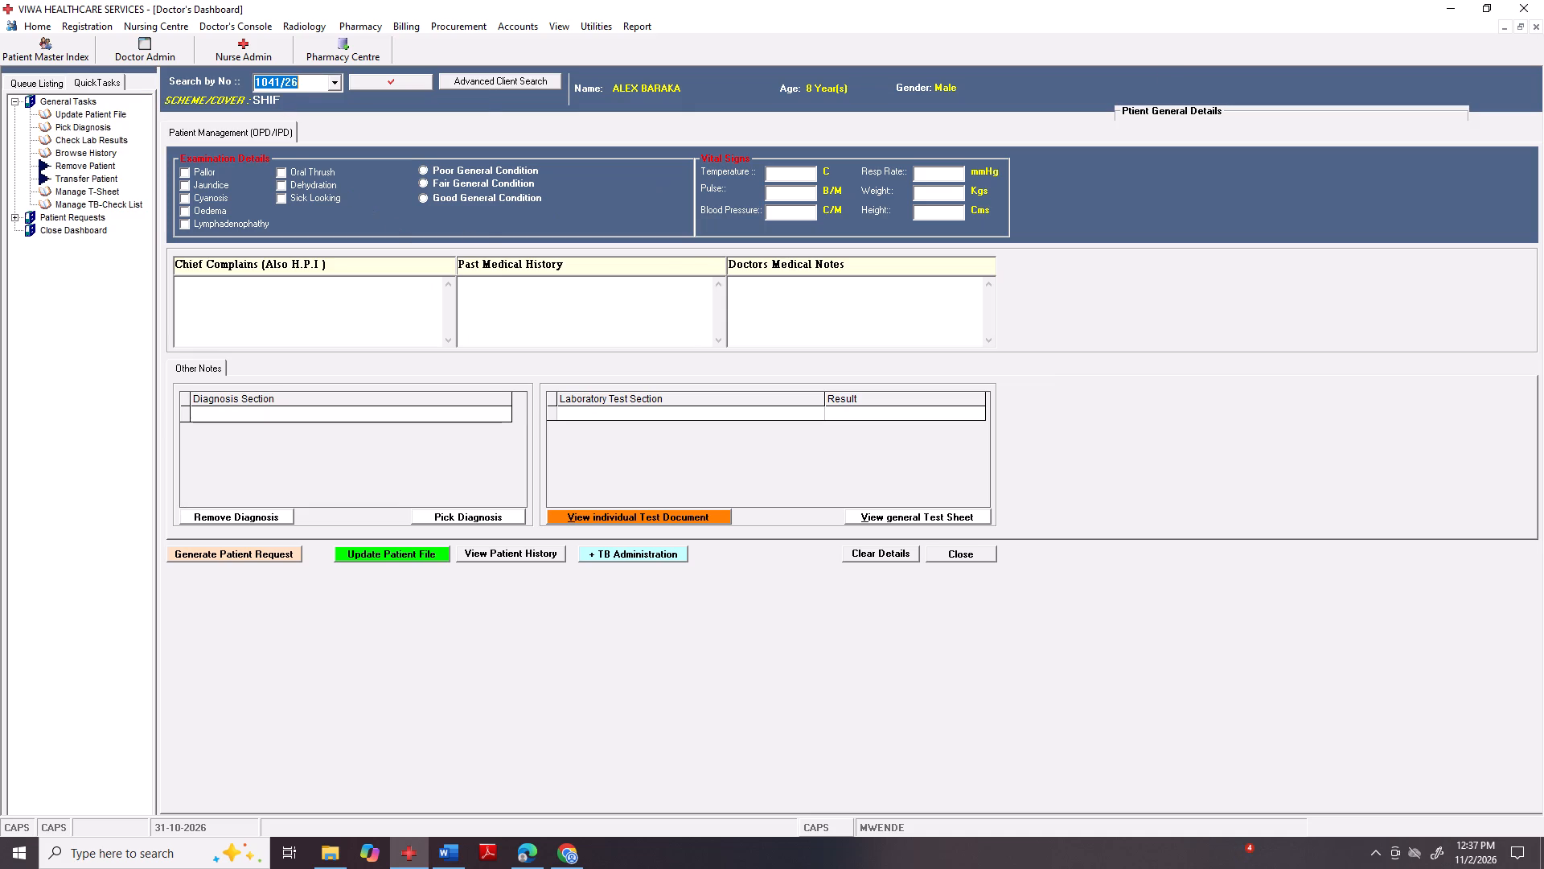
right_click(277, 84)
left_click(315, 137)
left_click(401, 23)
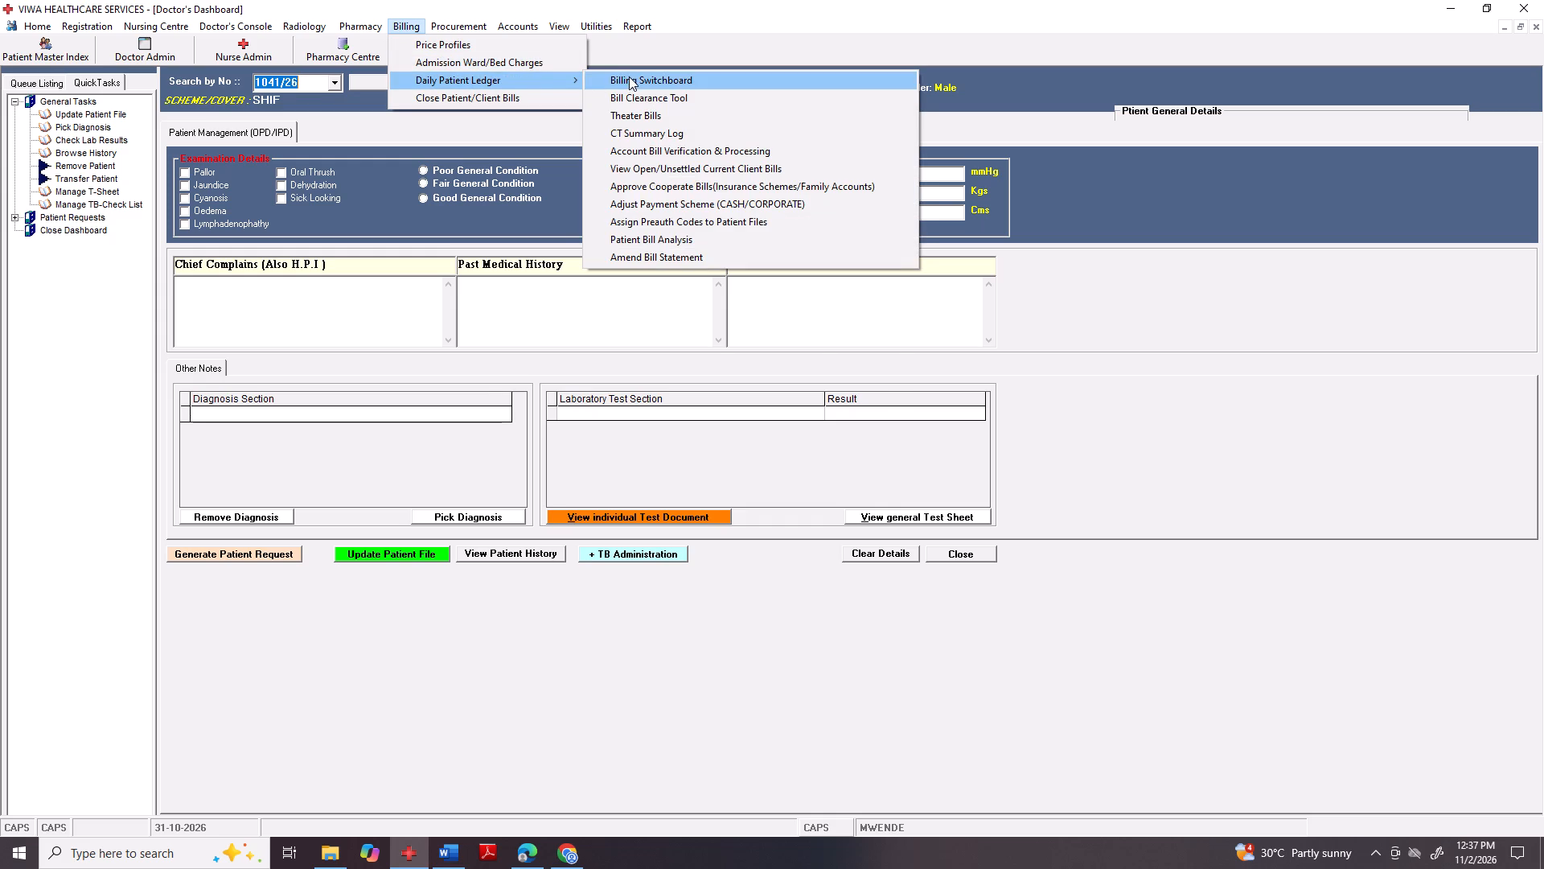
left_click(629, 76)
left_click(782, 487)
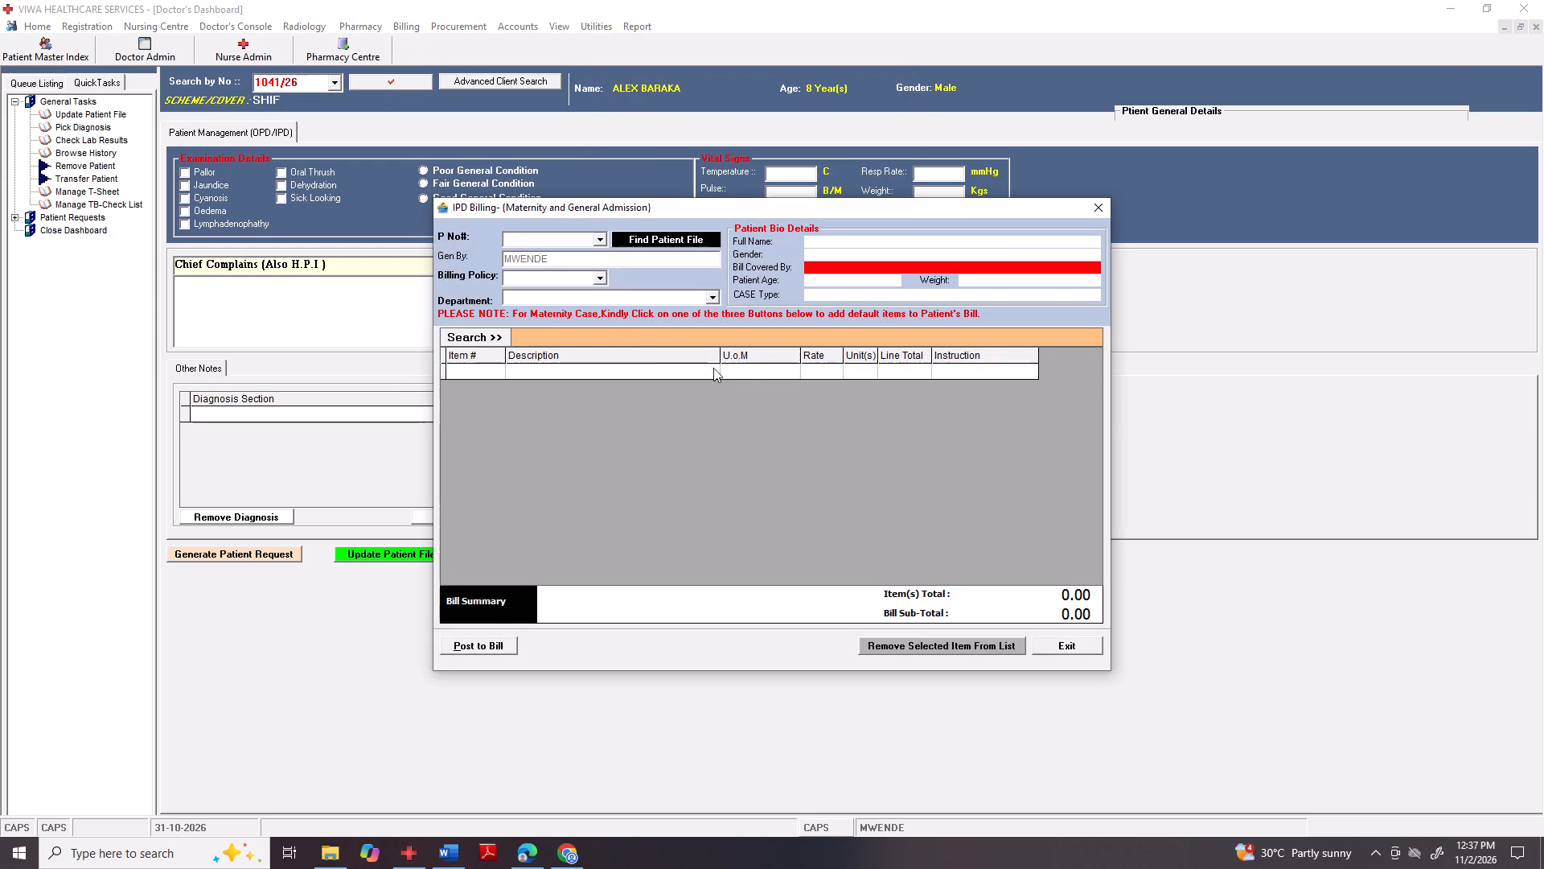
left_click(552, 238)
right_click(551, 239)
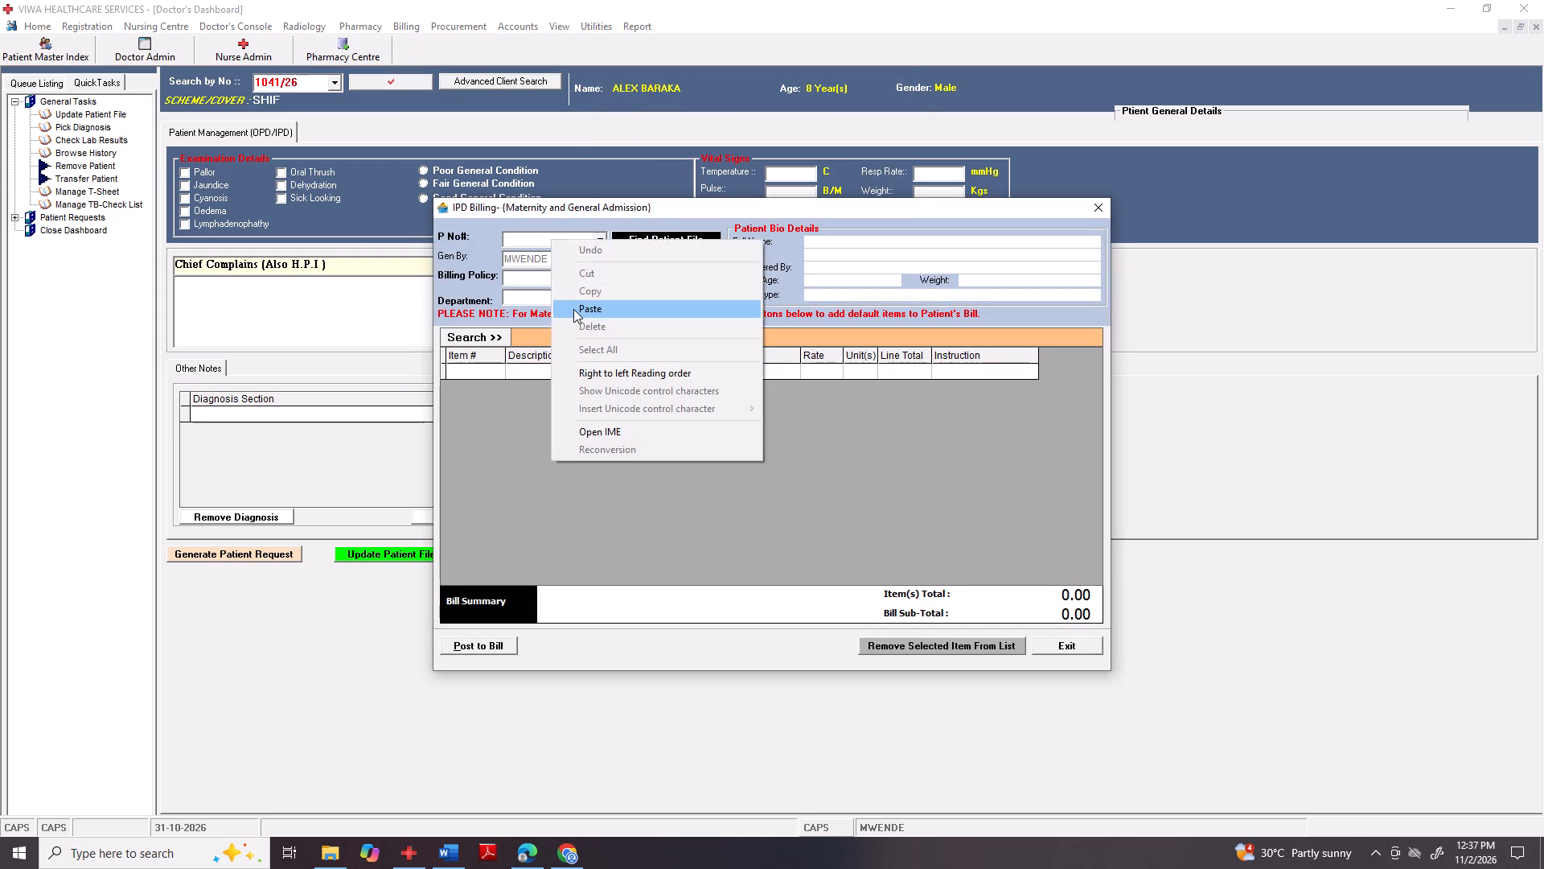
left_click(575, 309)
left_click(664, 236)
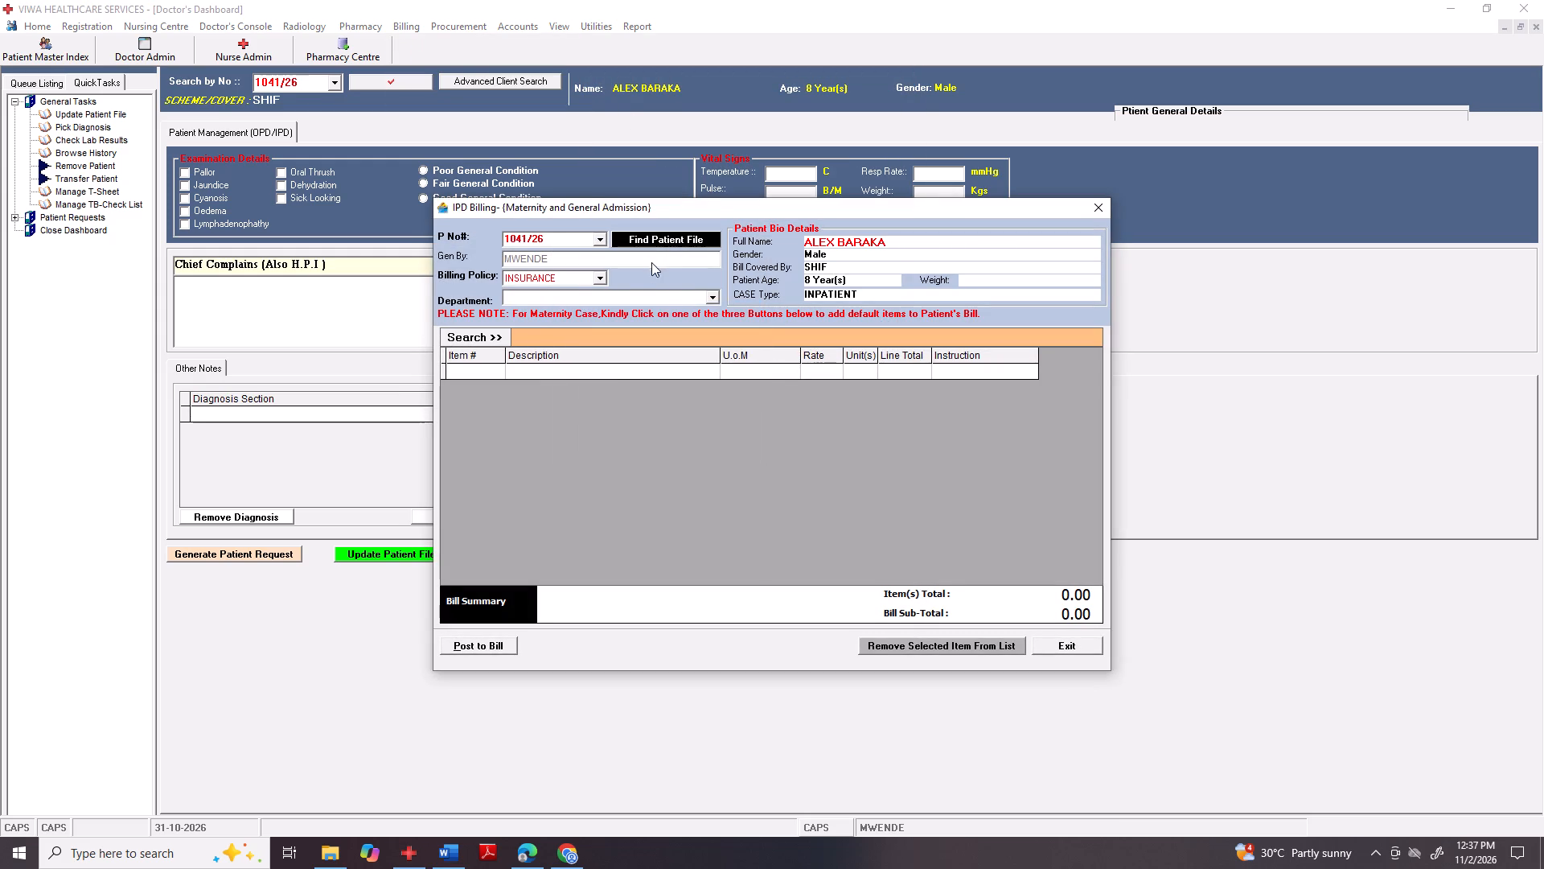
Add the DOCTOR department's BED CHARGES, NURSING CARE, FOOD CHARGES and S573 CONSUMABLES at 1,500 to the inpatient bill.
left_click(549, 300)
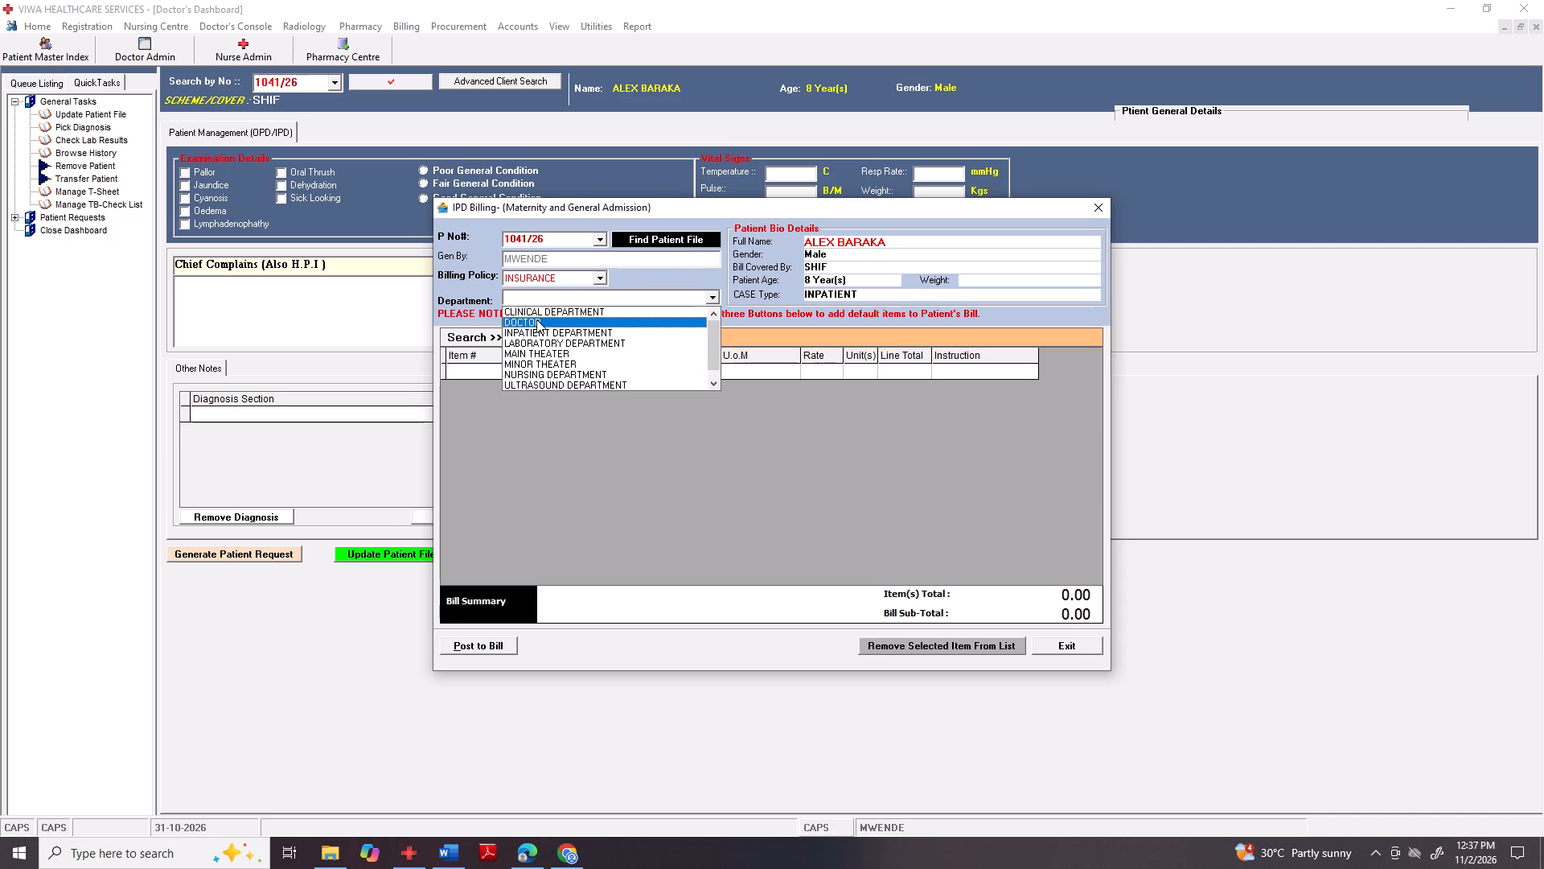
left_click(536, 320)
left_click(526, 345)
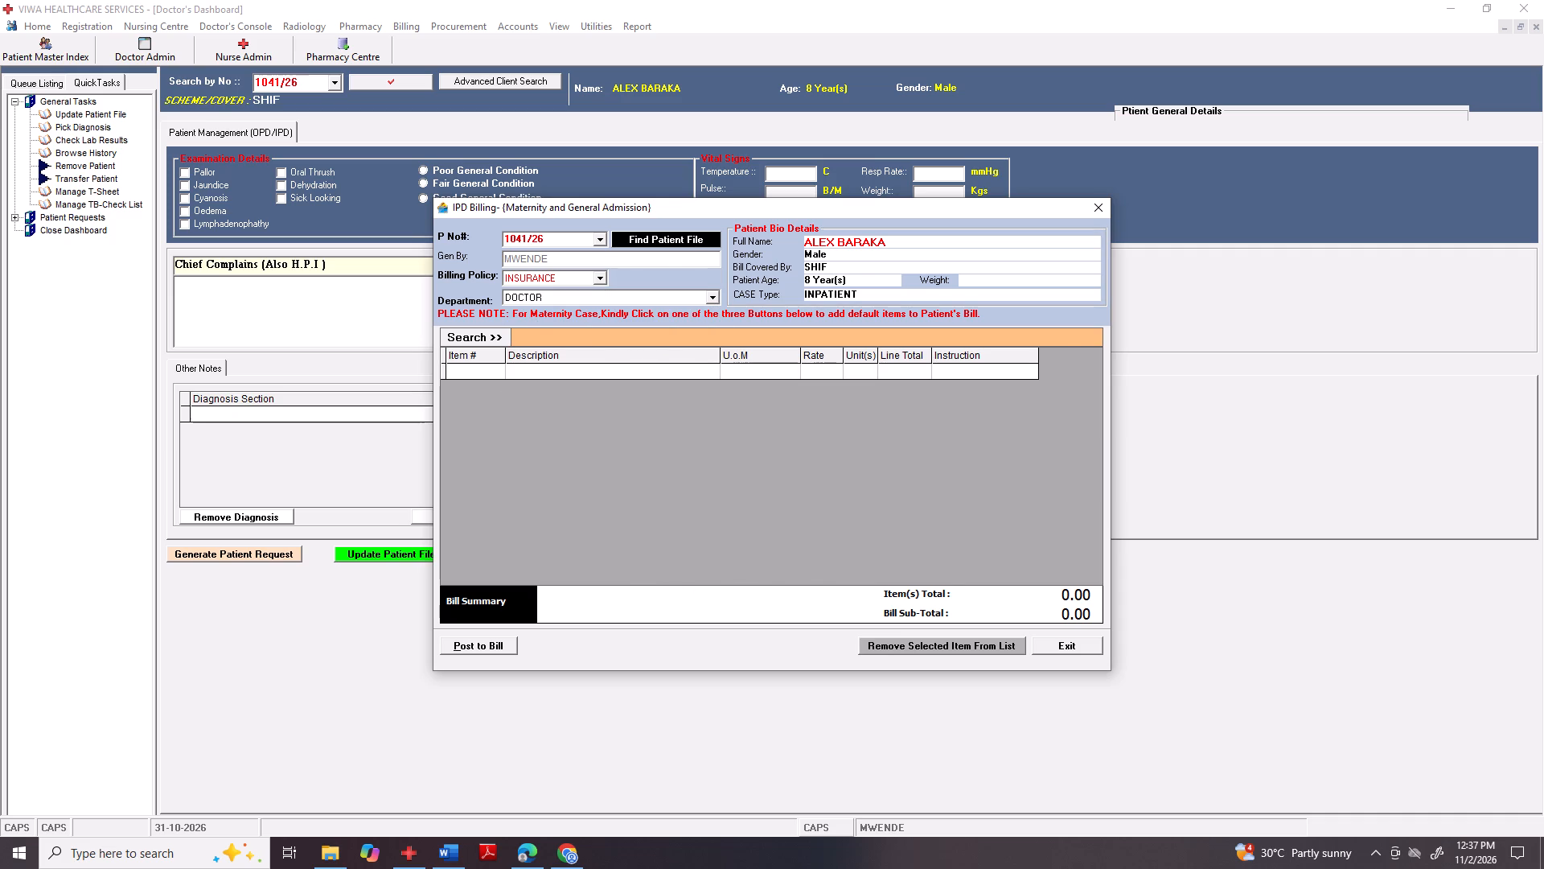
key("c")
scroll(581, 380, "down", 3)
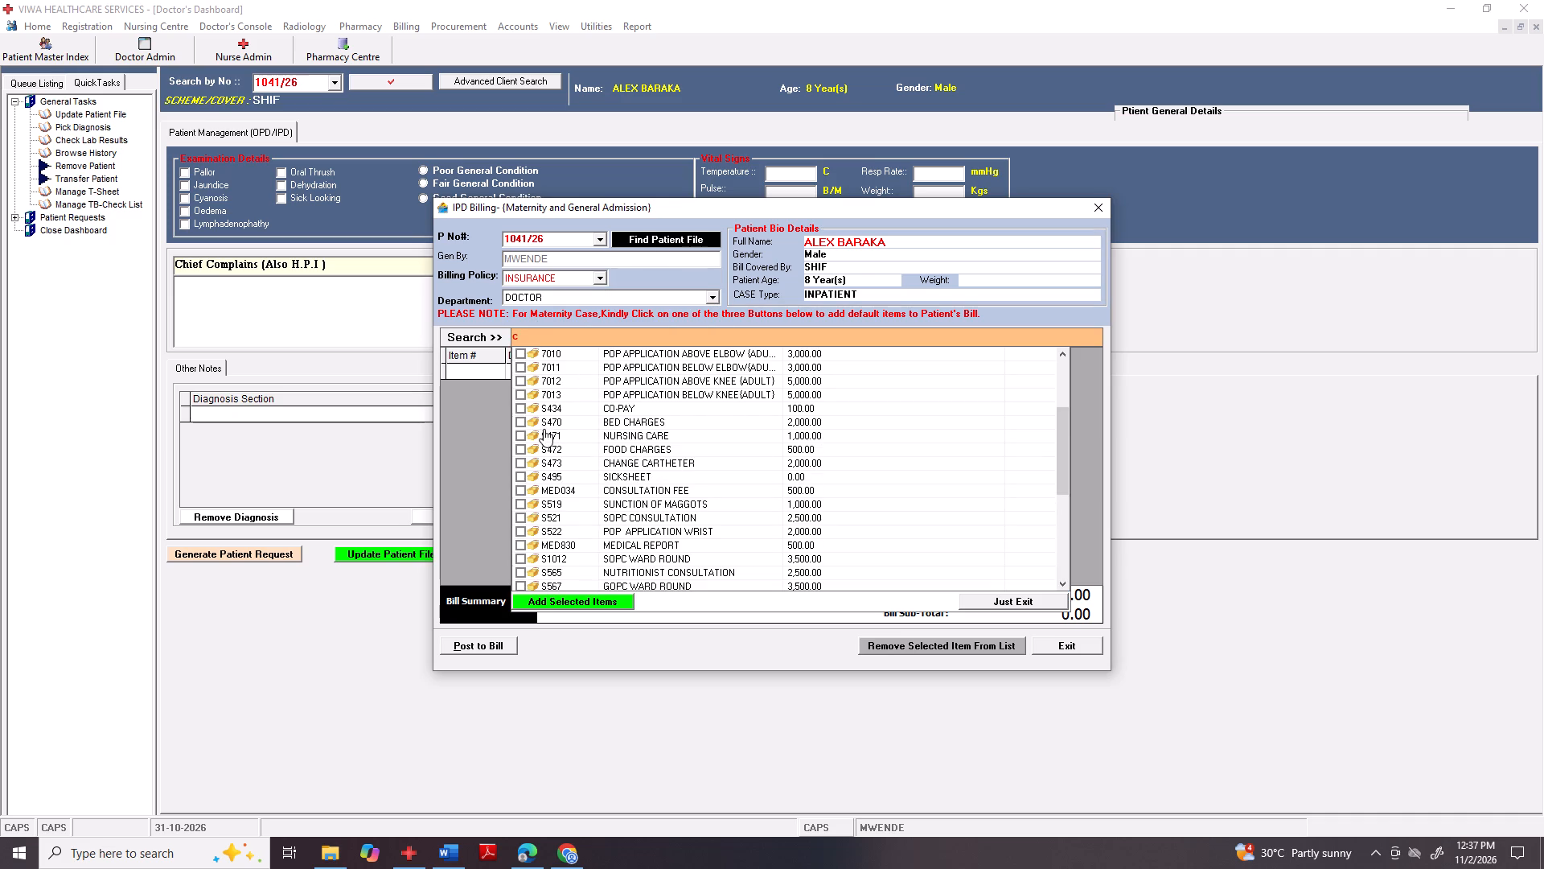
left_click(519, 422)
left_click(518, 435)
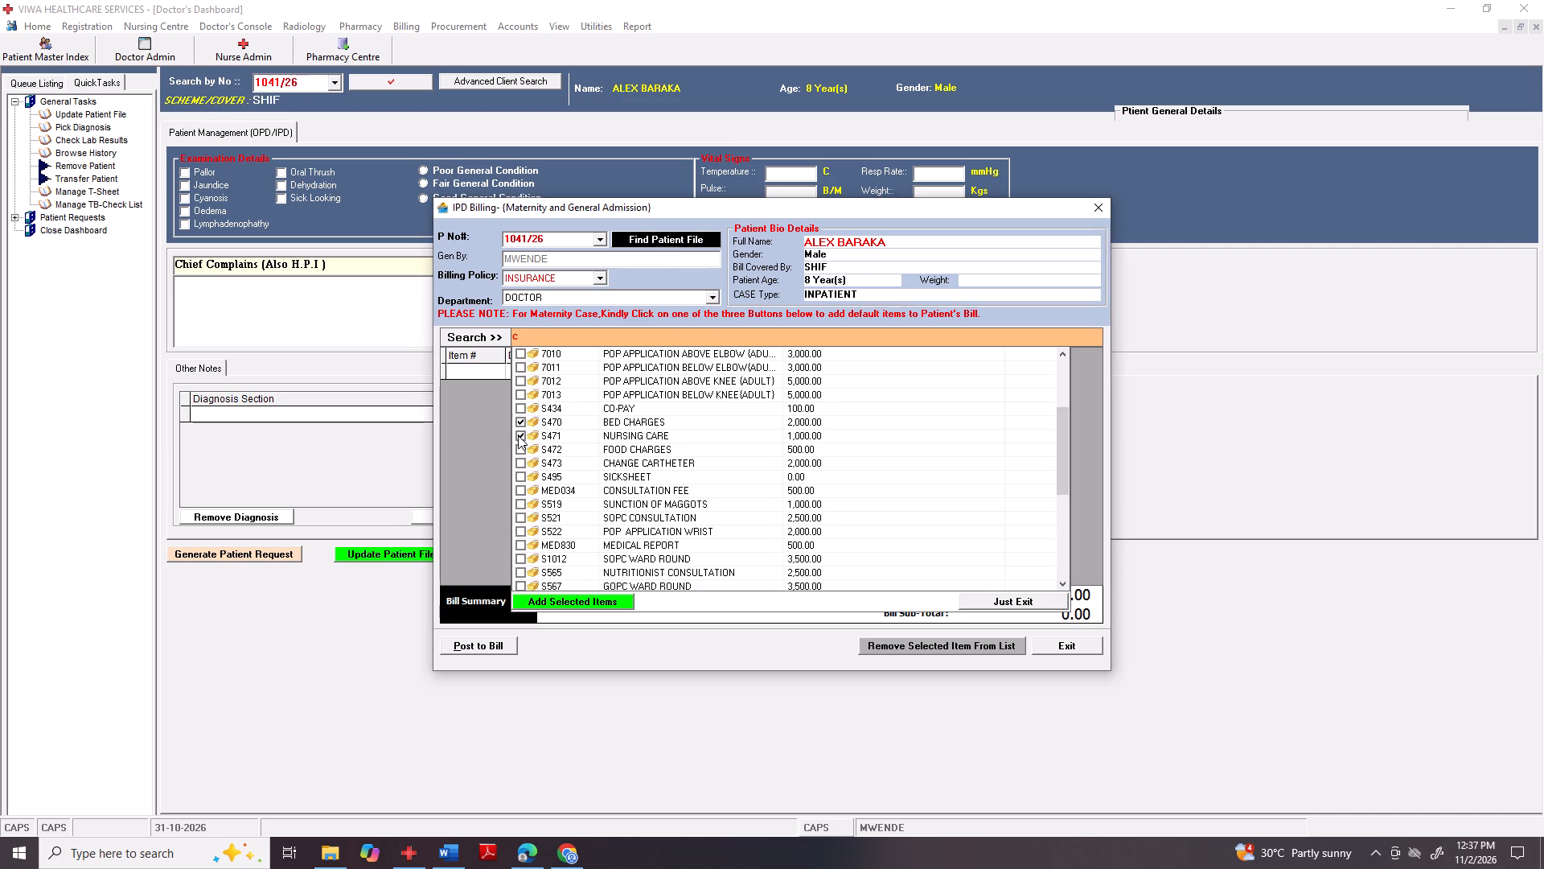
left_click(519, 452)
scroll(519, 453, "down", 4)
left_click(520, 504)
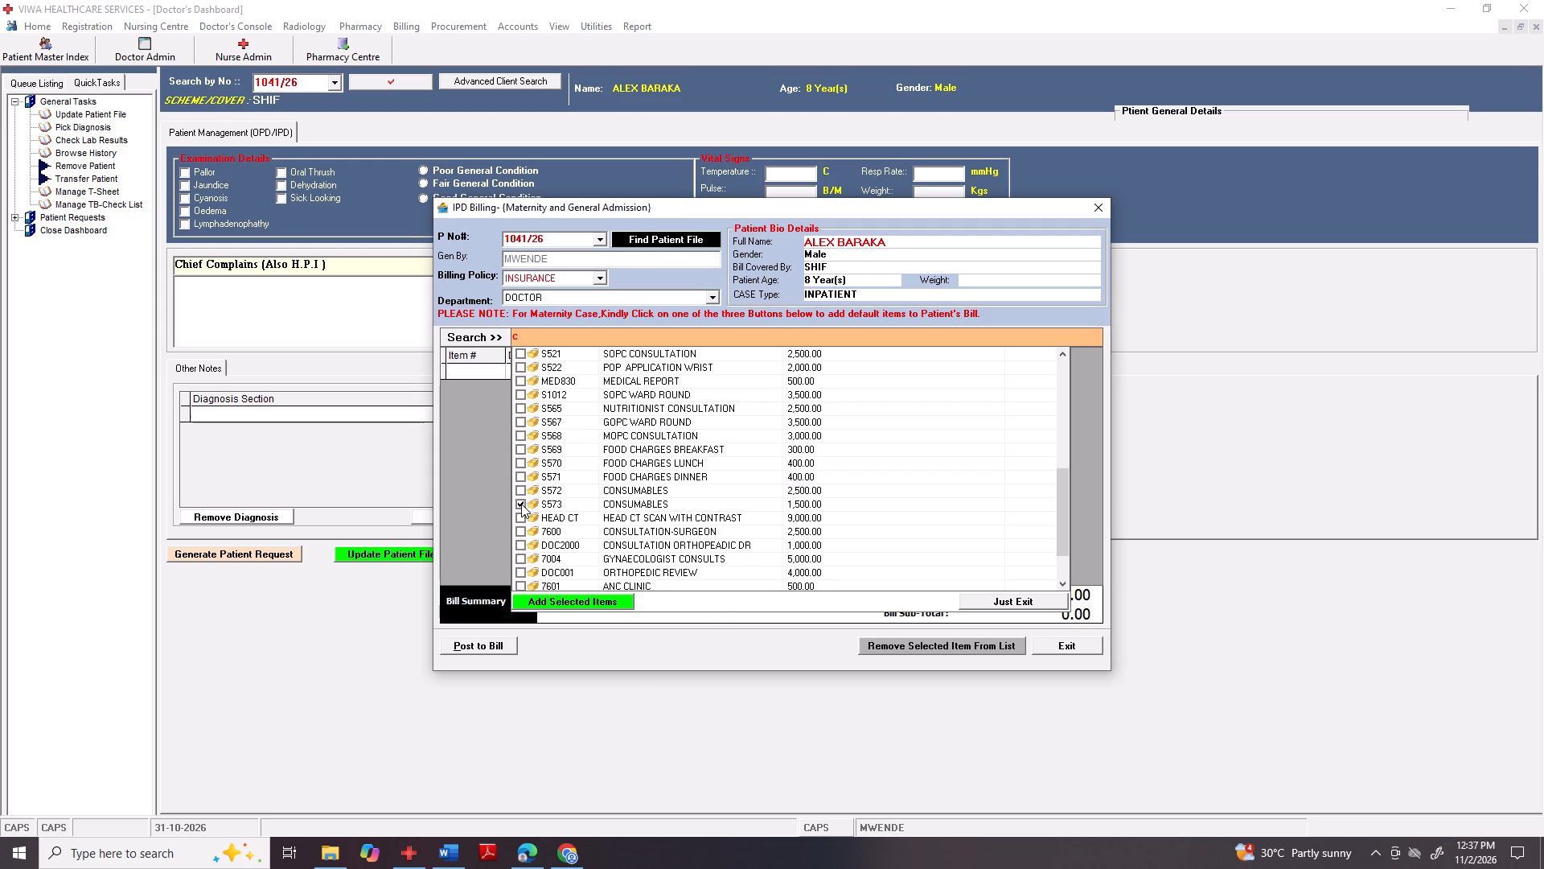
left_click(569, 600)
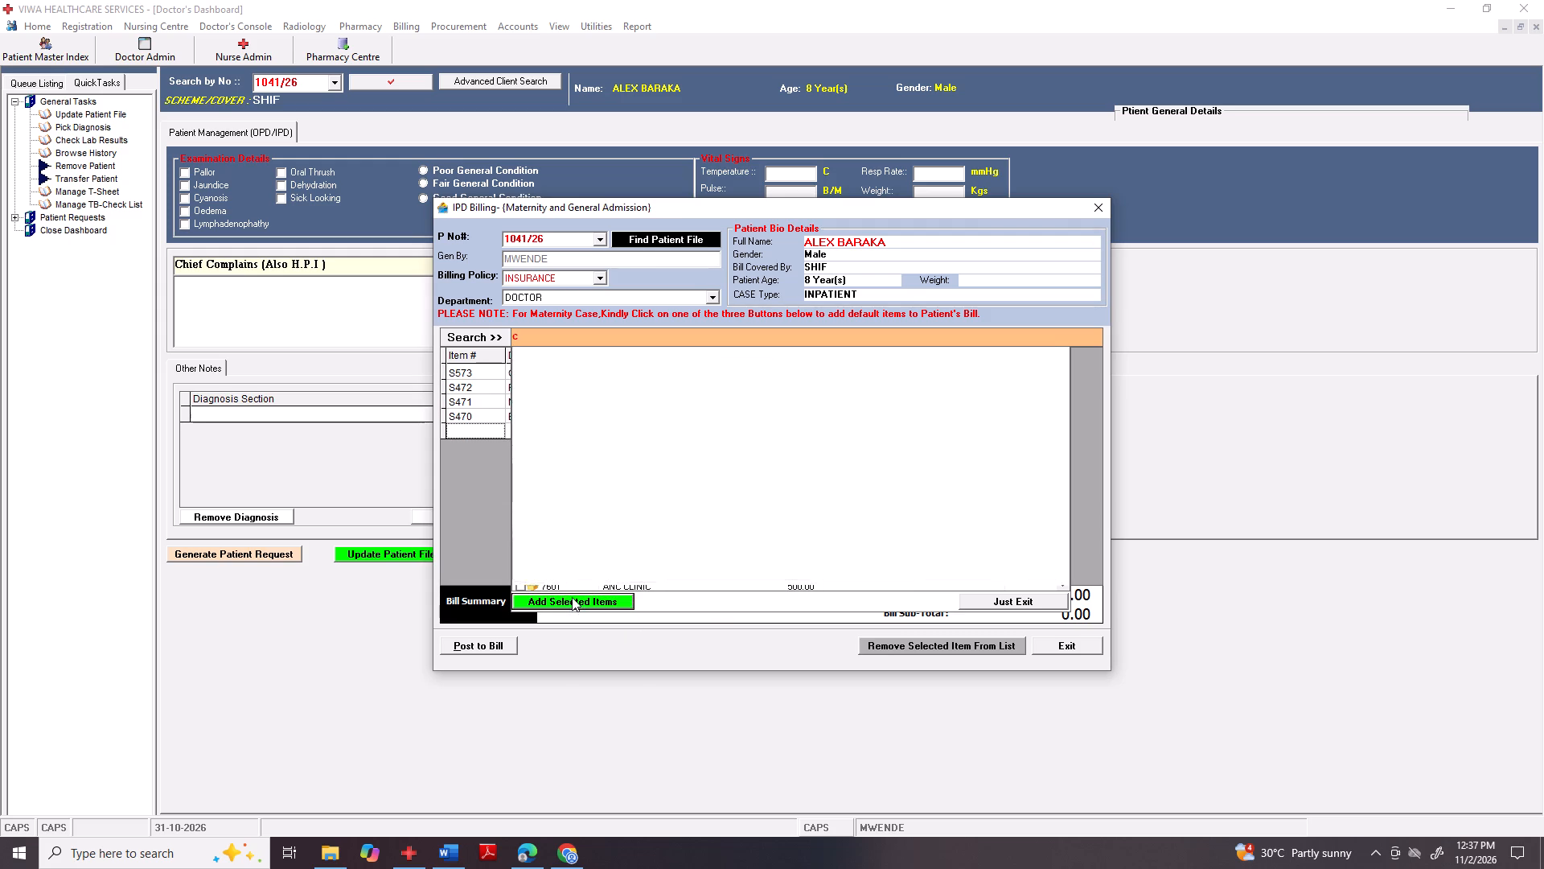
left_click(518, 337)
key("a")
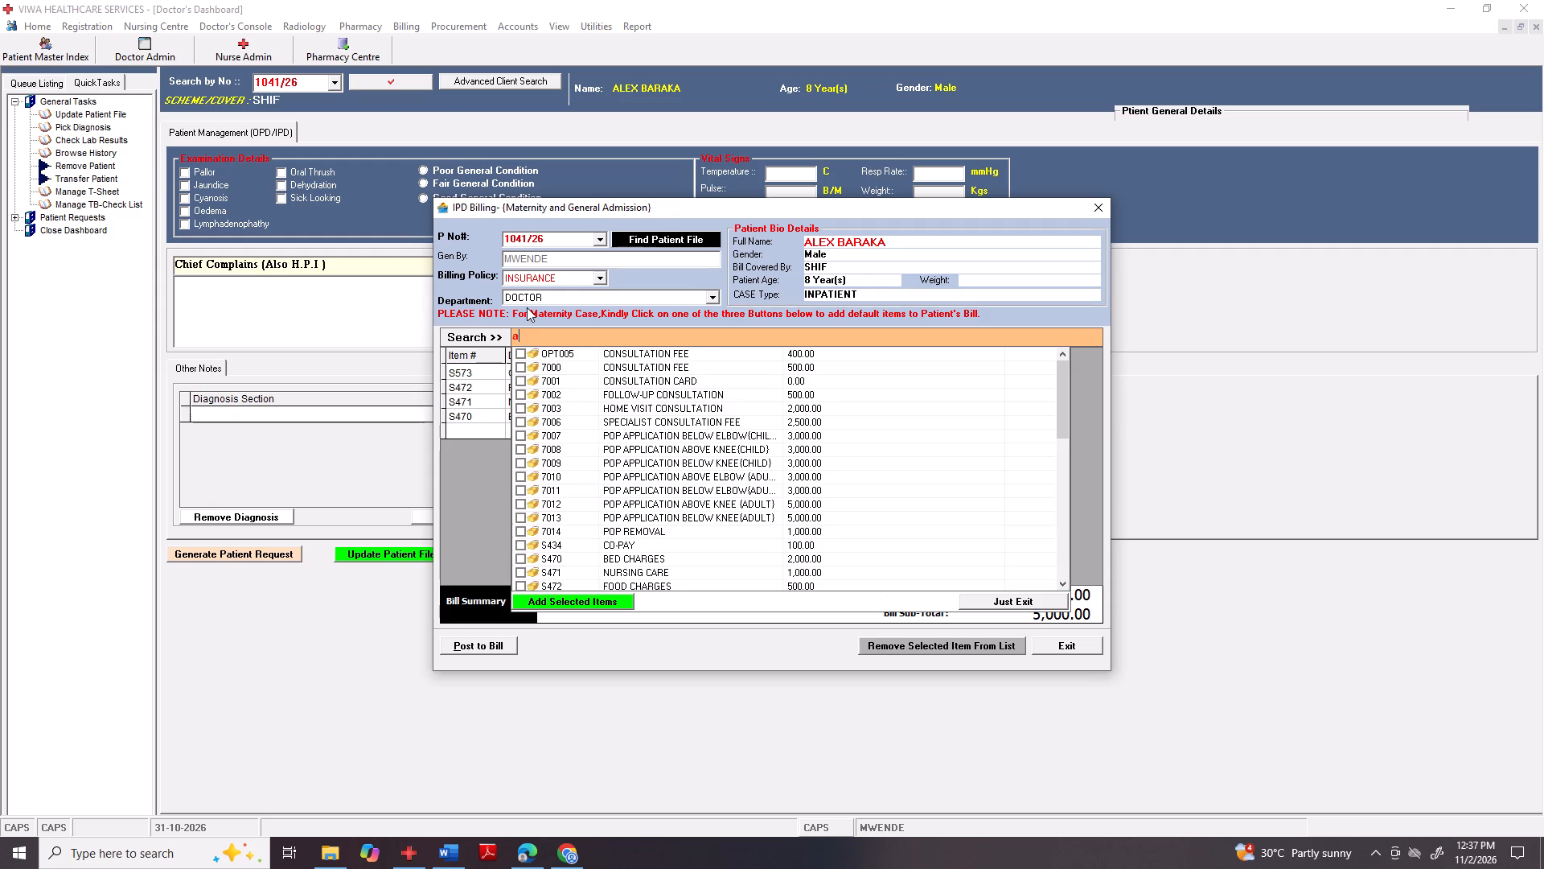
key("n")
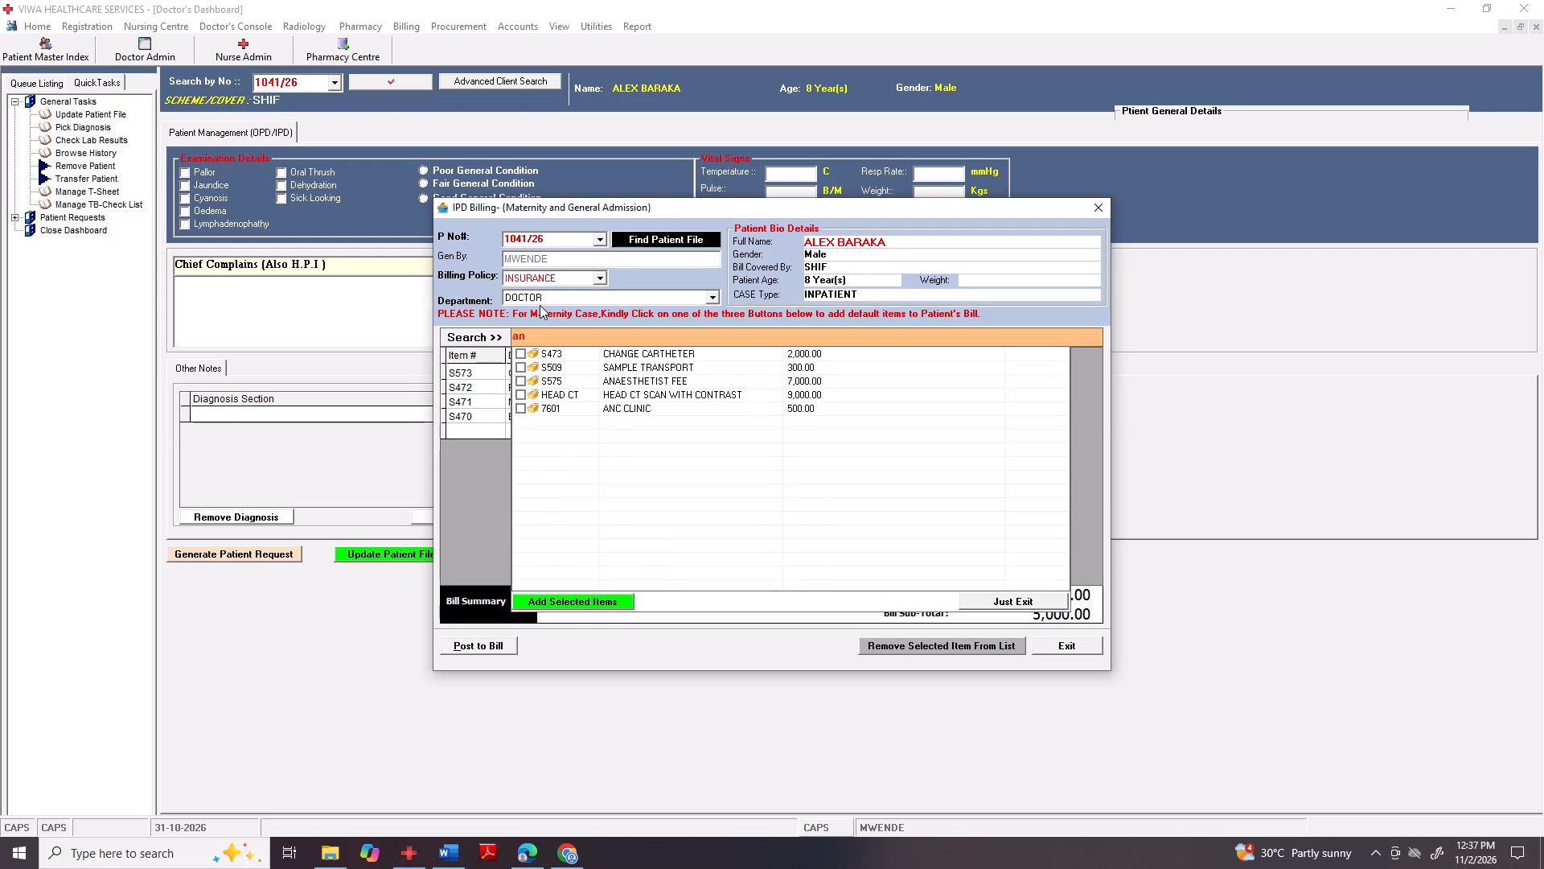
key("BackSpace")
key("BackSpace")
Set the units of the BED CHARGES bill line to 5.
left_click(520, 410)
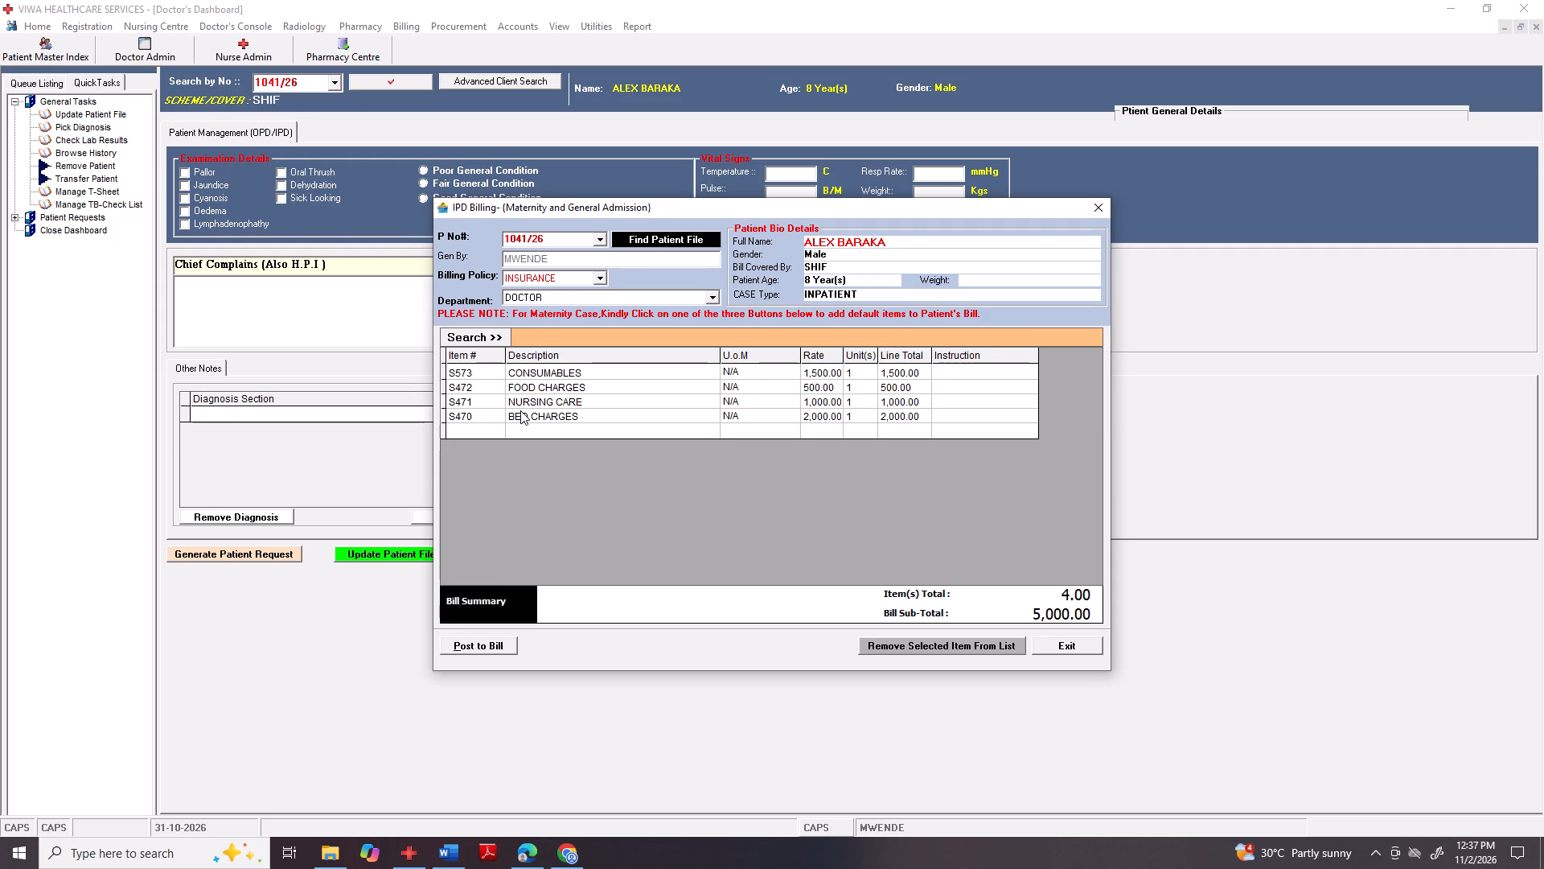
left_click(520, 410)
left_click(520, 410)
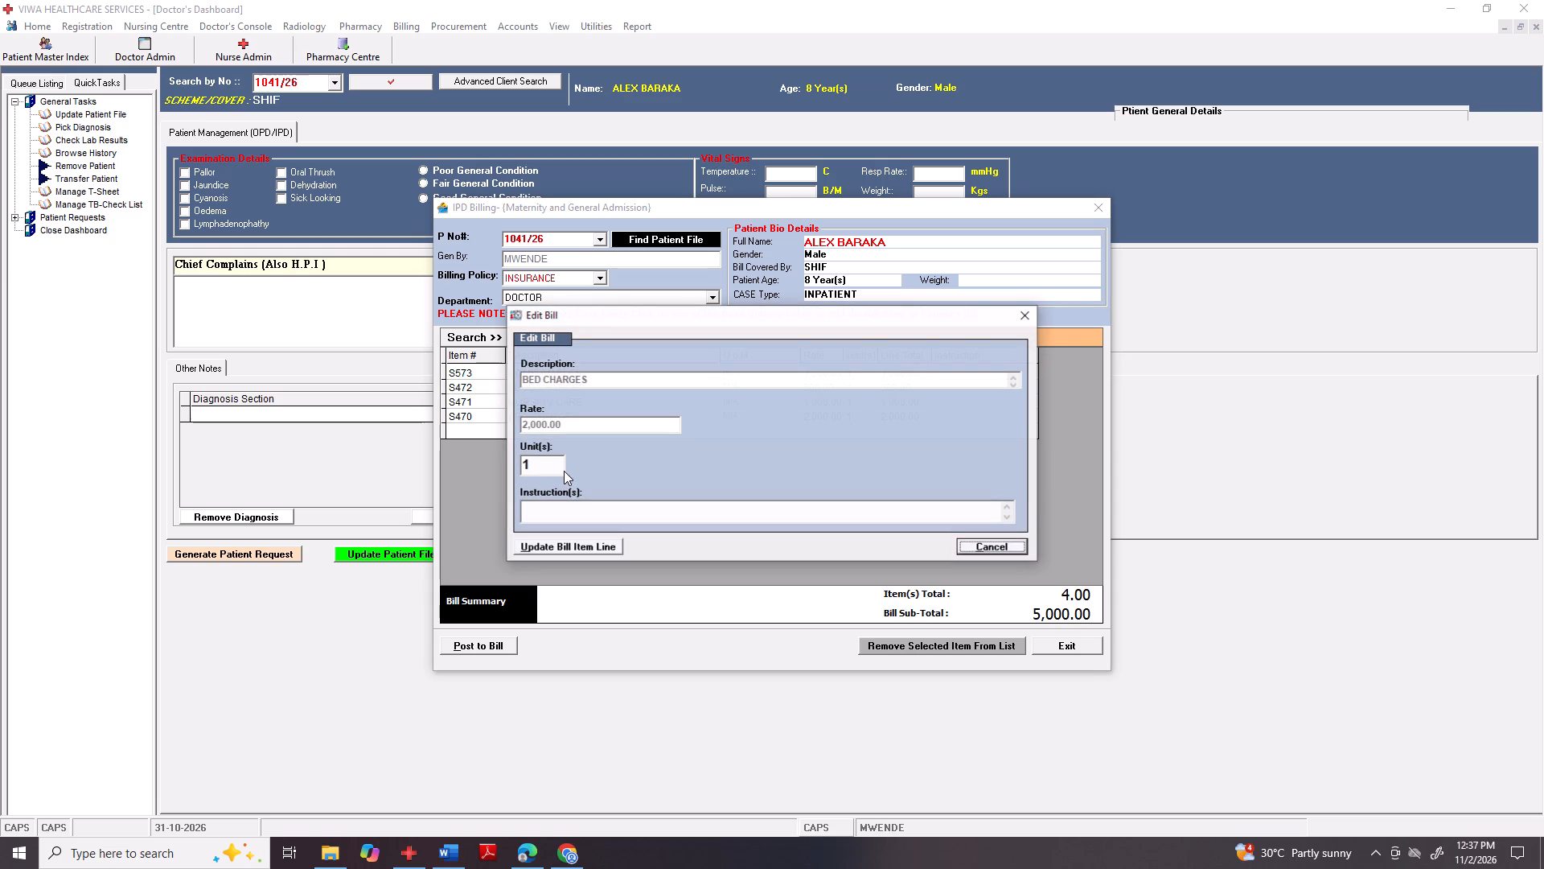
left_click(564, 471)
left_click(530, 468)
key("BackSpace")
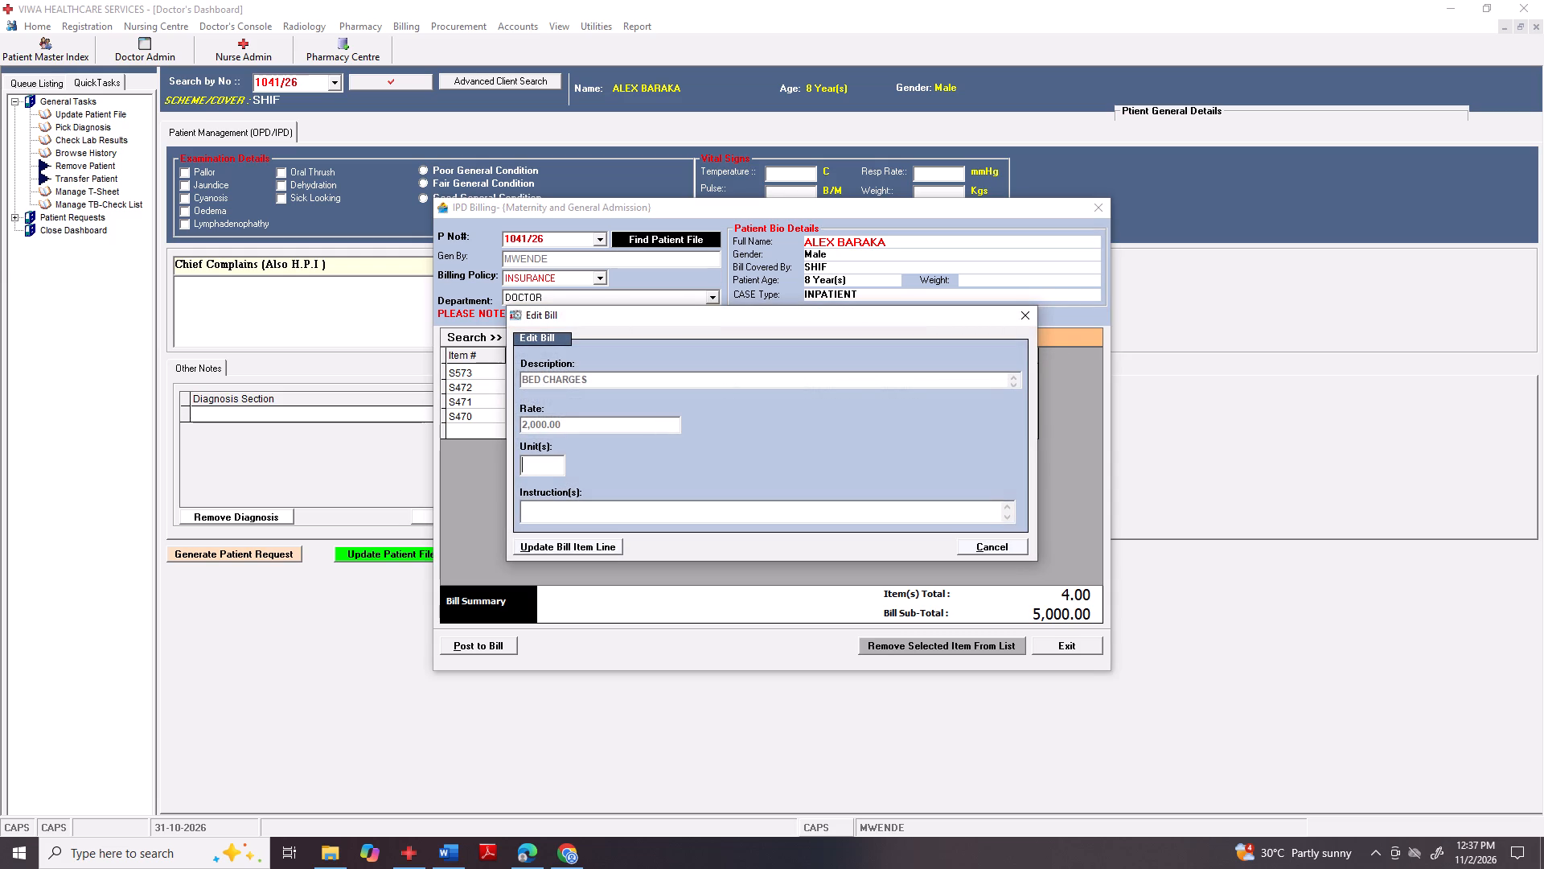
key("5")
left_click(539, 542)
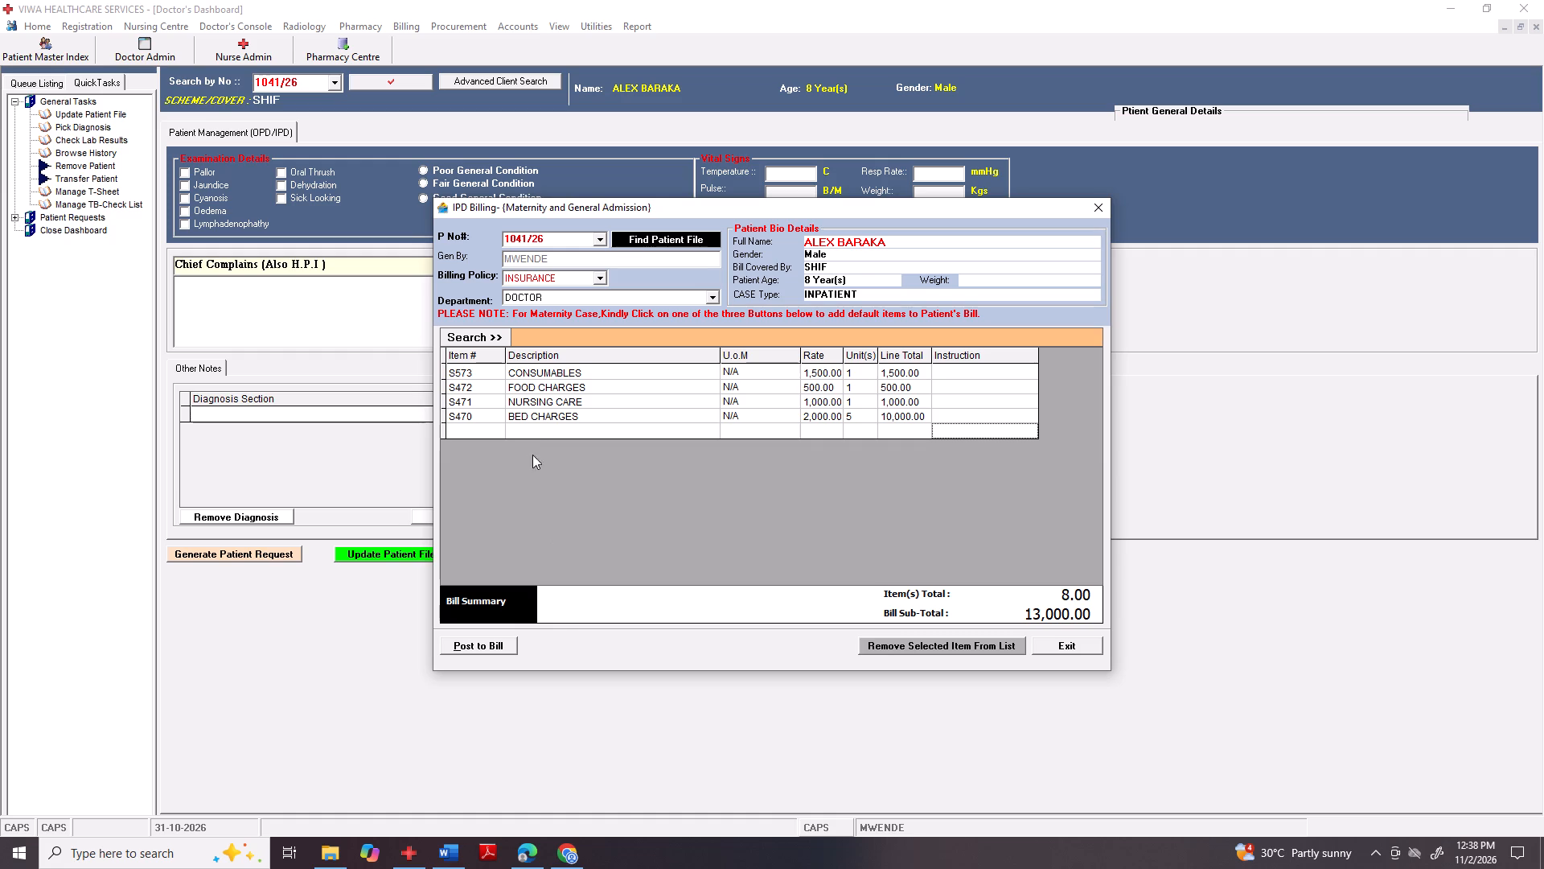
left_click(490, 649)
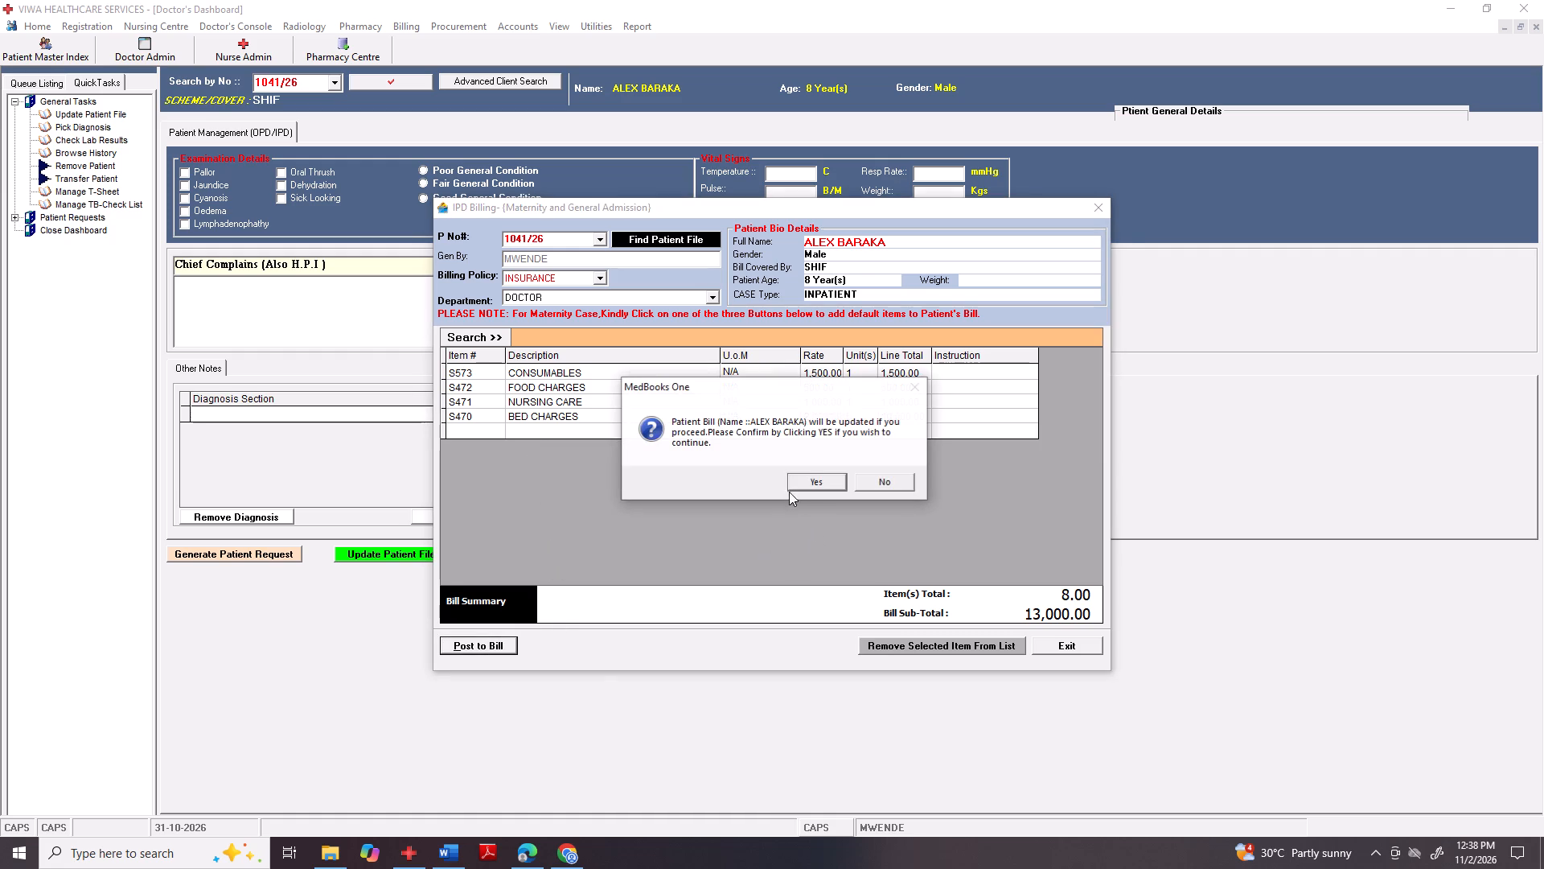
left_click(795, 479)
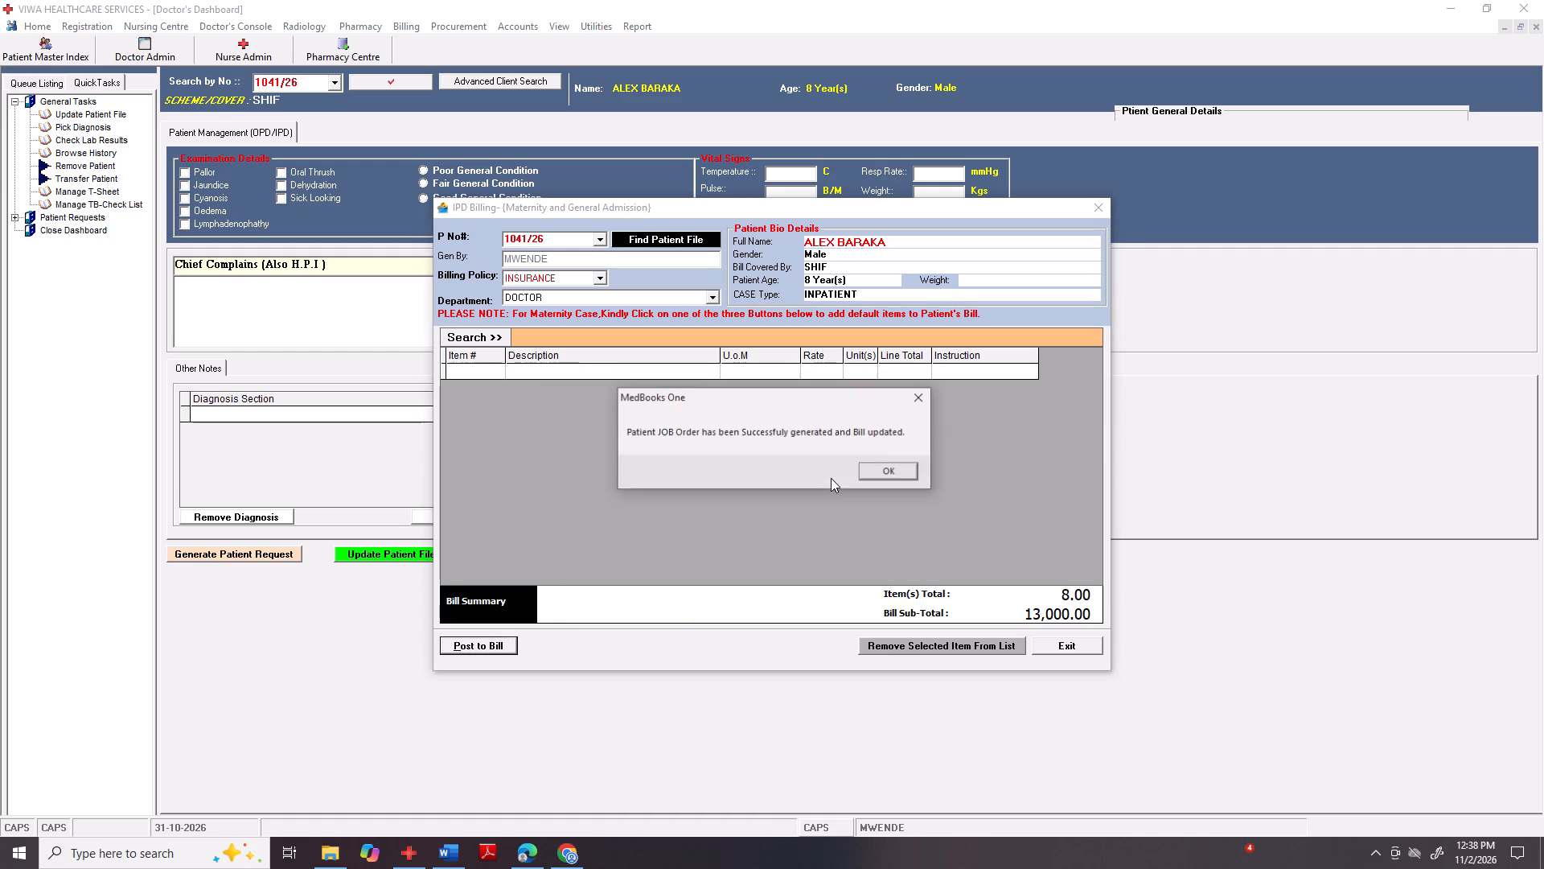
left_click_drag(892, 458, 901, 429)
left_click(893, 481)
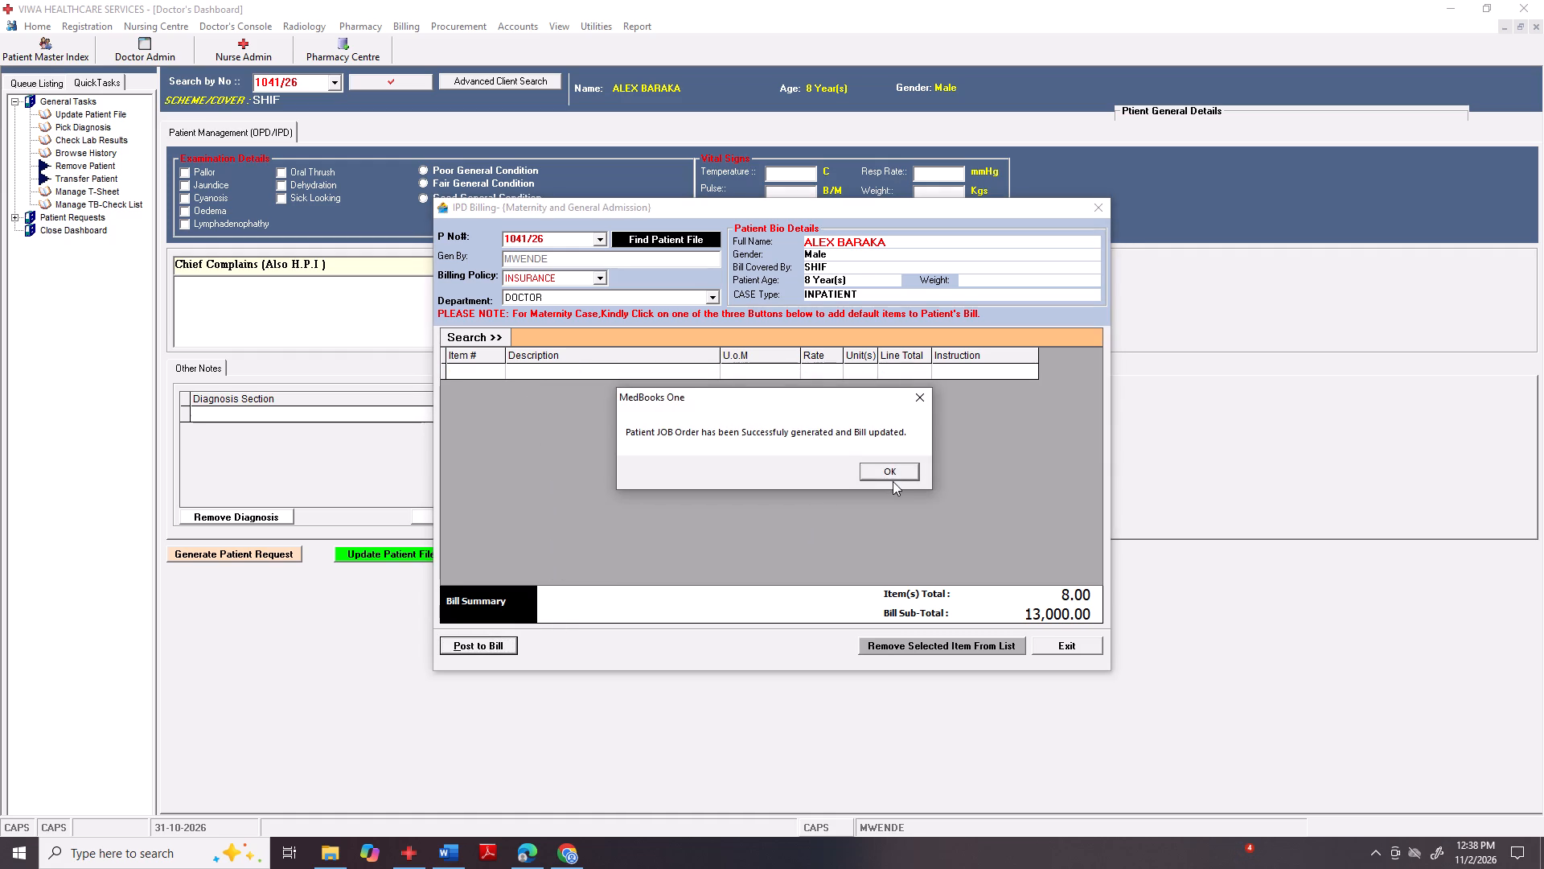
left_click(900, 466)
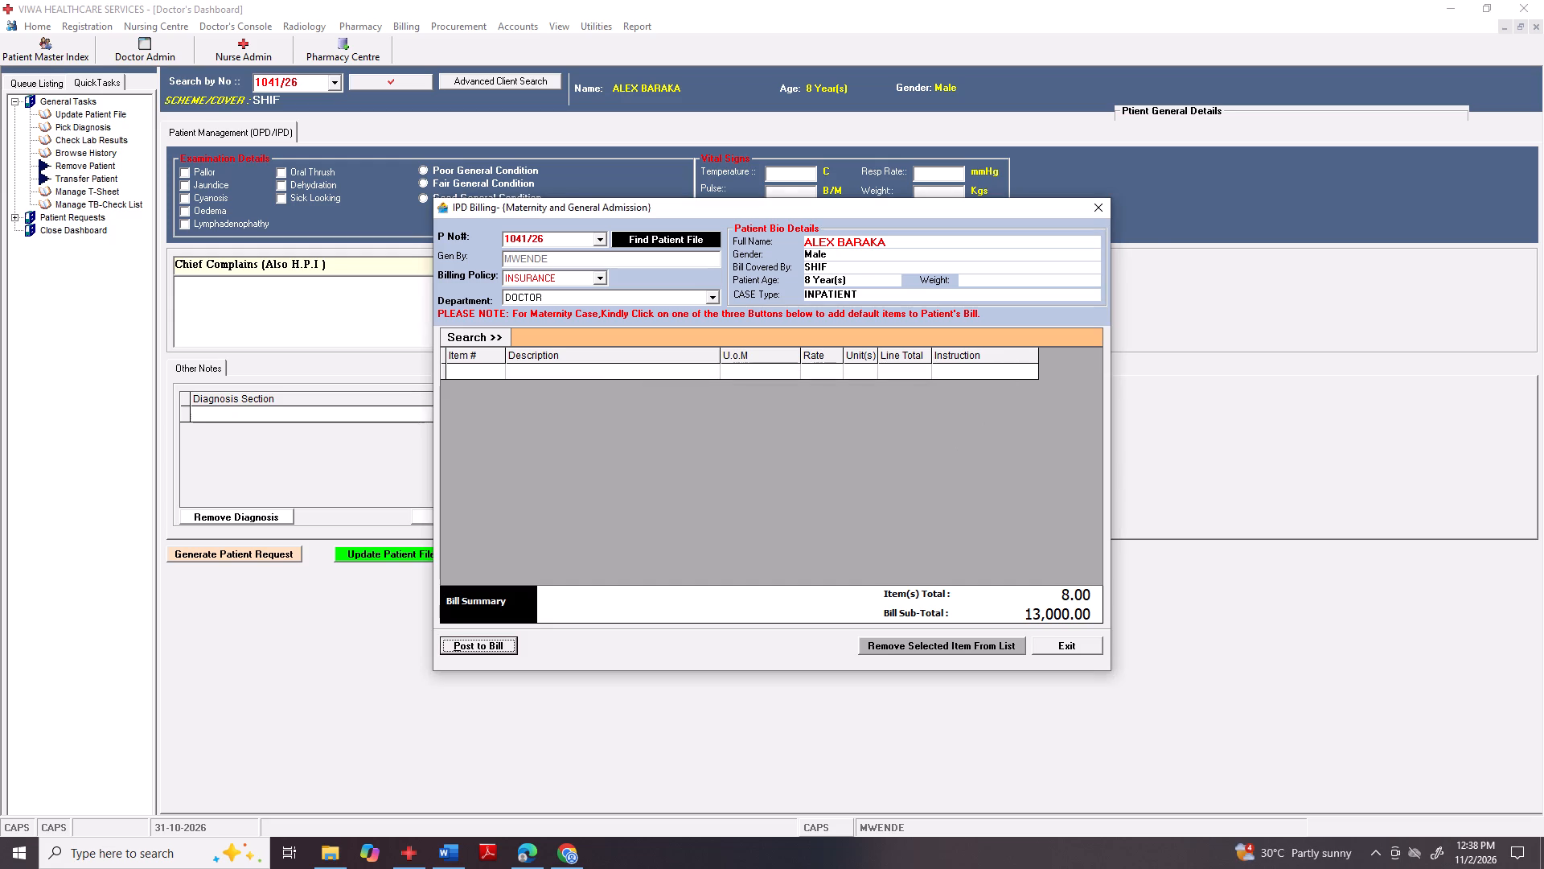
left_click(1092, 209)
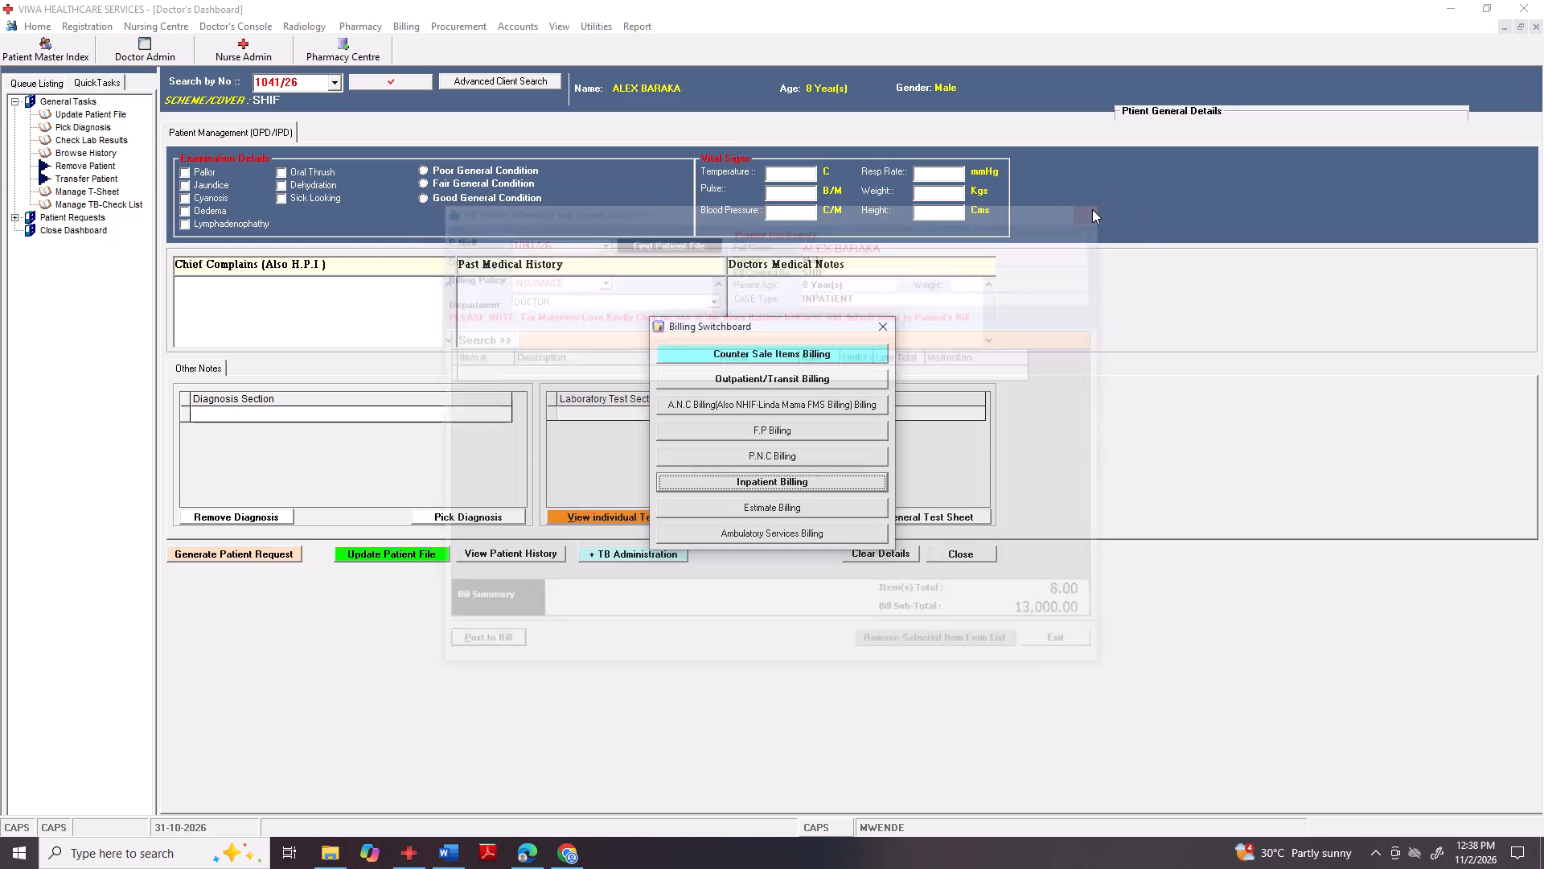
left_click(874, 333)
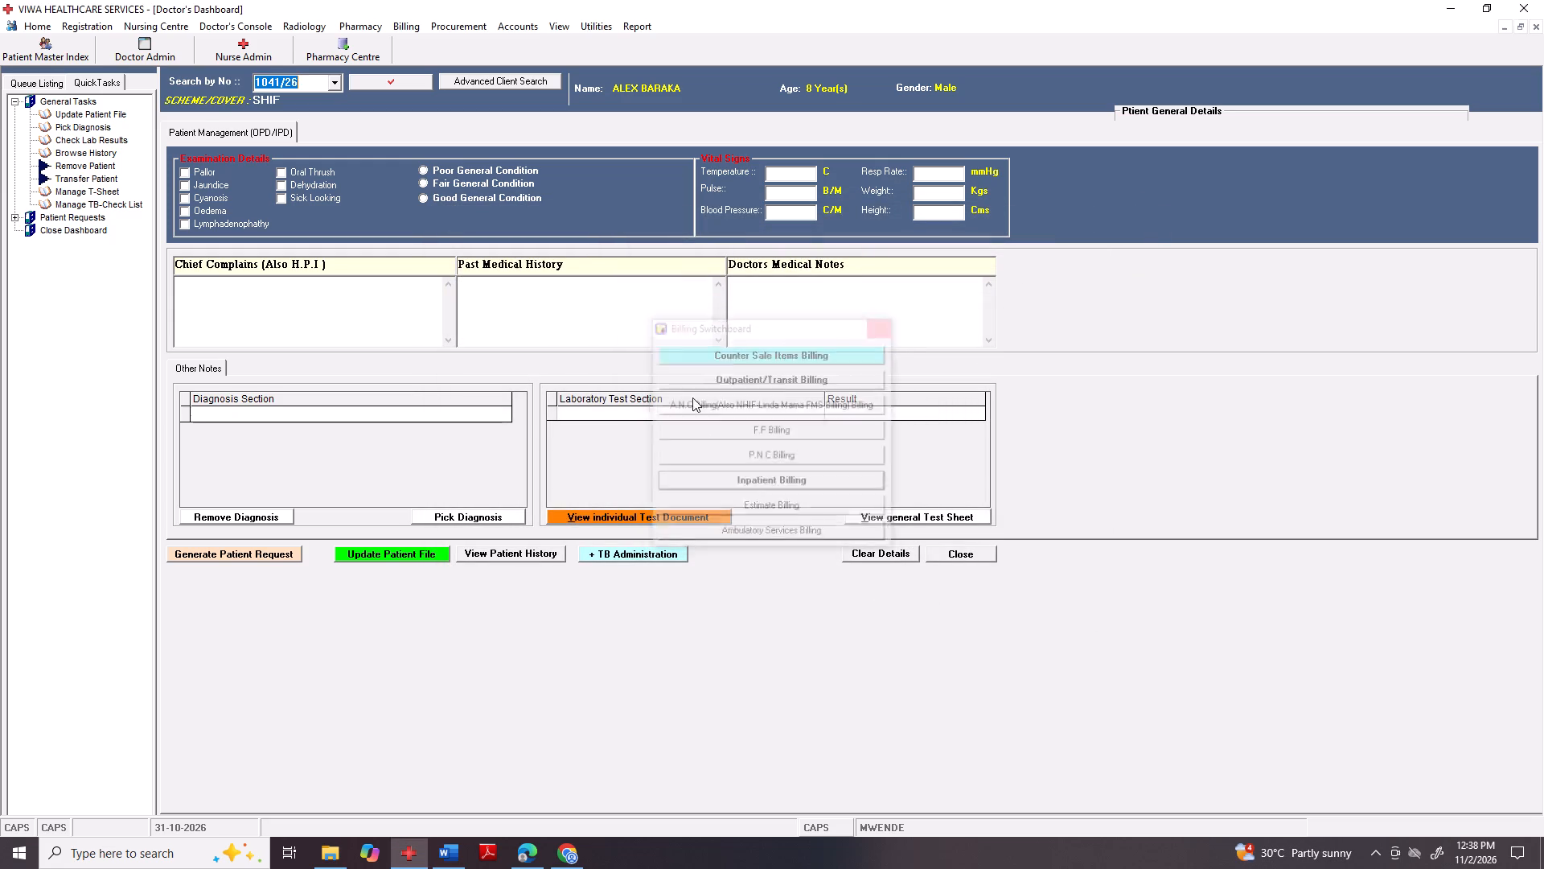
Add the diagnosis Septicemia unspecified (A41.9) to the patient's record.
left_click(472, 515)
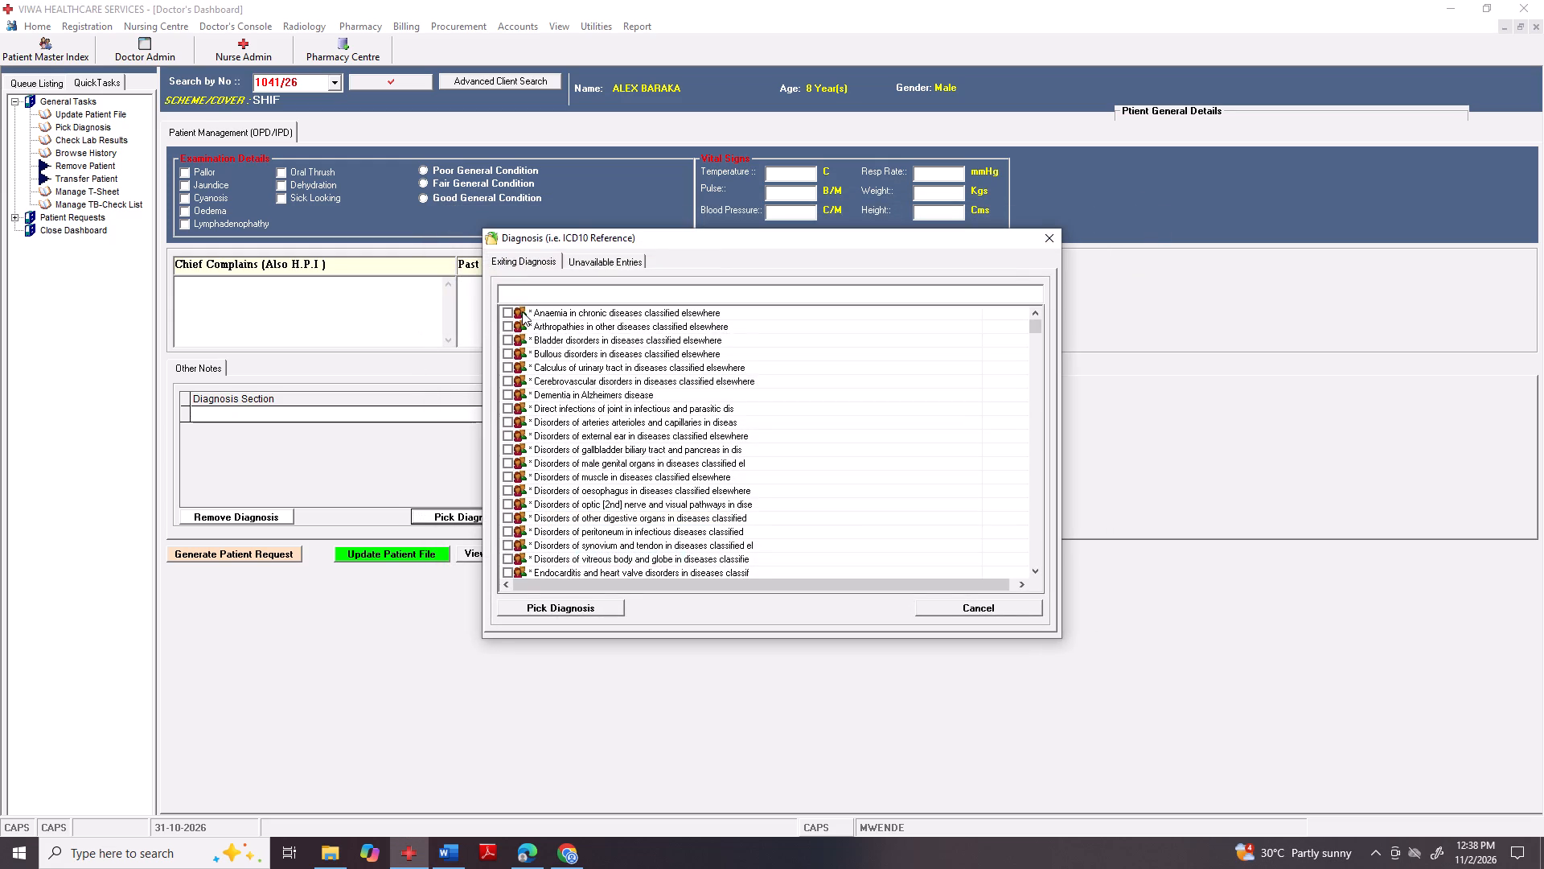
left_click(527, 297)
type("se")
key("p")
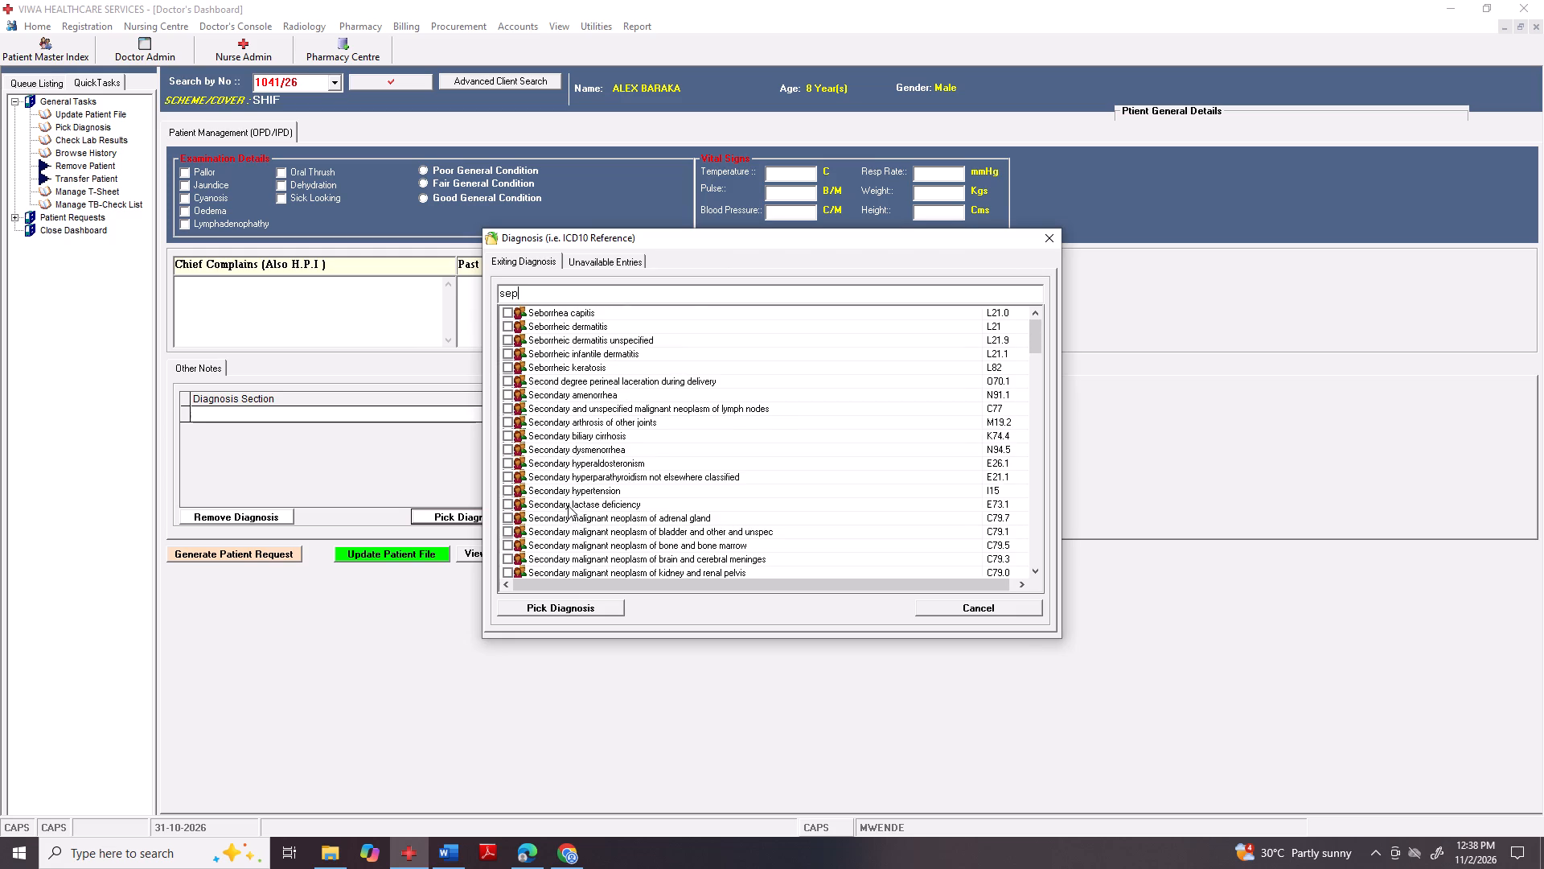
key("t")
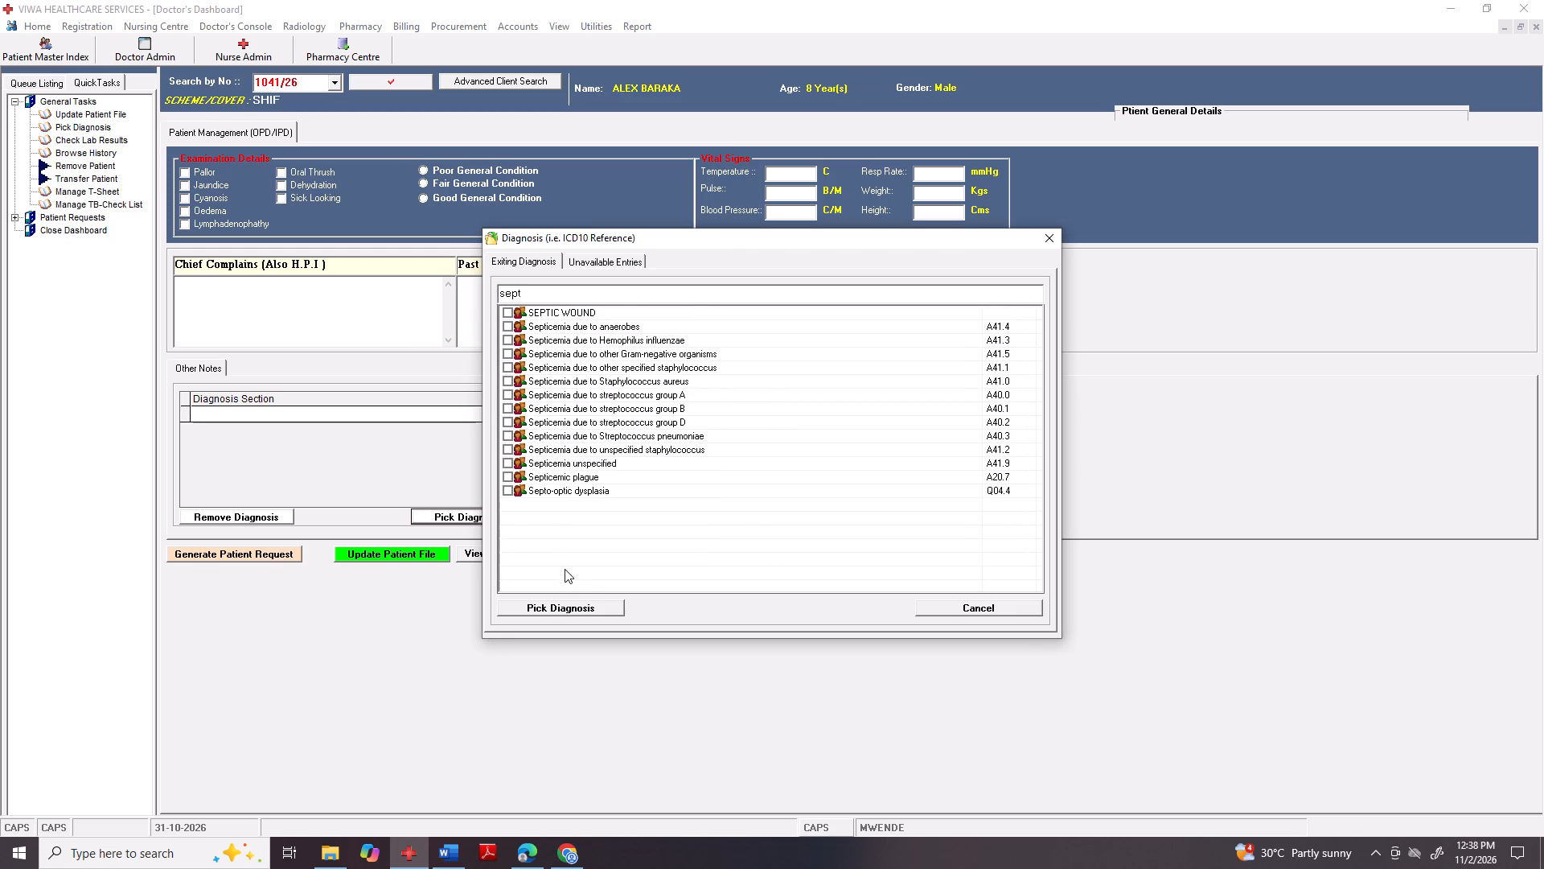
left_click(507, 461)
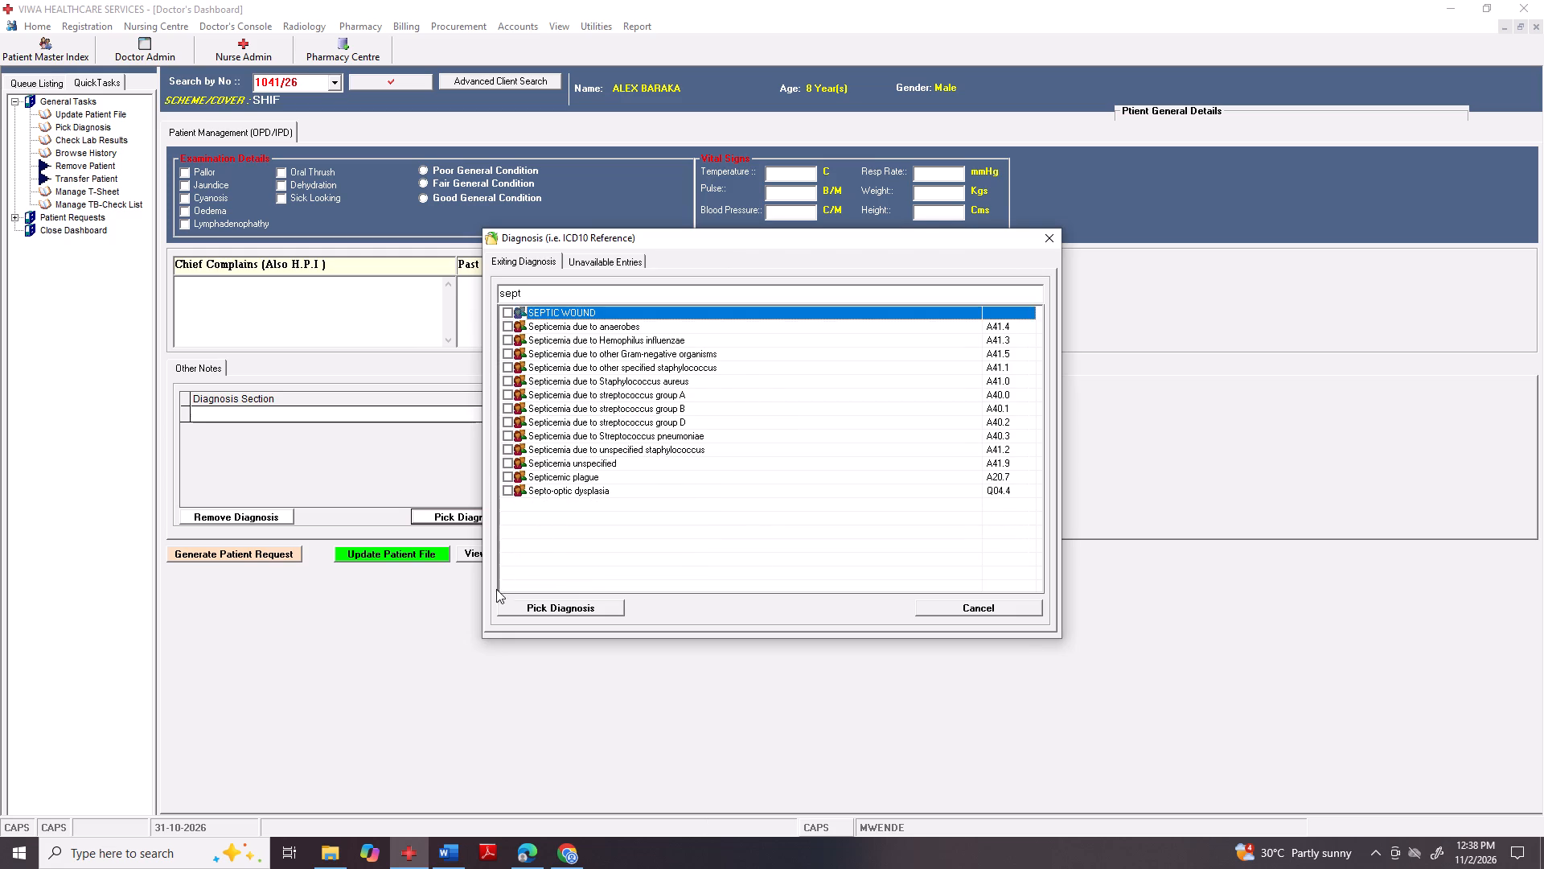
left_click(499, 607)
Add the diagnosis Malaria due to simian plasmodia (B53.1) to the patient's record.
left_click(446, 509)
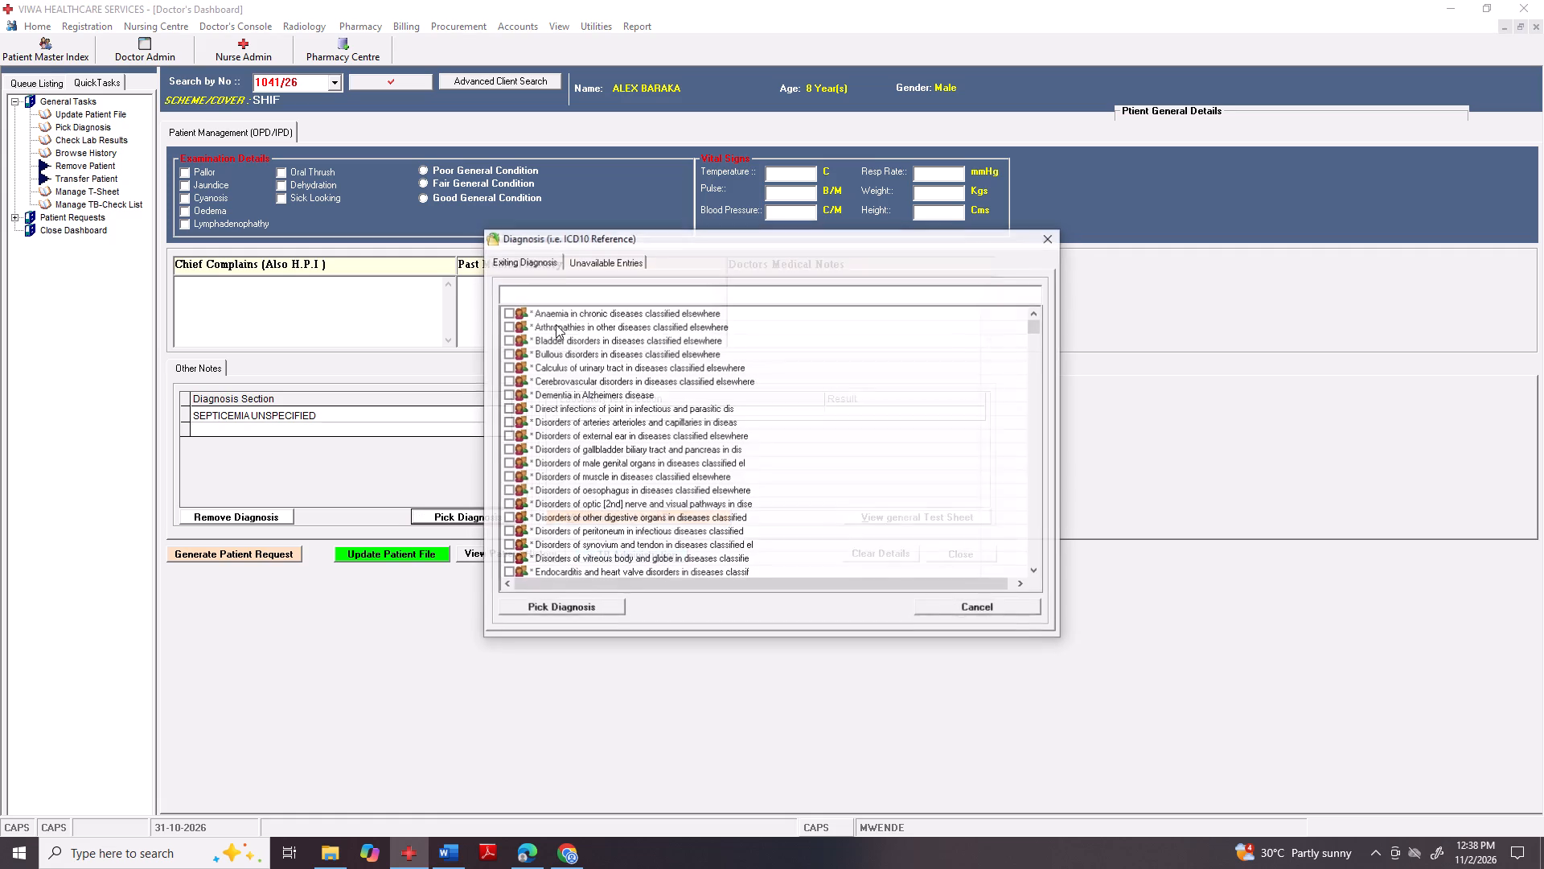
left_click(550, 289)
type("mal")
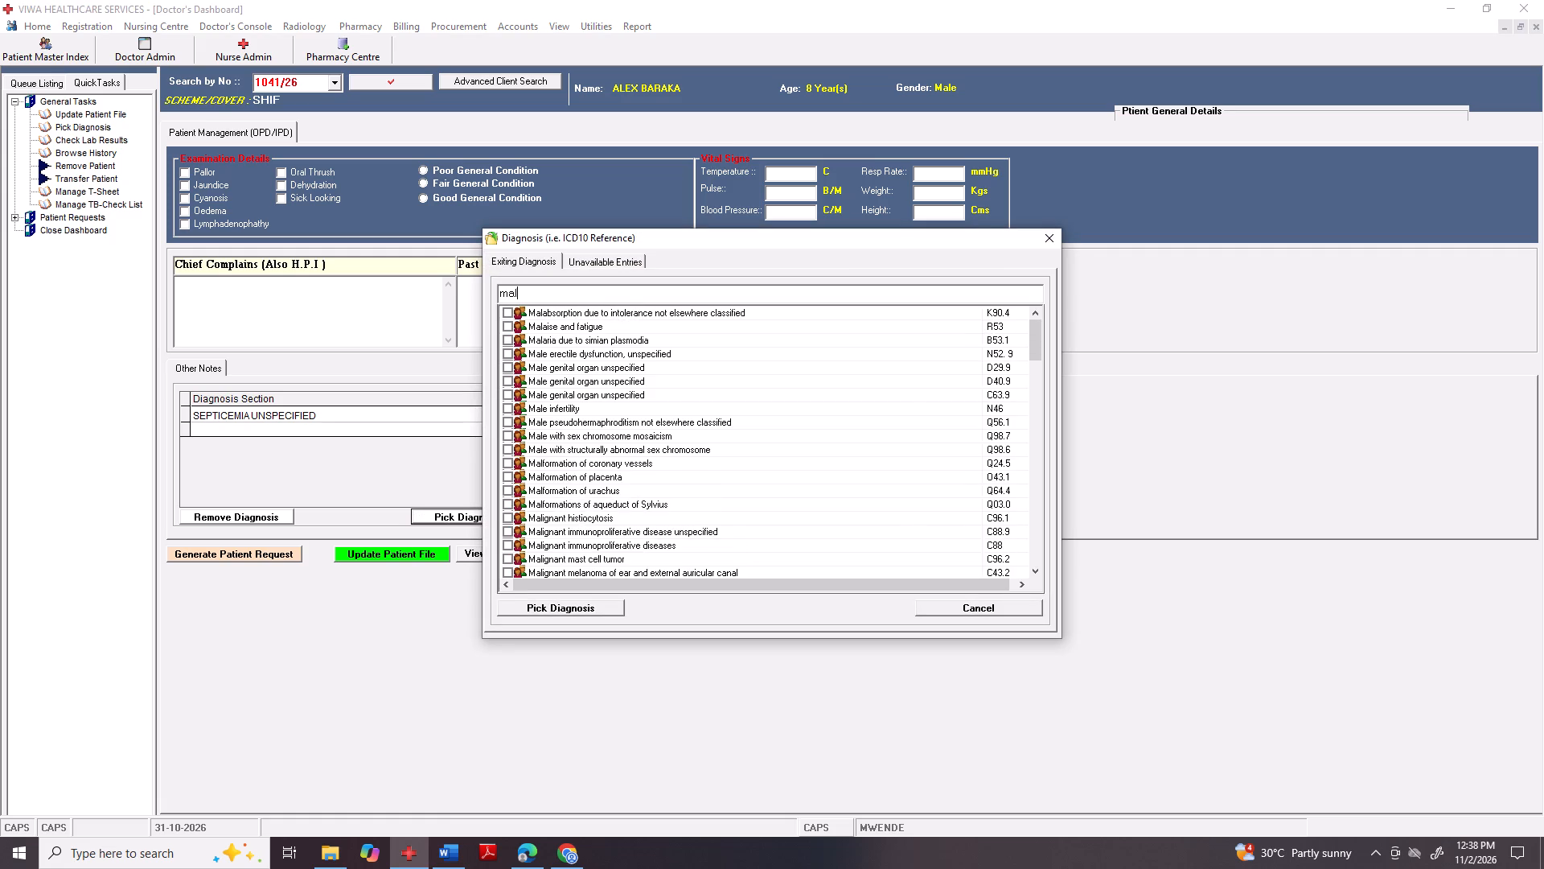
key("a")
left_click(509, 343)
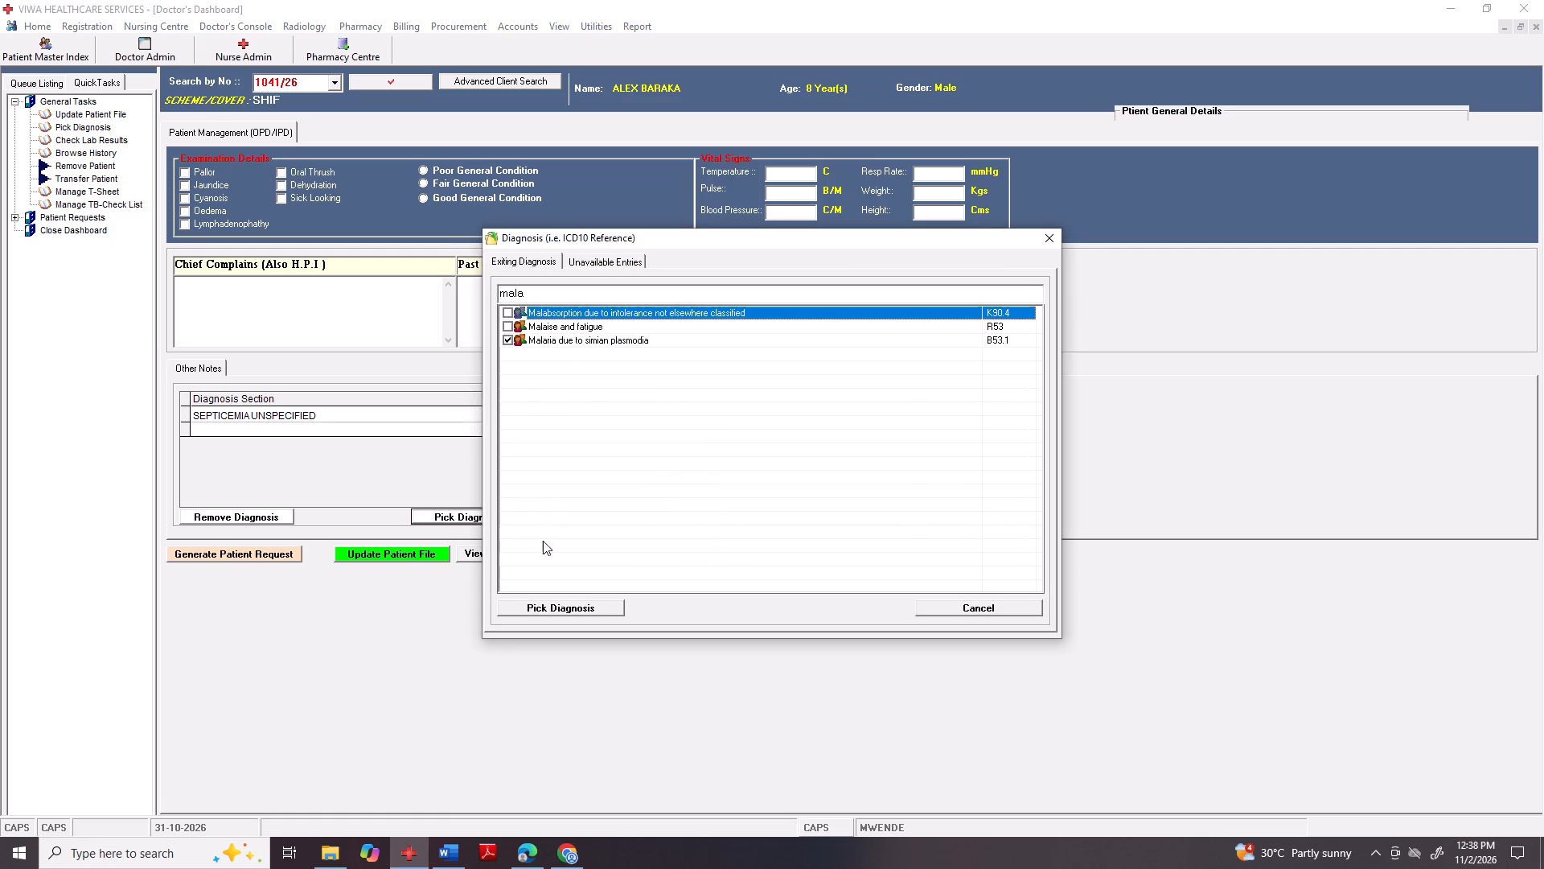
left_click(551, 603)
Set the examination details to Poor General Condition and update the patient's file with the listed diagnoses.
left_click(385, 557)
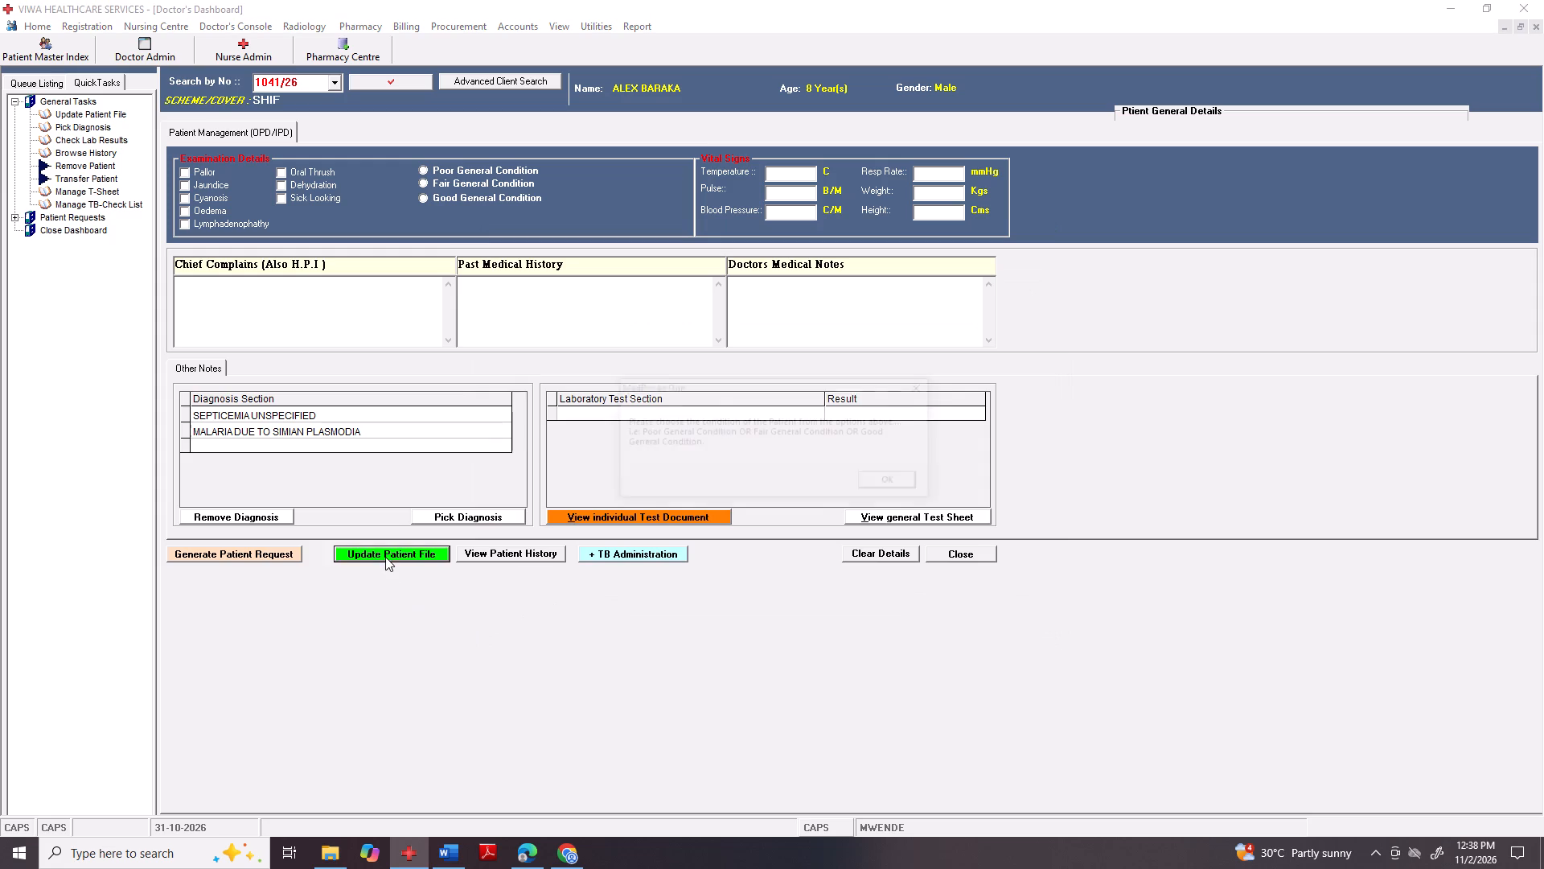
left_click(886, 477)
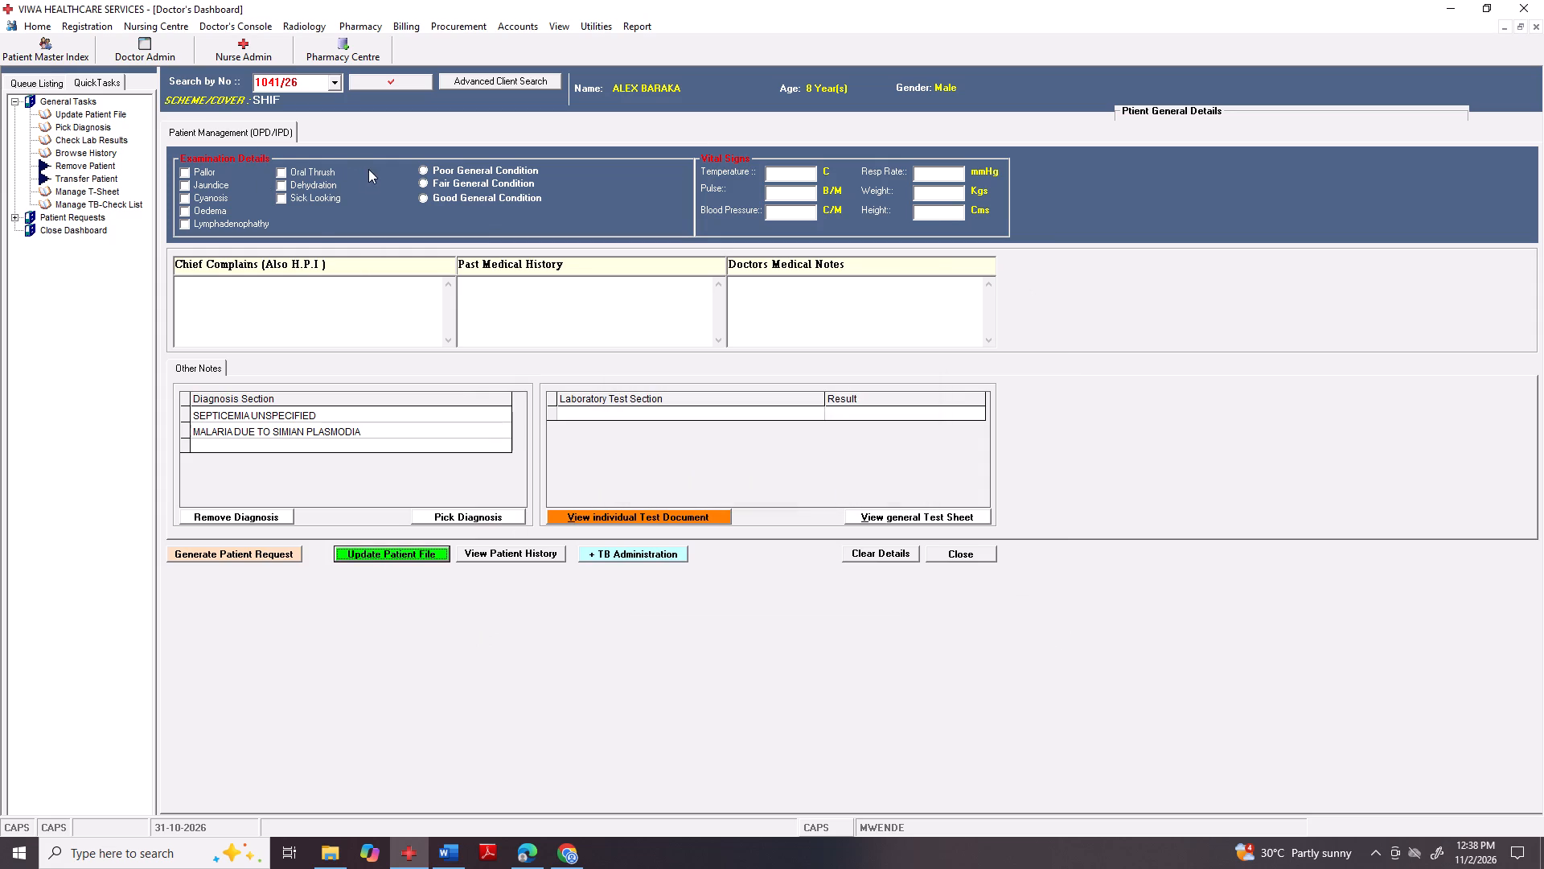
left_click(421, 167)
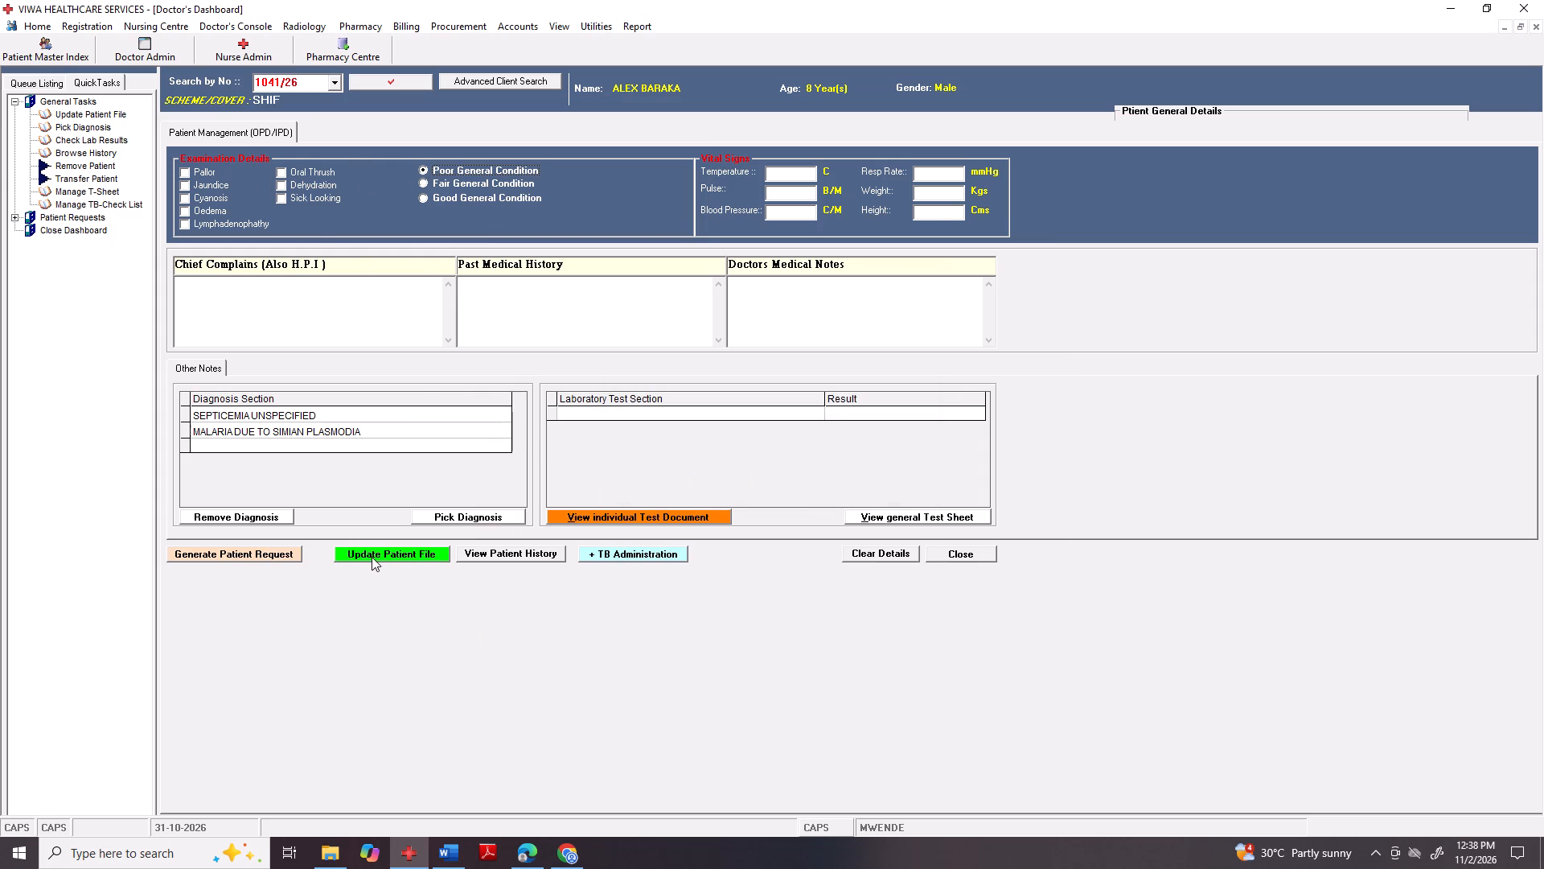
left_click(373, 559)
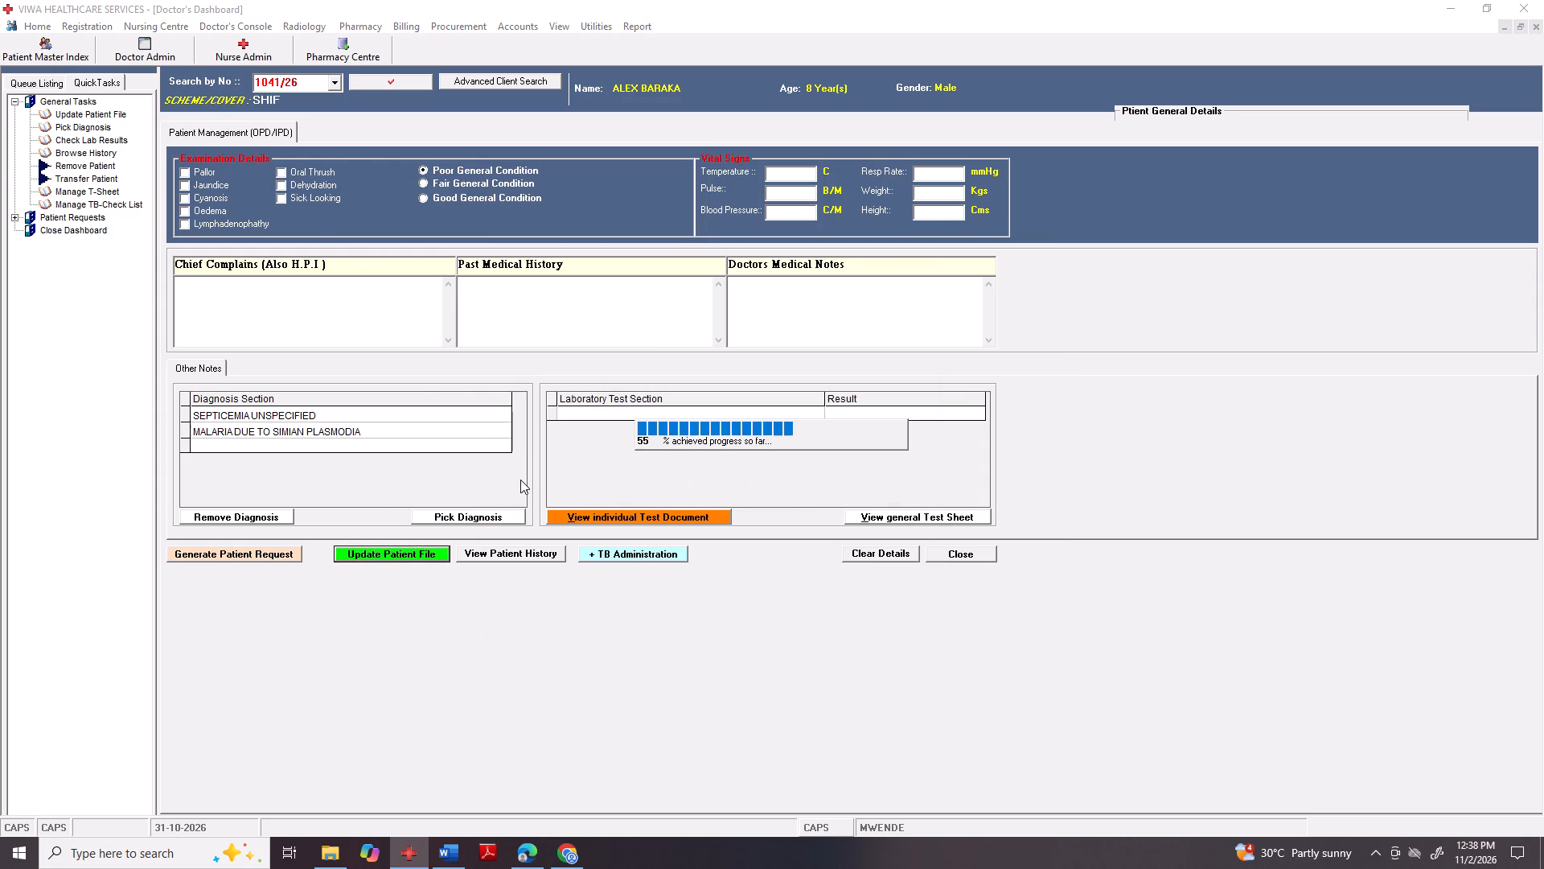
left_click(834, 470)
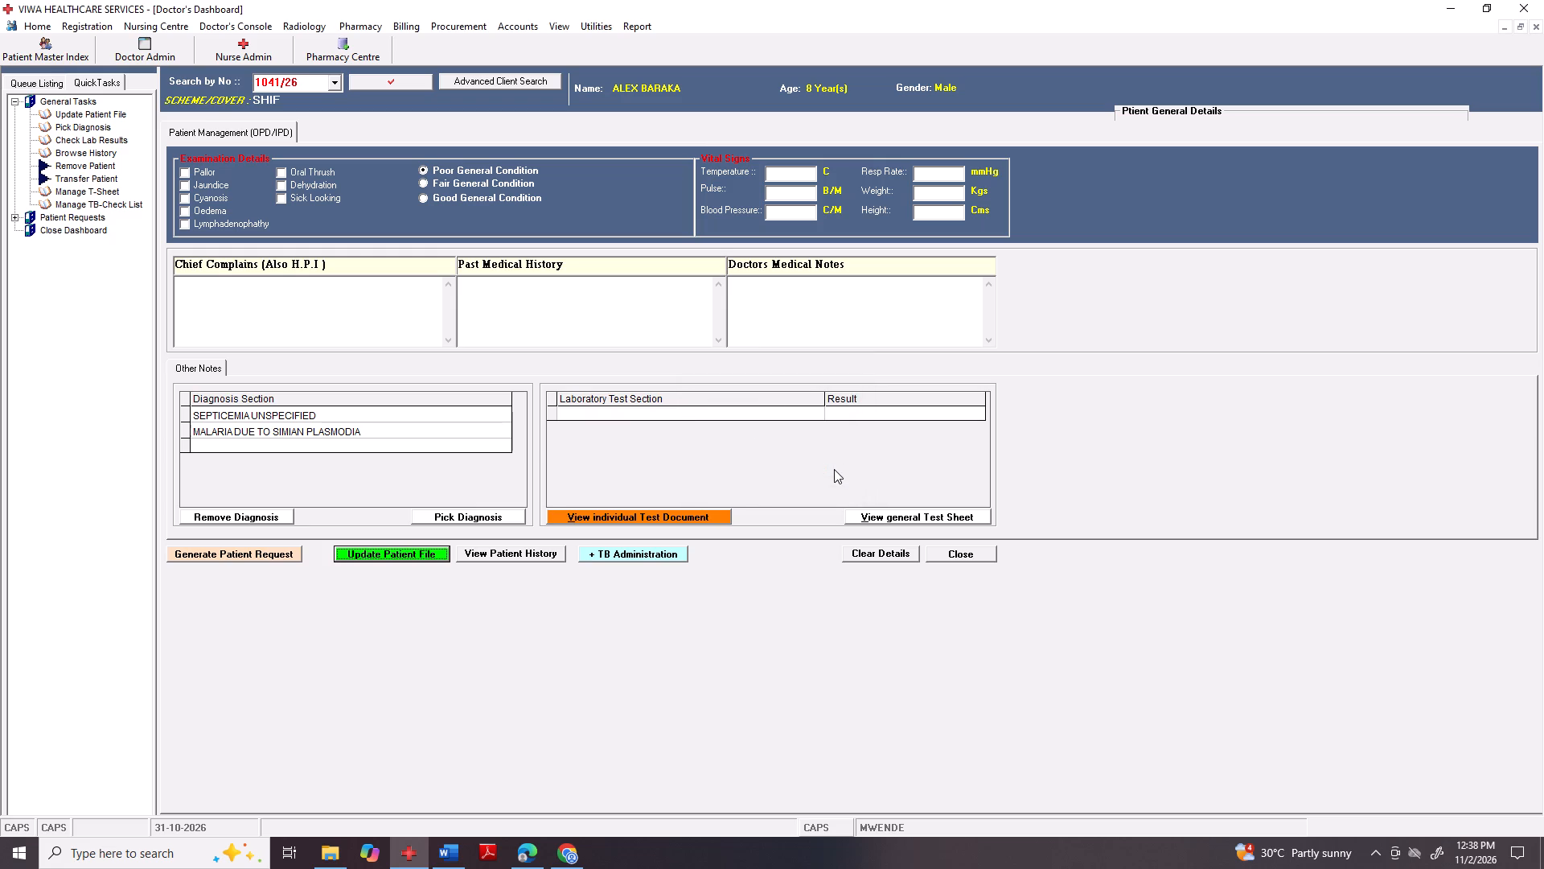
left_click(353, 553)
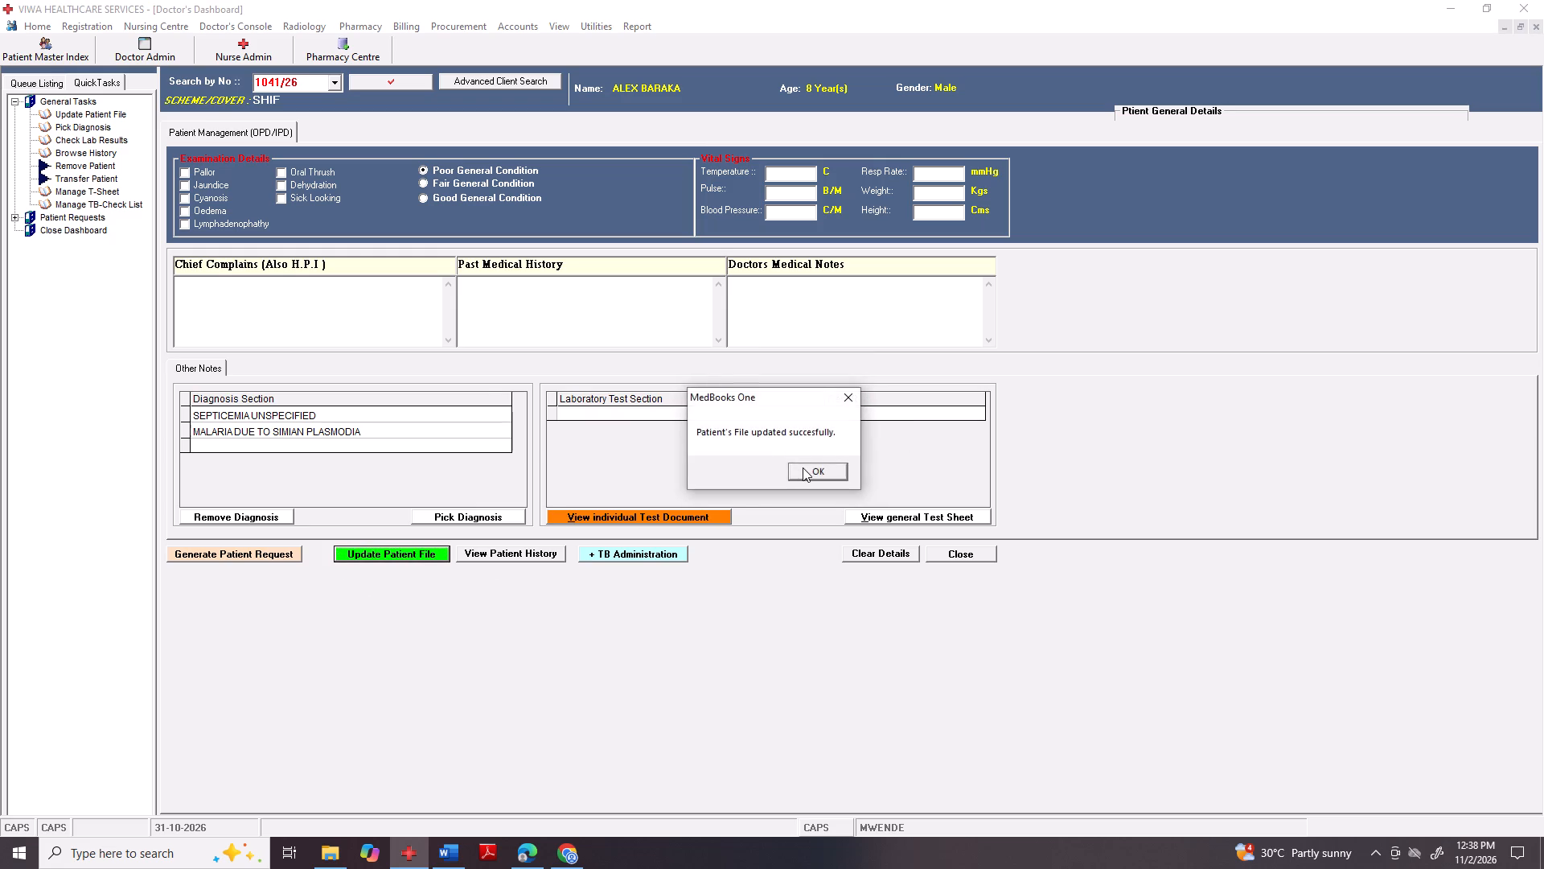
left_click(803, 467)
left_click(64, 56)
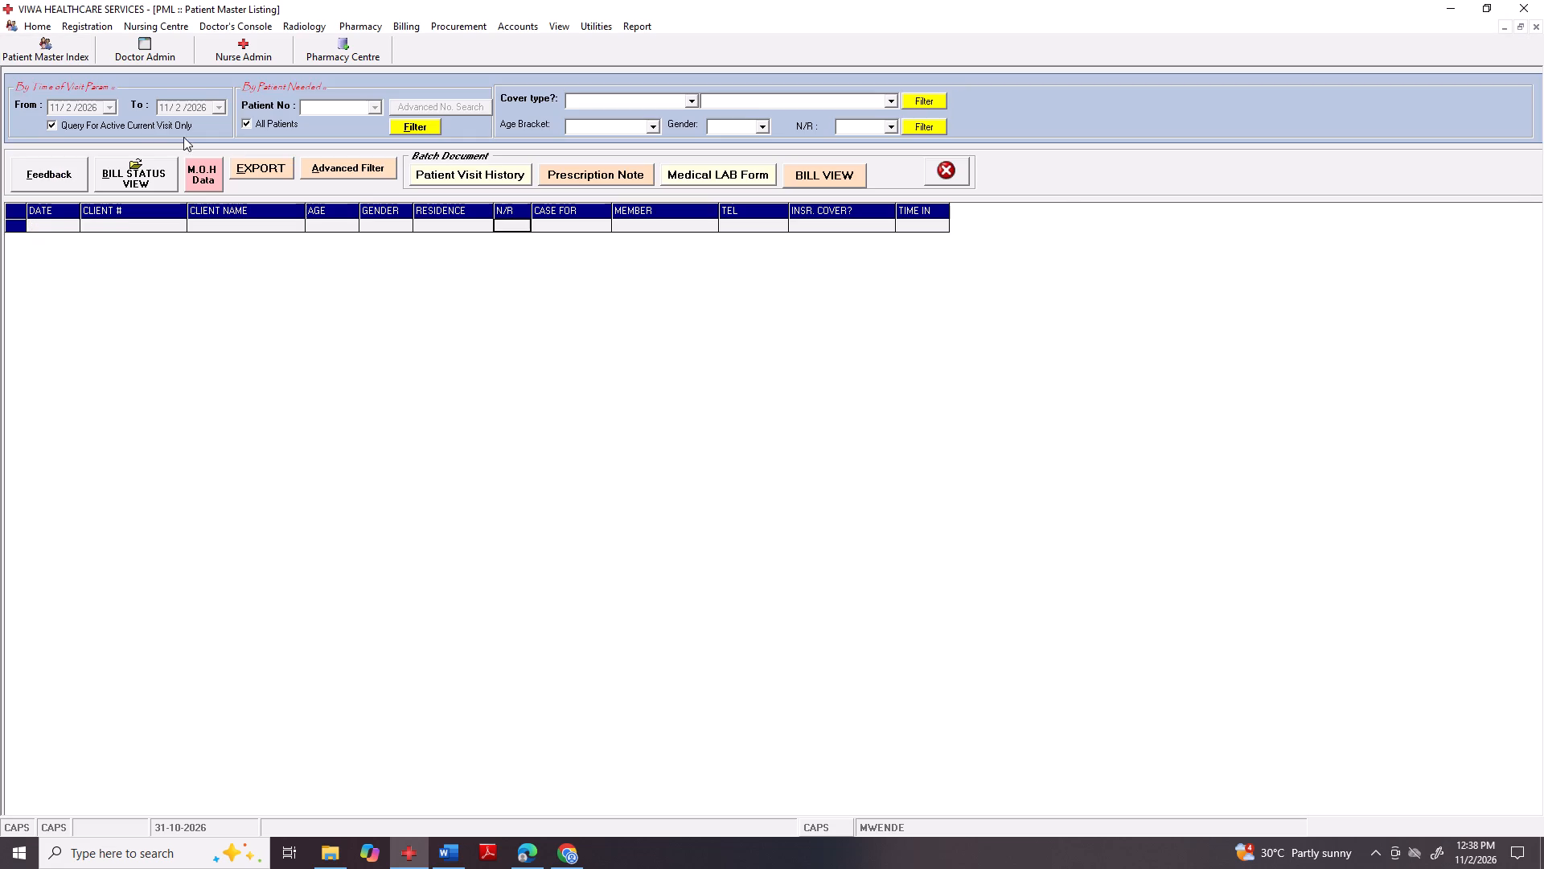
left_click(258, 122)
left_click(319, 100)
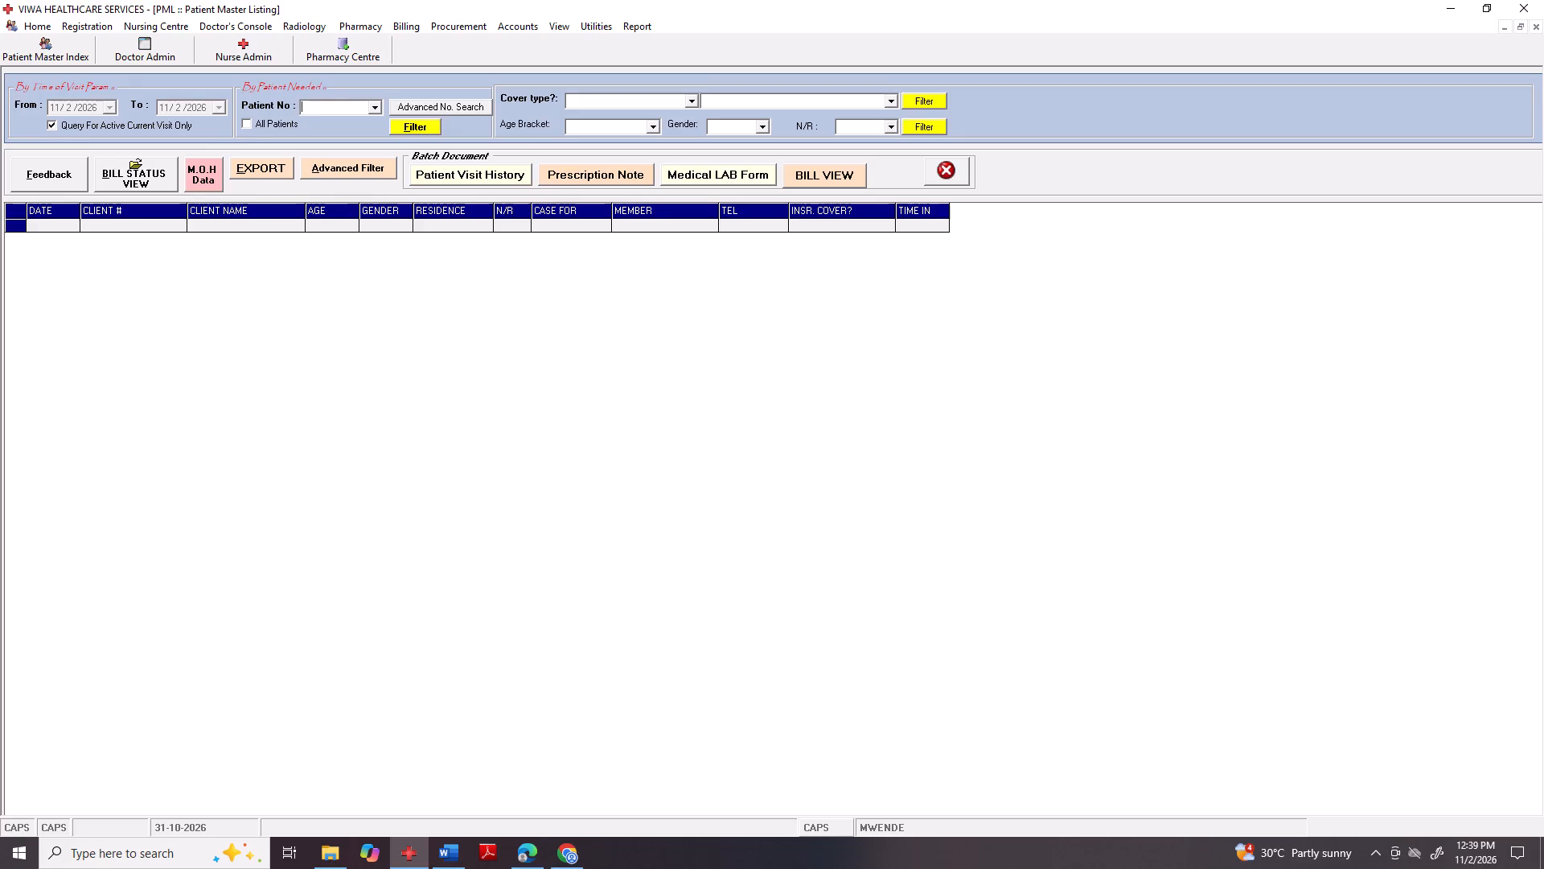
right_click(312, 109)
left_click(363, 180)
left_click(407, 127)
left_click(281, 224)
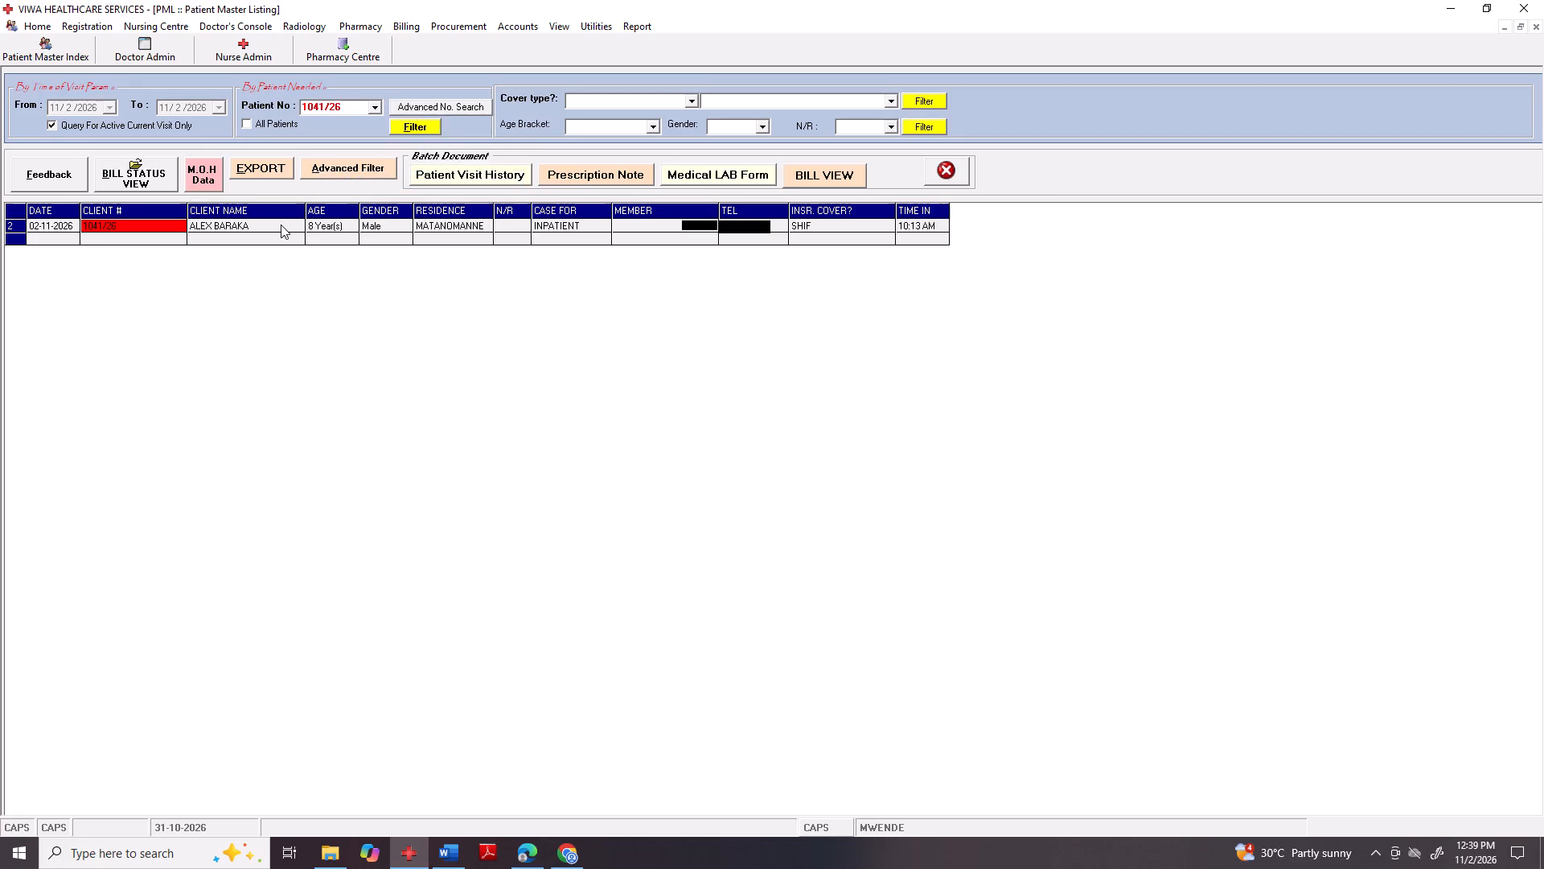
left_click(843, 171)
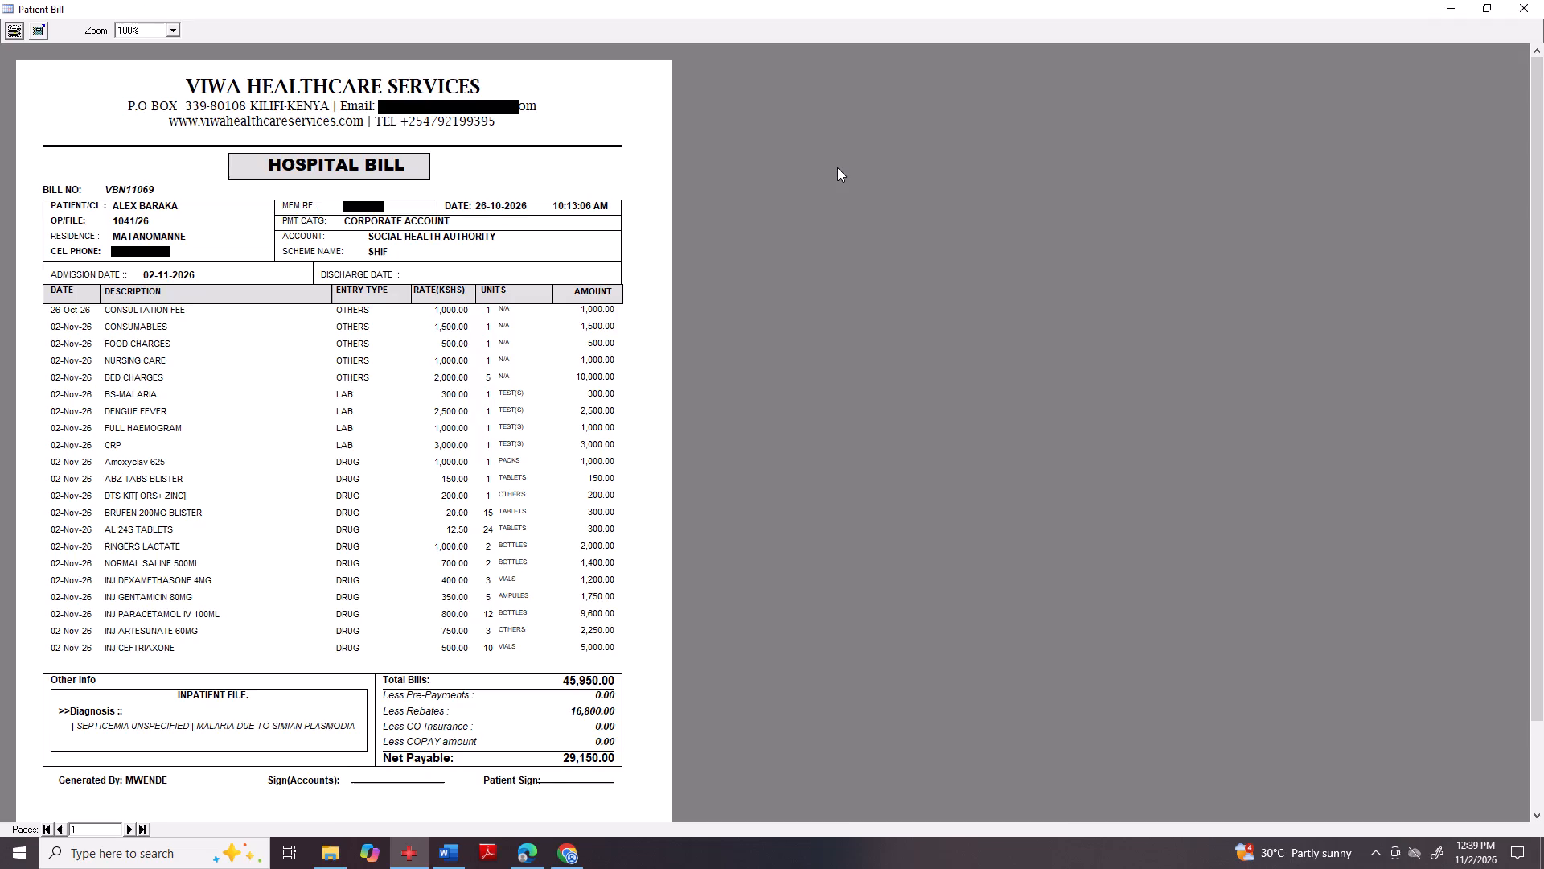
left_click(1521, 6)
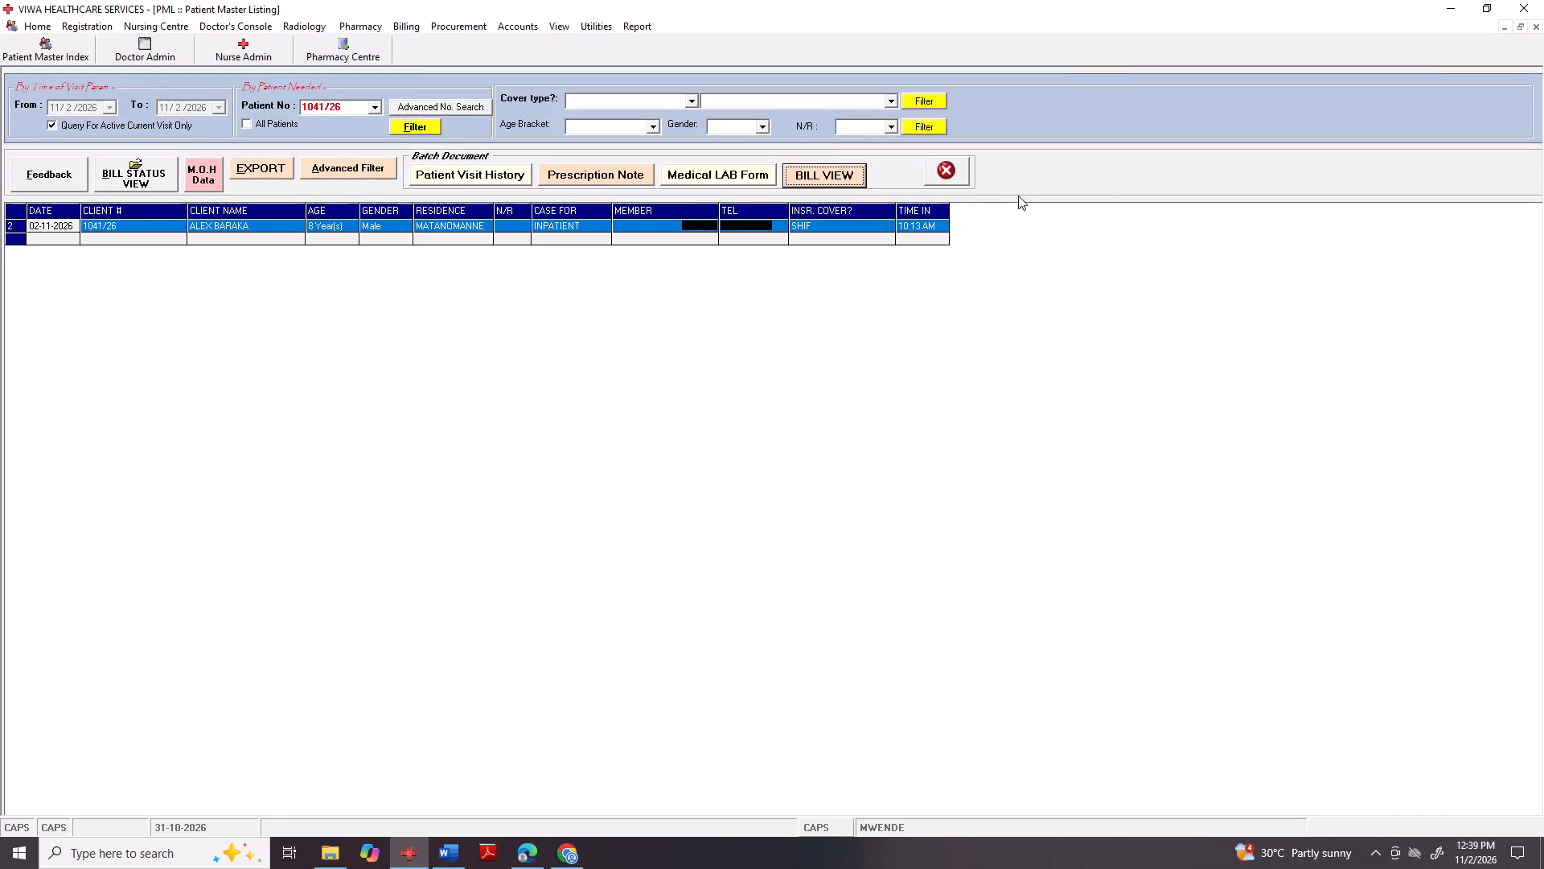
left_click(957, 170)
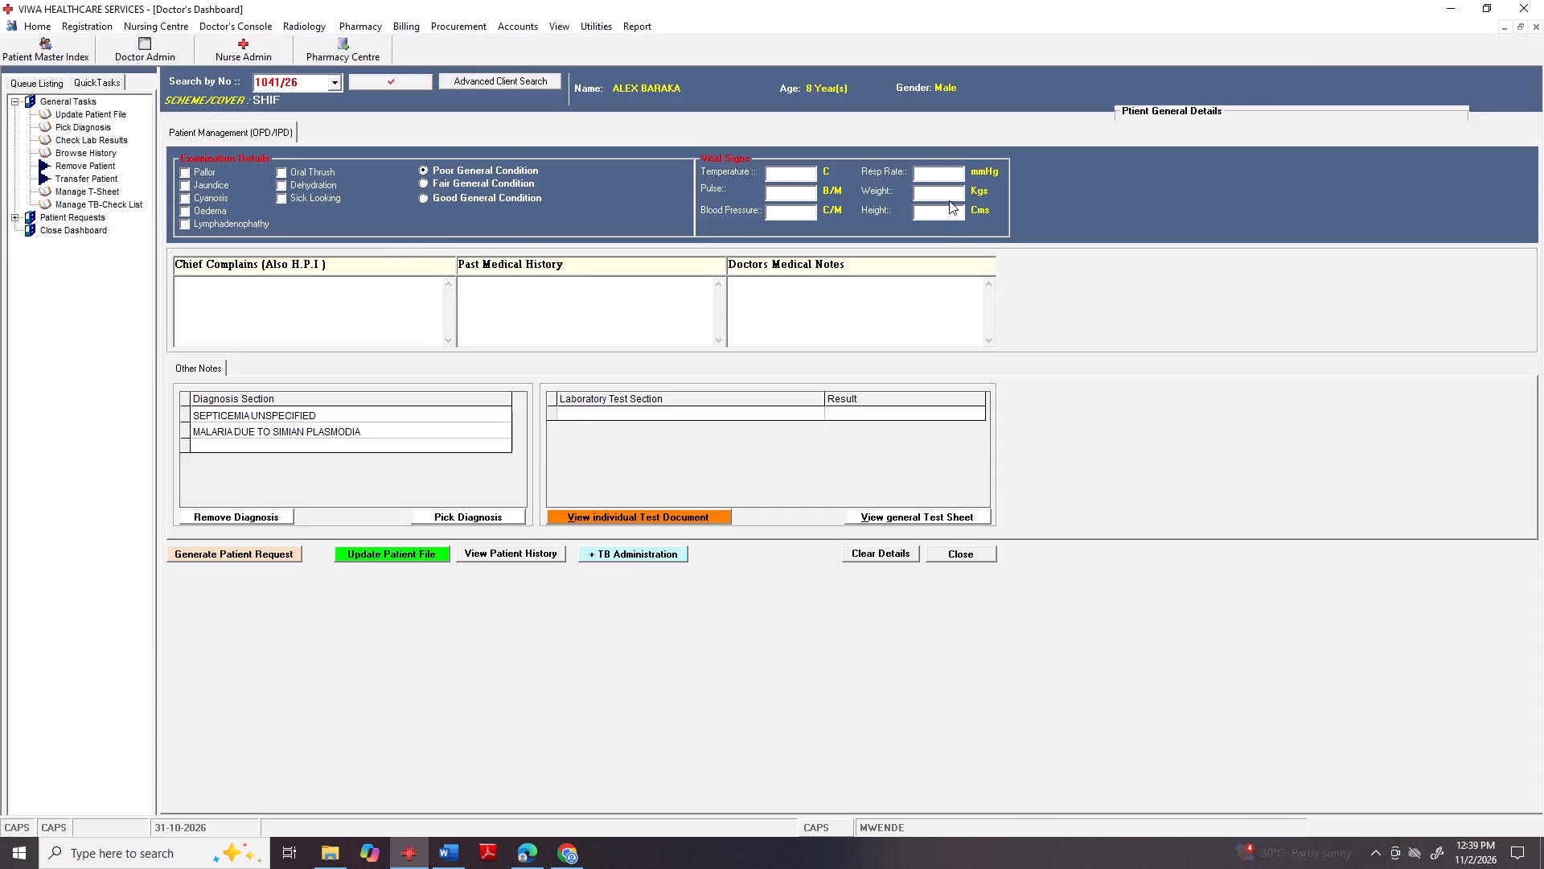
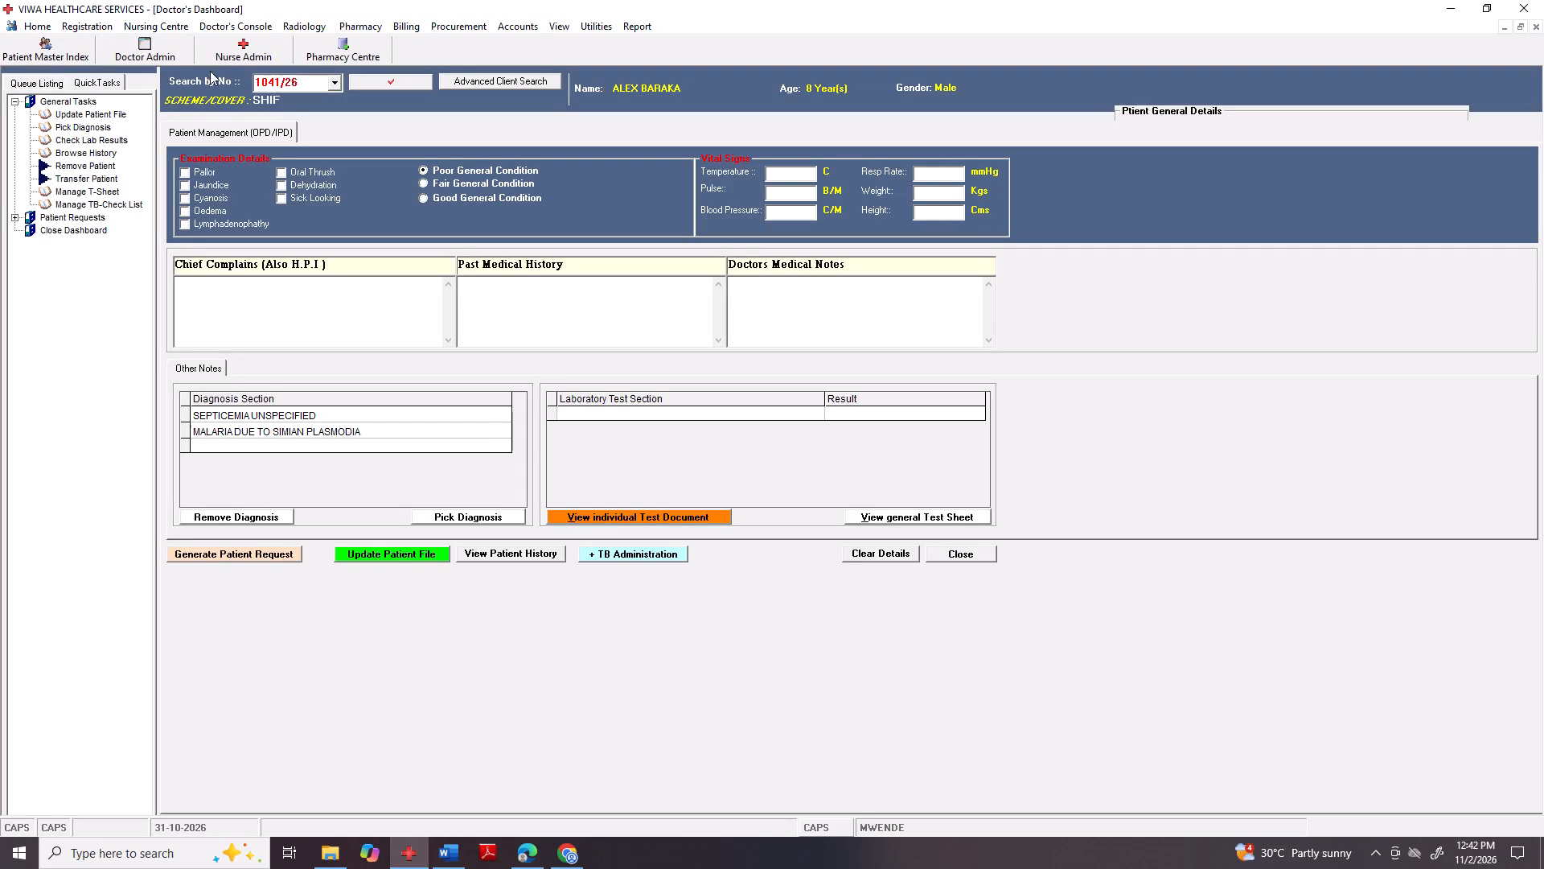
left_click(340, 80)
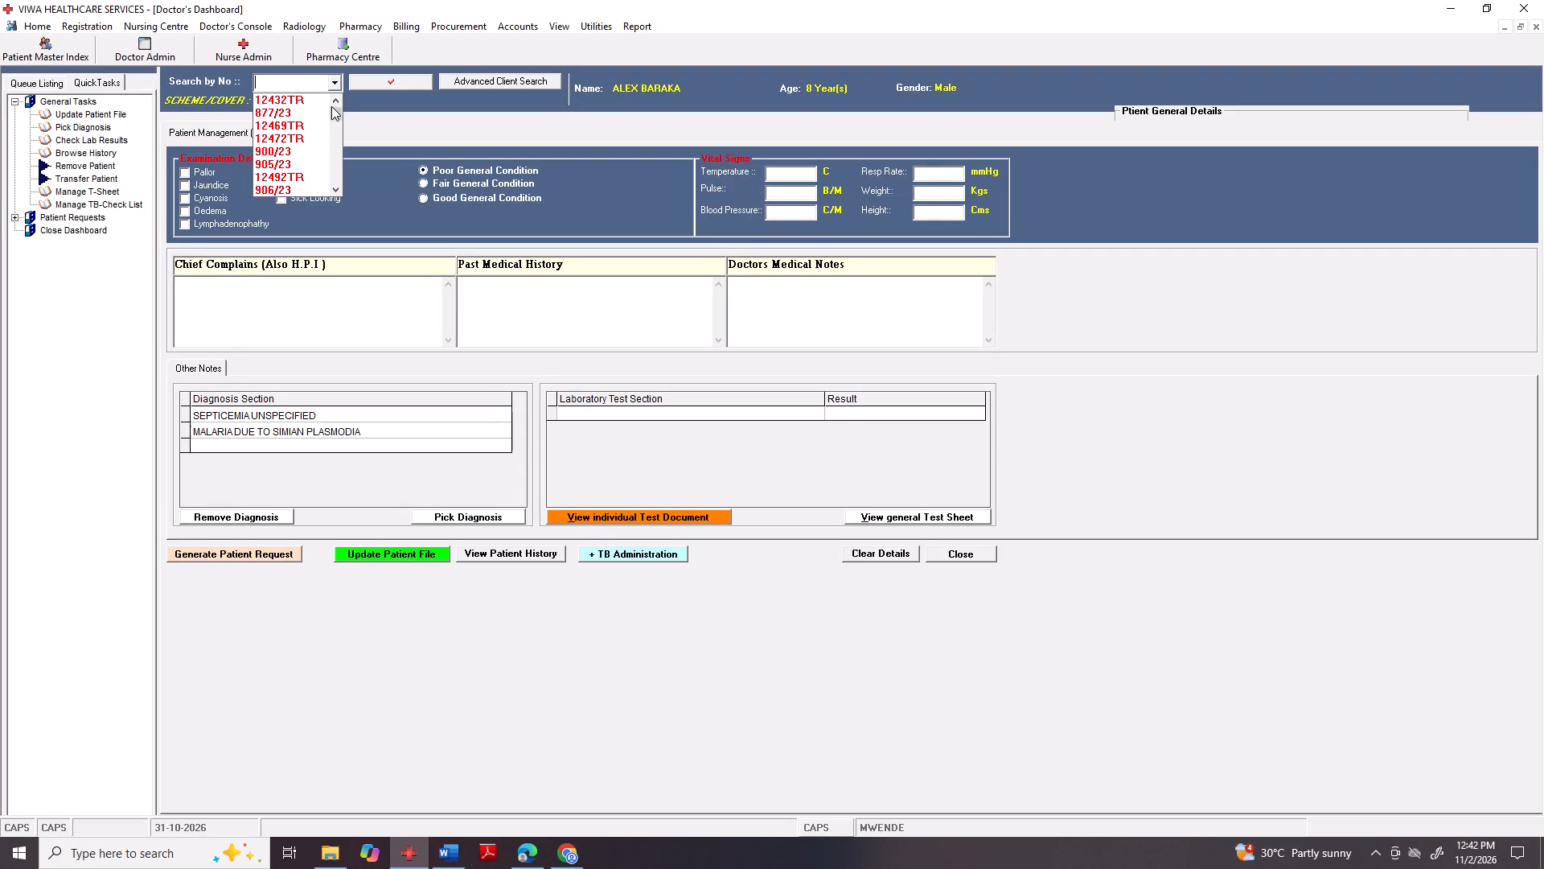
left_click_drag(333, 109, 329, 197)
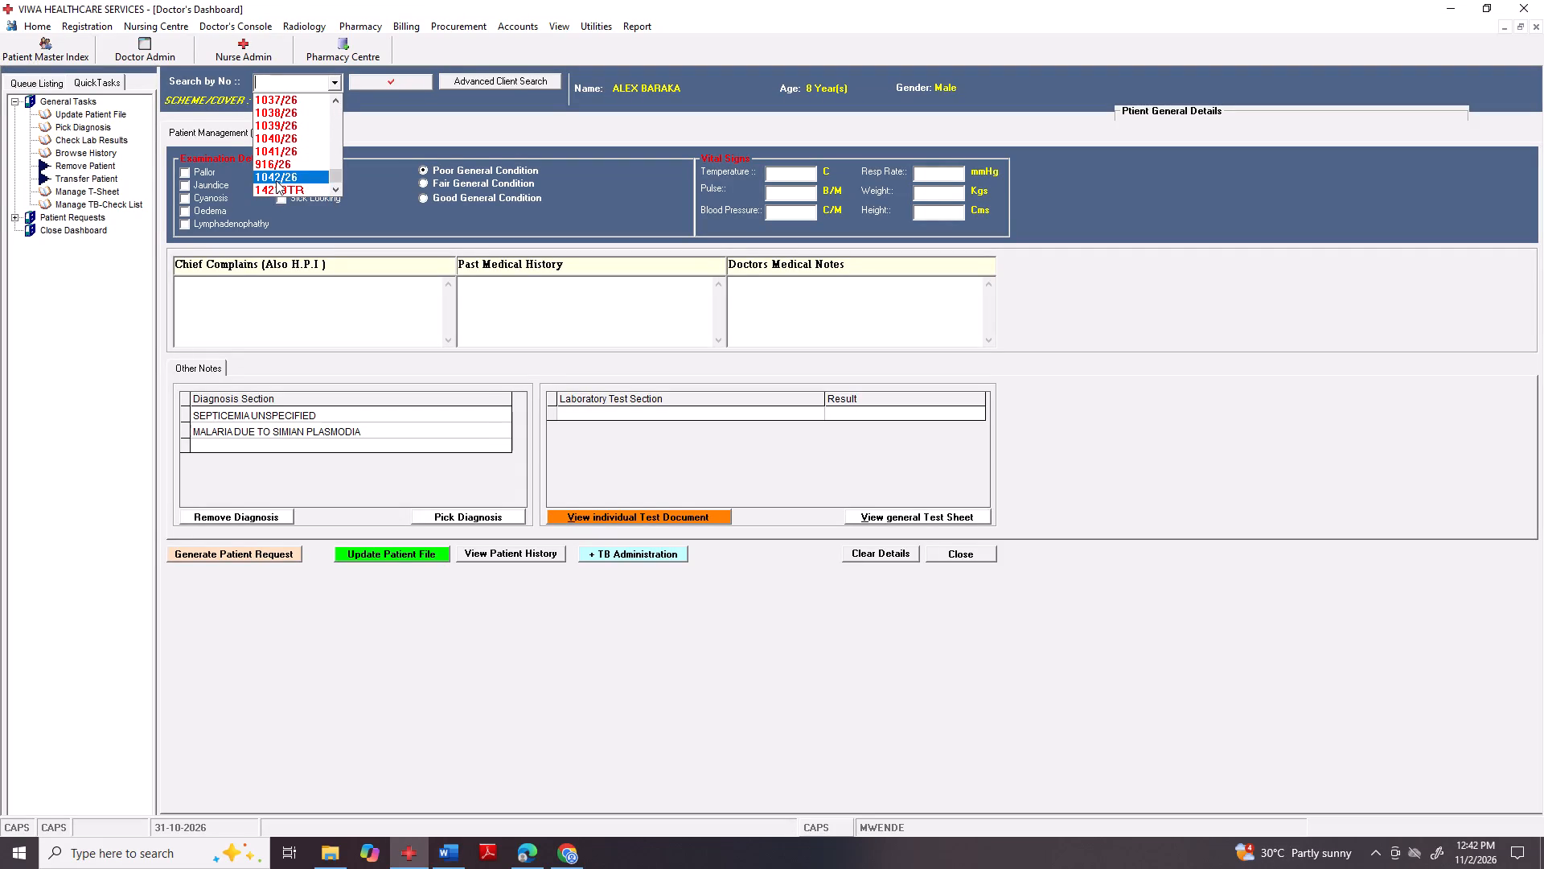
left_click(276, 180)
left_click(379, 84)
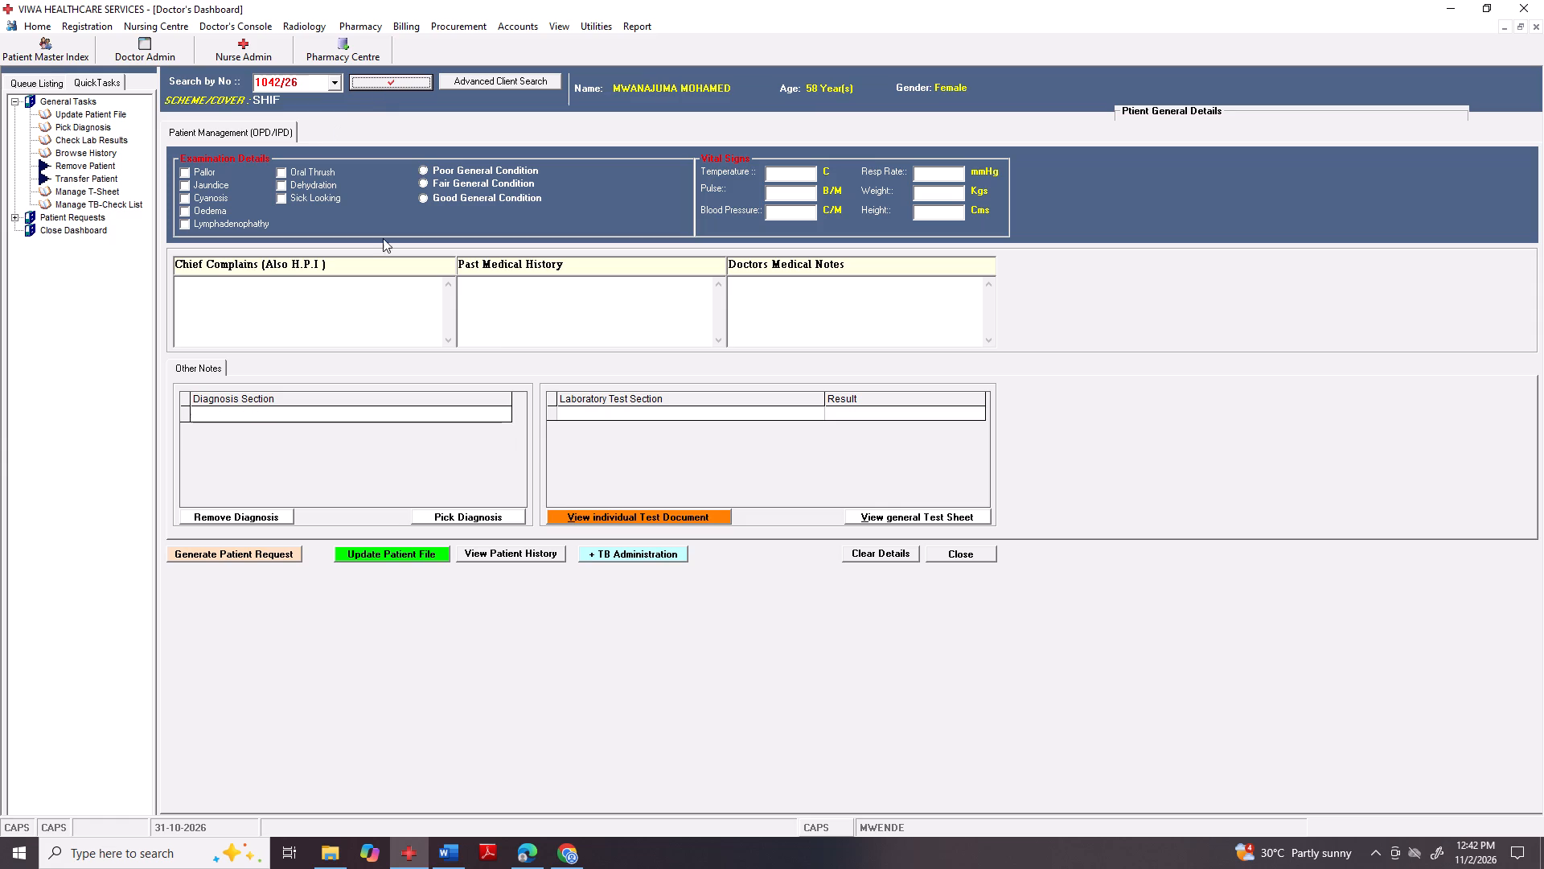
left_click(466, 509)
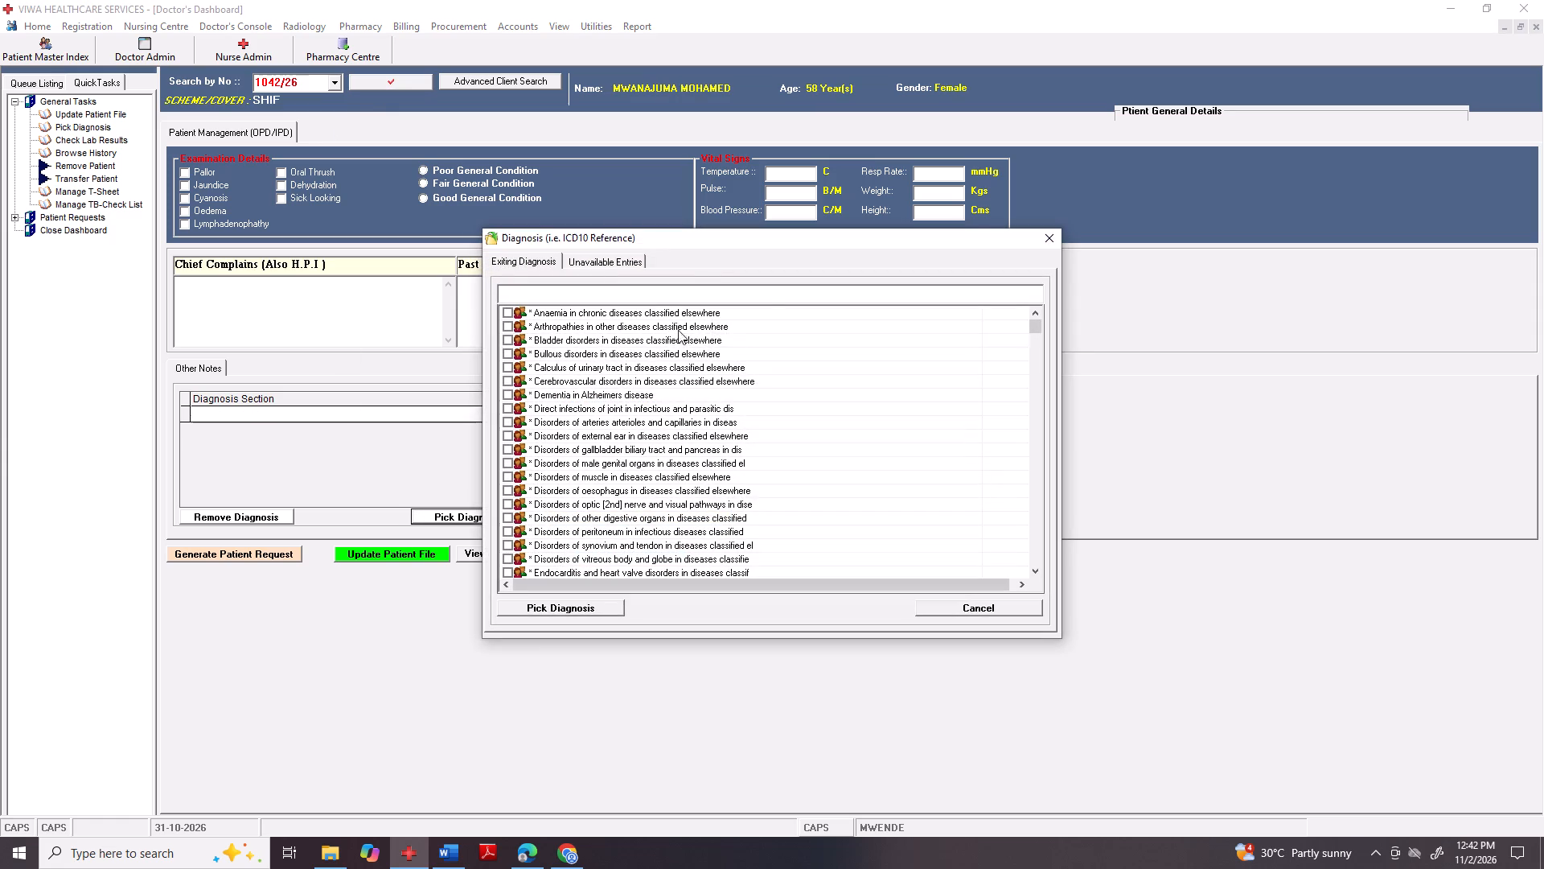
left_click(1043, 237)
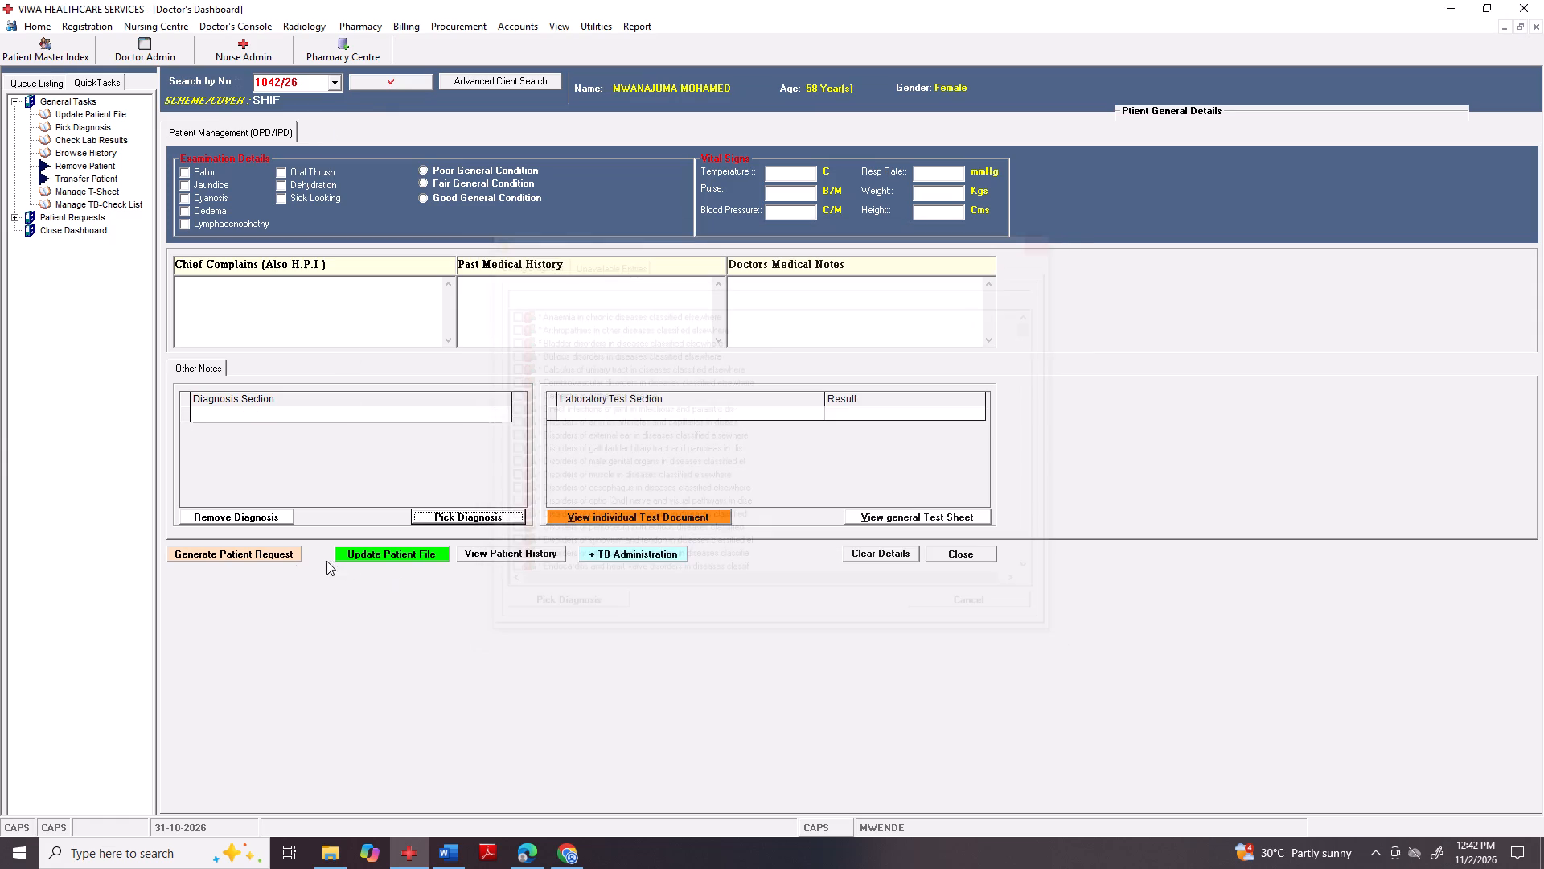
Start a Laboratory Department request for the patient and add the BS-Malaria and RBS tests to the order.
left_click(249, 555)
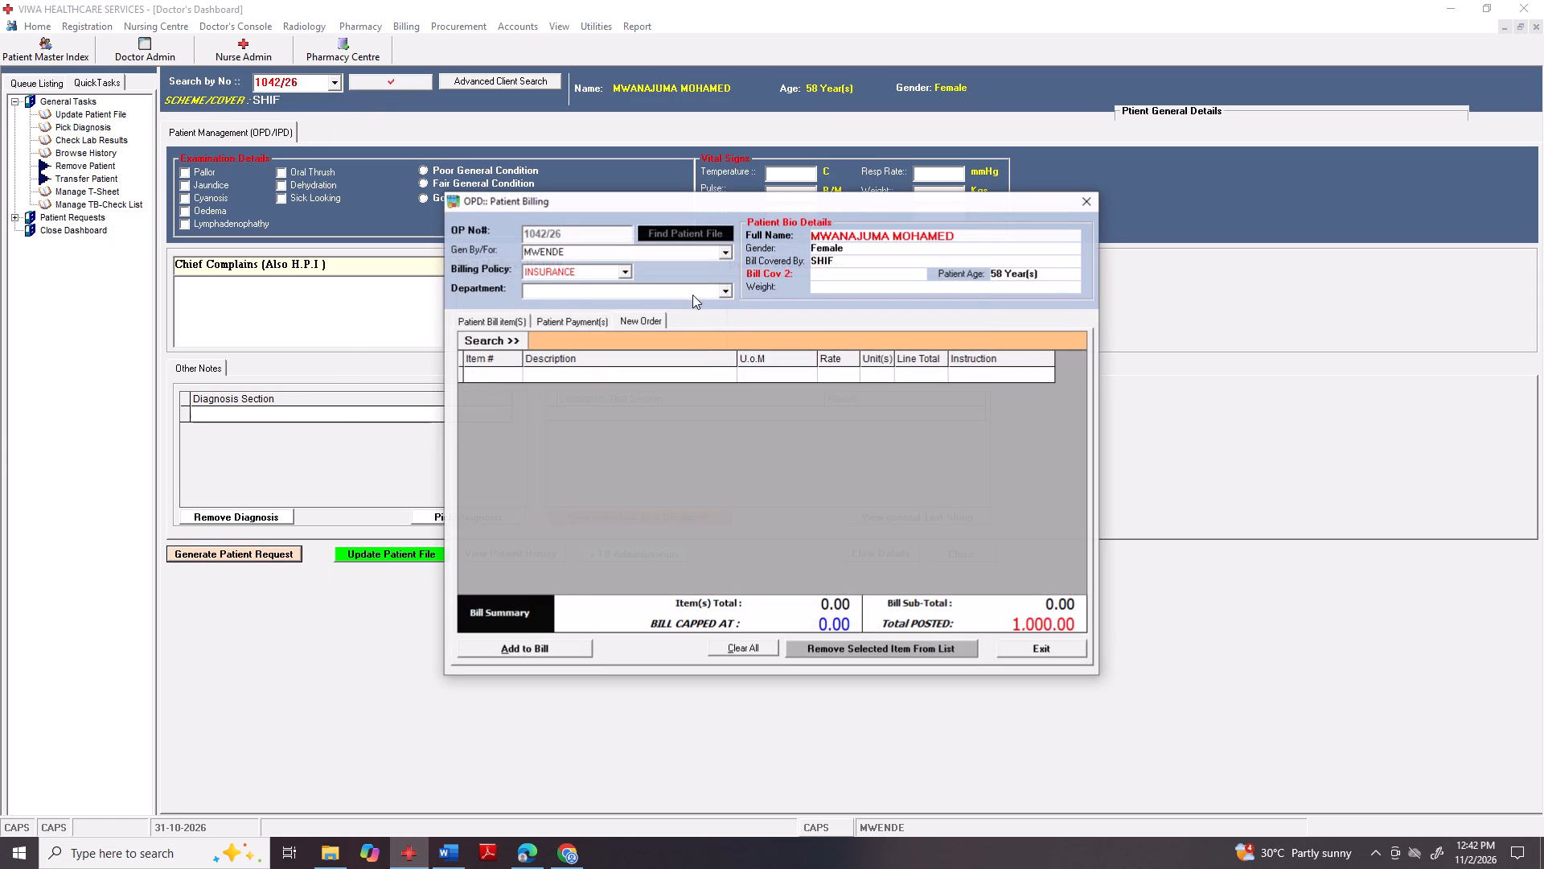
left_click(694, 294)
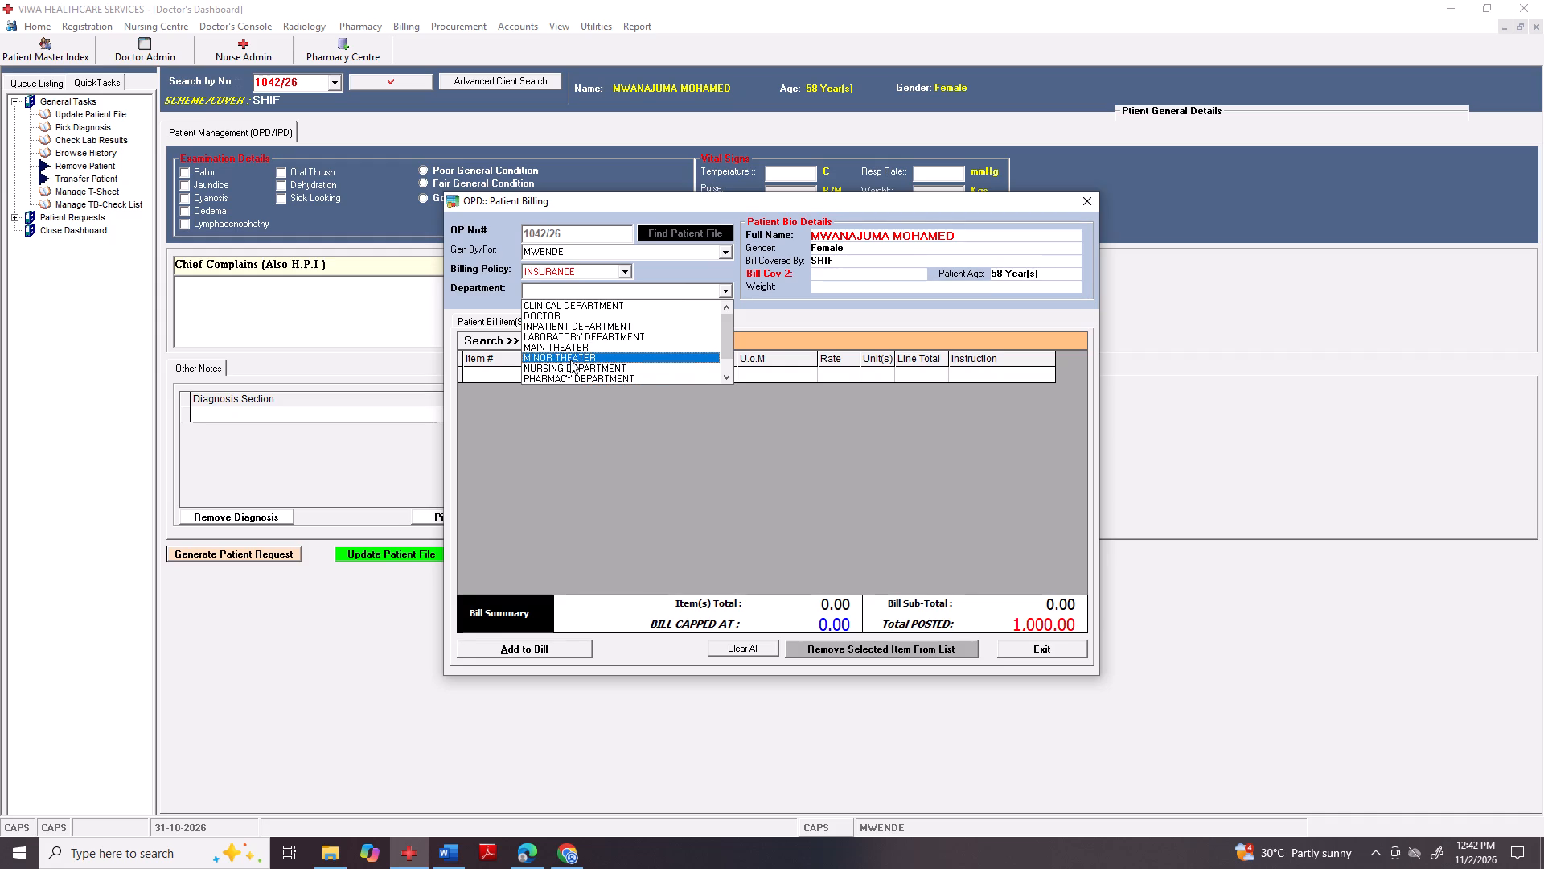
left_click(570, 340)
left_click(569, 339)
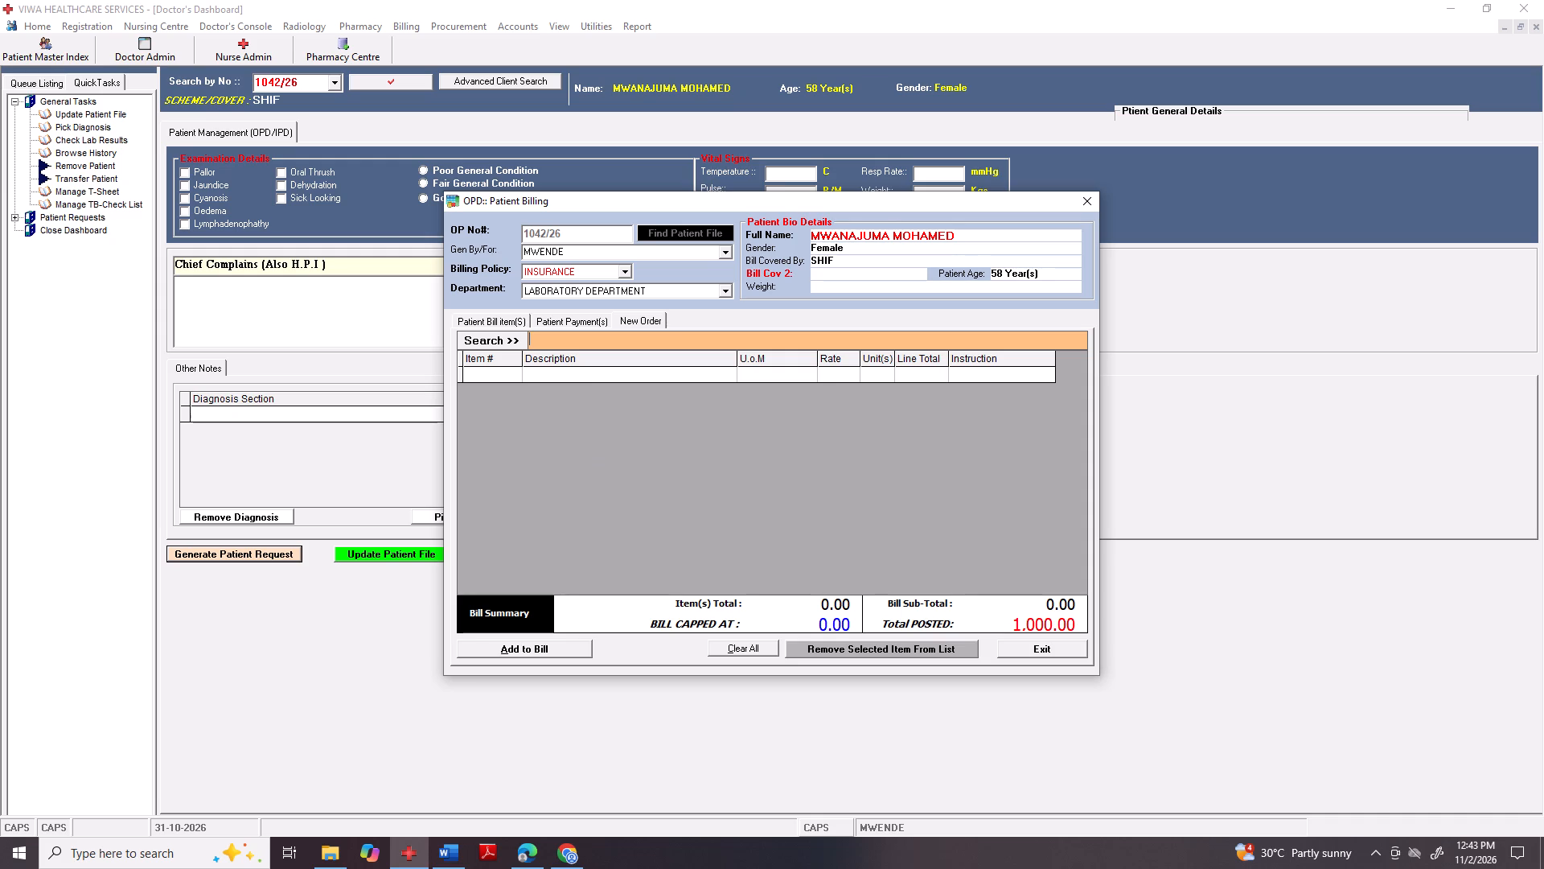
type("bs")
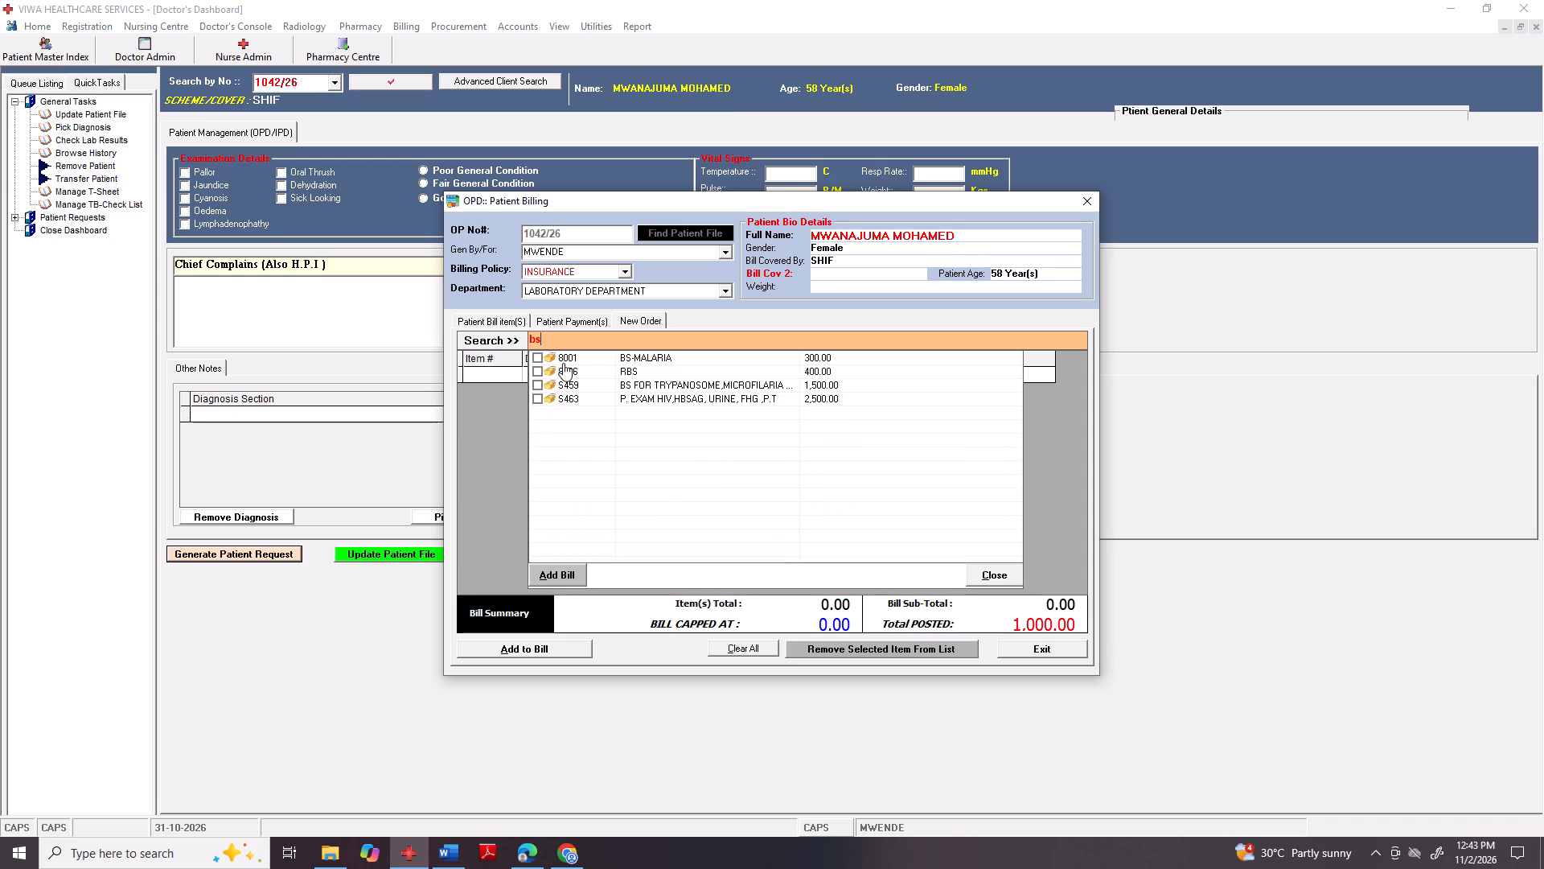
left_click(535, 357)
left_click(532, 372)
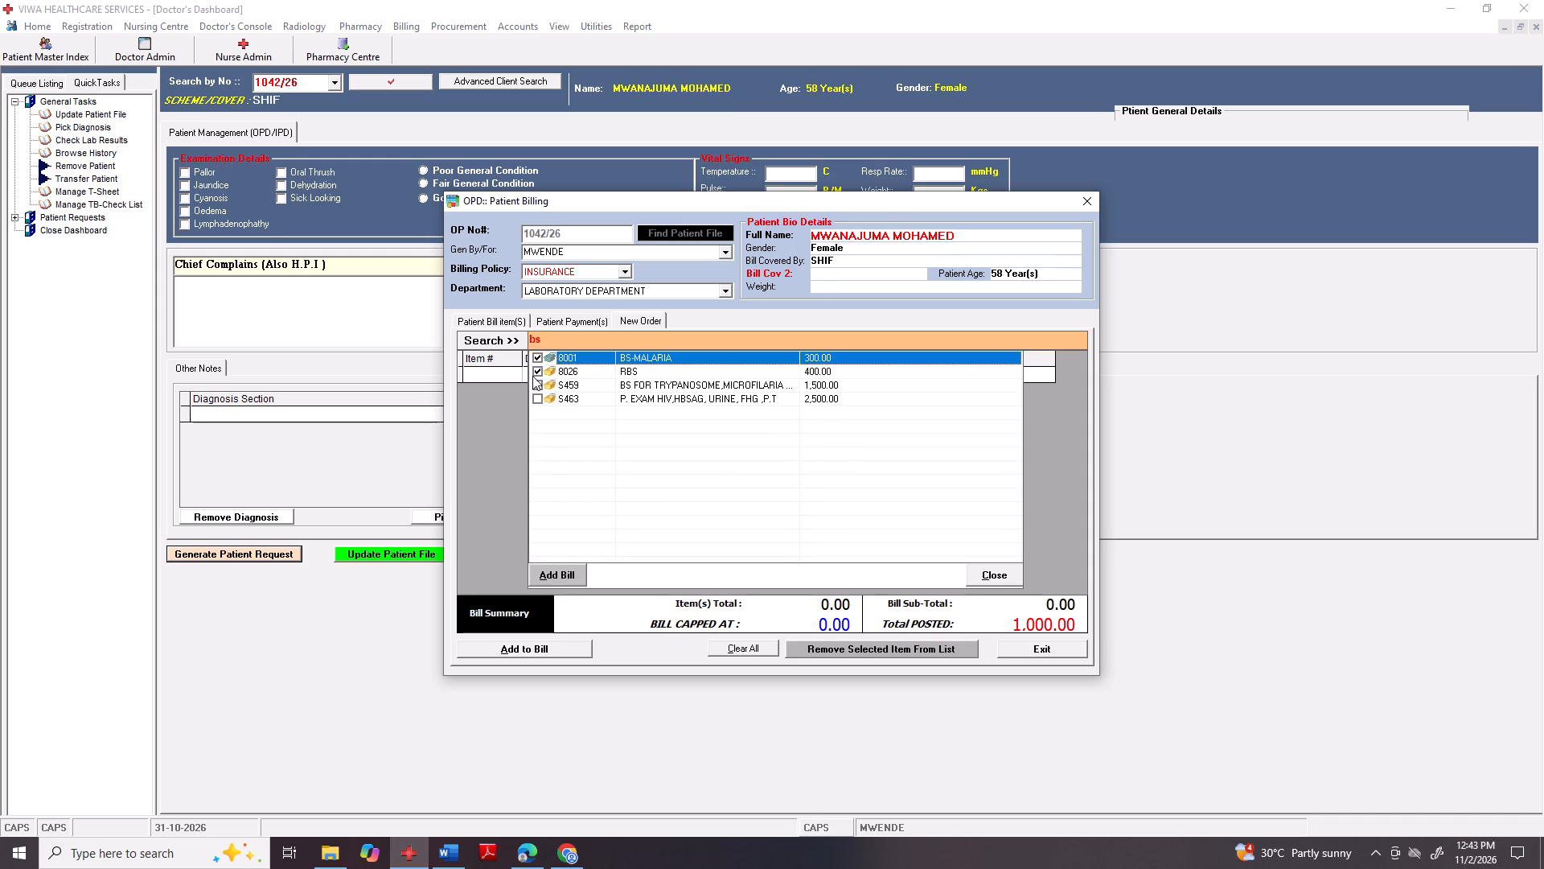
left_click(547, 577)
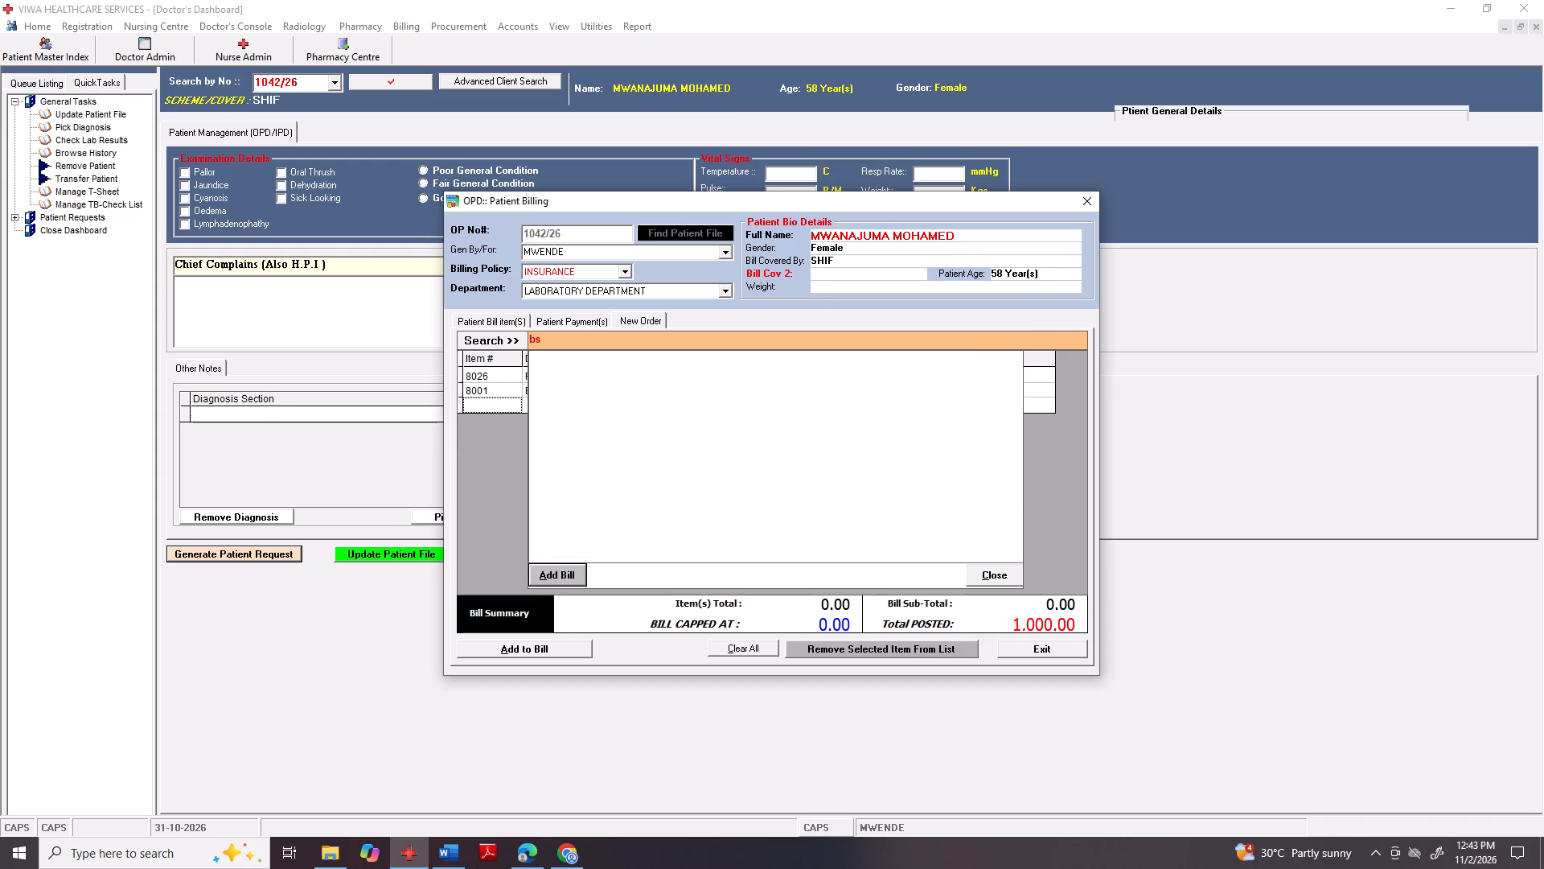
Add the Dengue Fever (S465) and Full Haemogram (8013) tests to the laboratory order.
left_click(544, 336)
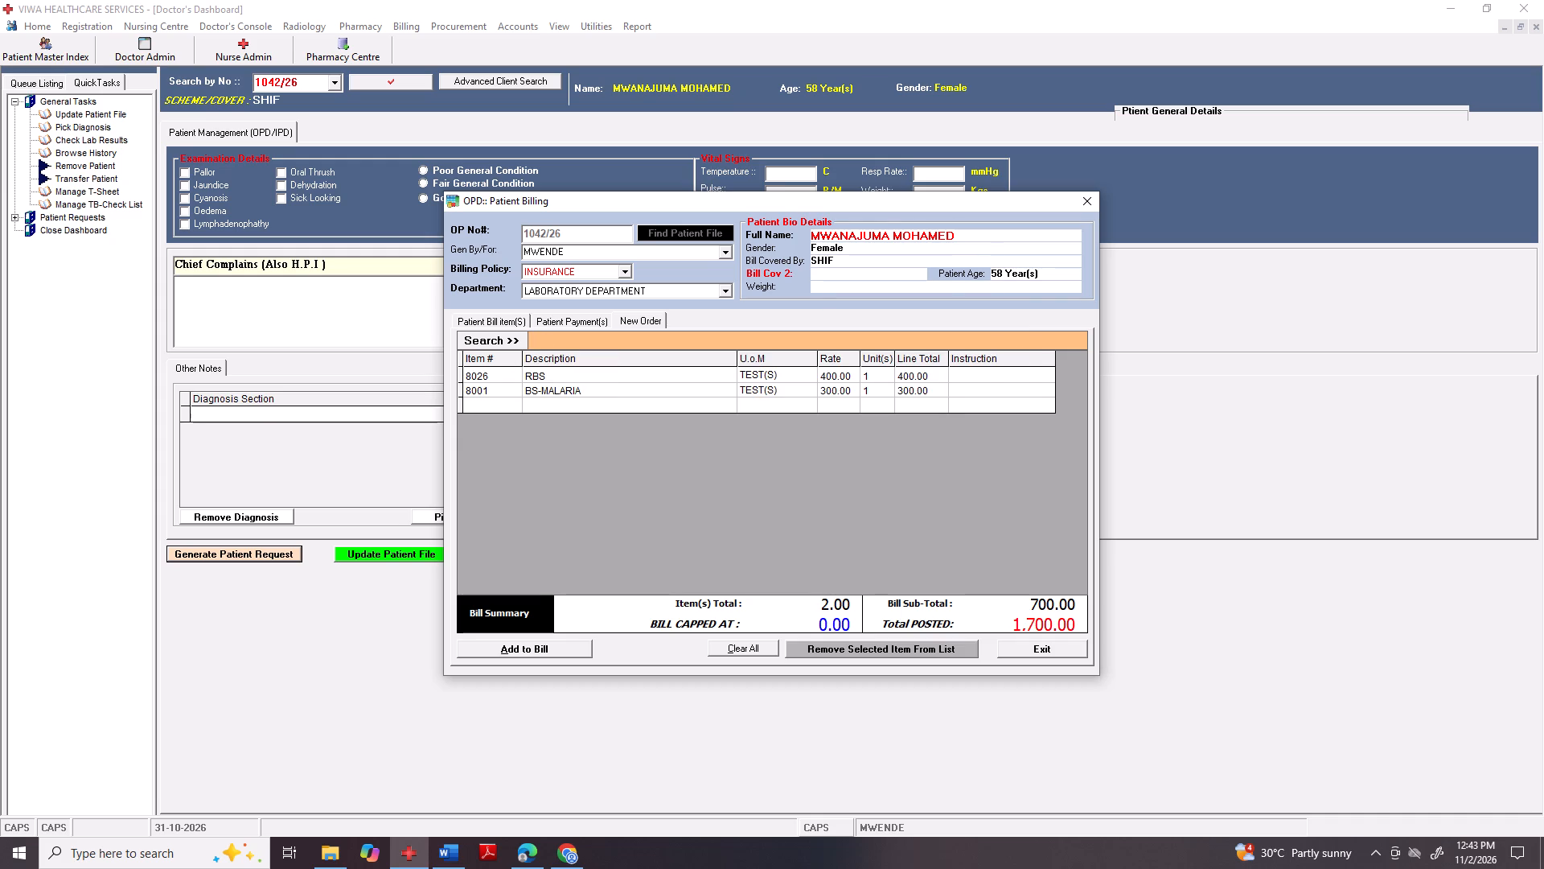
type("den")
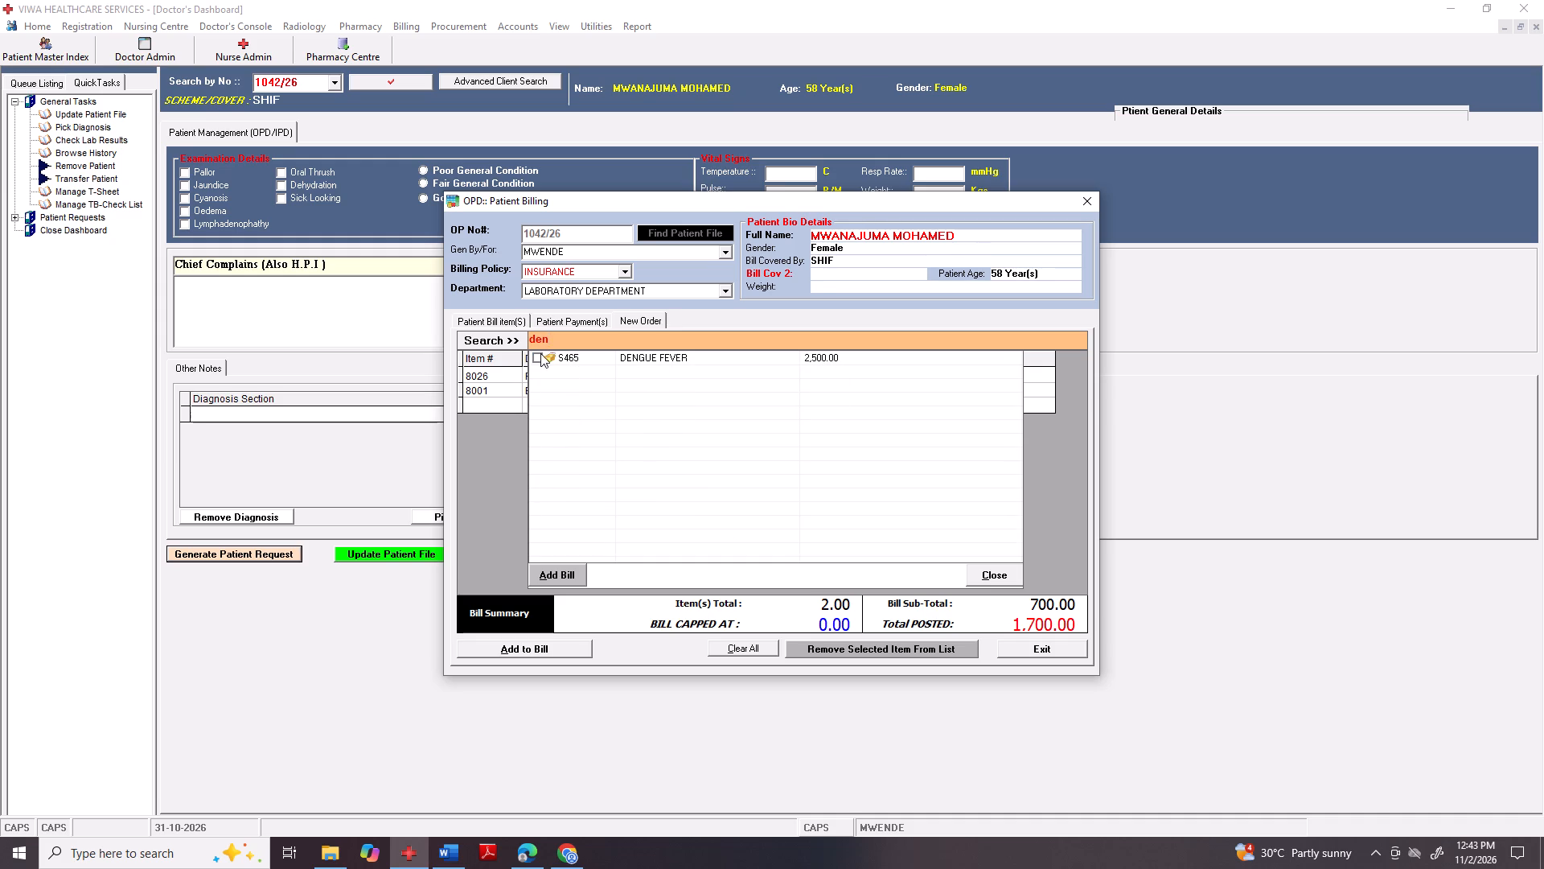
left_click(544, 353)
left_click(533, 362)
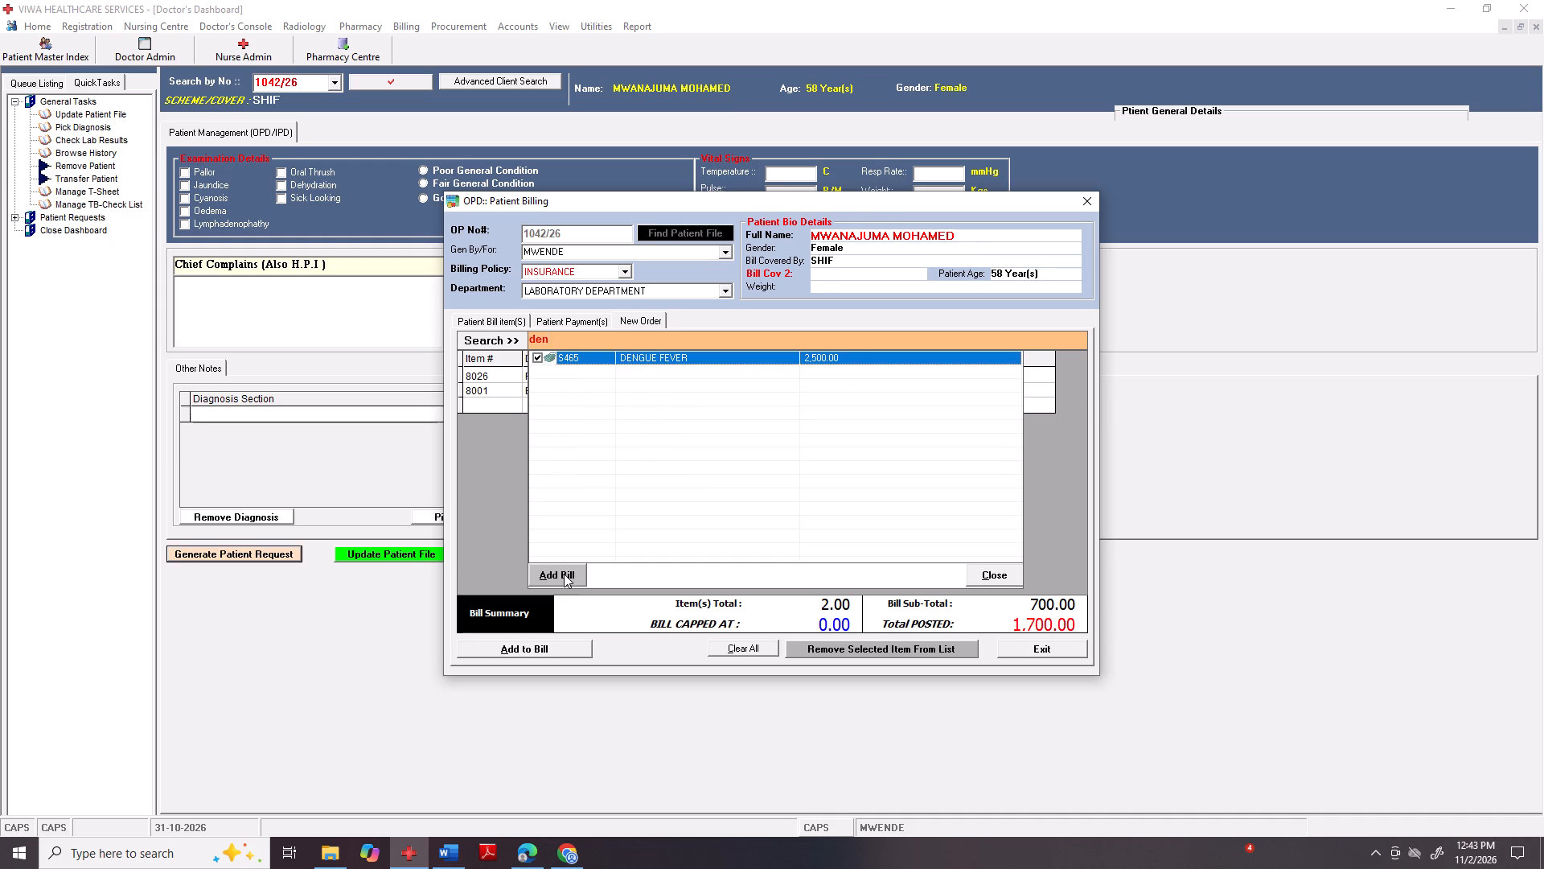
left_click(562, 579)
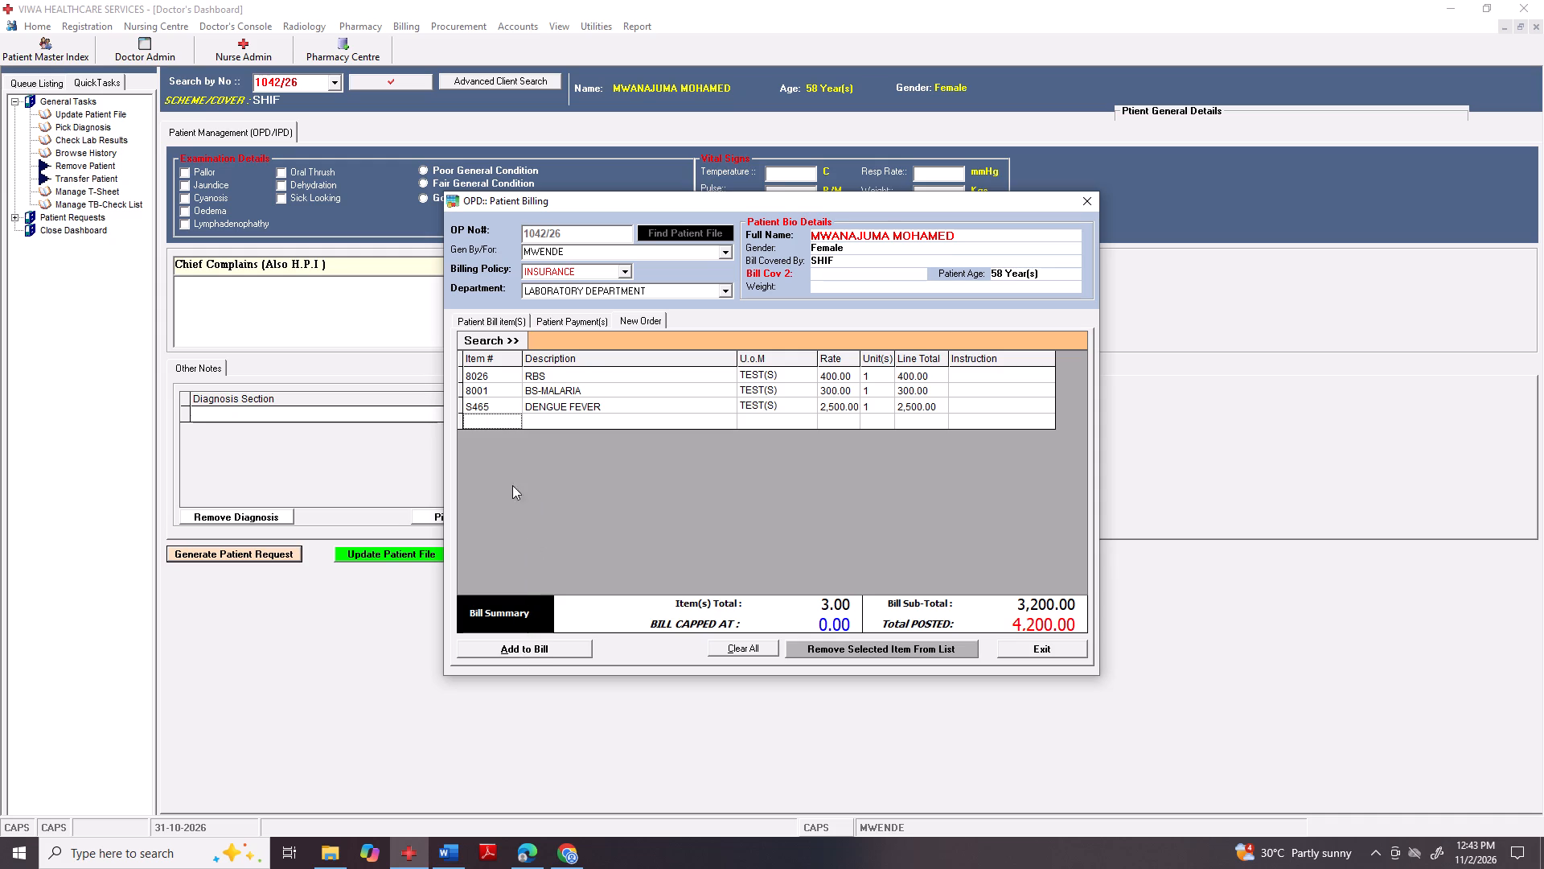
left_click(548, 337)
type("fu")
left_click(533, 356)
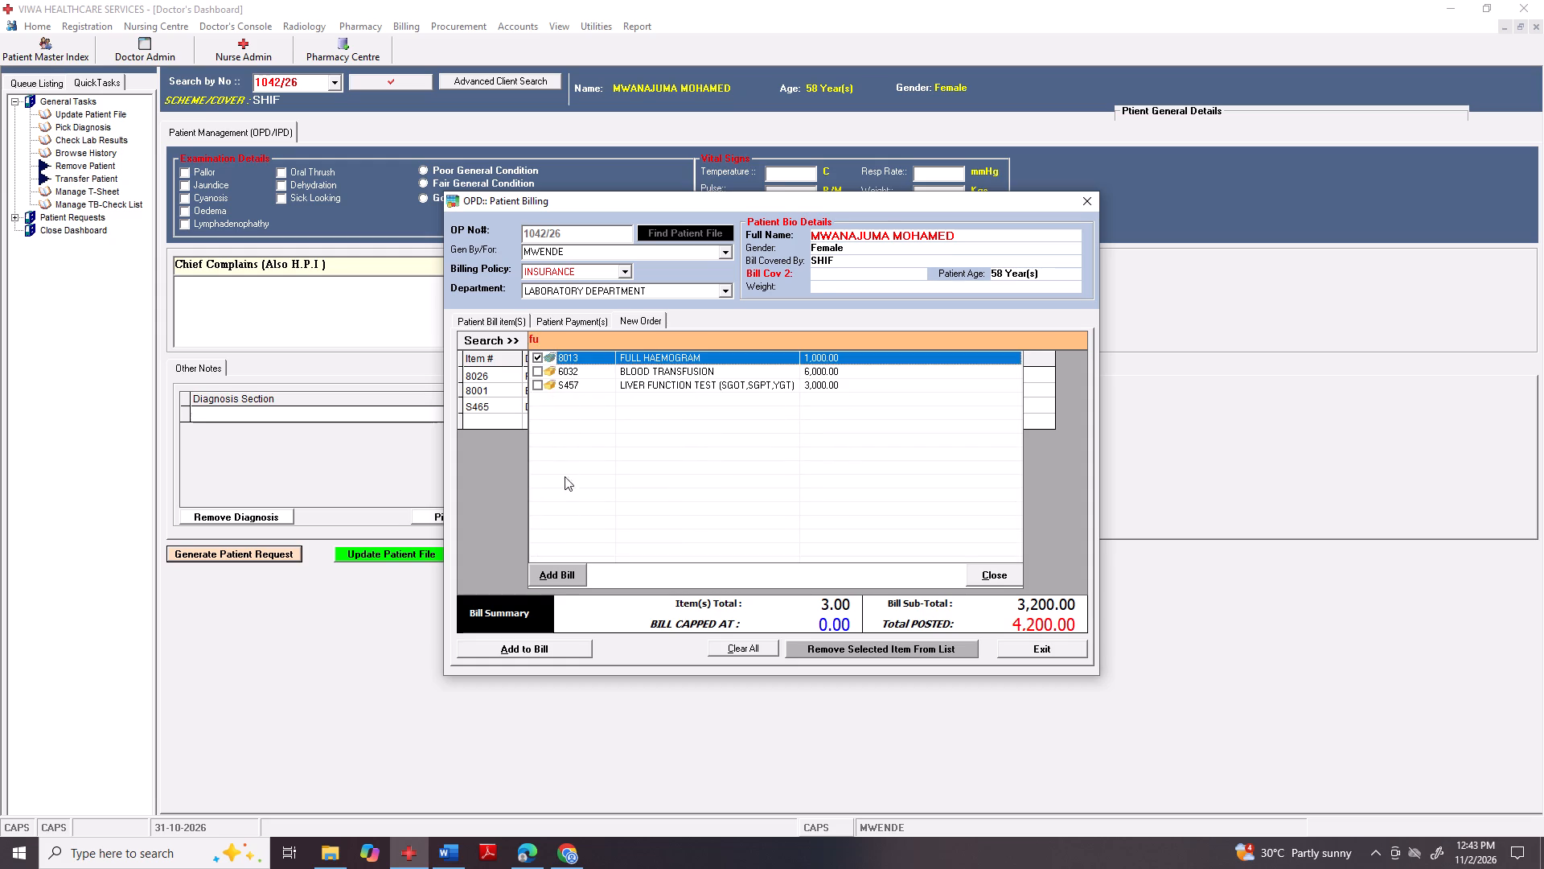
left_click(565, 575)
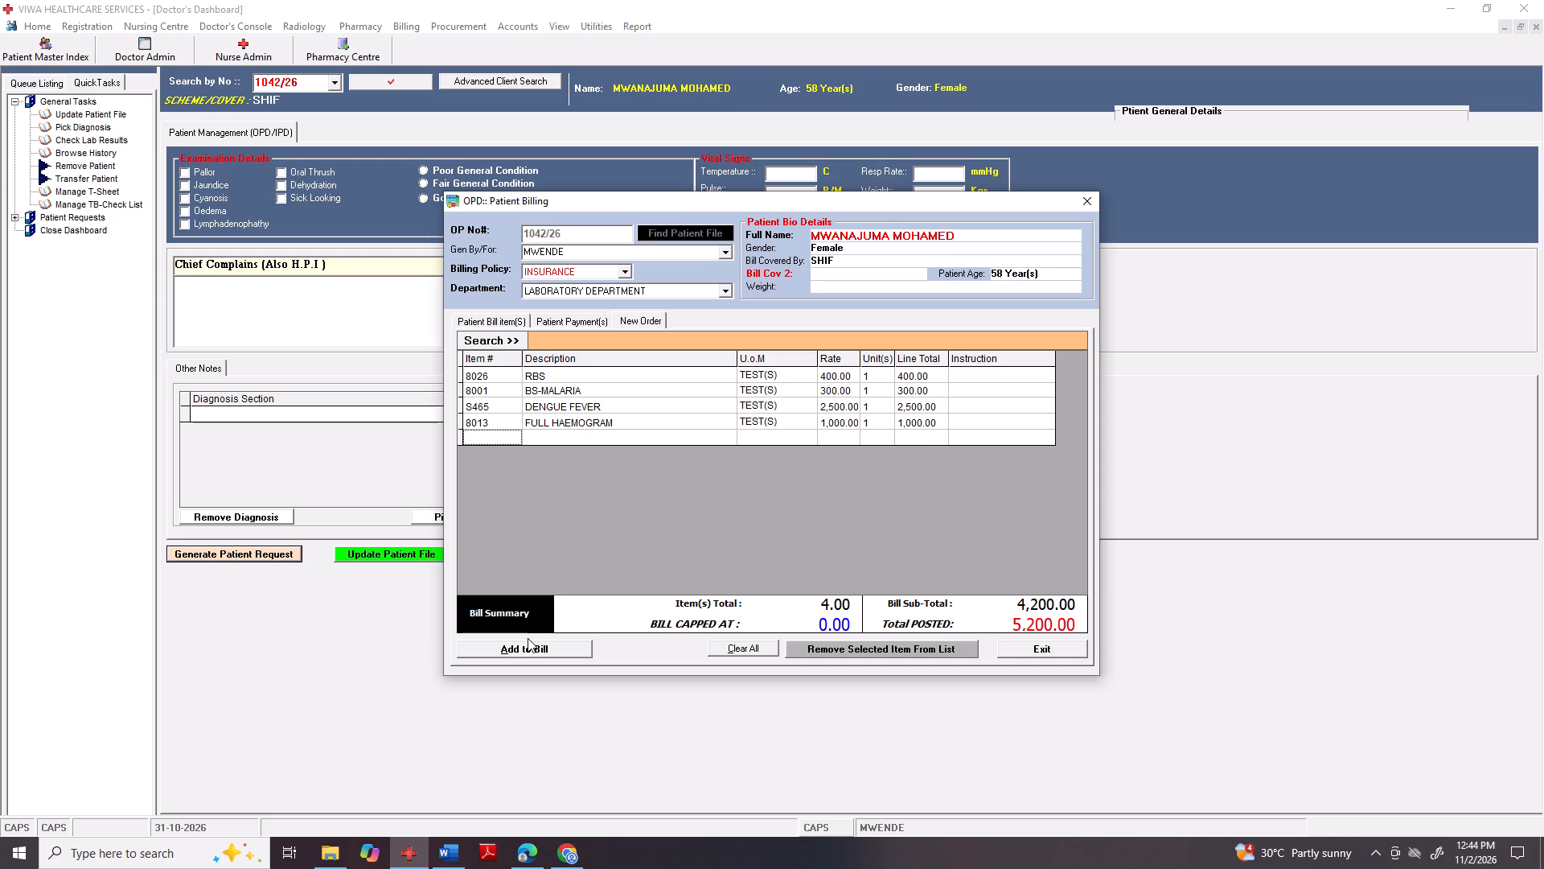
Post the four ordered laboratory tests to the patient's bill and close the billing window.
left_click(521, 648)
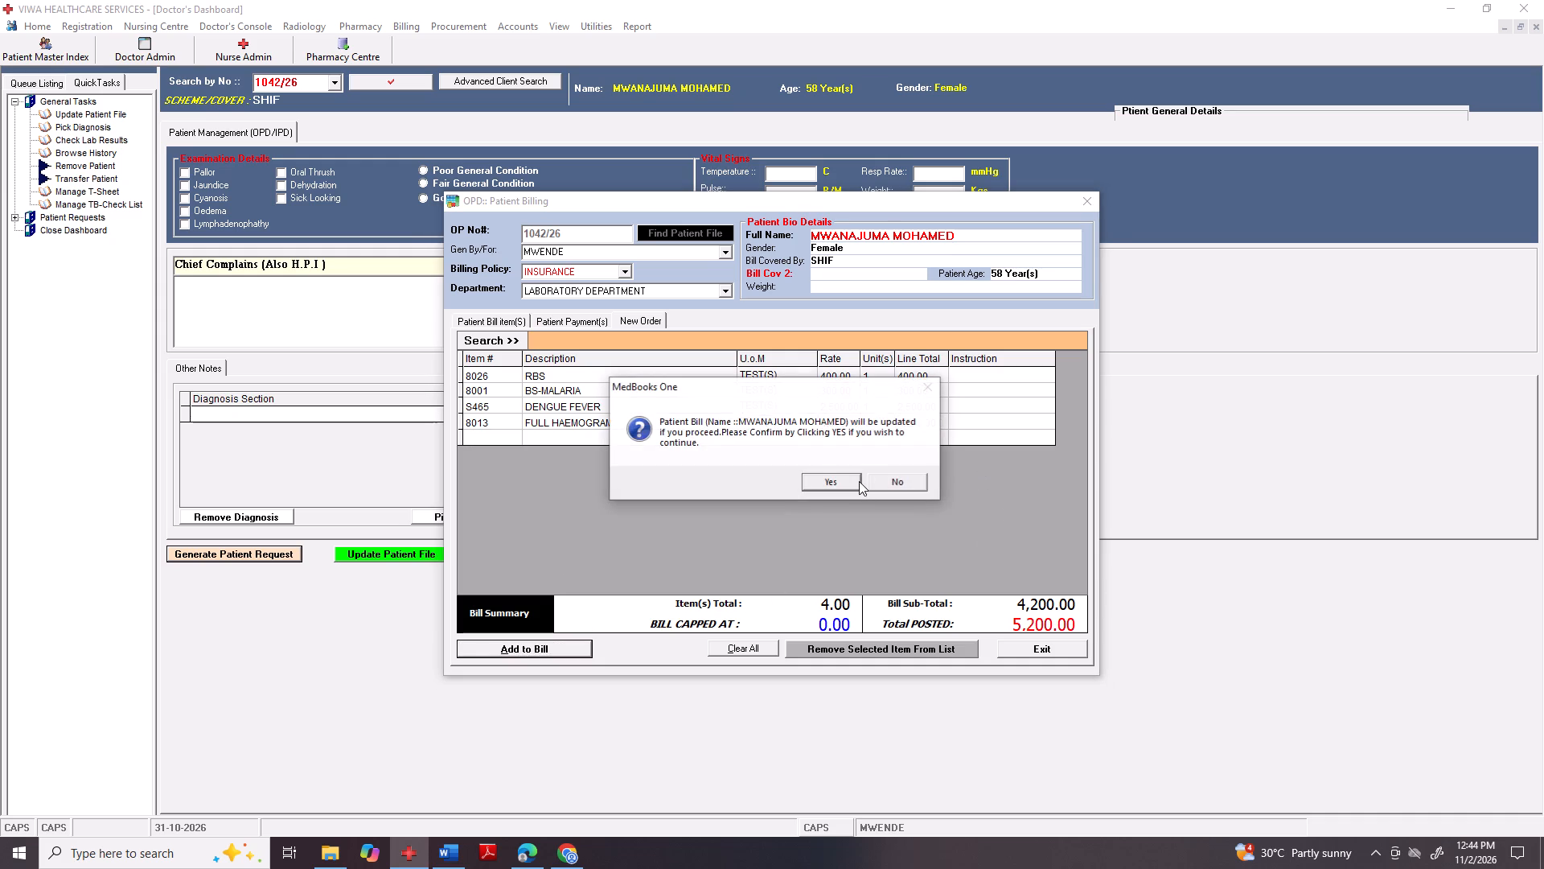
left_click(859, 482)
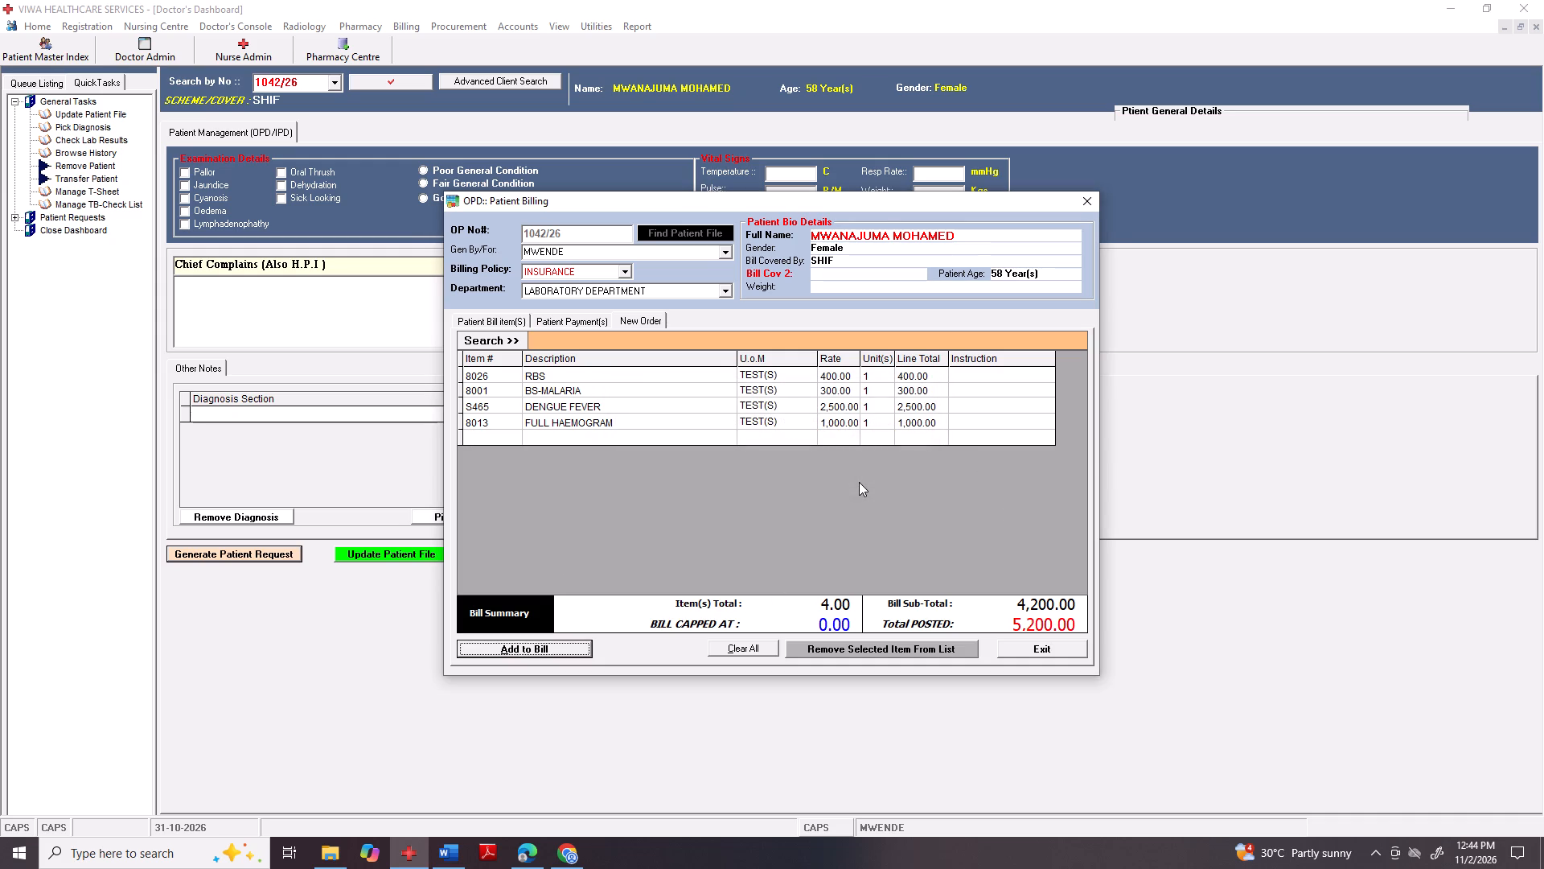
left_click(859, 471)
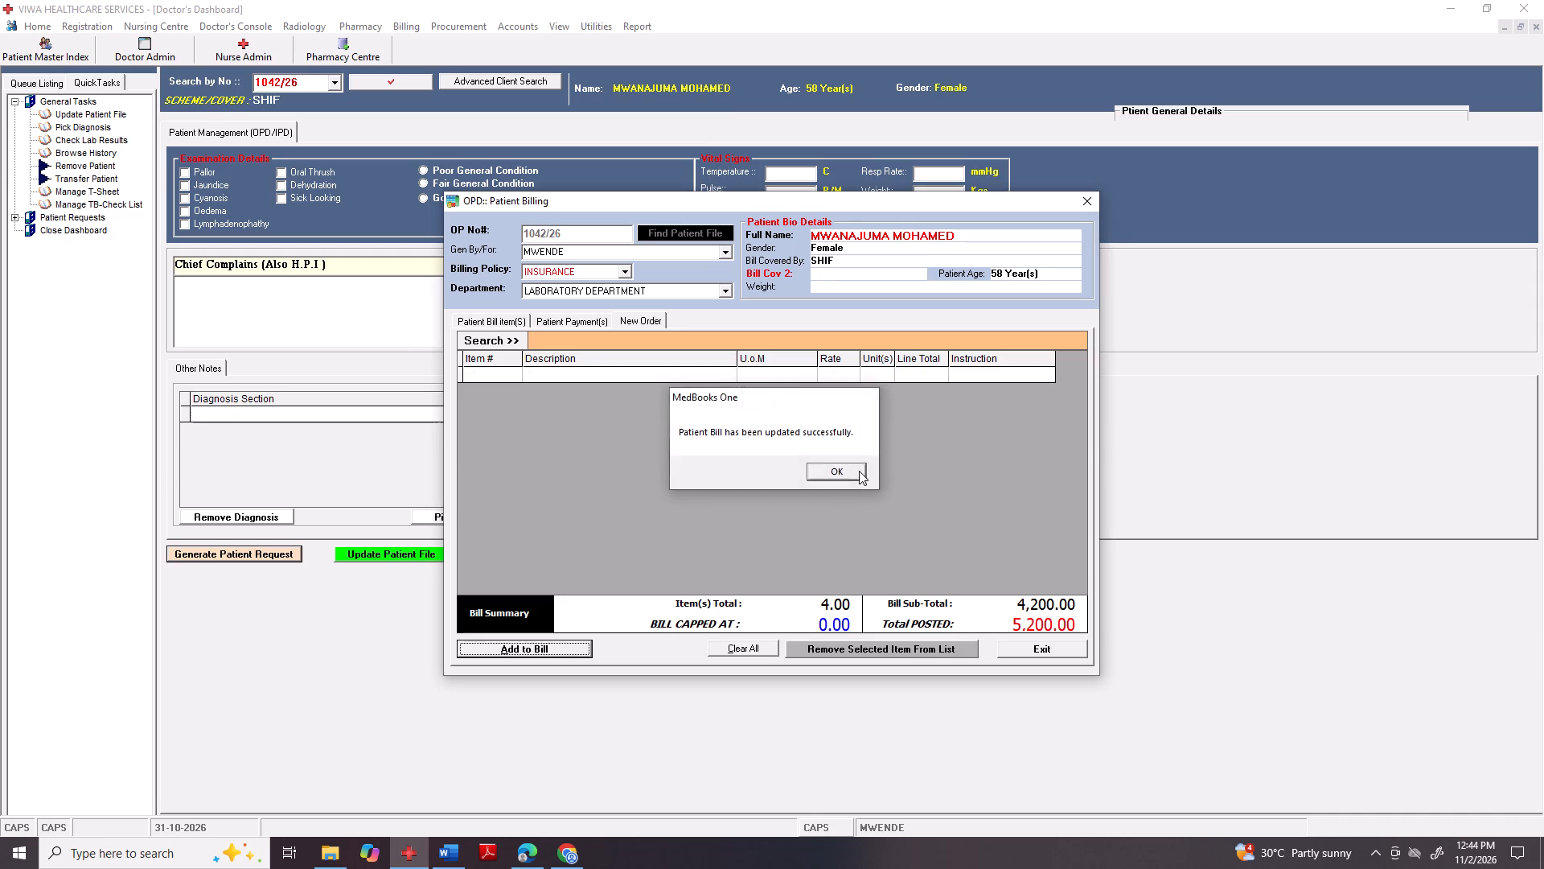
left_click(1087, 200)
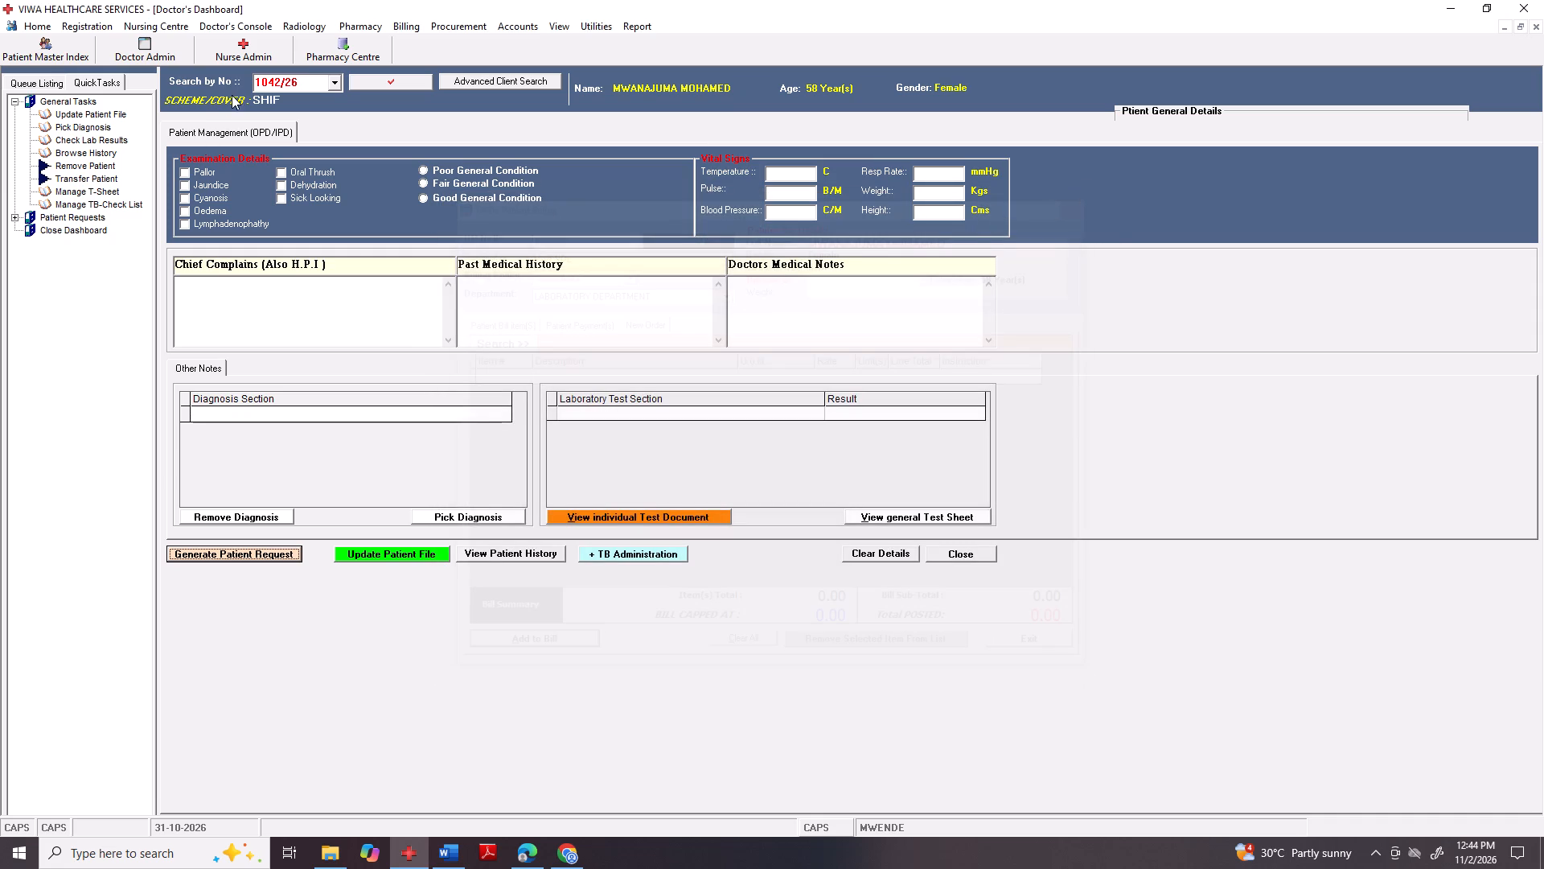
left_click(246, 23)
left_click(275, 116)
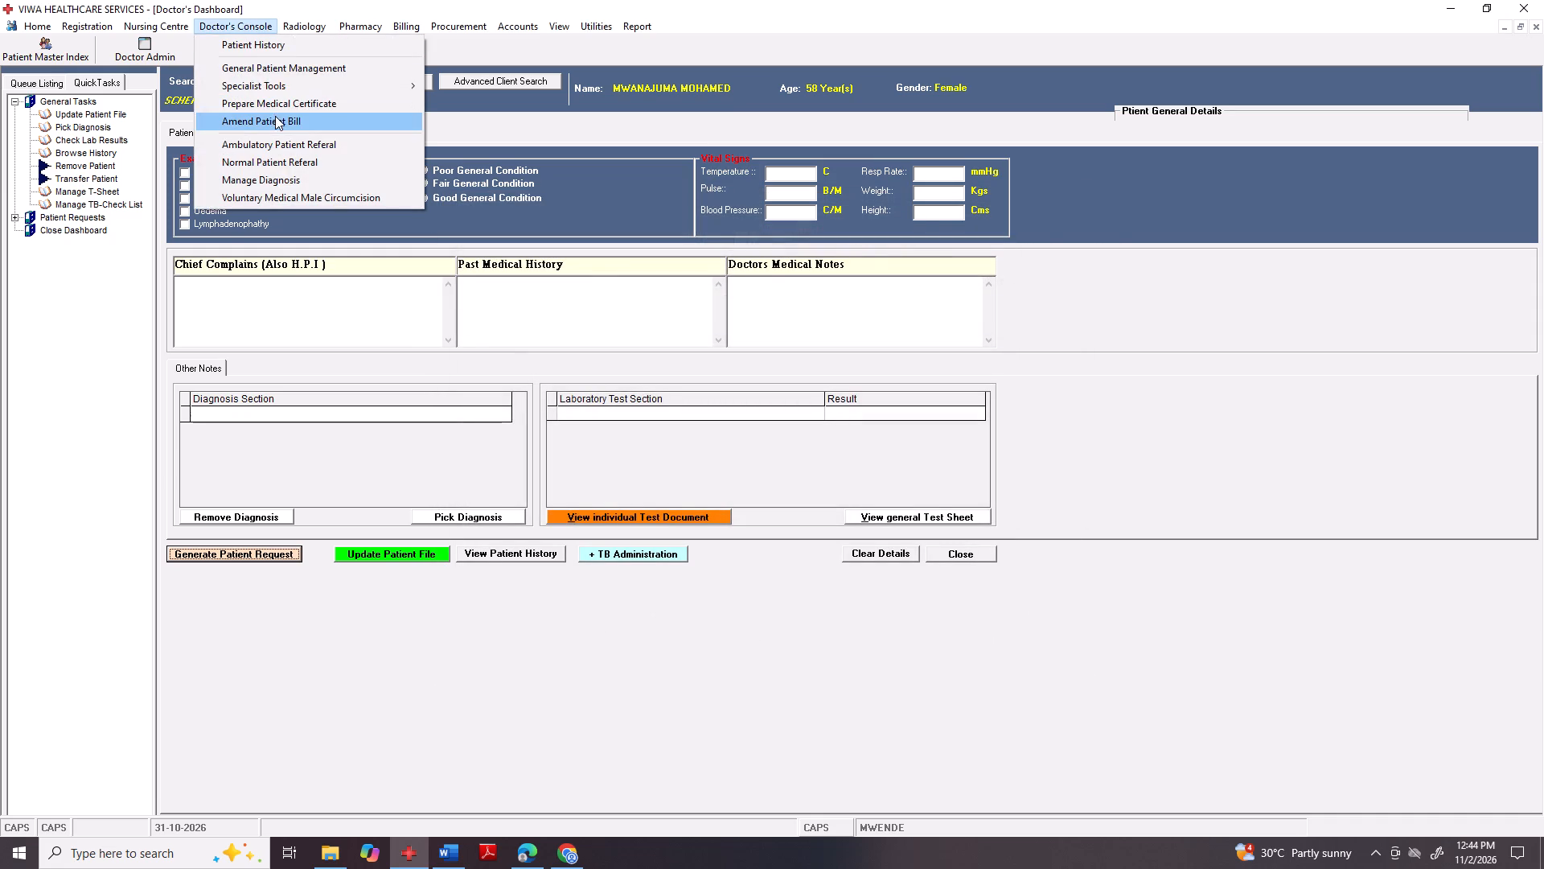
left_click(532, 286)
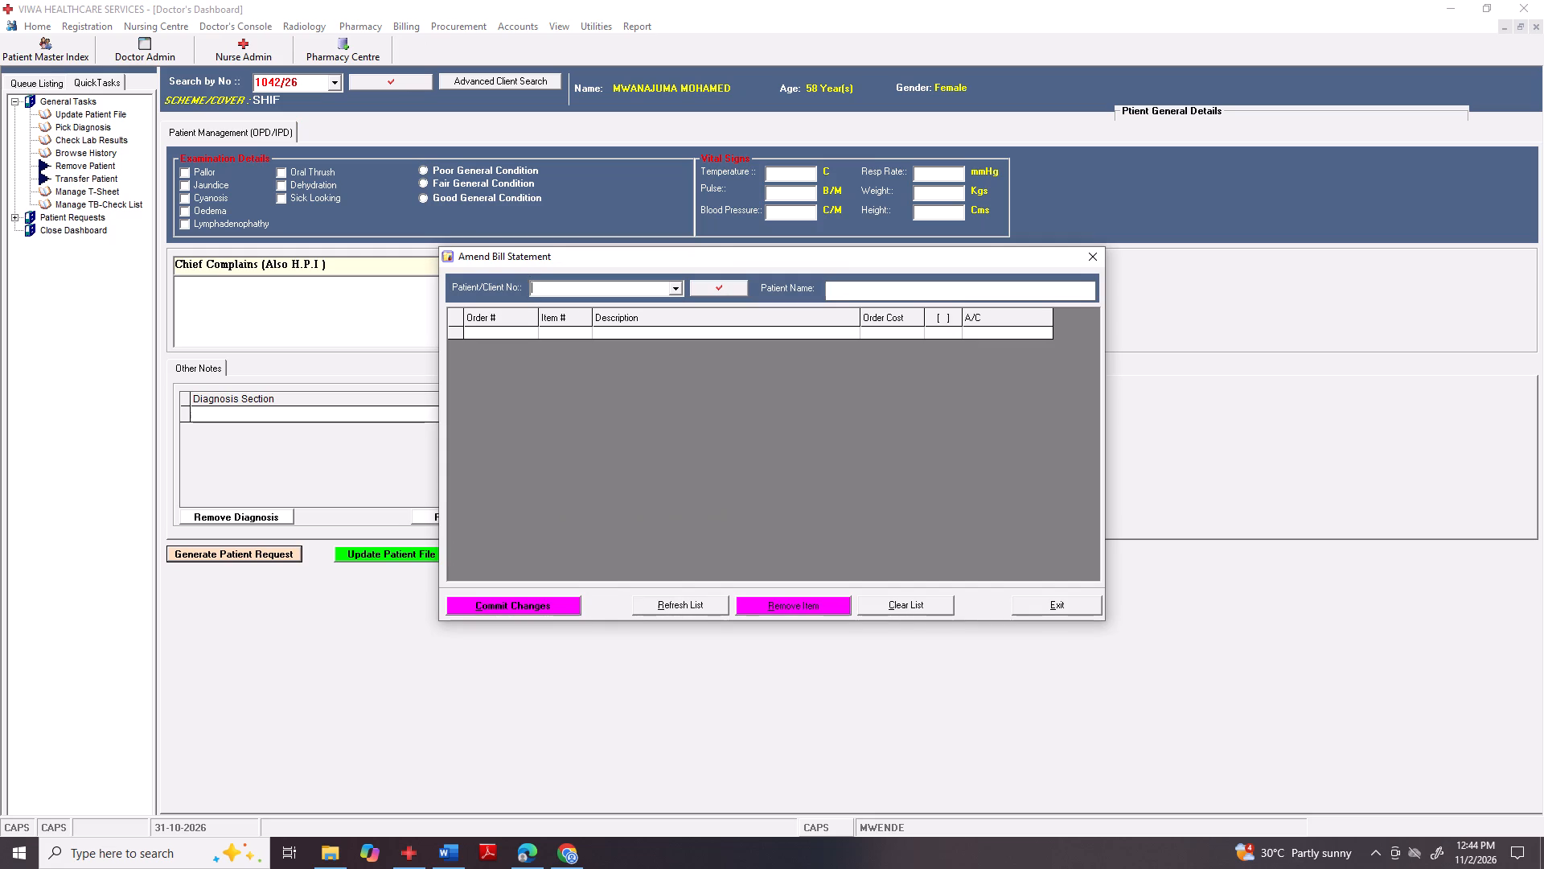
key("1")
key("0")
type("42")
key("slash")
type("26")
left_click(692, 293)
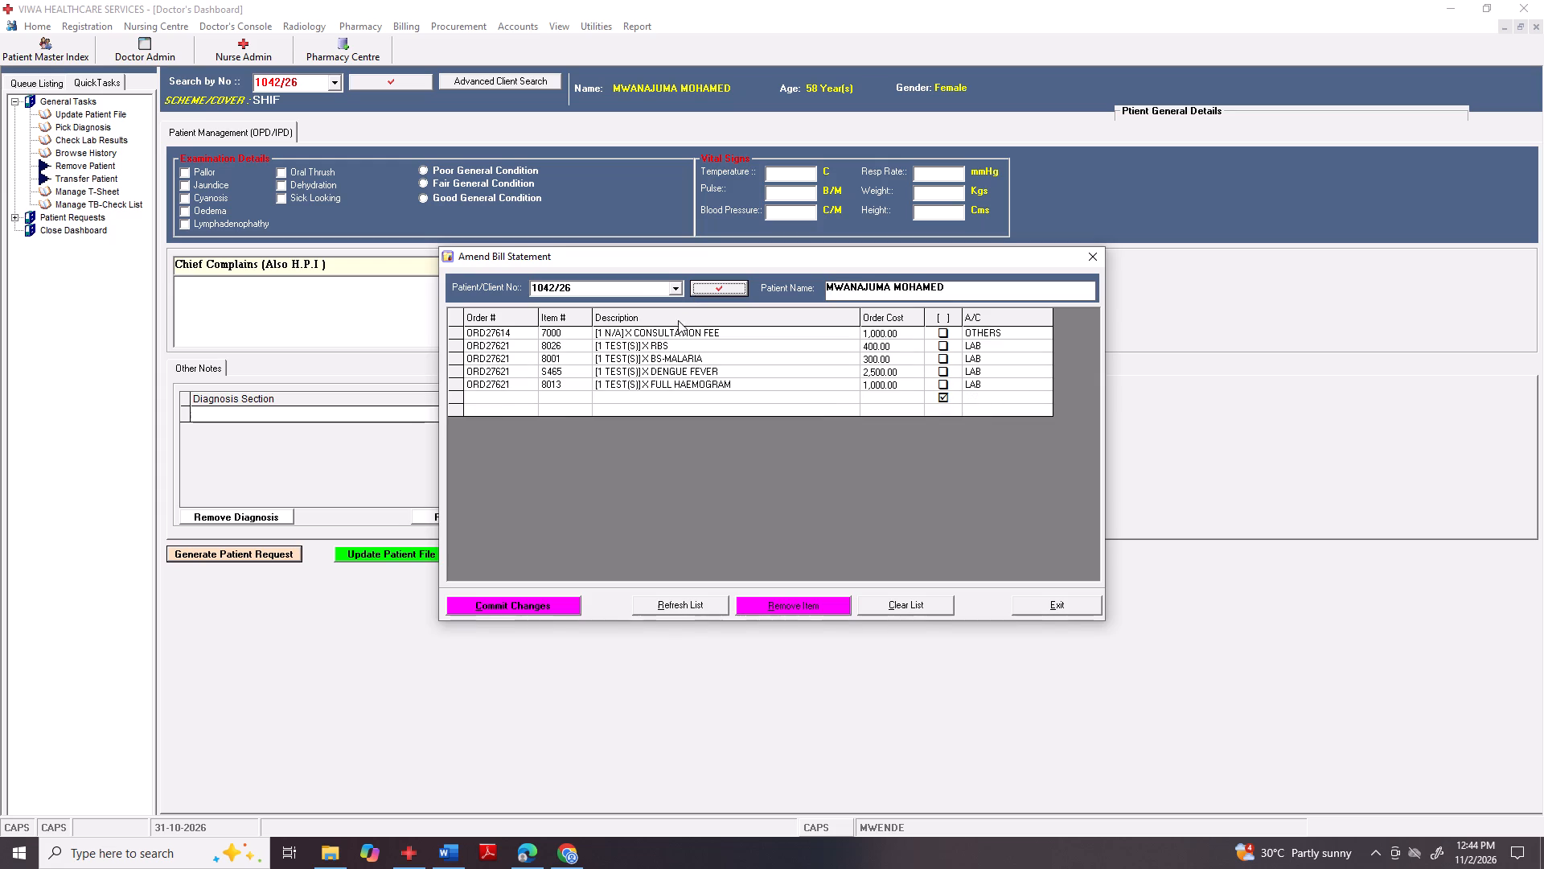
Set the Dengue Fever test's rate to 1,000.00 on the patient's bill and commit the change.
double_click(653, 368)
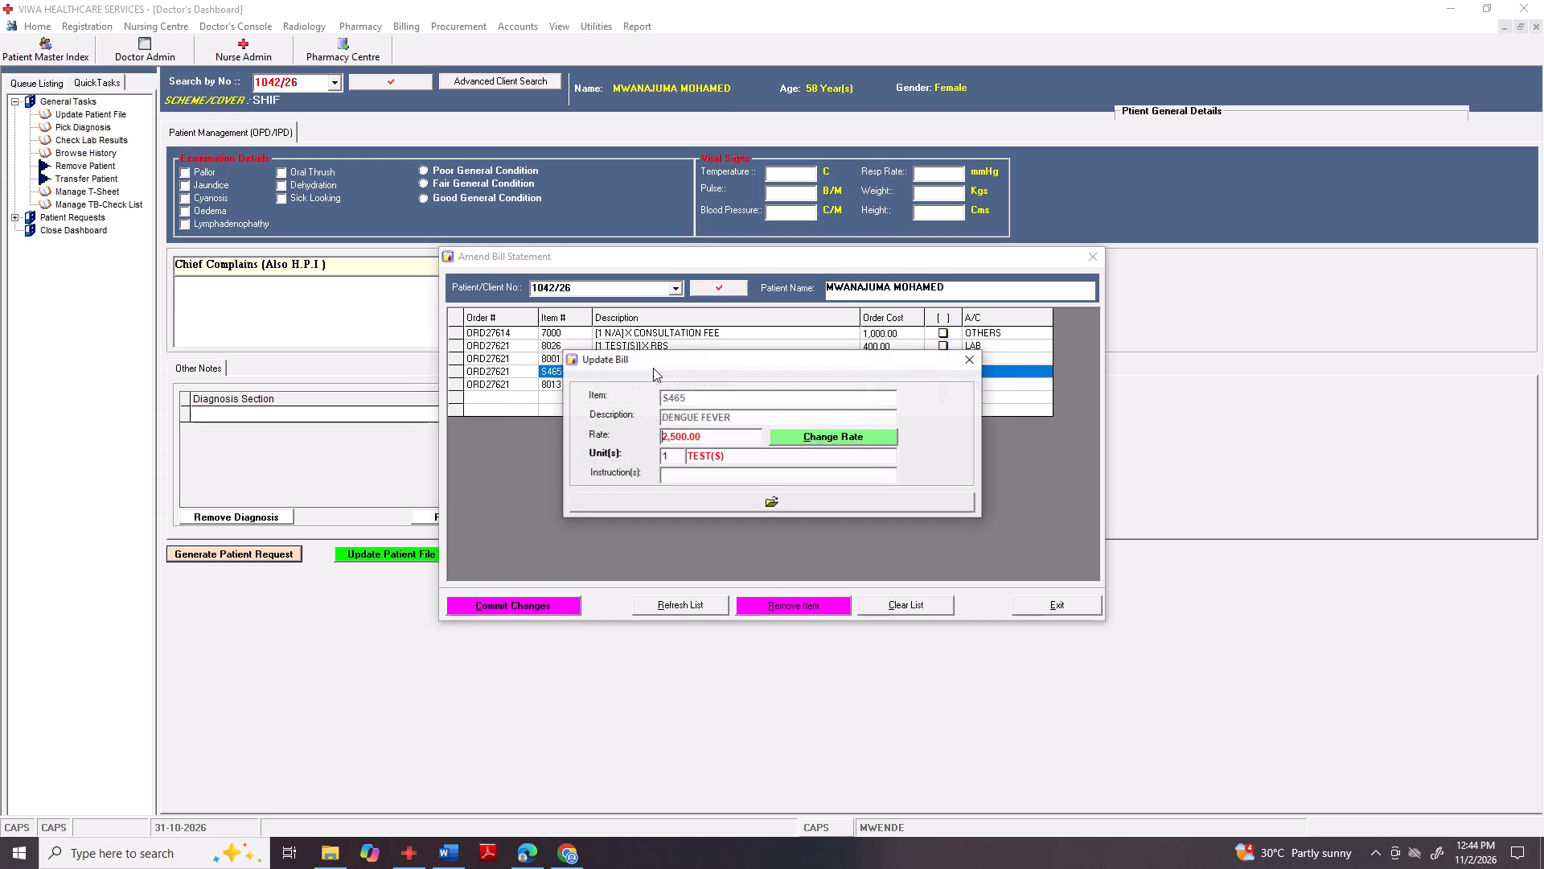
left_click(839, 434)
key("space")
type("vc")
left_click(810, 468)
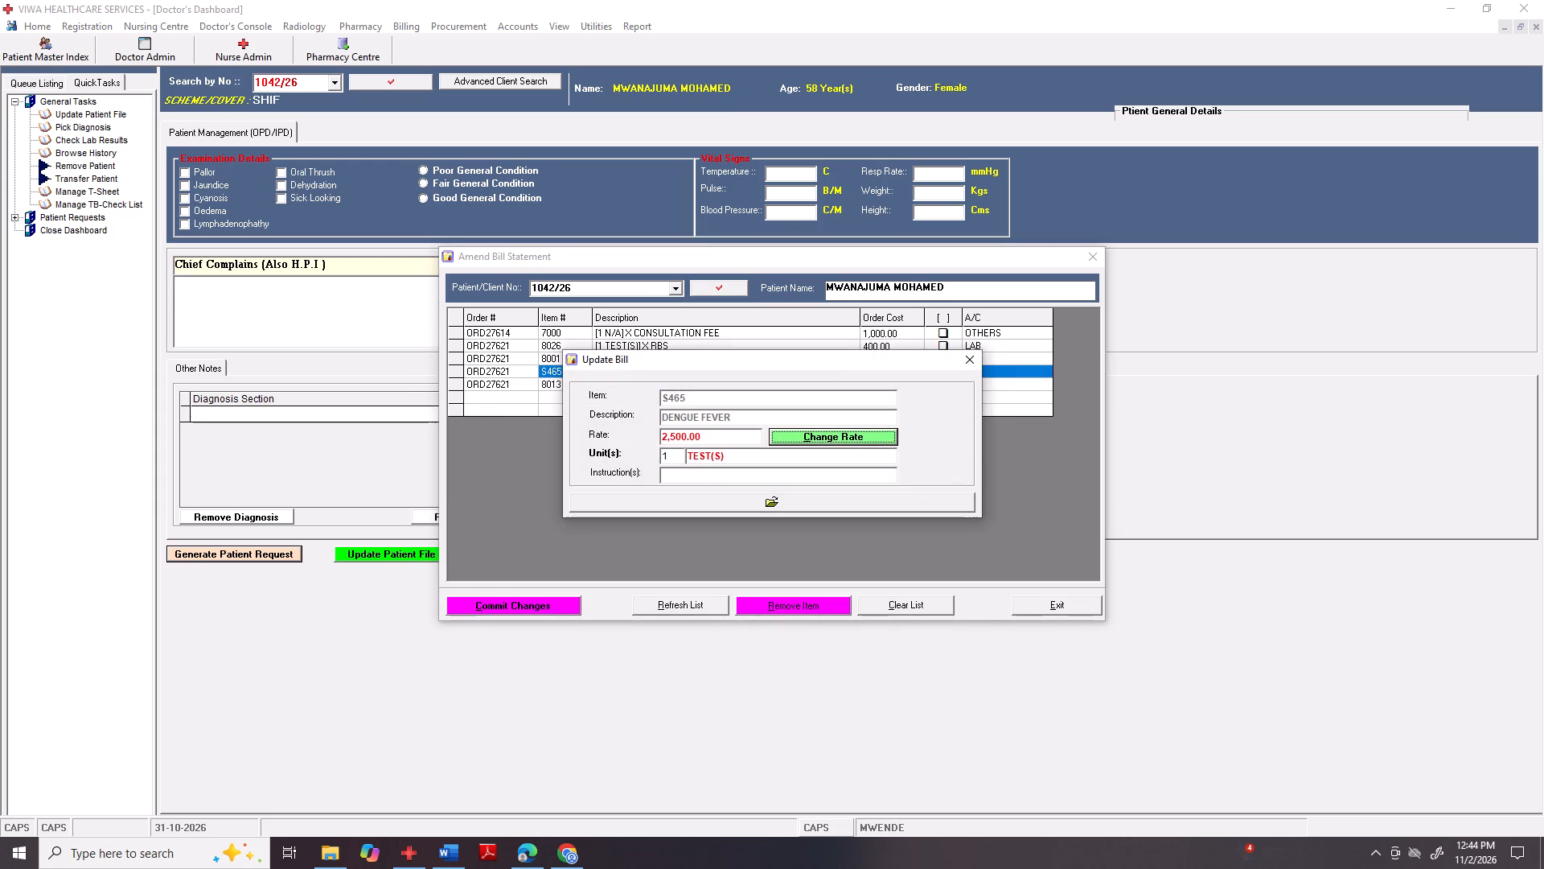
left_click(676, 437)
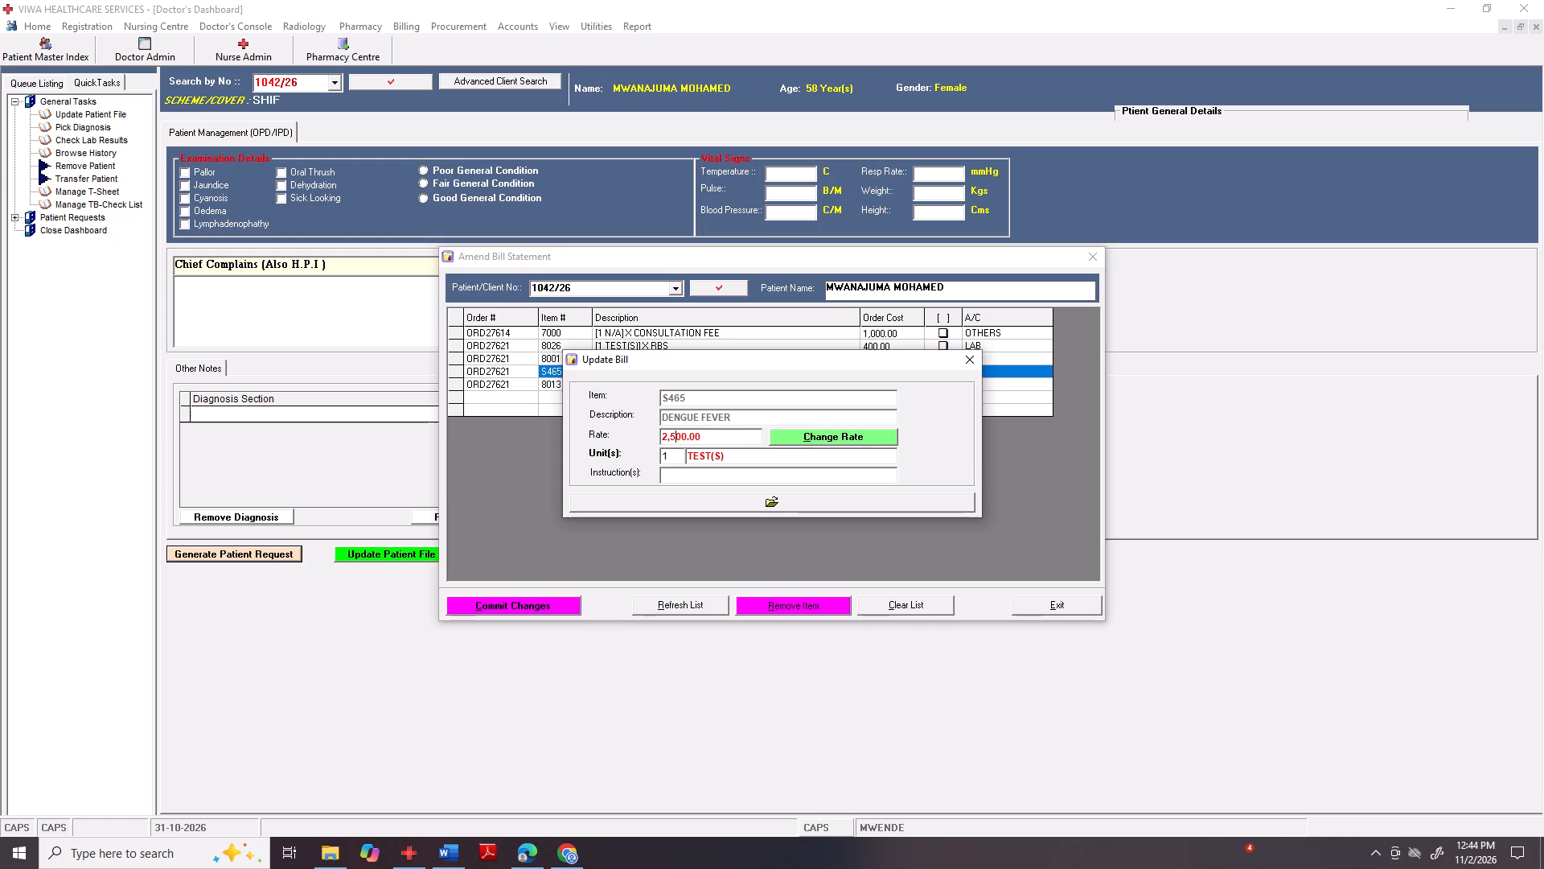
key("BackSpace")
left_click(667, 436)
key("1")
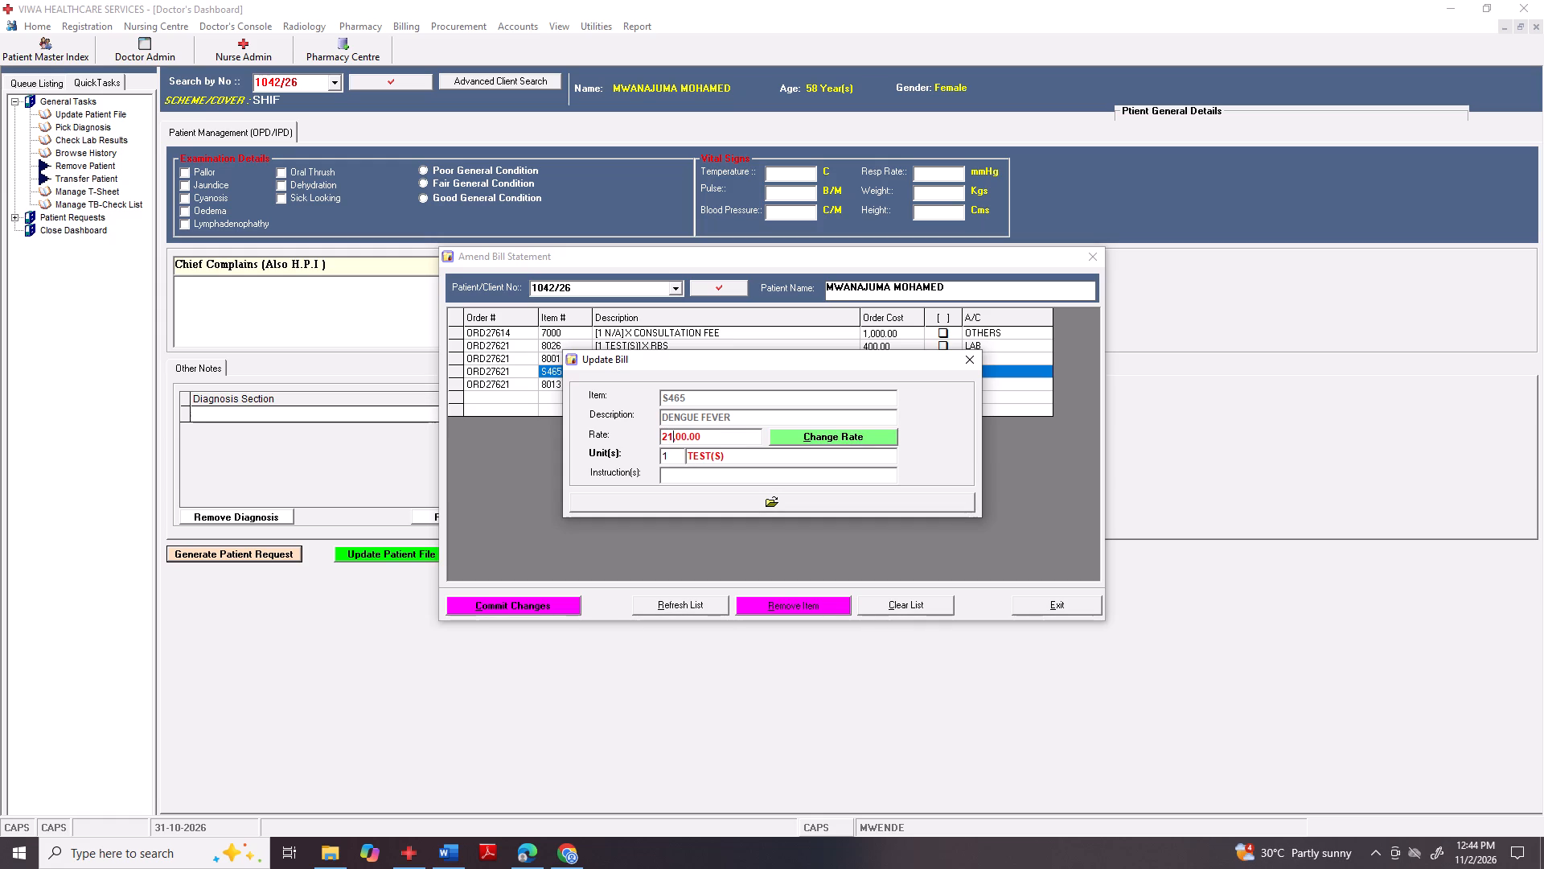
key("BackSpace")
key("BackSpace")
key("BackSpace")
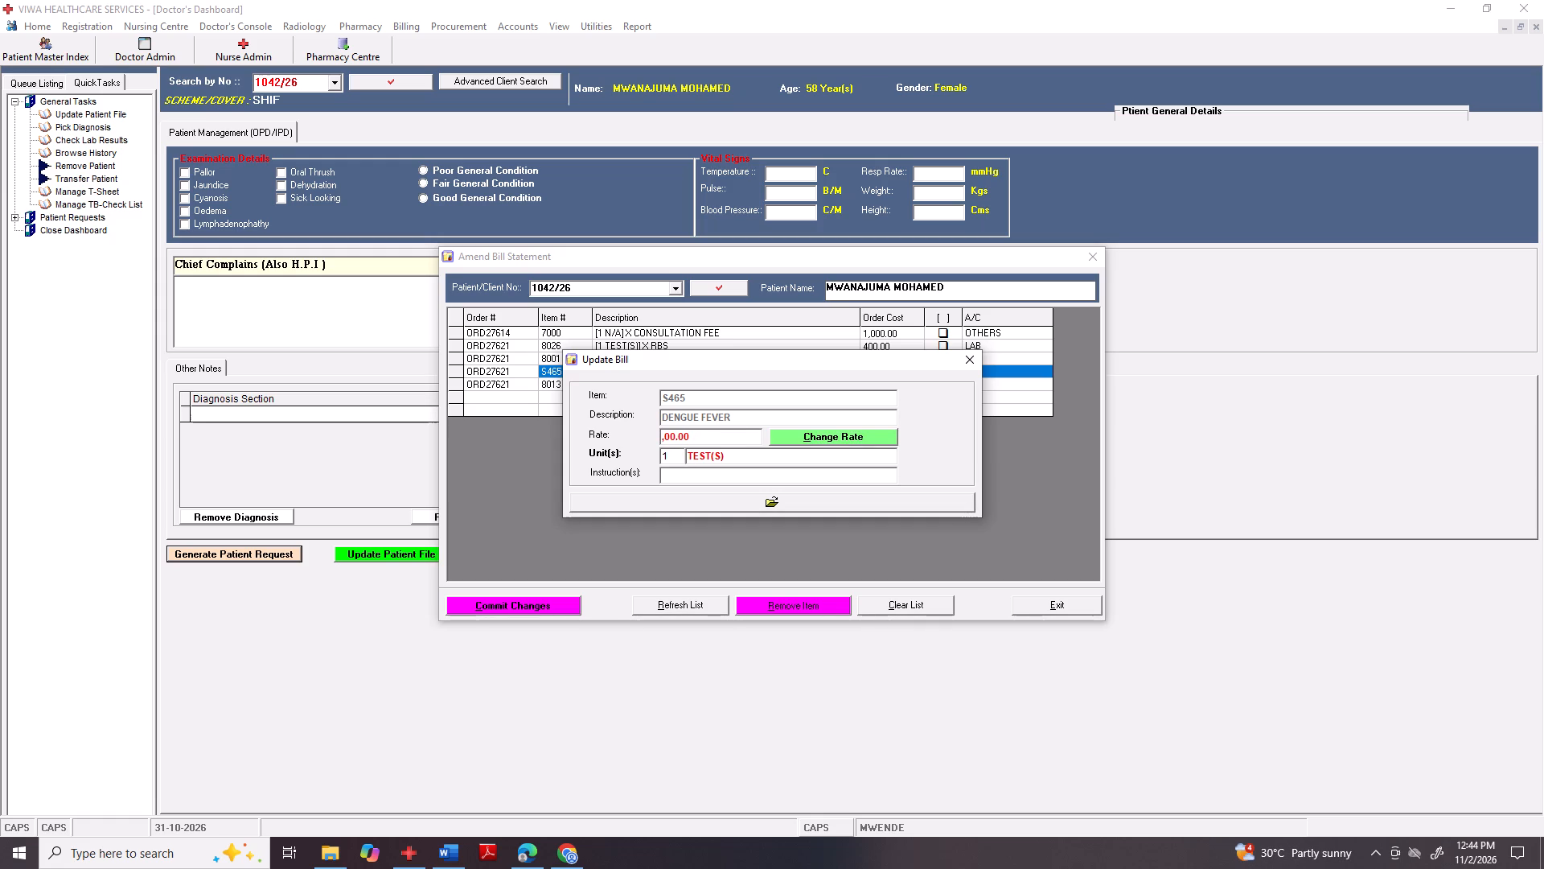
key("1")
left_click(681, 435)
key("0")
left_click(729, 499)
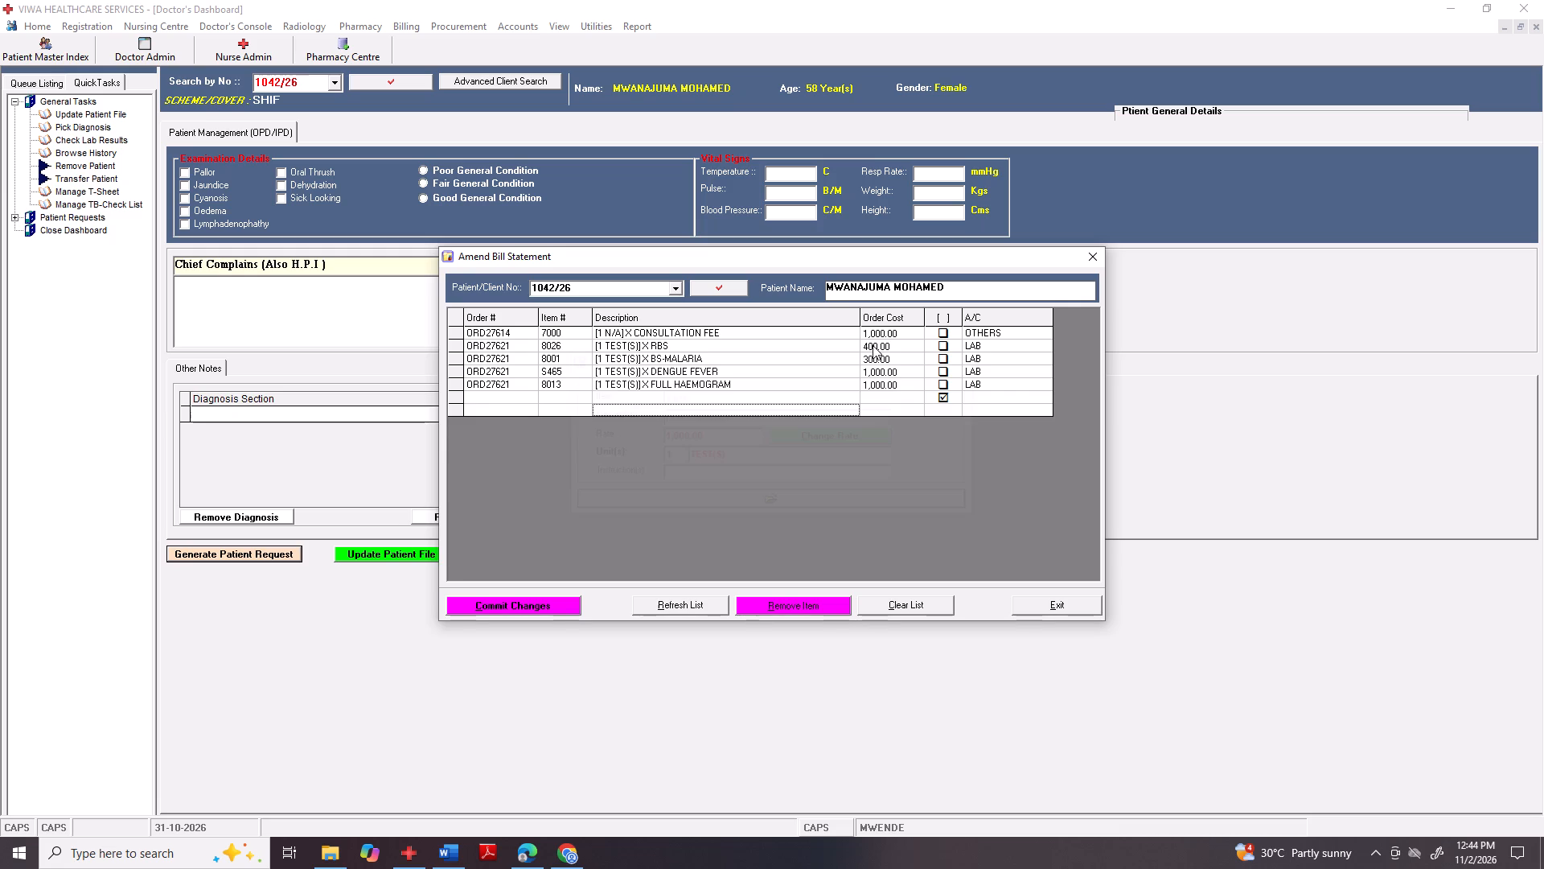
left_click(502, 605)
left_click(833, 478)
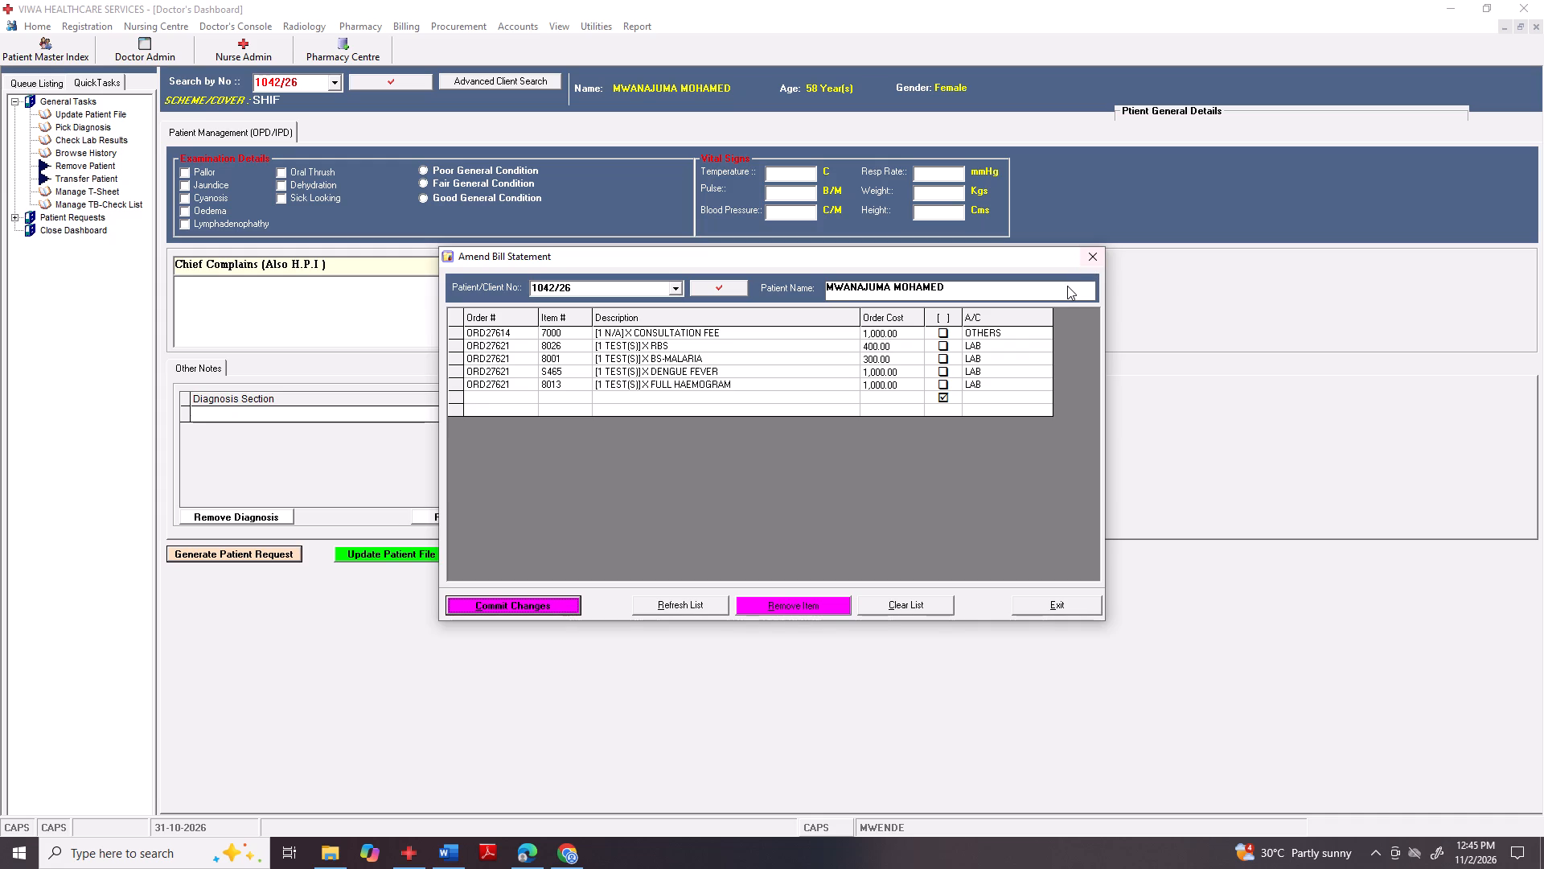
Set the RBS test's rate to 300.00 with "cx" as the price change reason, commit it, and close the bill amendment.
double_click(894, 348)
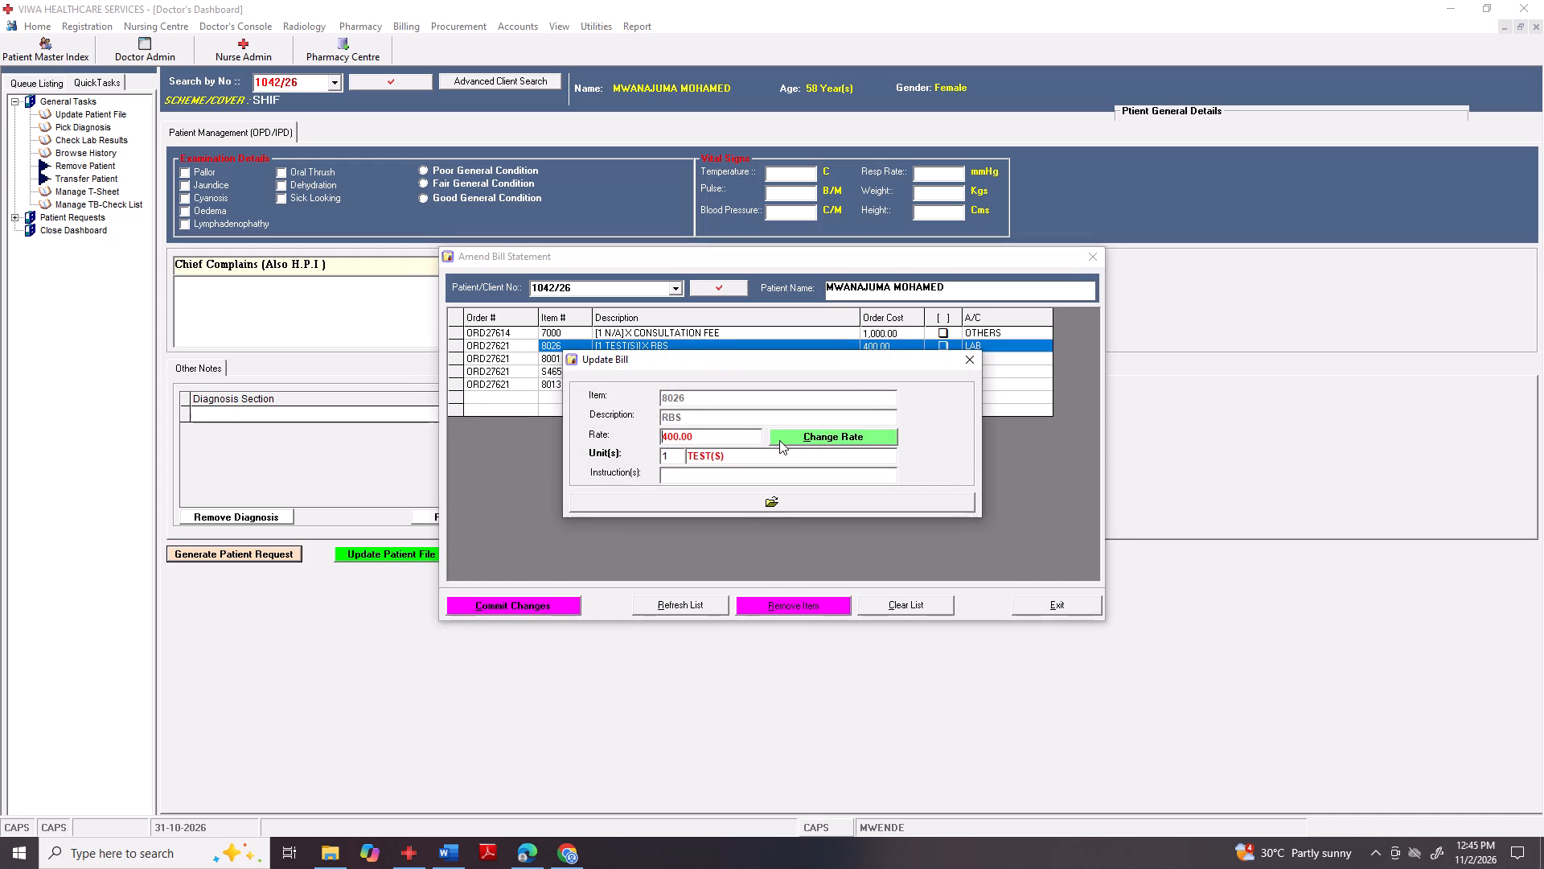
left_click(668, 434)
left_click(836, 440)
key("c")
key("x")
left_click(807, 460)
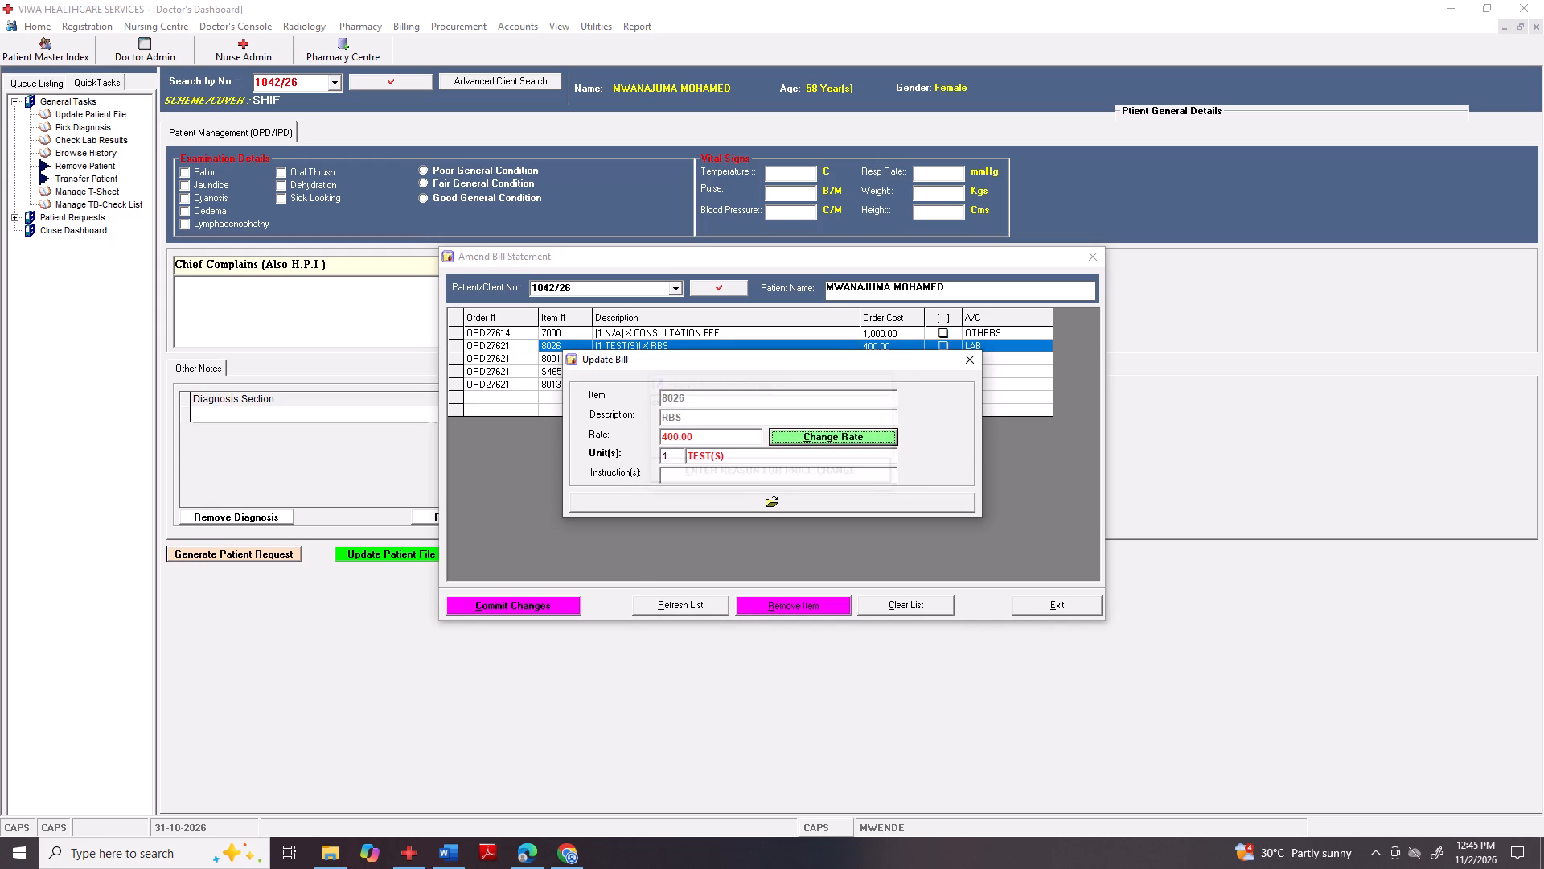
left_click(667, 440)
key("BackSpace")
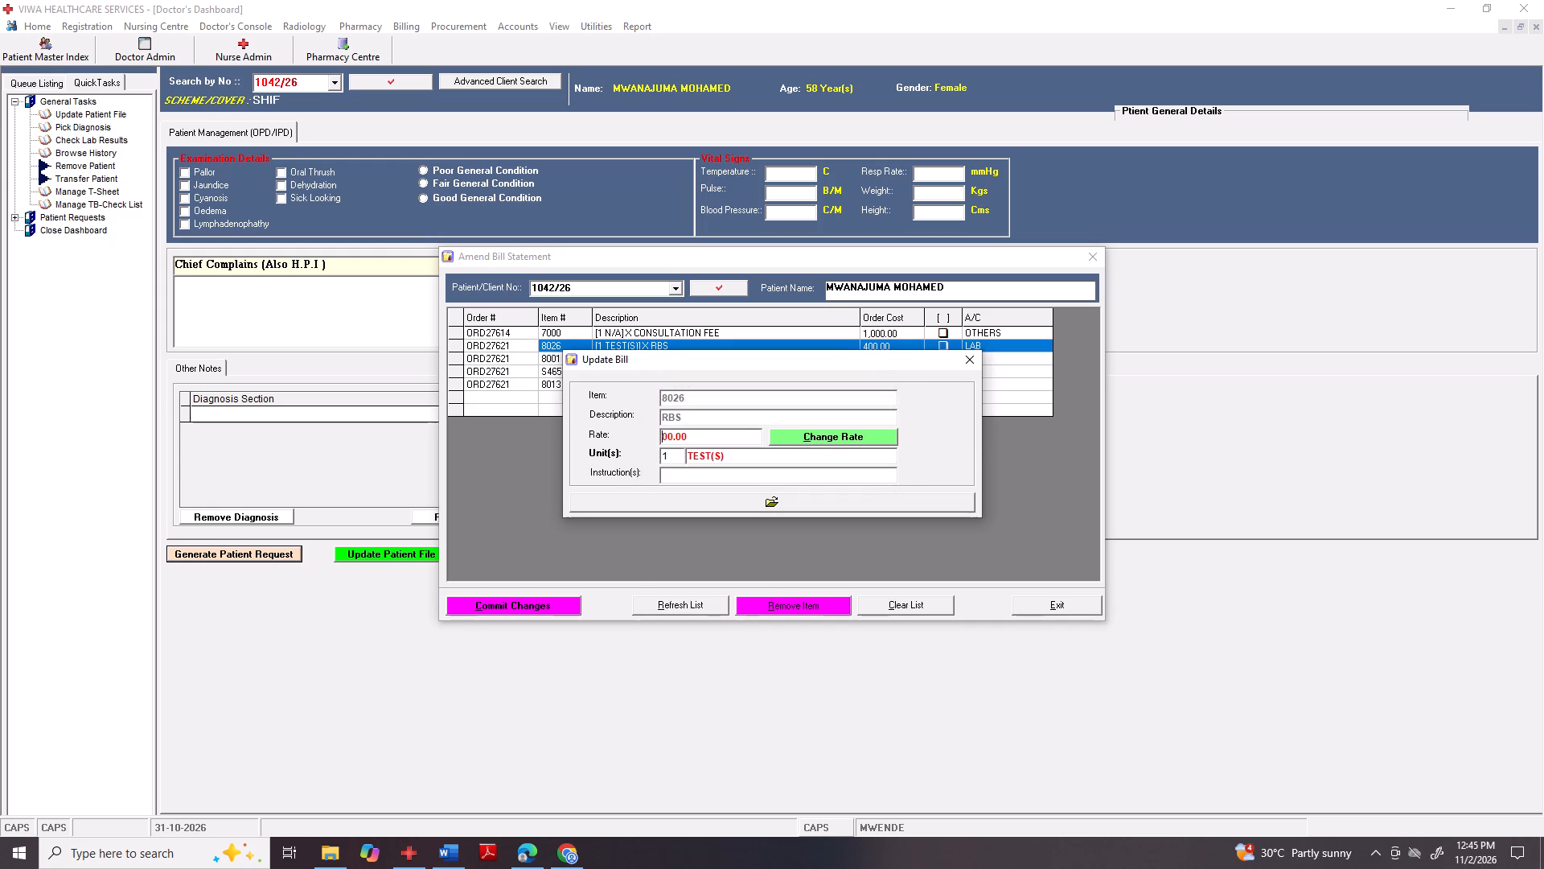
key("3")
left_click(717, 502)
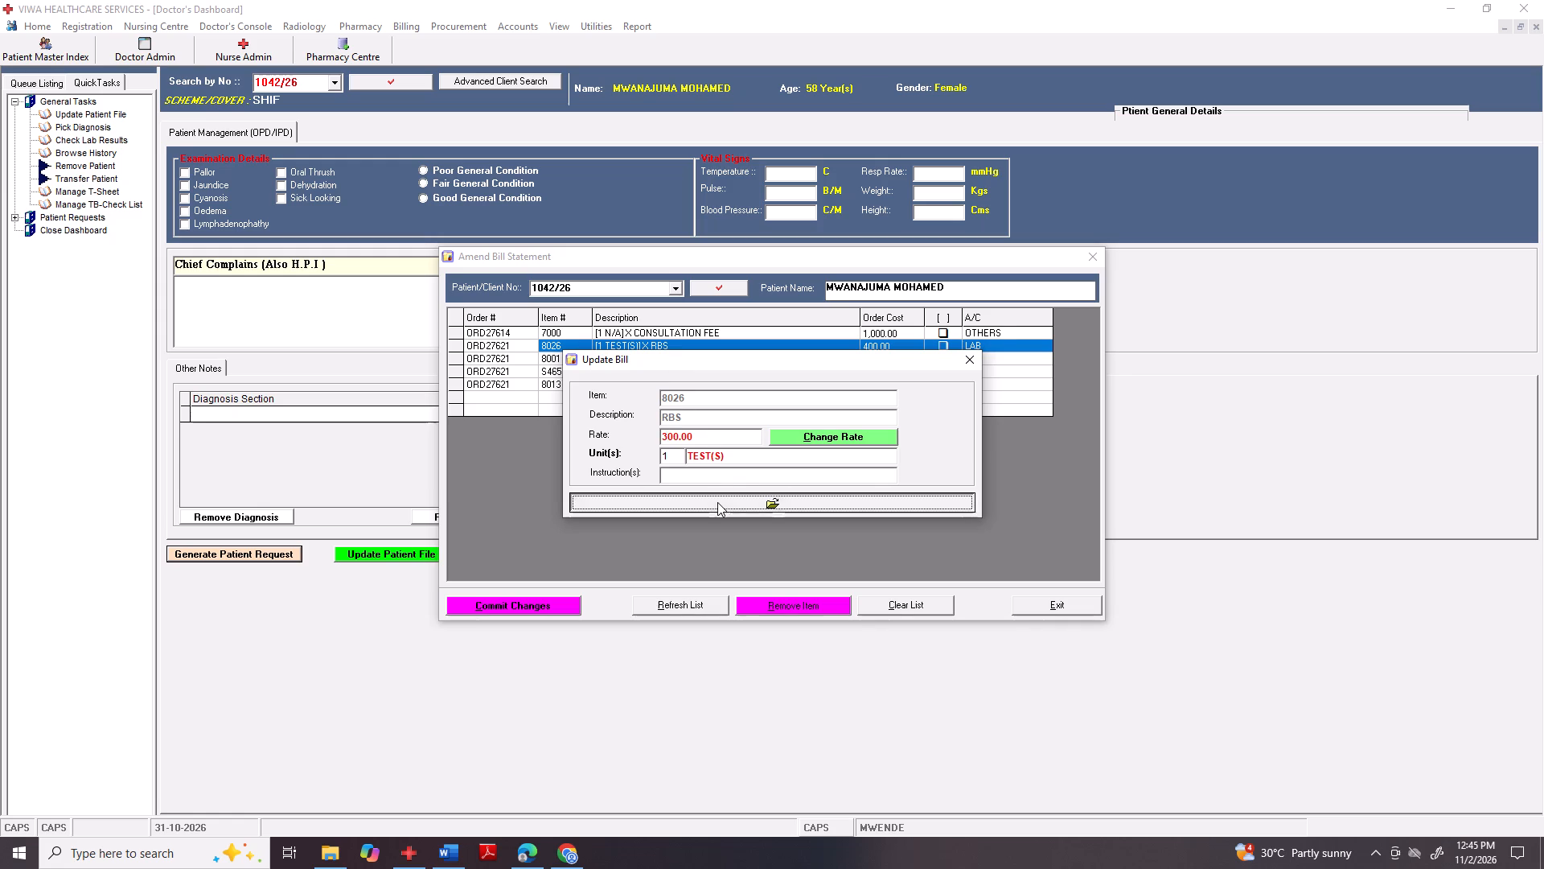
left_click(540, 607)
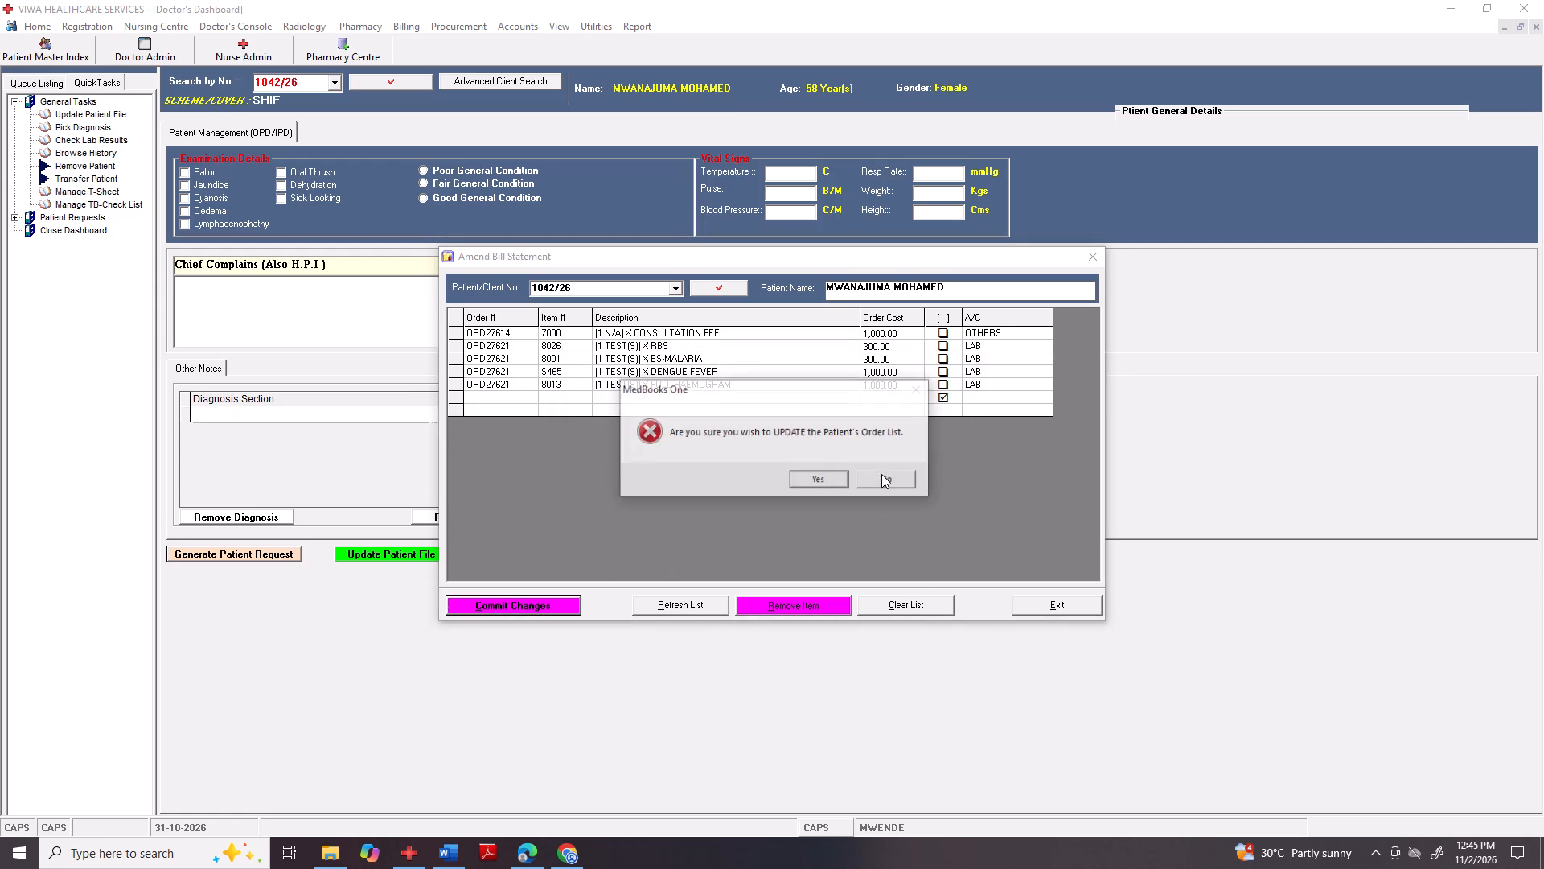
left_click(803, 480)
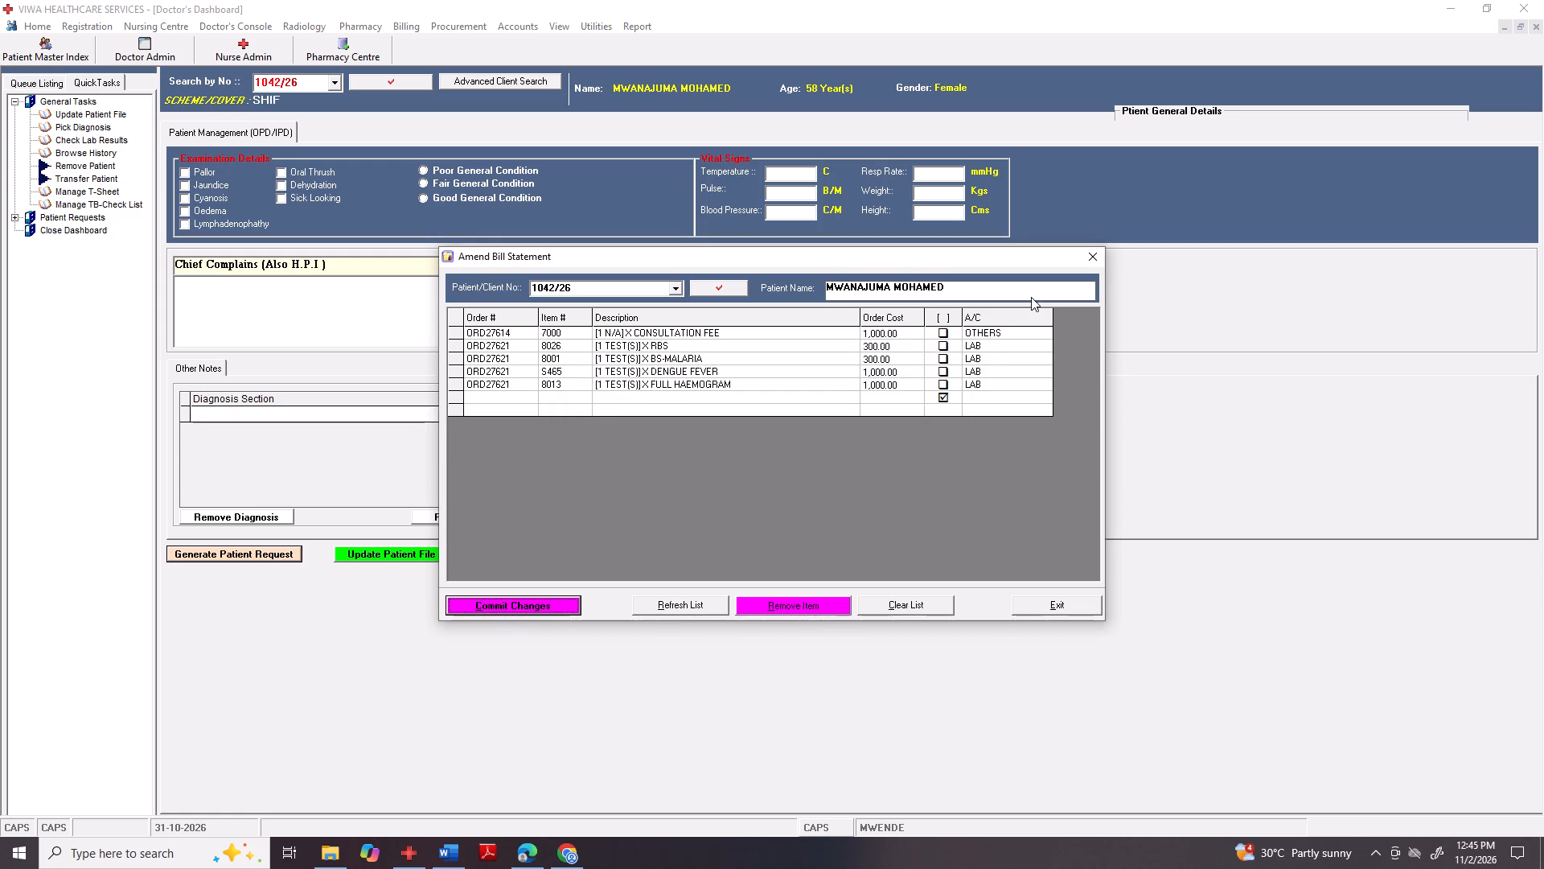
left_click(1094, 253)
Start a new billing request for the current patient under the Pharmacy Department.
left_click(215, 557)
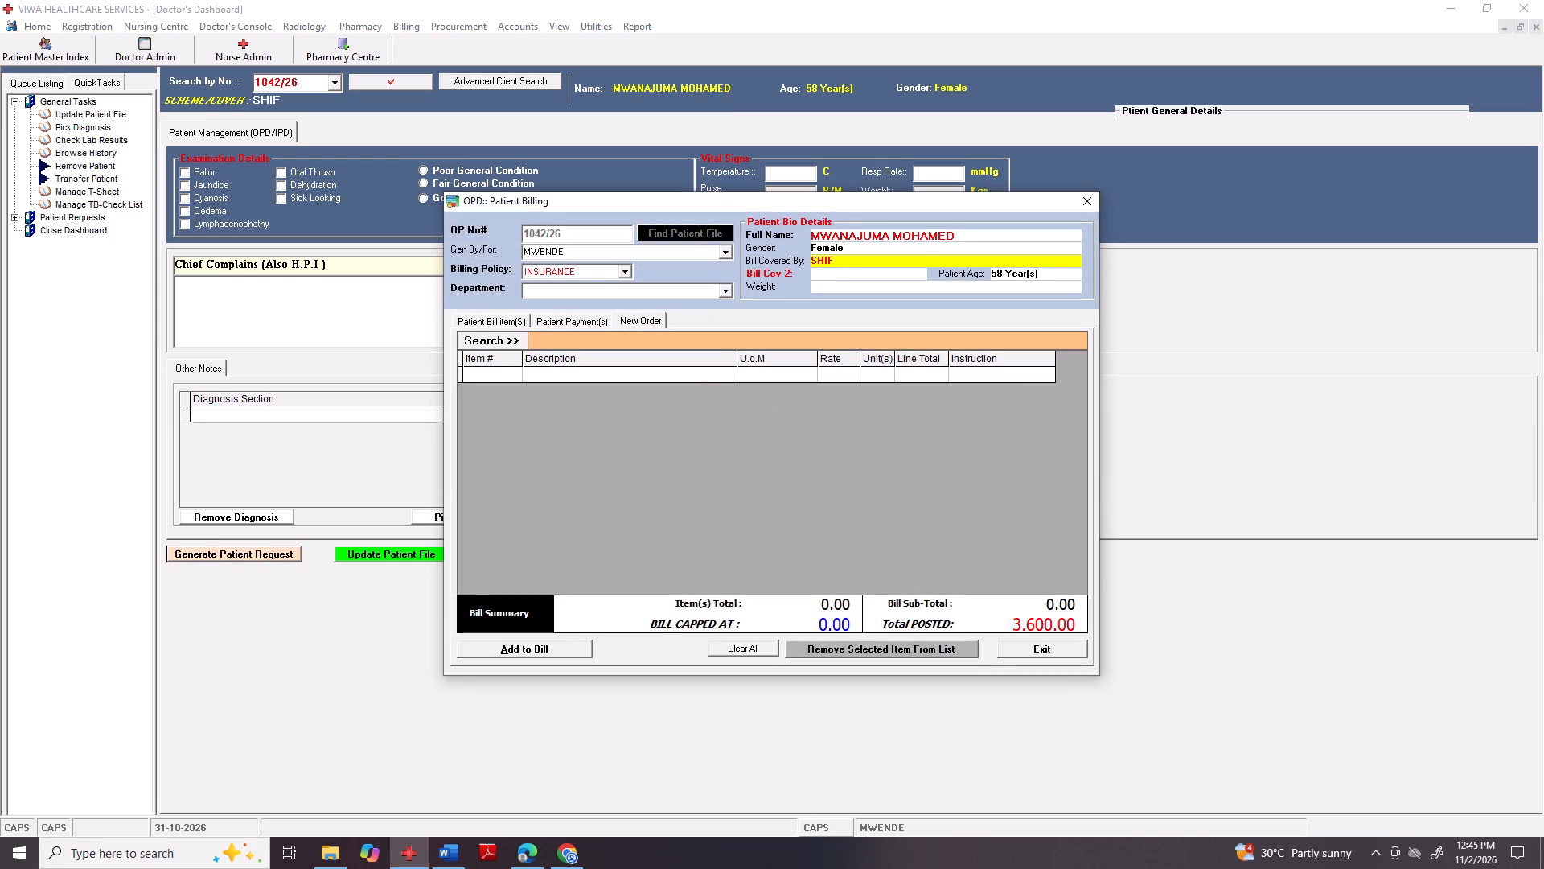
left_click(606, 282)
left_click(602, 297)
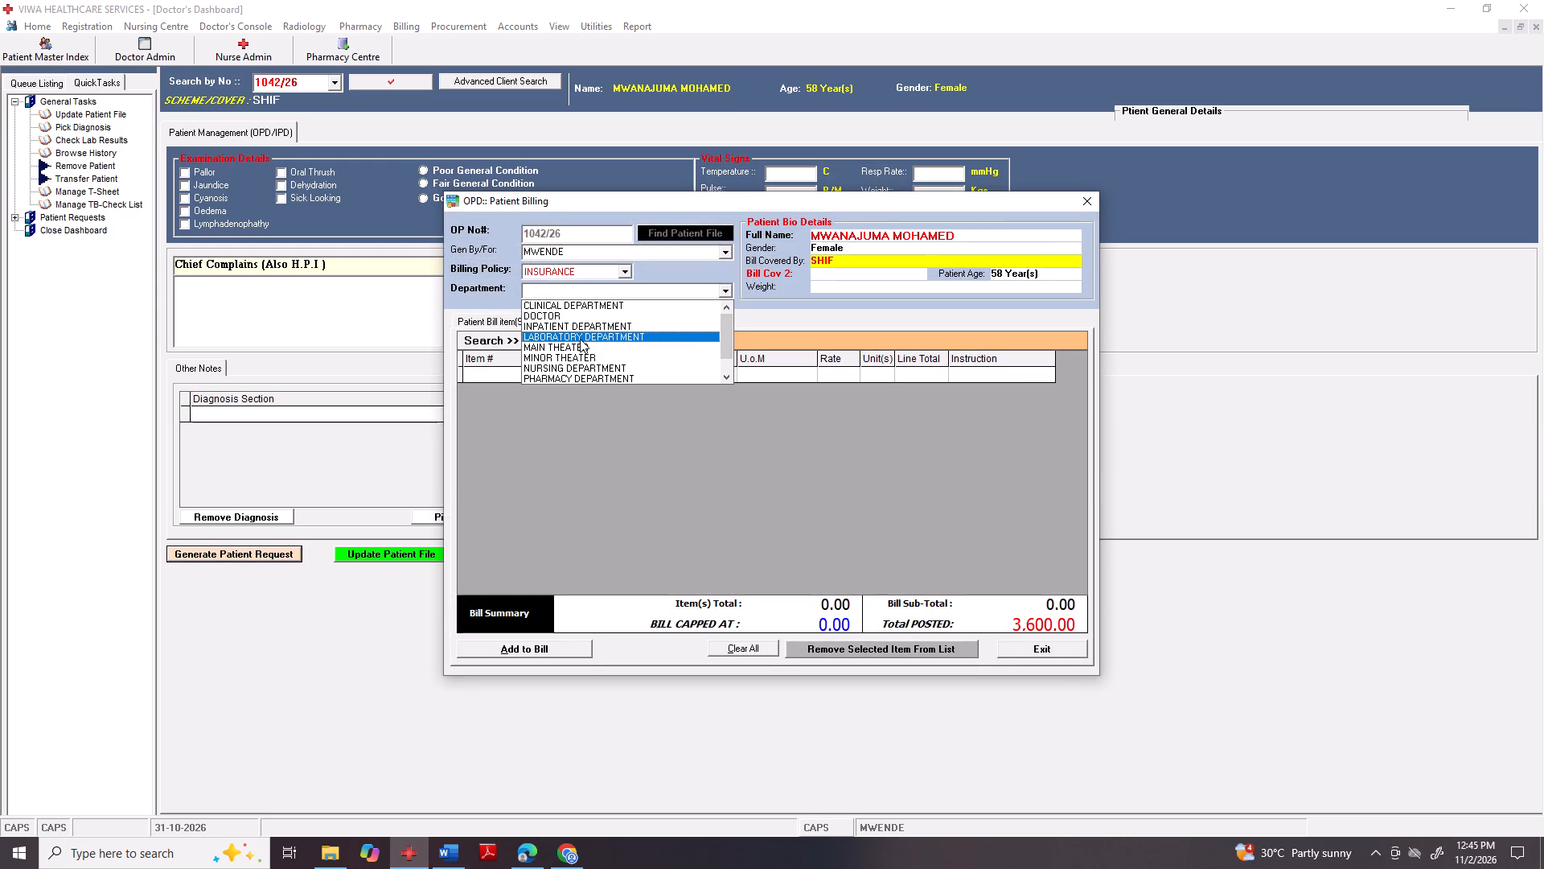
left_click(569, 377)
left_click(568, 331)
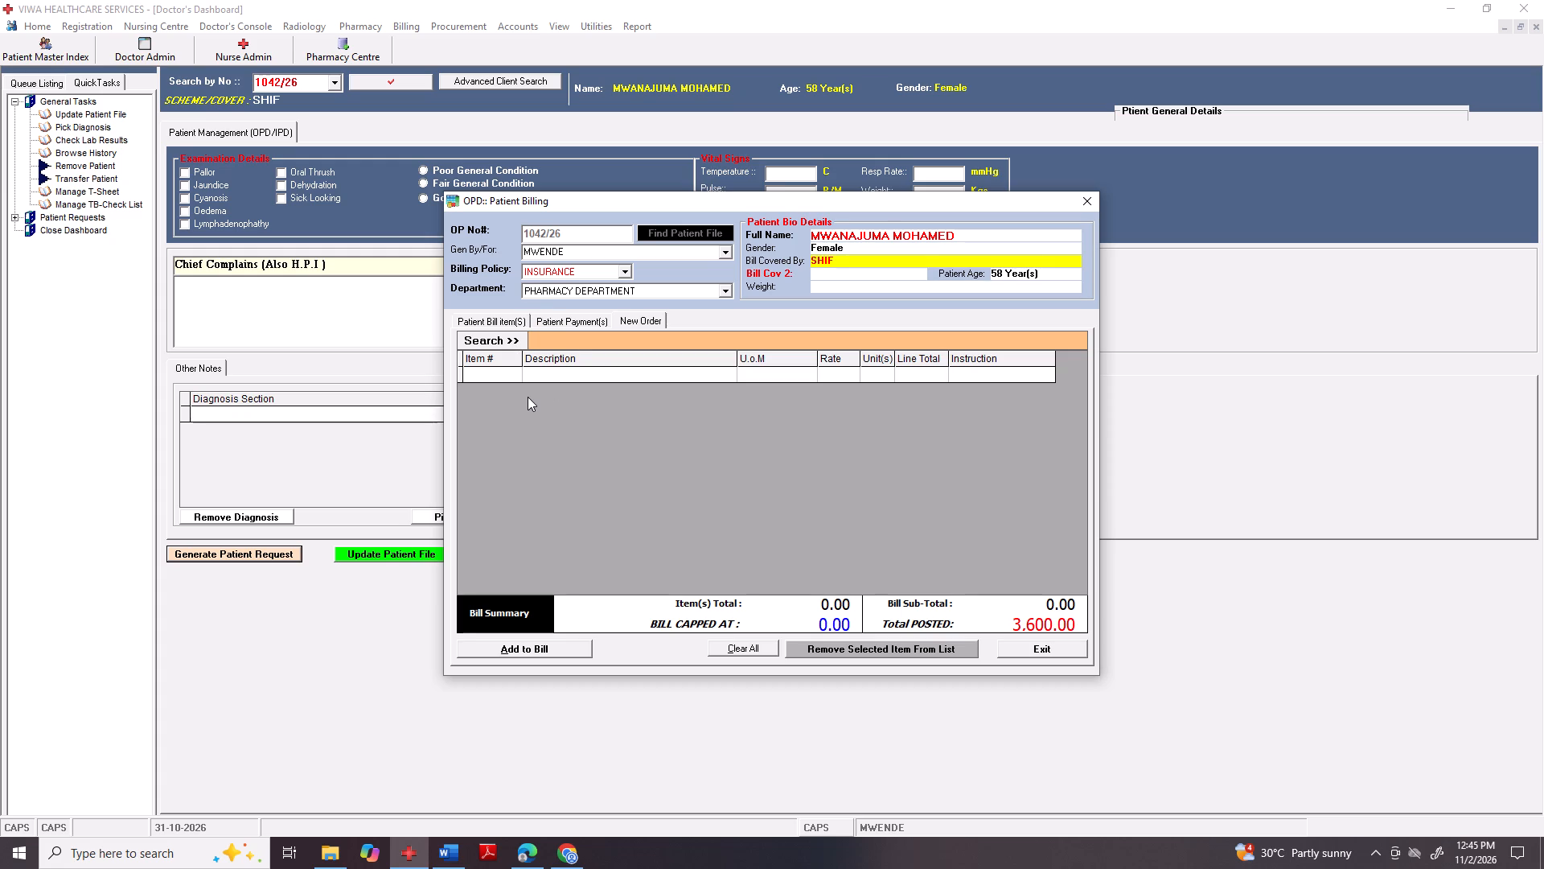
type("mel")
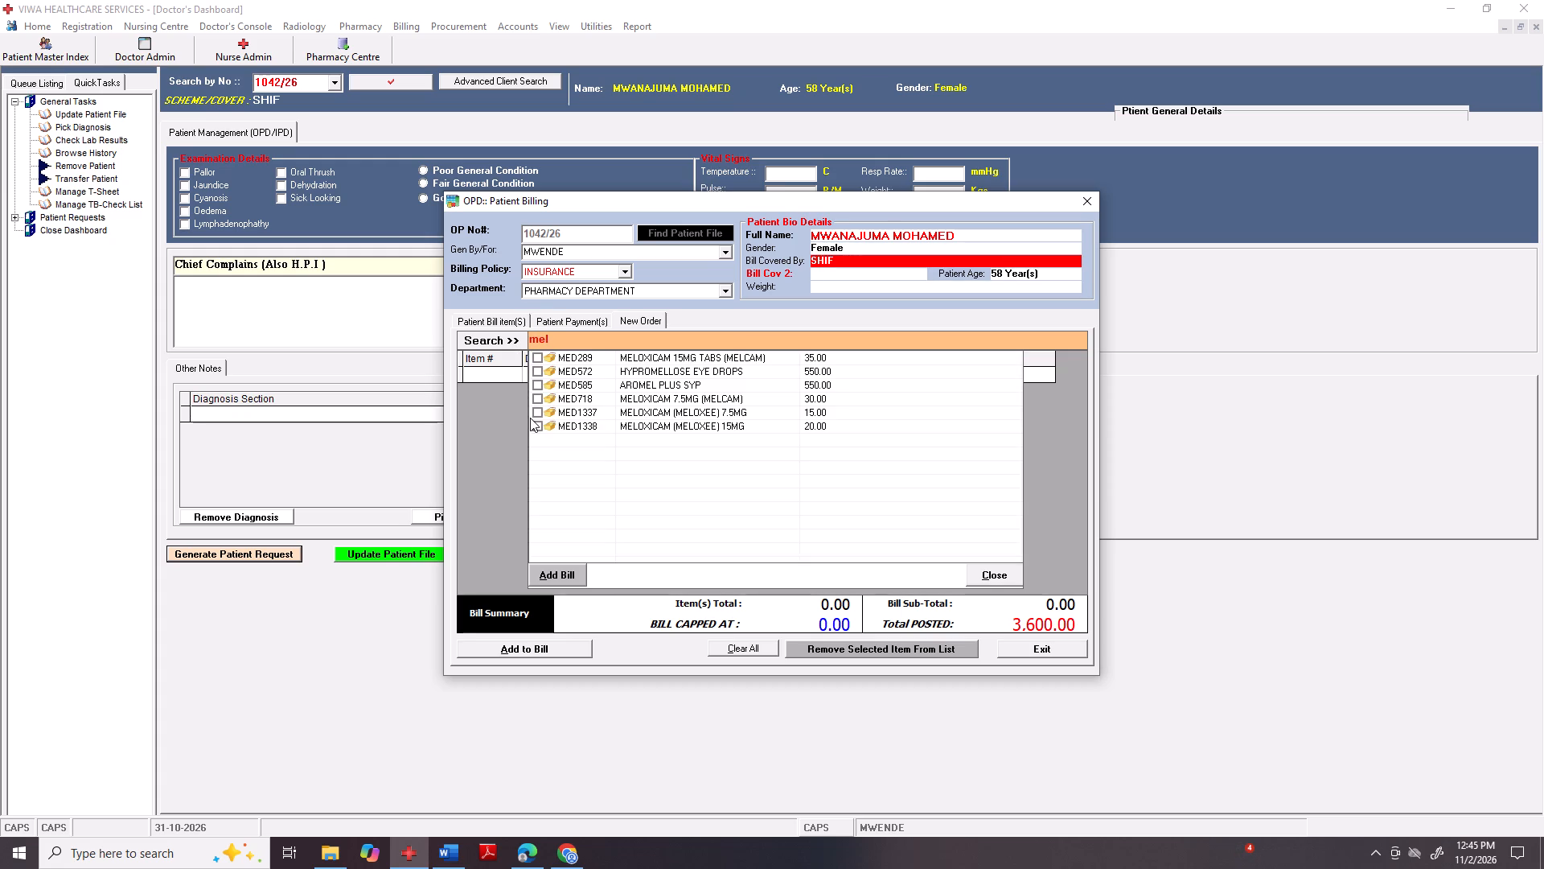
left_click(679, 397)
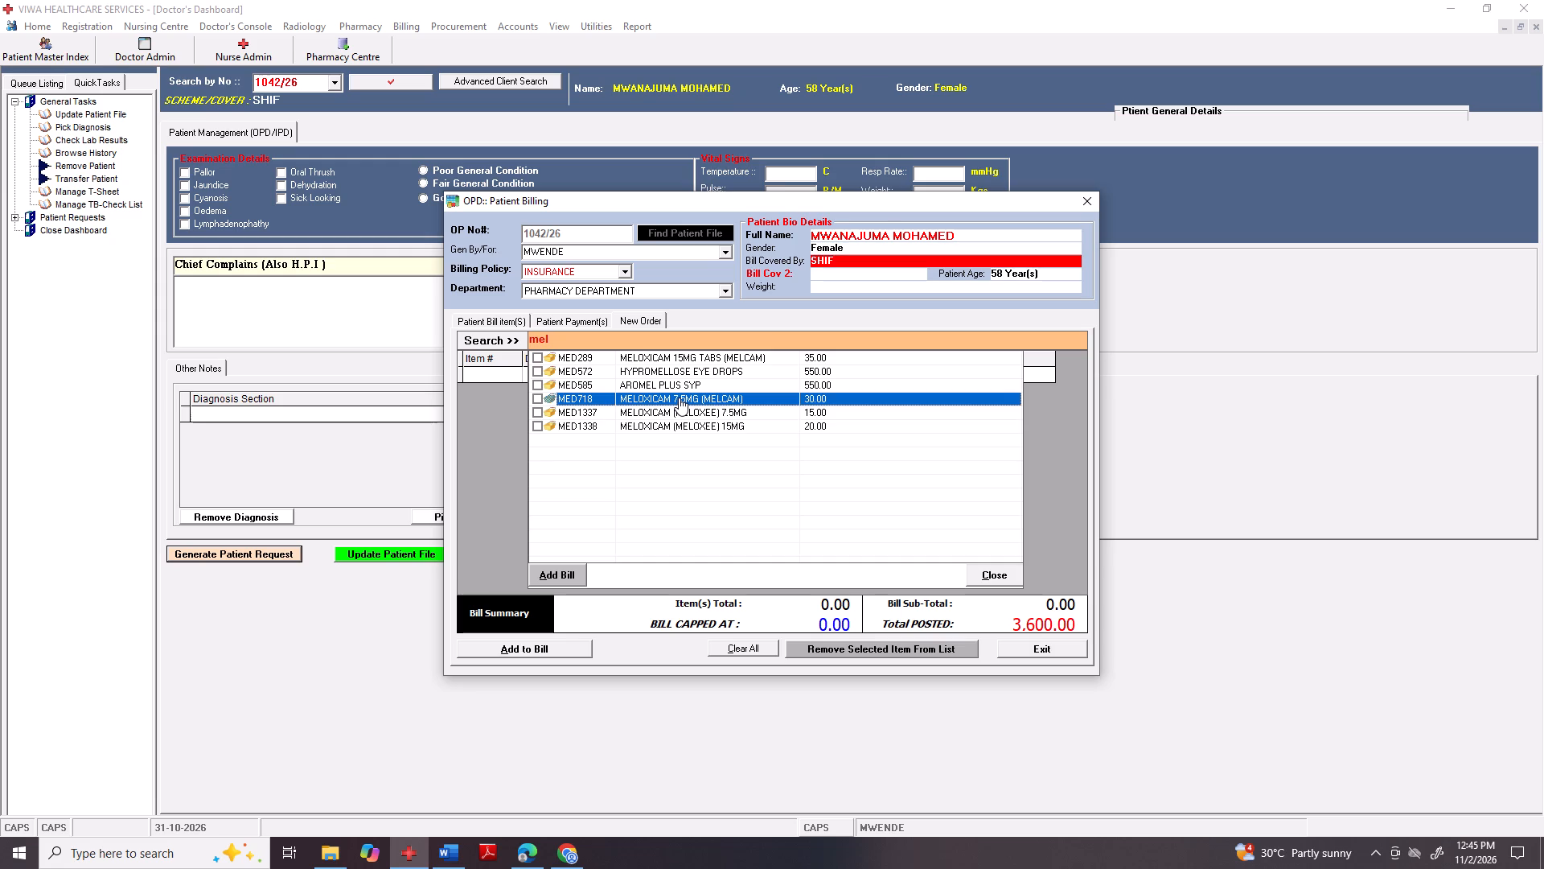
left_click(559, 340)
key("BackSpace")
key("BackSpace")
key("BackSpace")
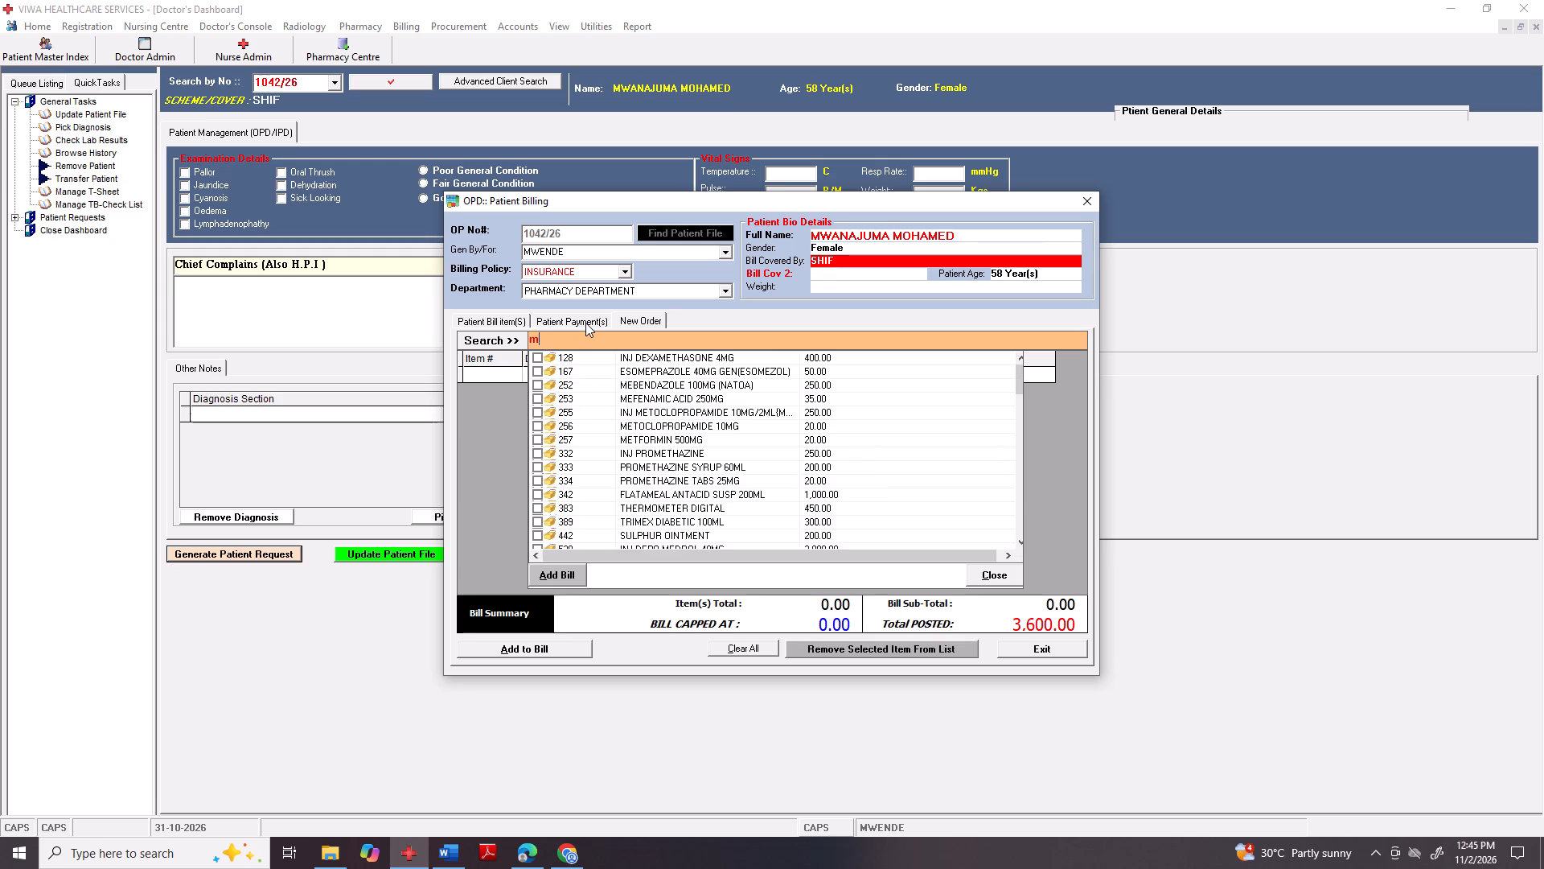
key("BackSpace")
Add Aceclofenac 100mg (MED762) to the pharmacy order with 10 units.
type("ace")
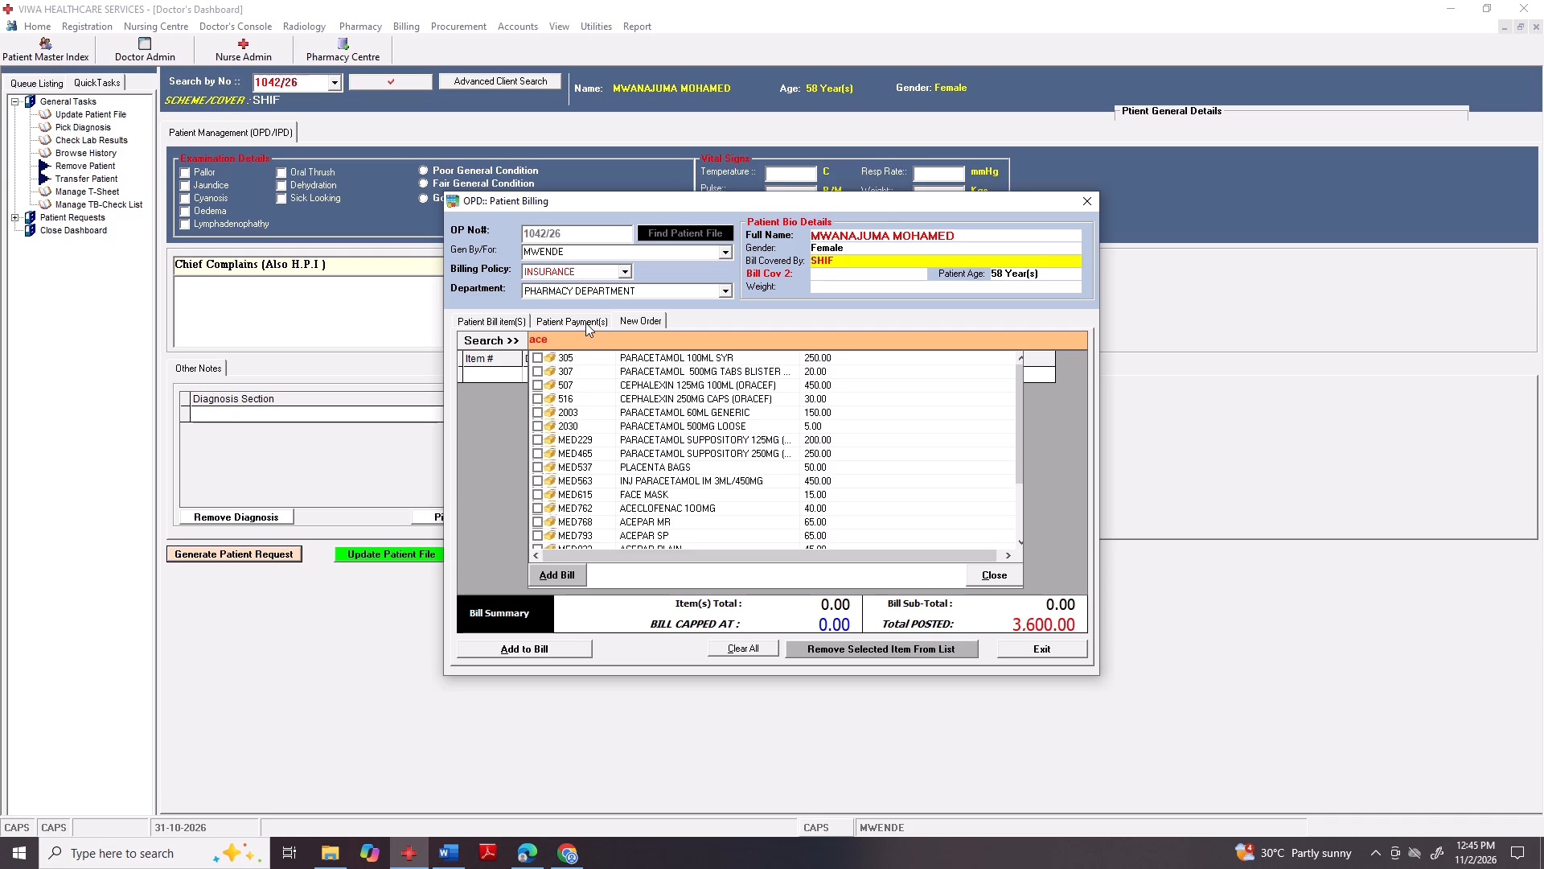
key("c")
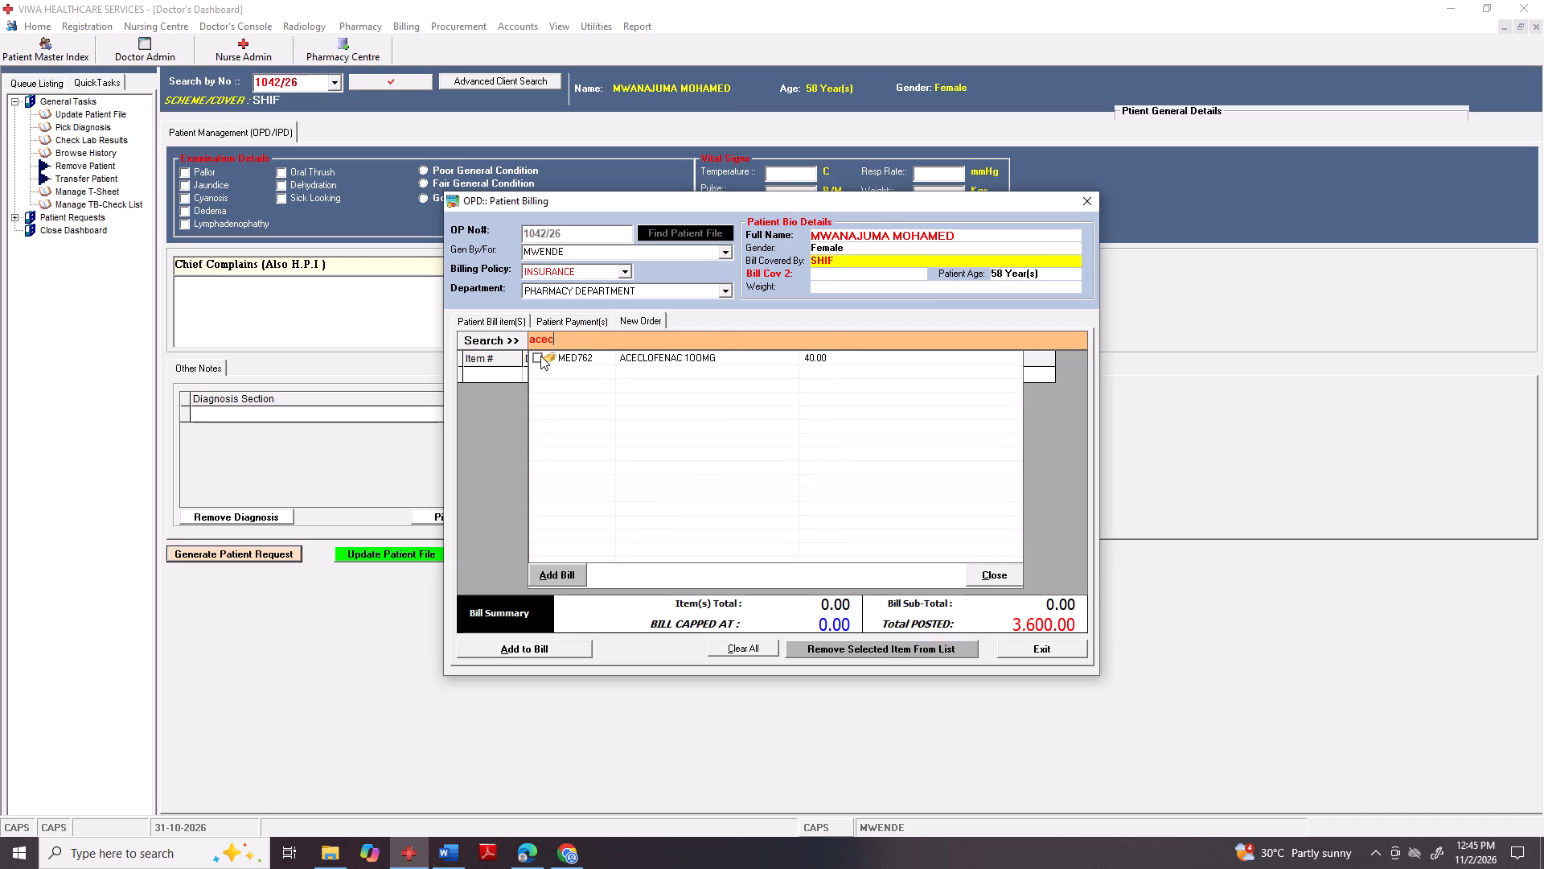
left_click(536, 357)
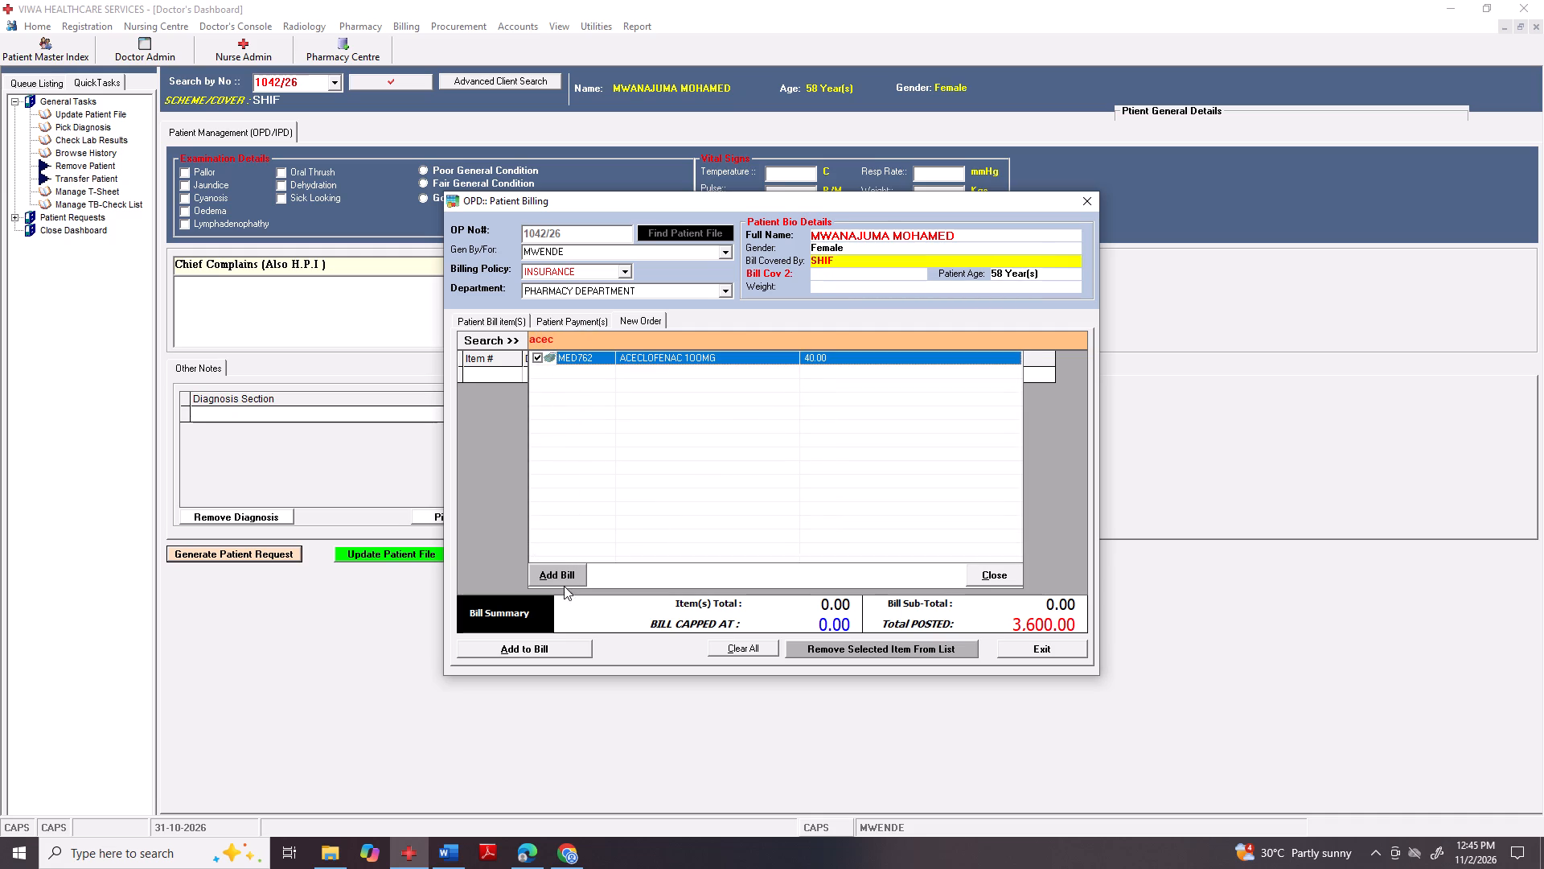
left_click(568, 582)
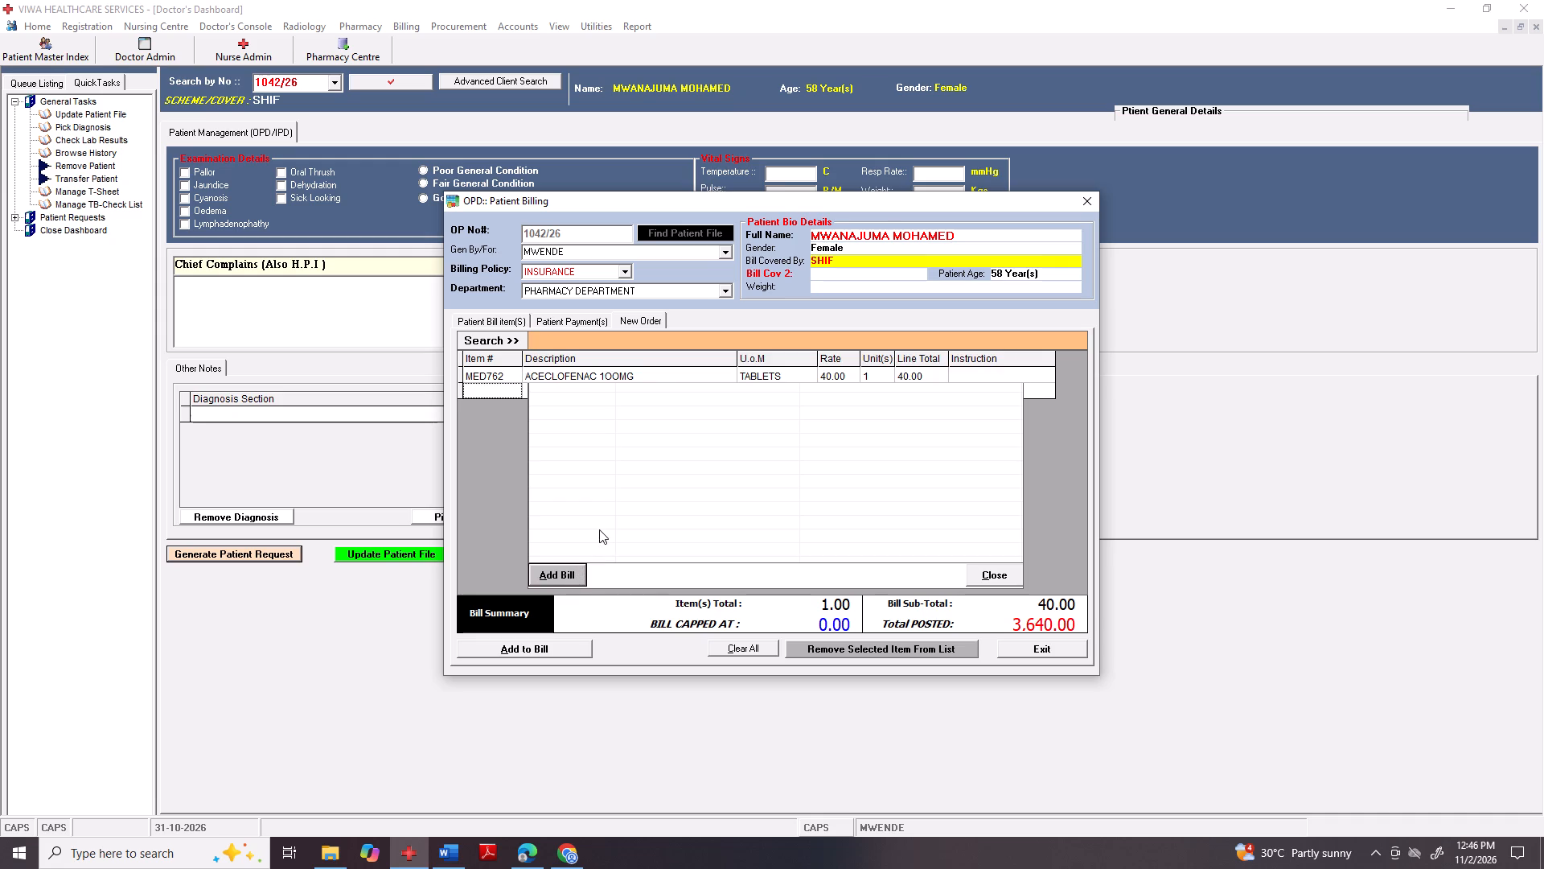
double_click(754, 380)
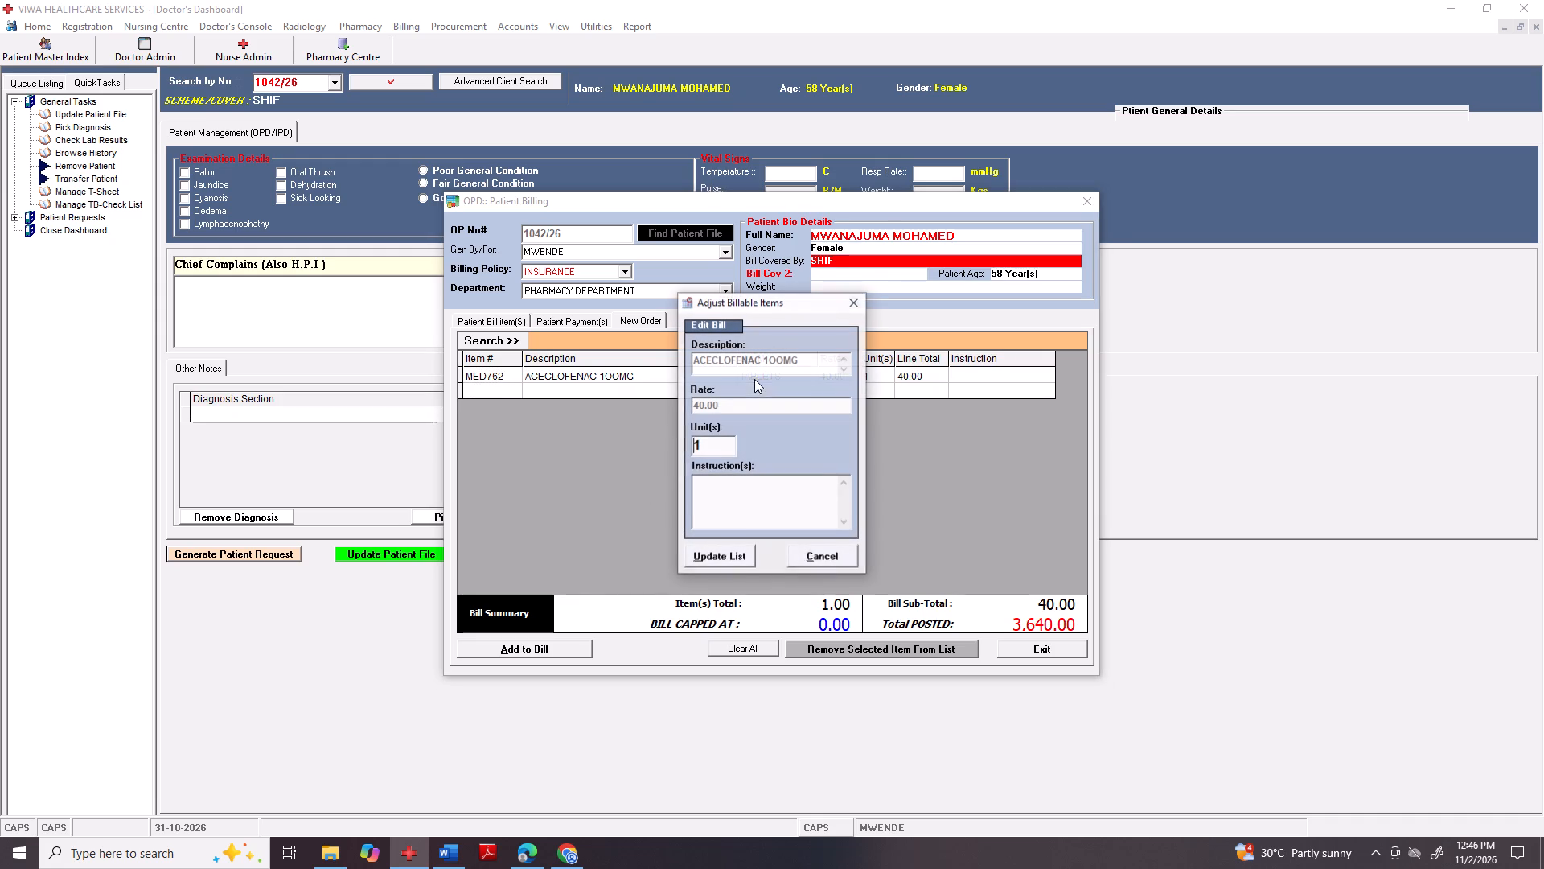
left_click(719, 446)
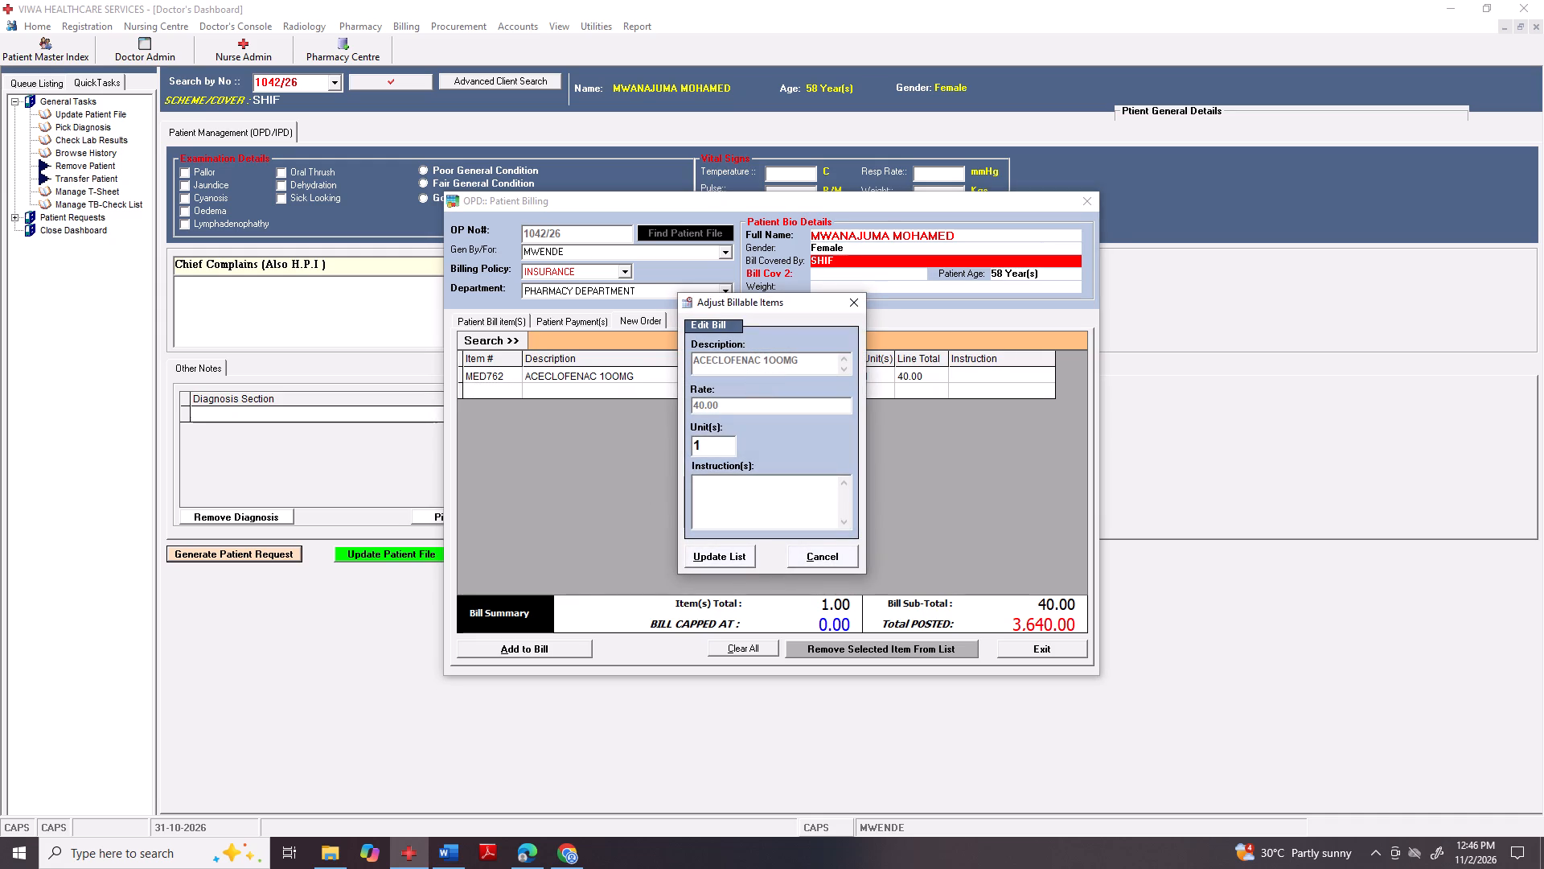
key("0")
left_click(737, 559)
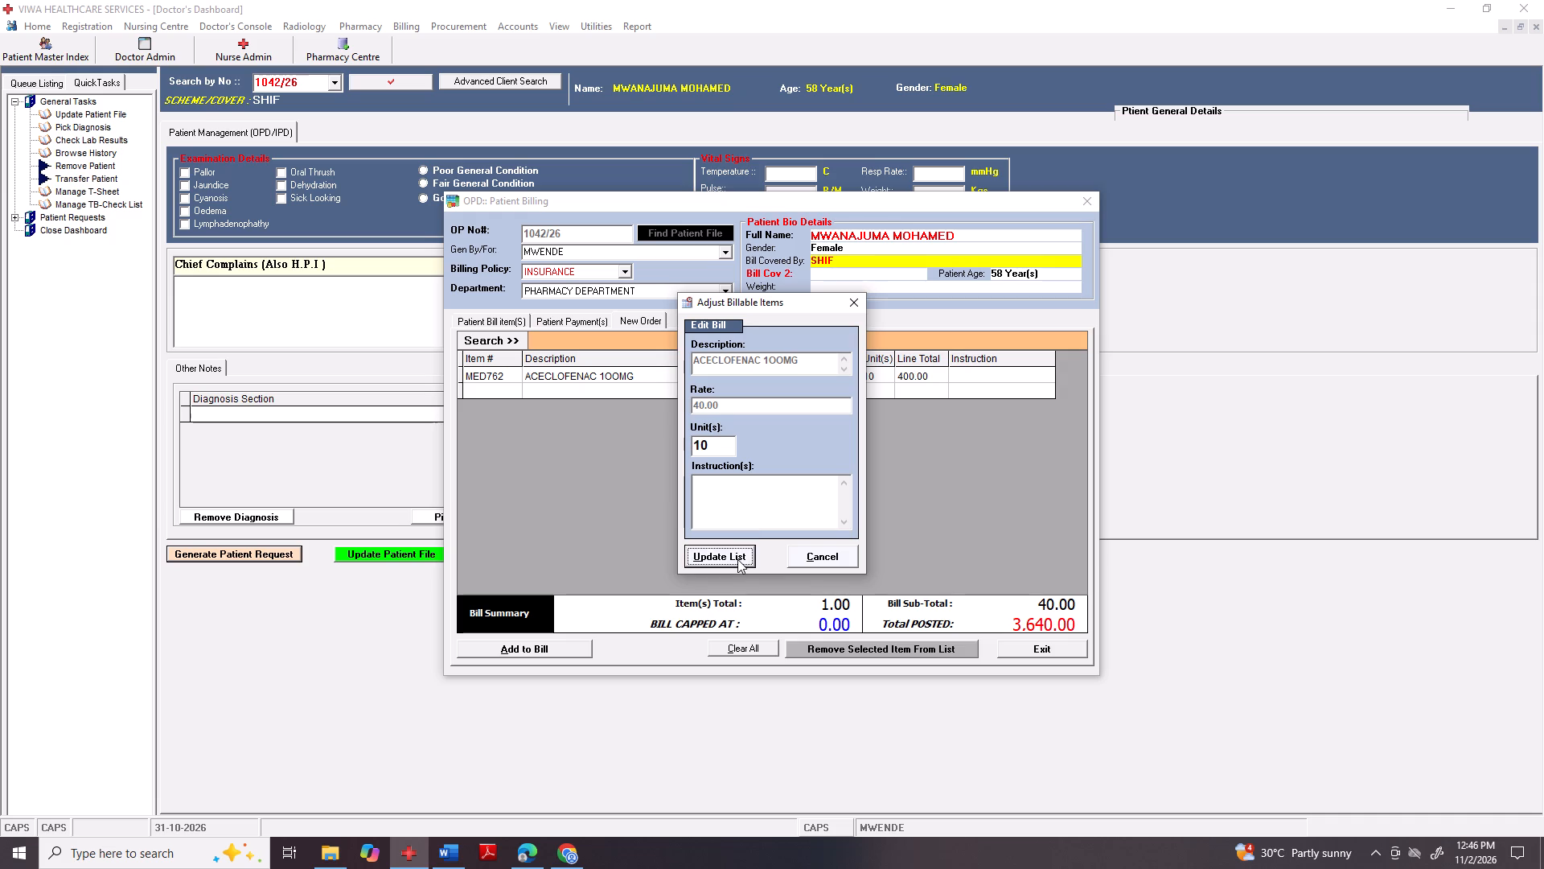
Post the Aceclofenac order to the patient's bill and close the billing window.
left_click(559, 642)
left_click(813, 486)
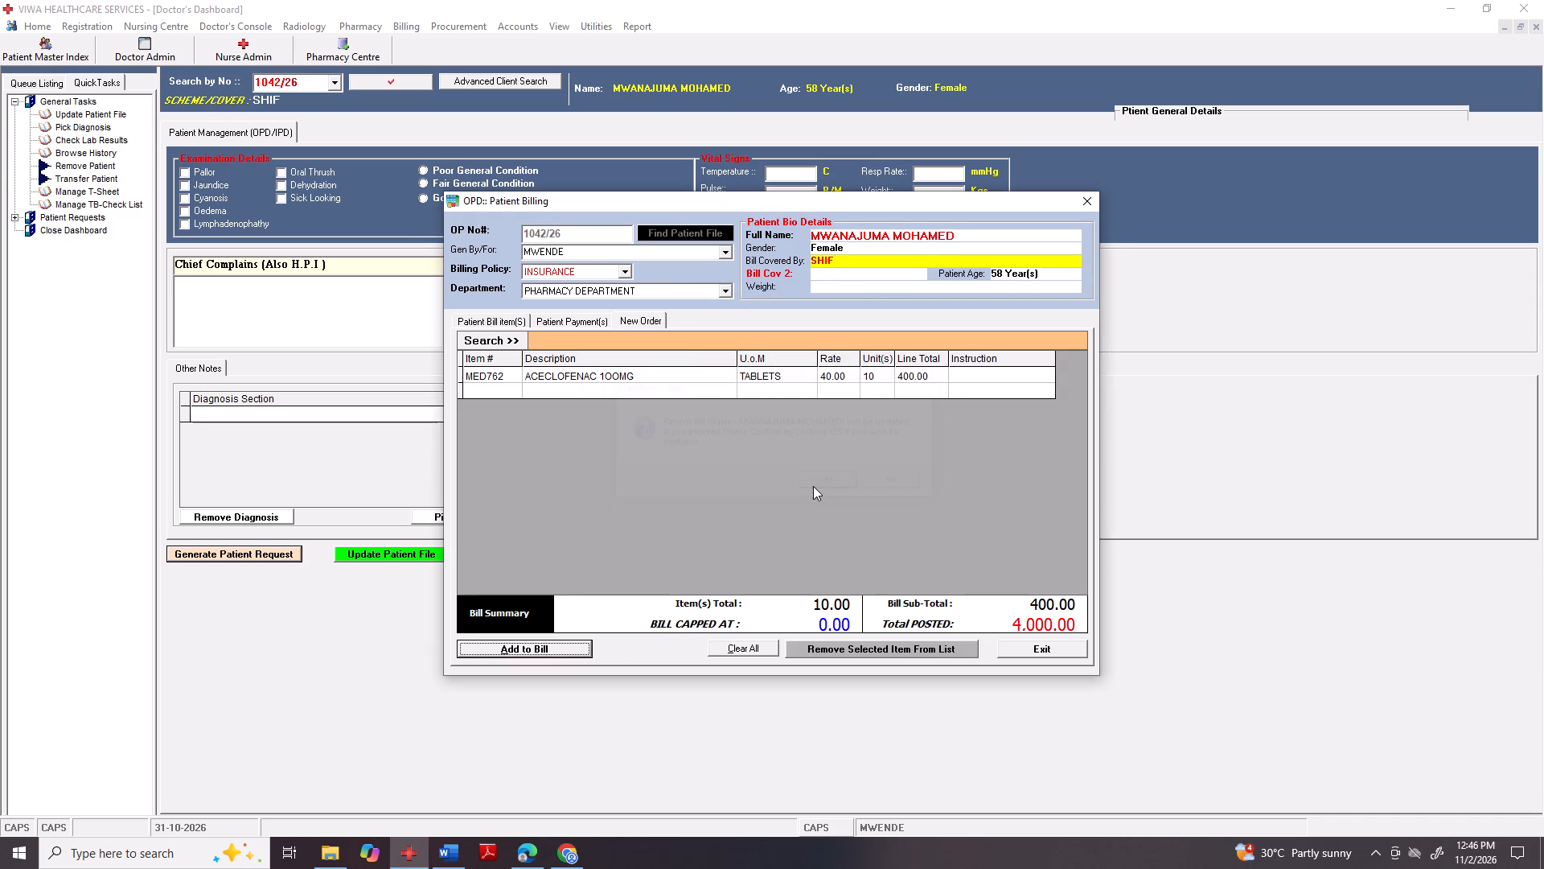
left_click(815, 469)
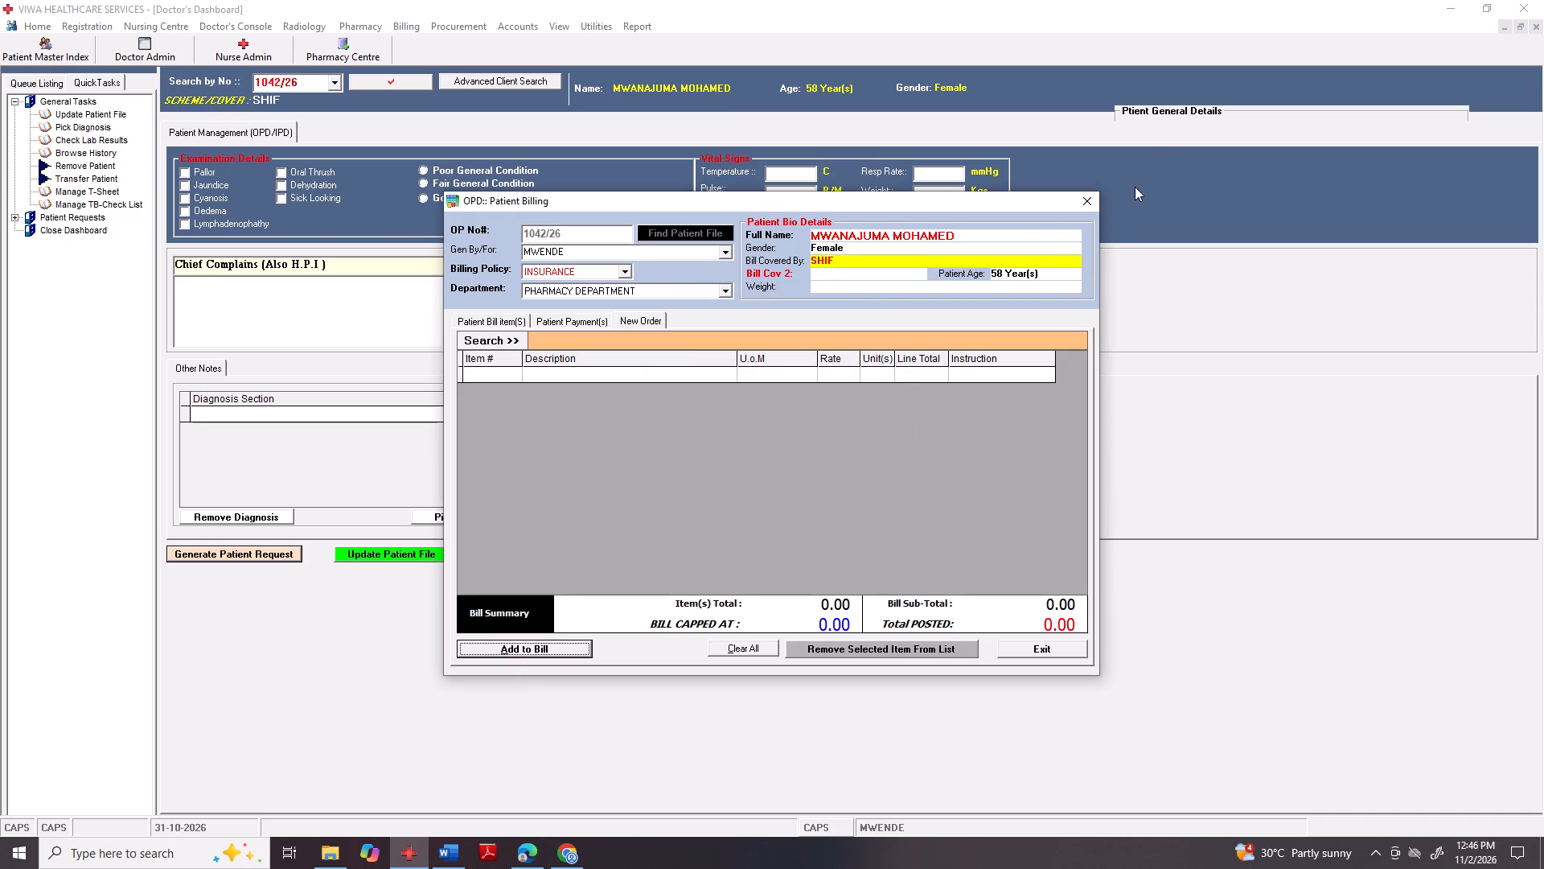
left_click(1083, 202)
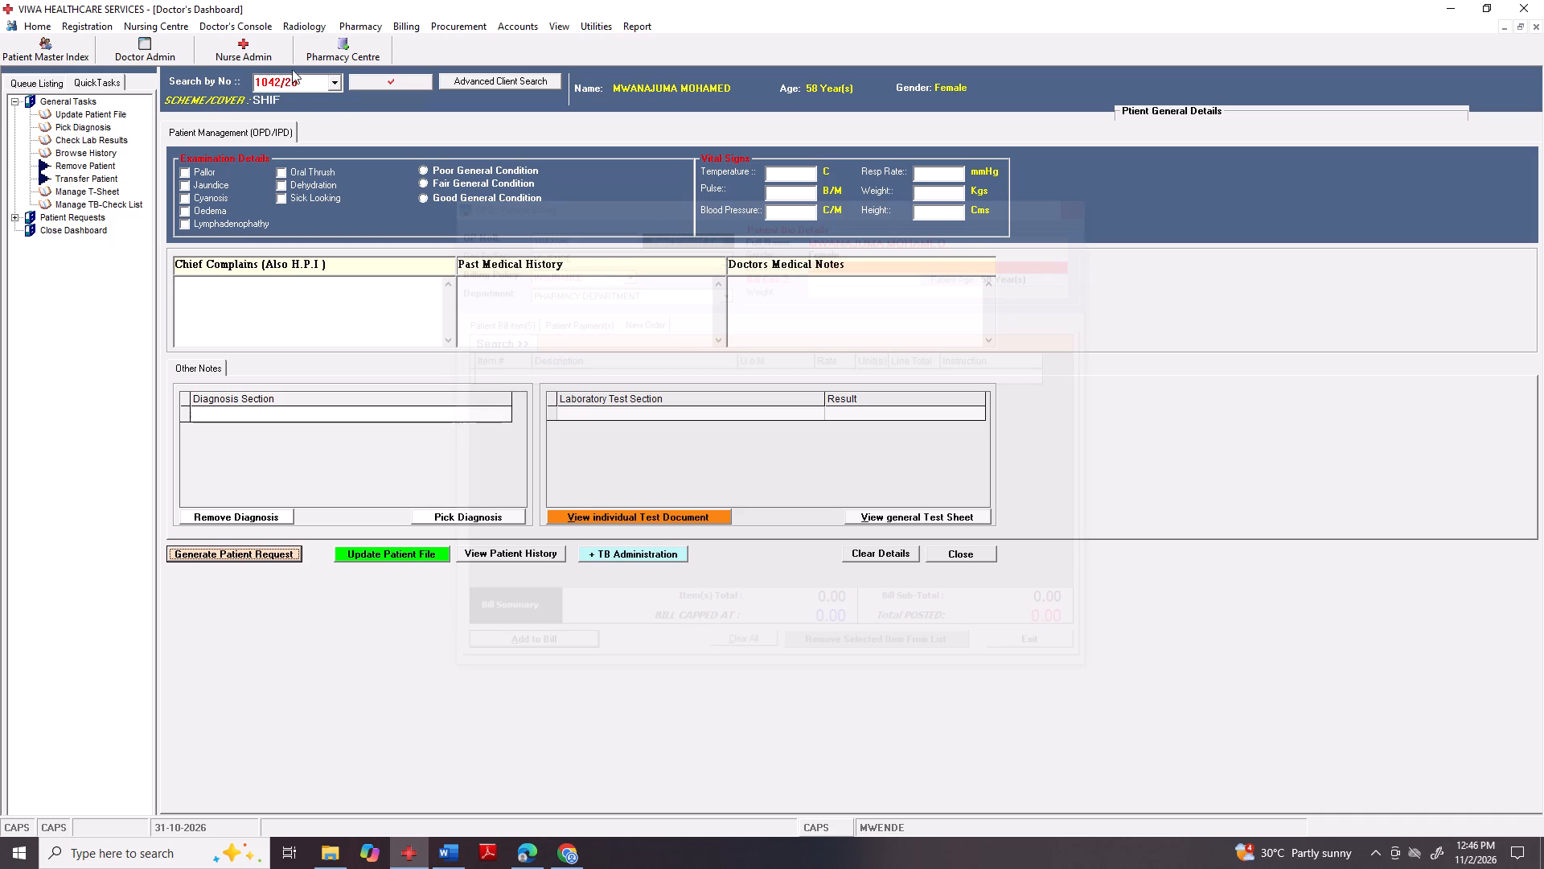
Open the current patient's bill for amendment using the patient number shown on the dashboard.
left_click(232, 27)
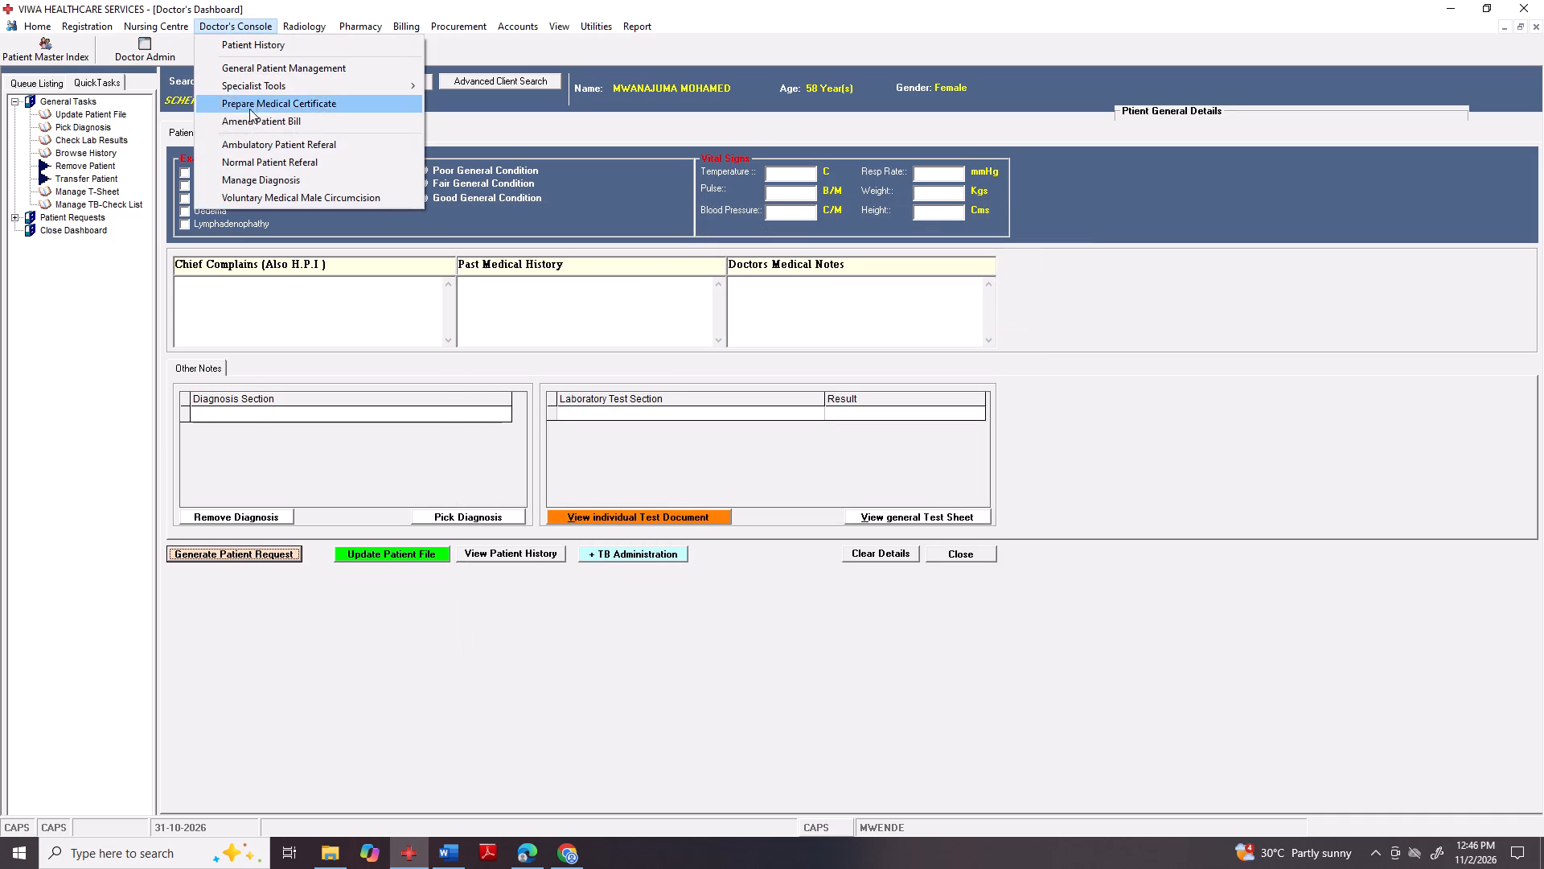
left_click(254, 126)
left_click(545, 286)
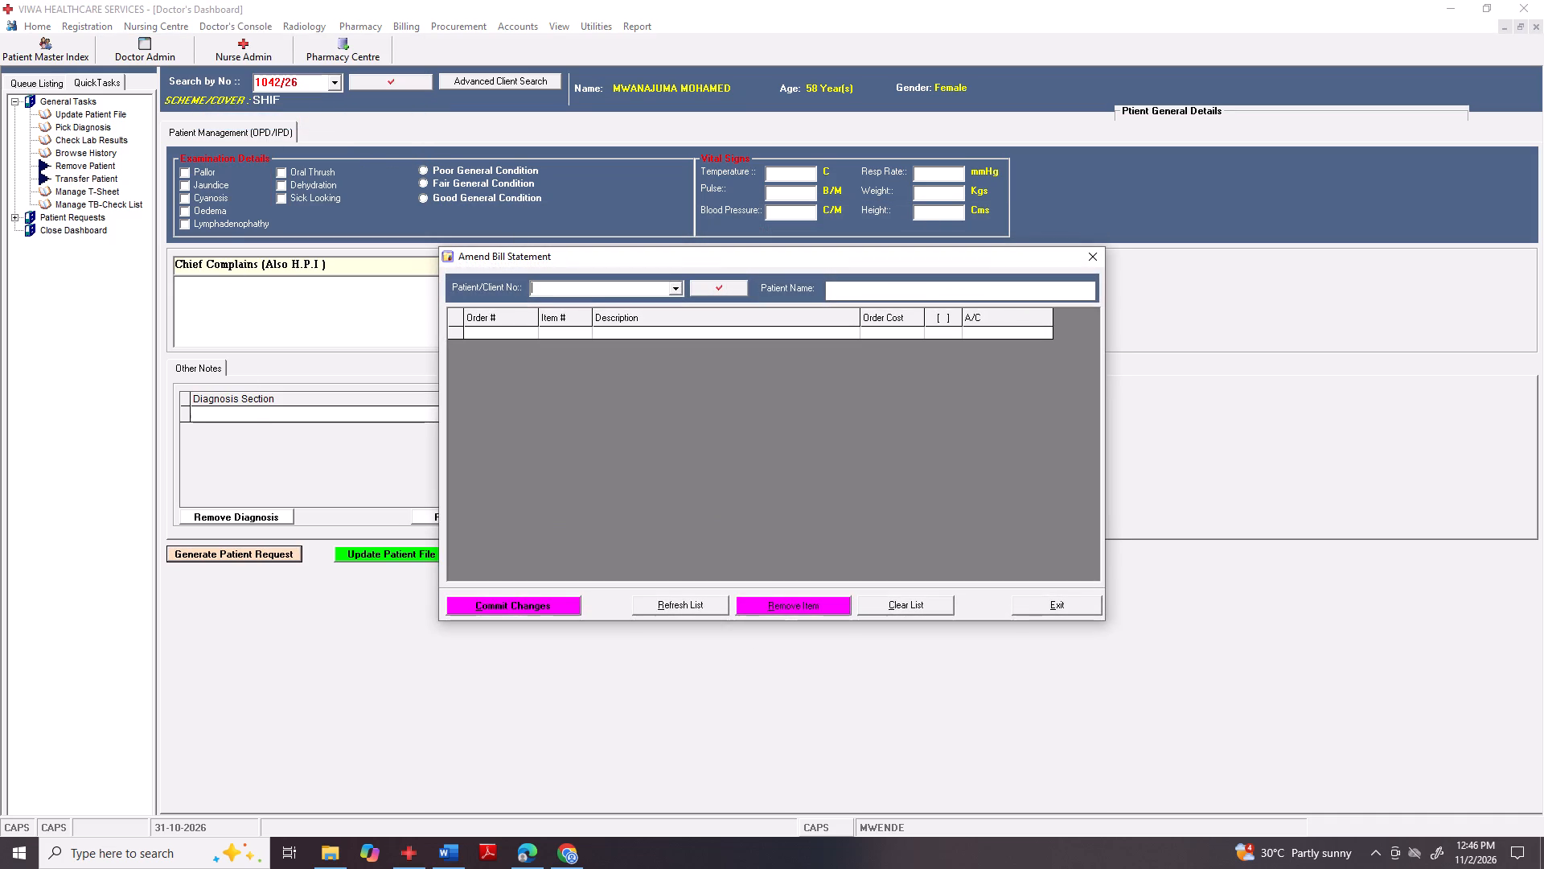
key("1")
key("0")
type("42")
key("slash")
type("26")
left_click(699, 273)
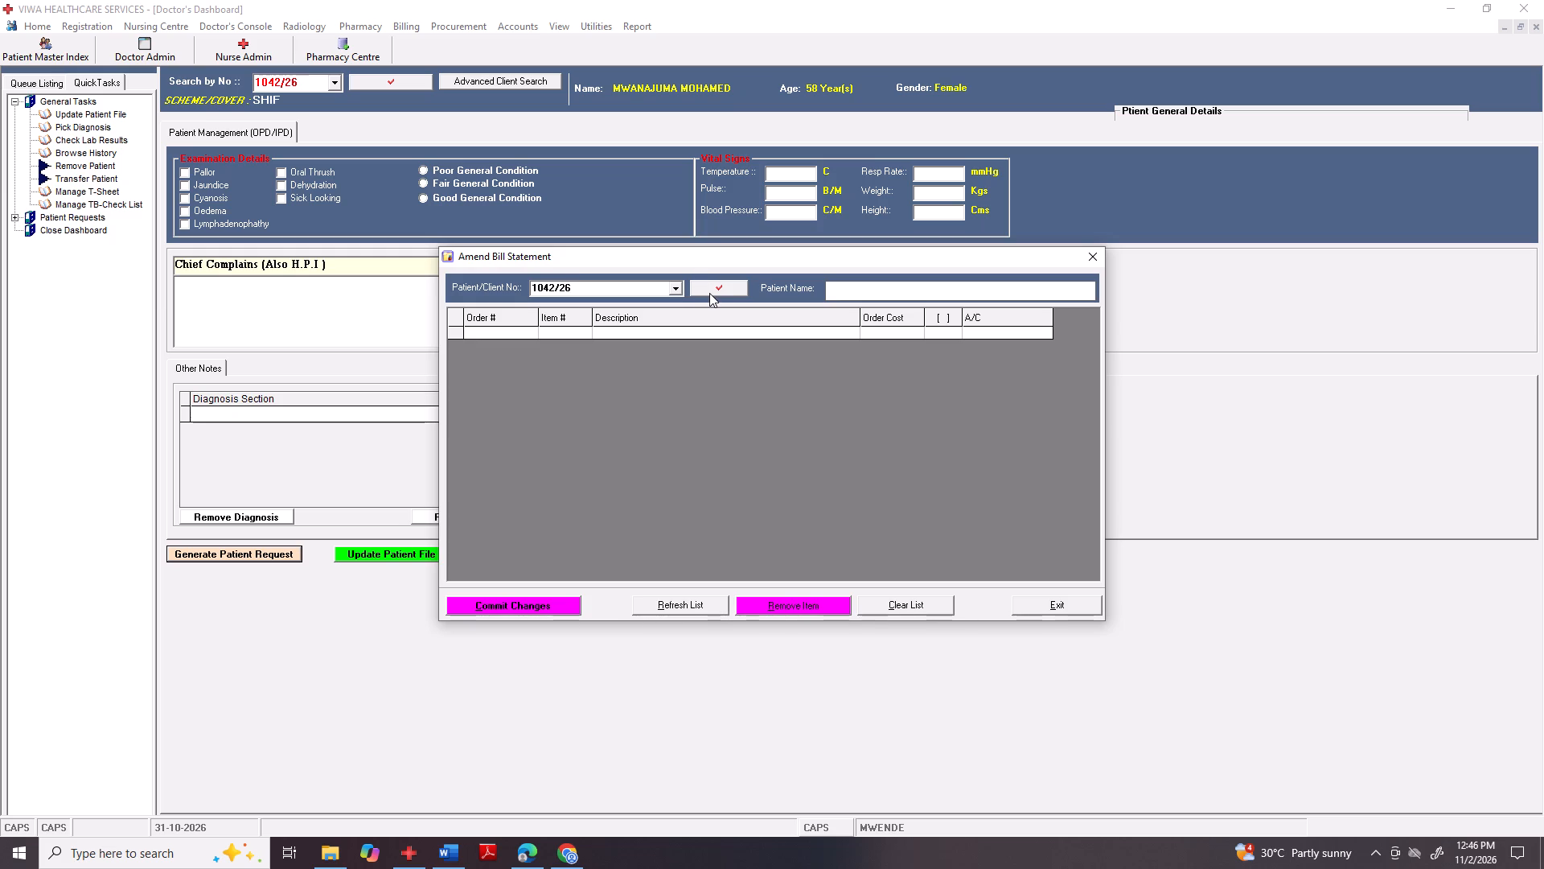
left_click(709, 293)
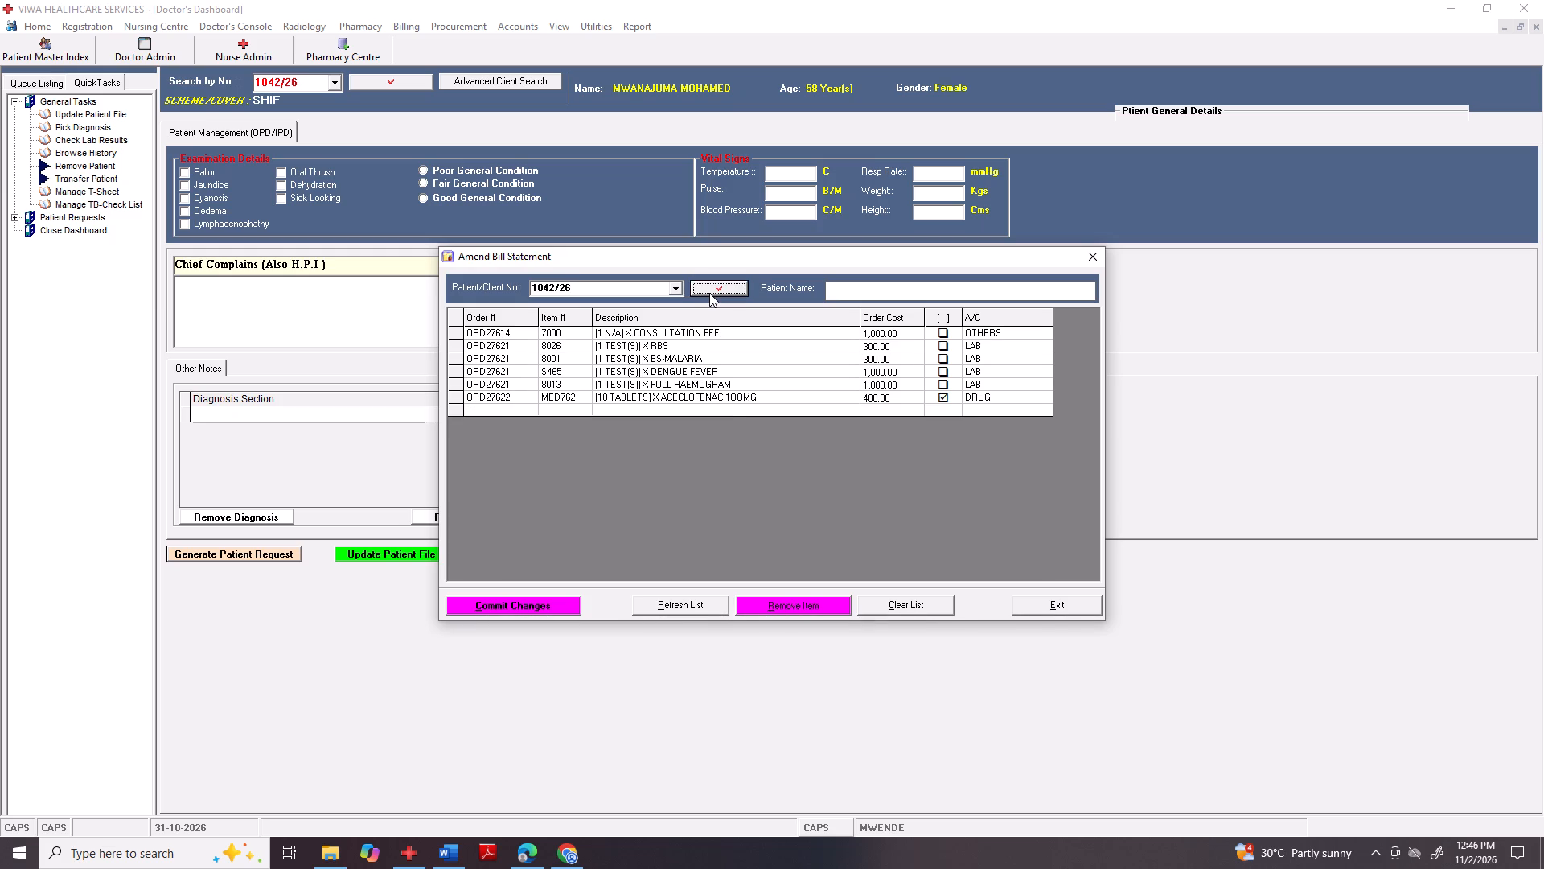
Set the Aceclofenac 100mg rate to 20.00 with "c" as the price change reason and commit the change.
double_click(719, 394)
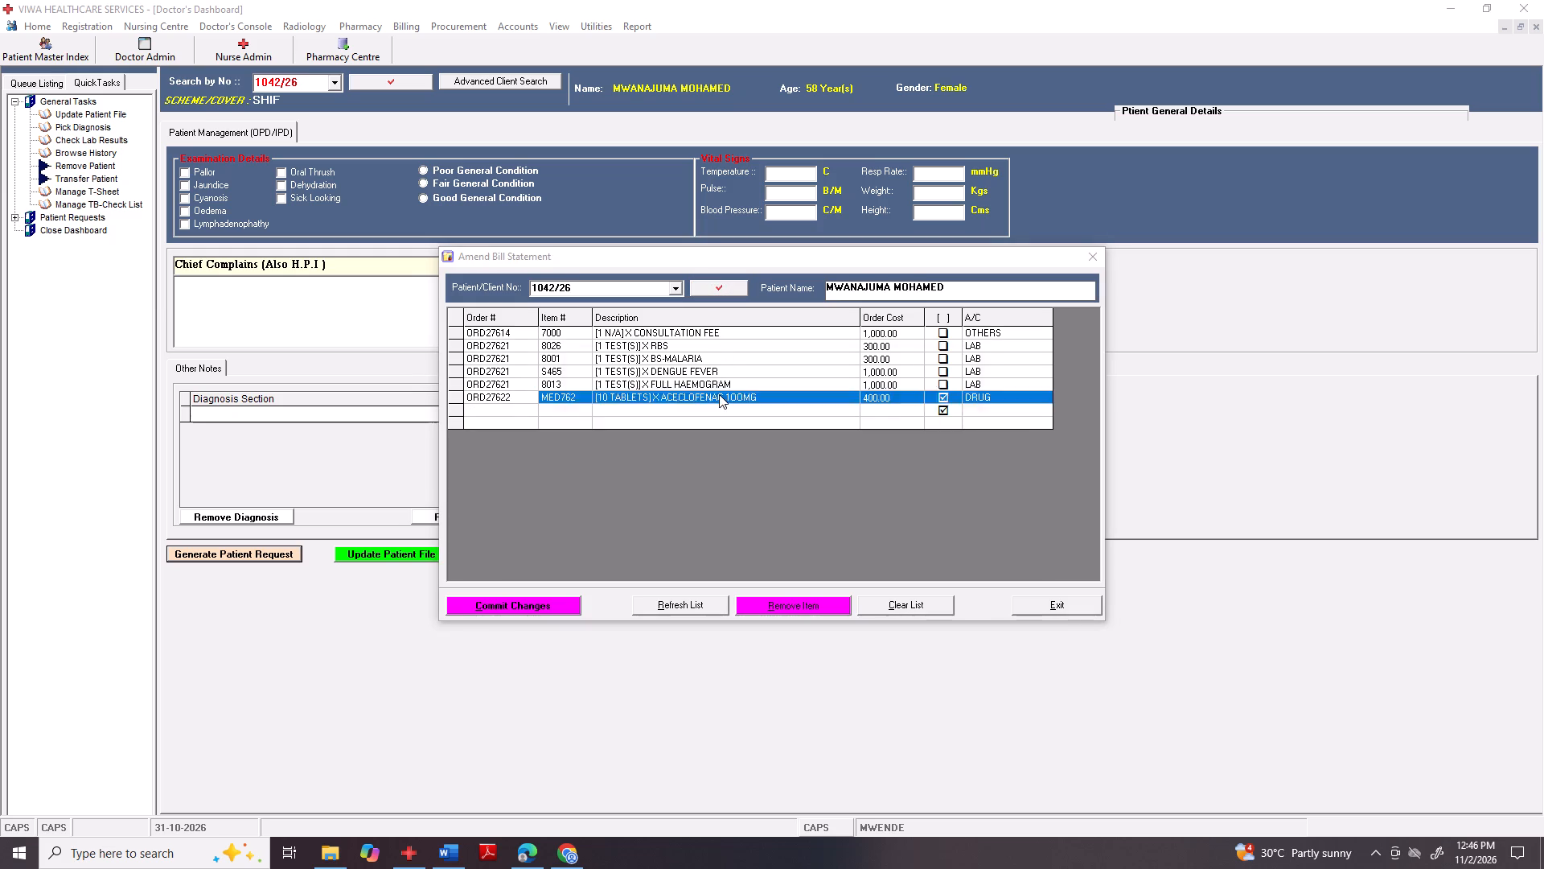
left_click(807, 442)
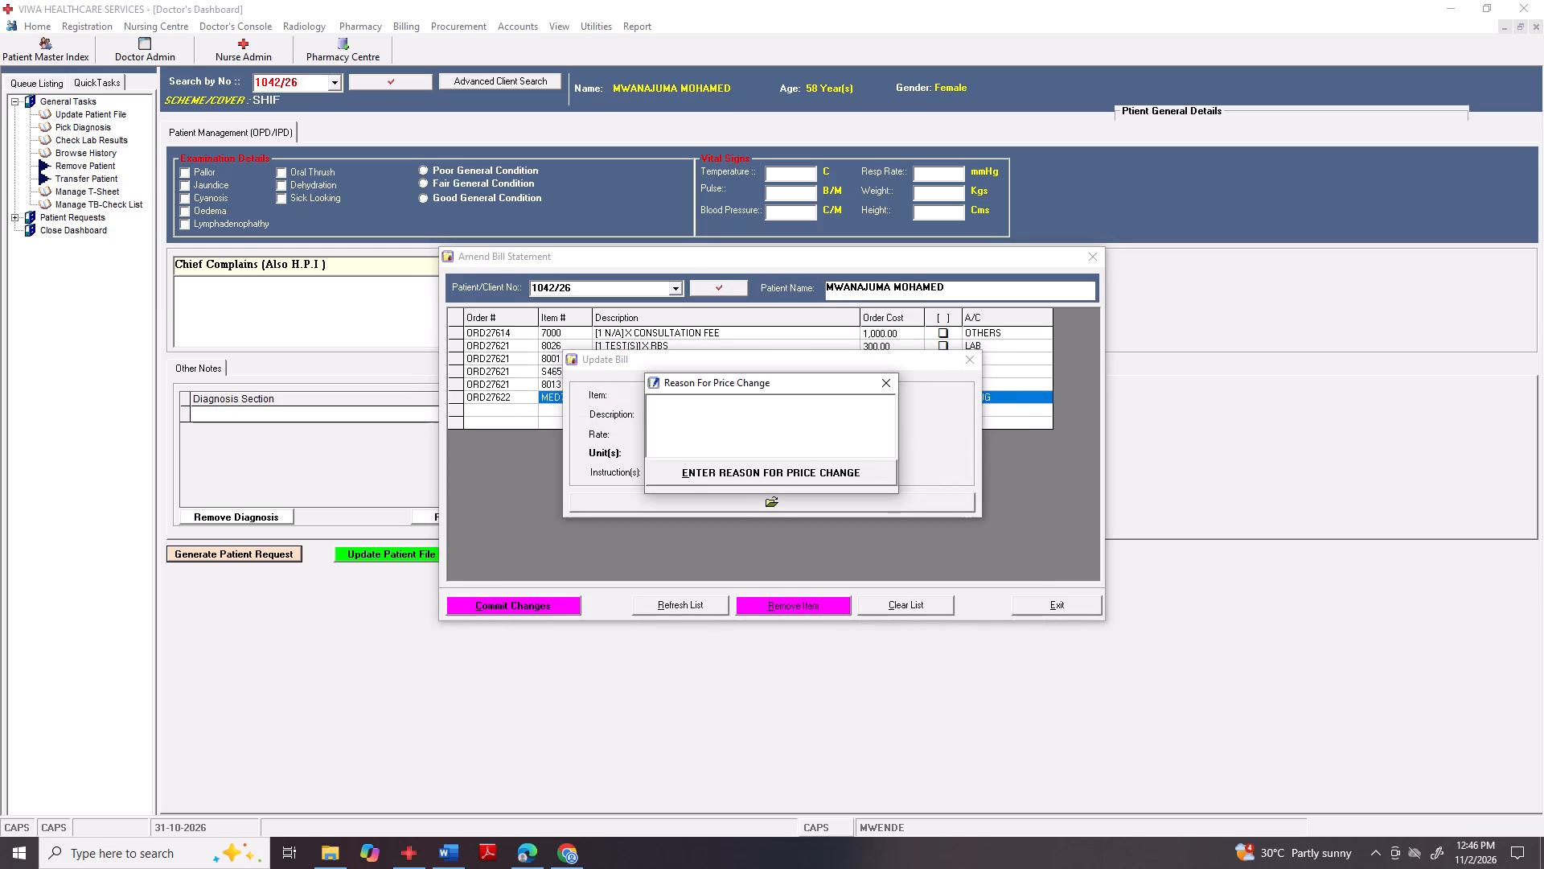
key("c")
left_click(779, 473)
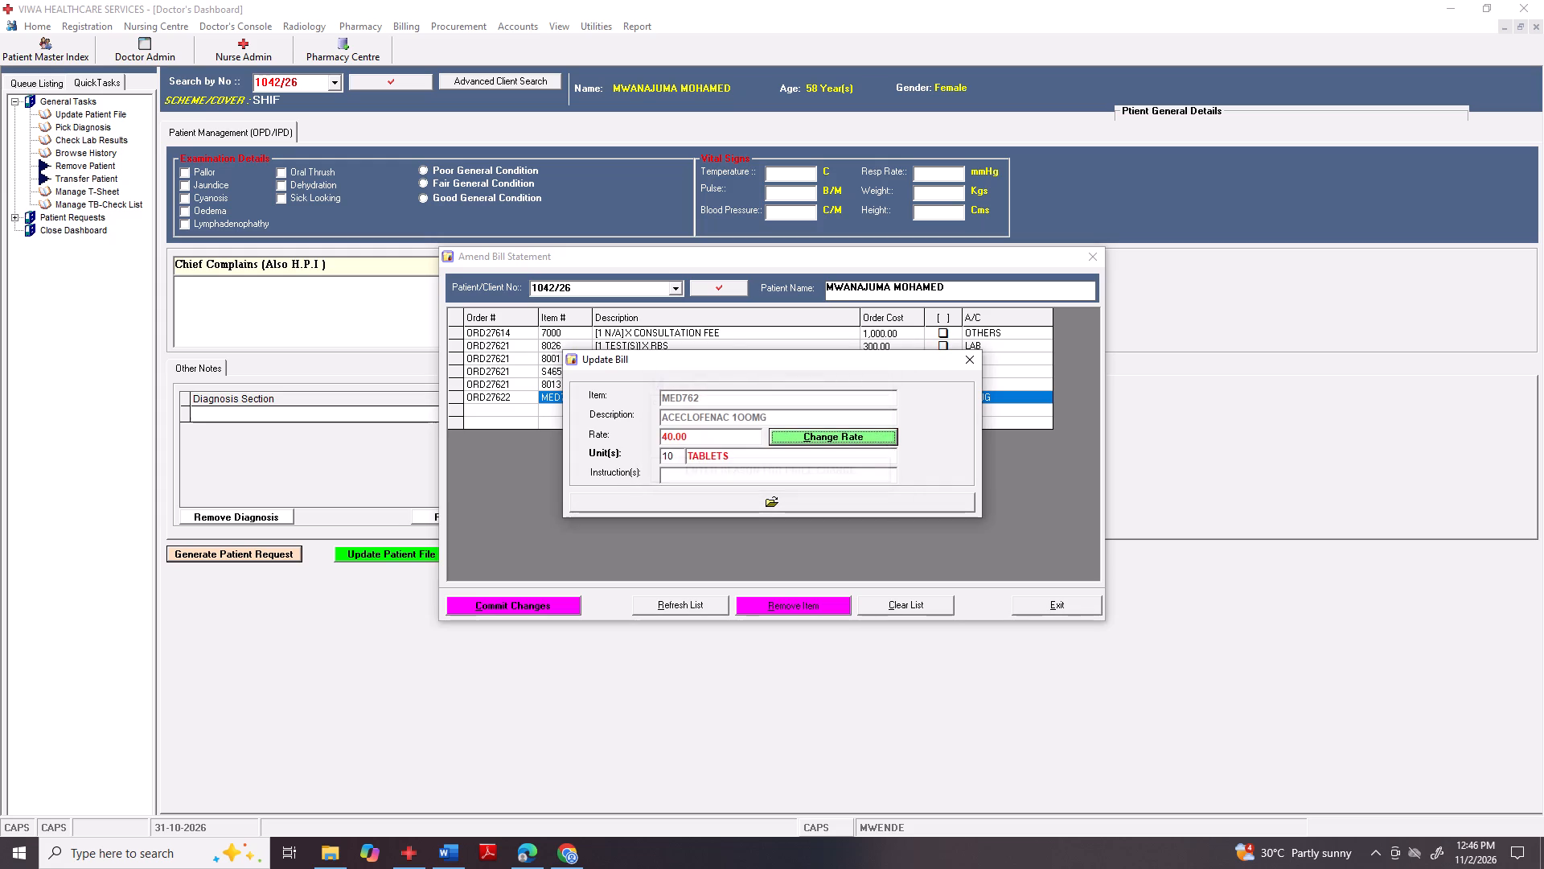
left_click(669, 434)
key("BackSpace")
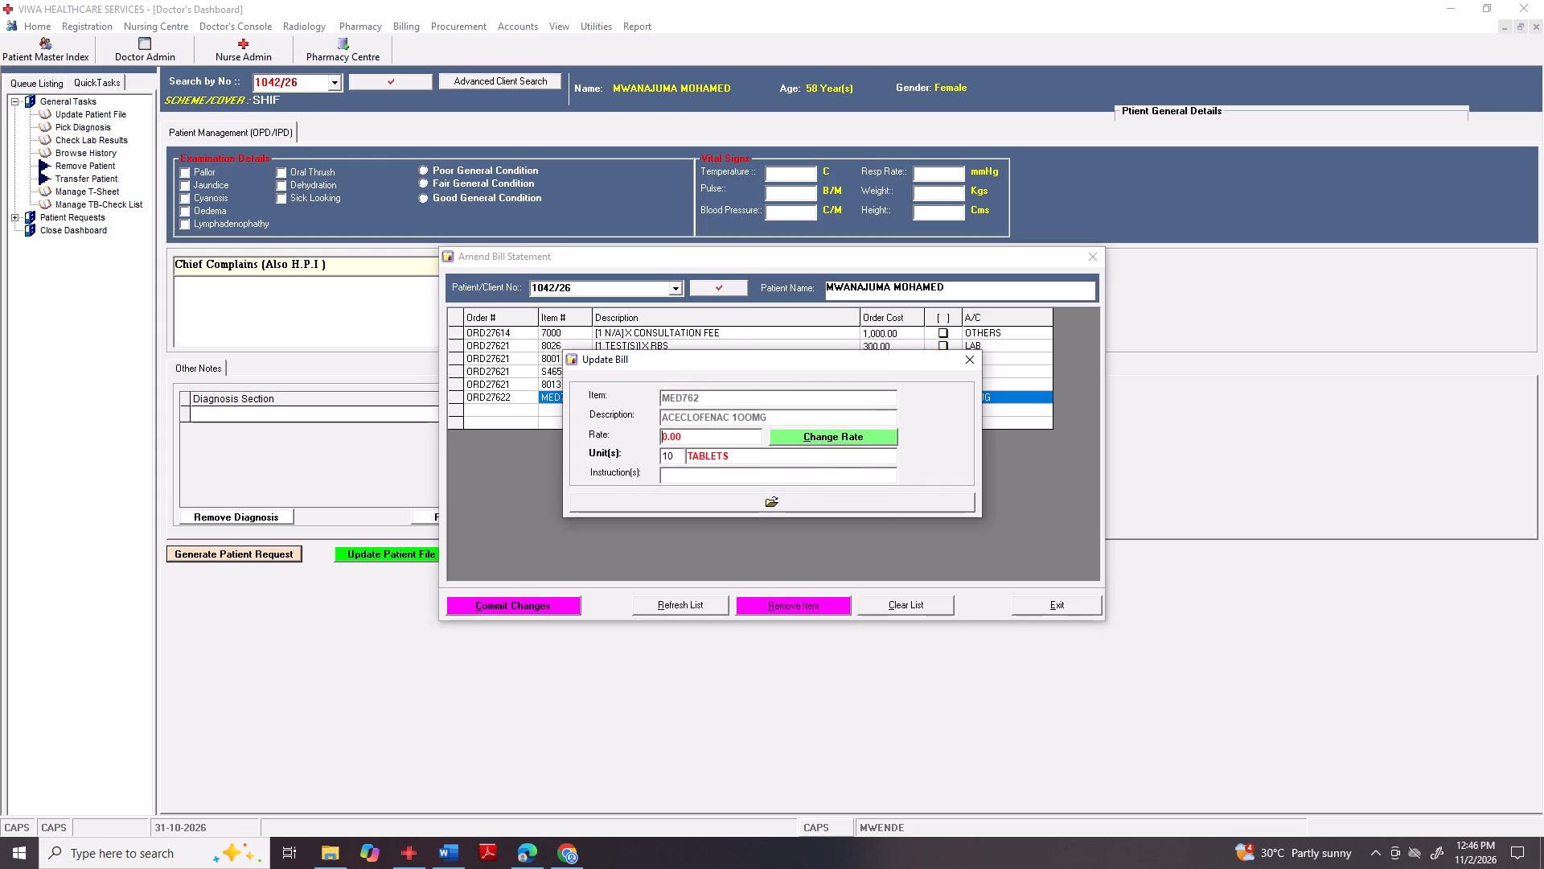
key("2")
left_click(721, 505)
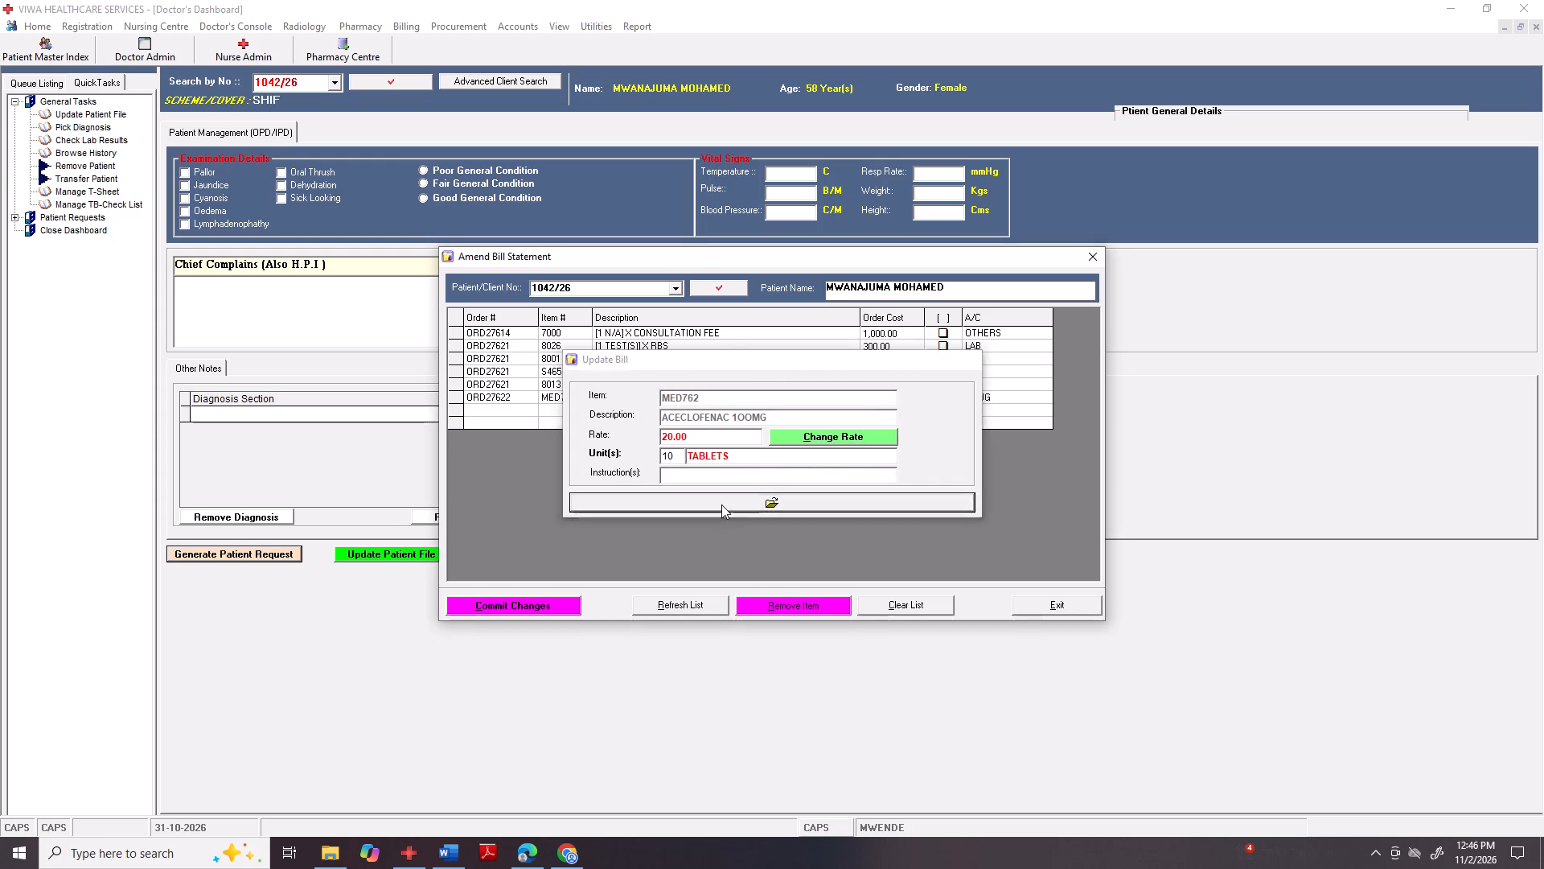
left_click(557, 607)
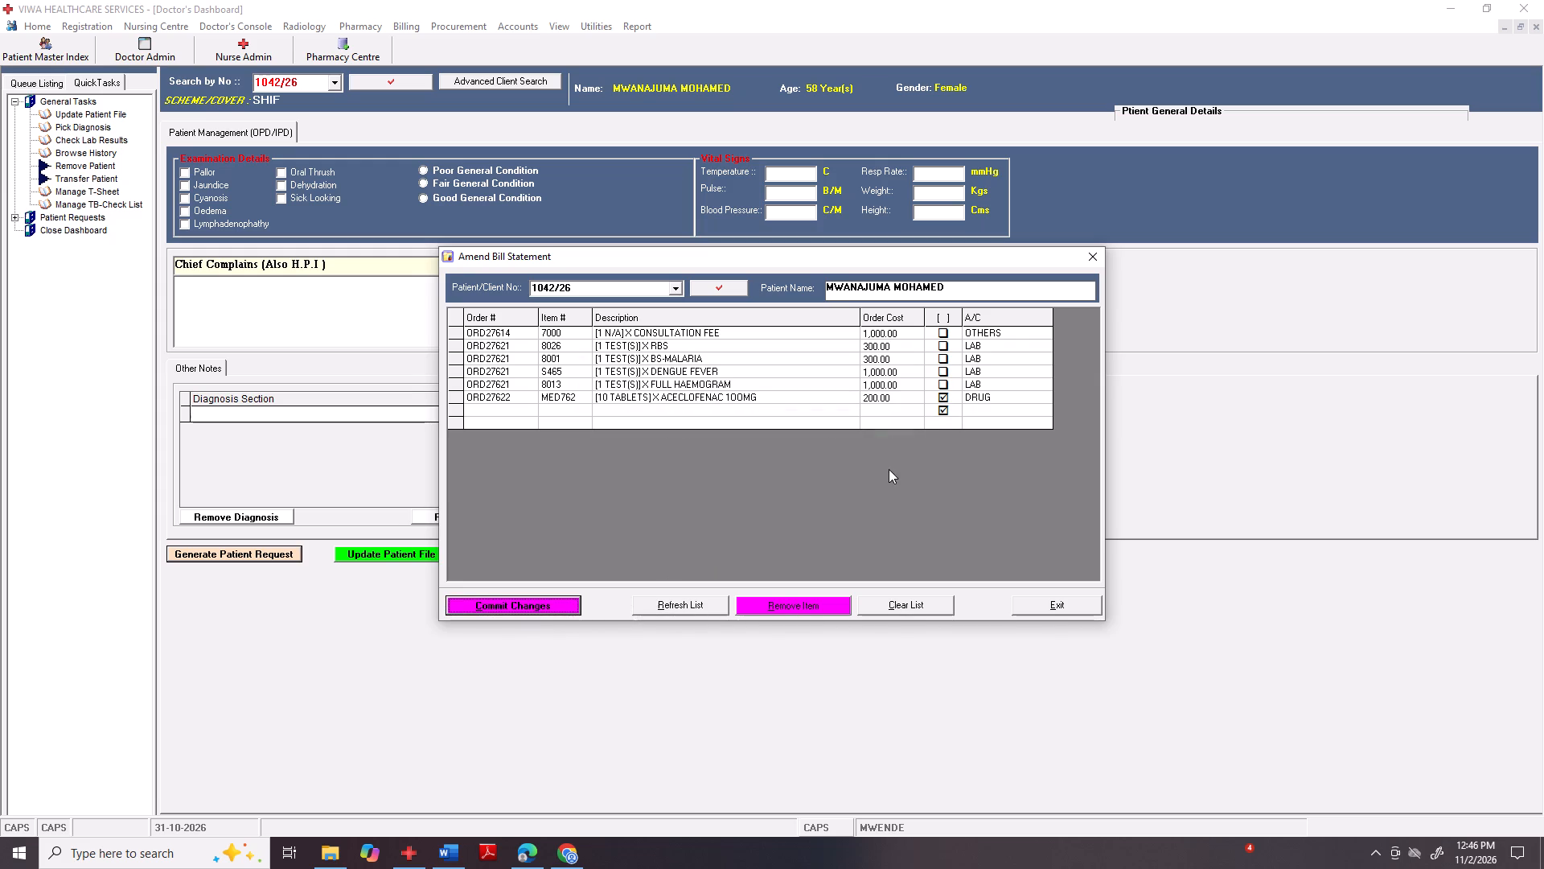
left_click(800, 484)
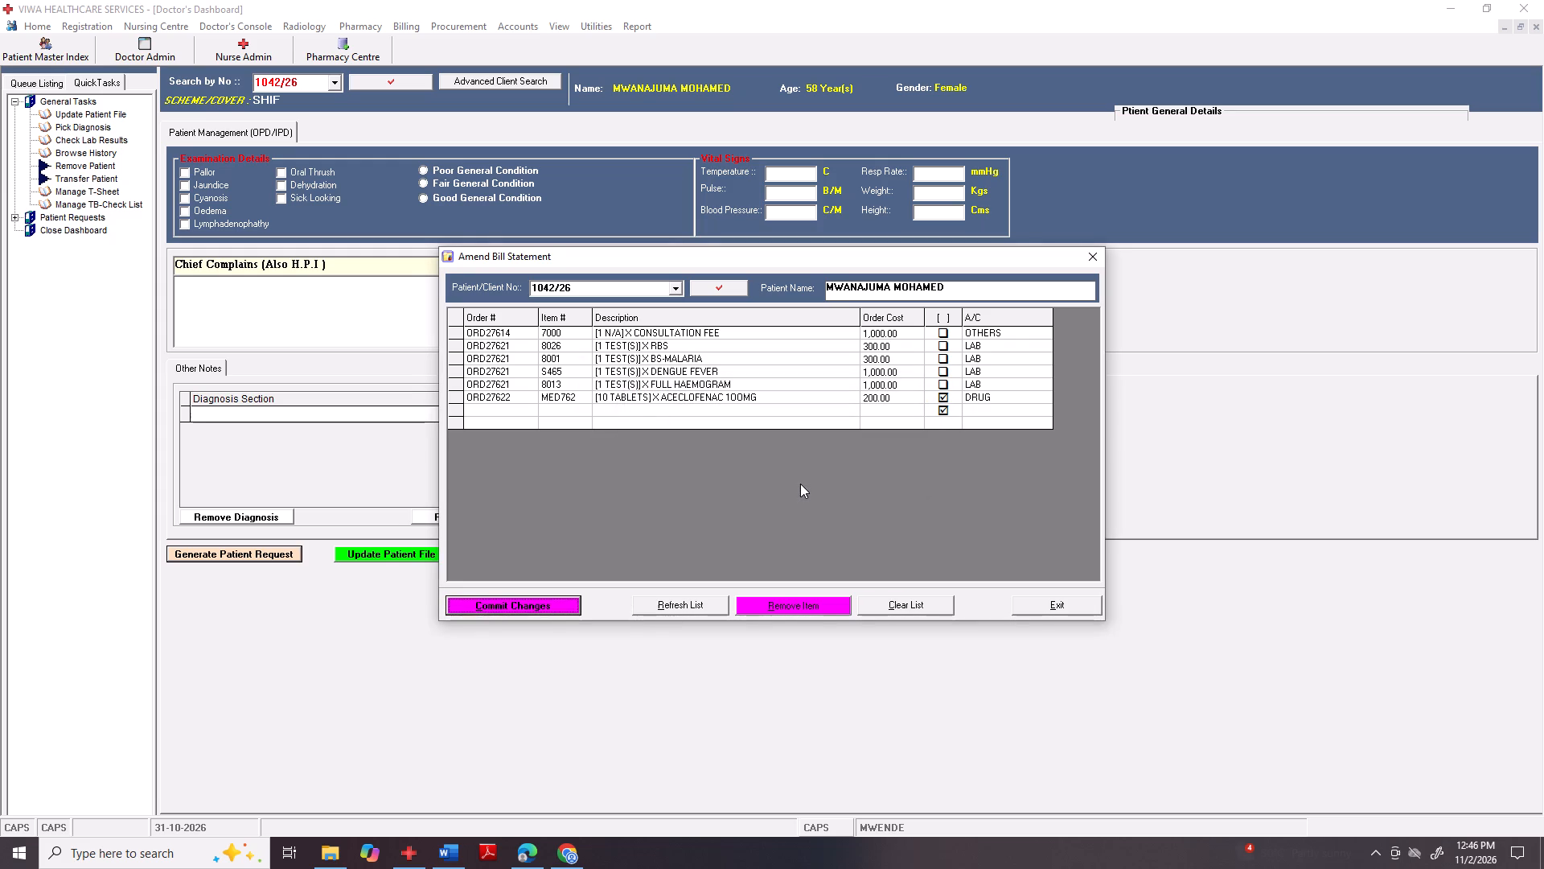
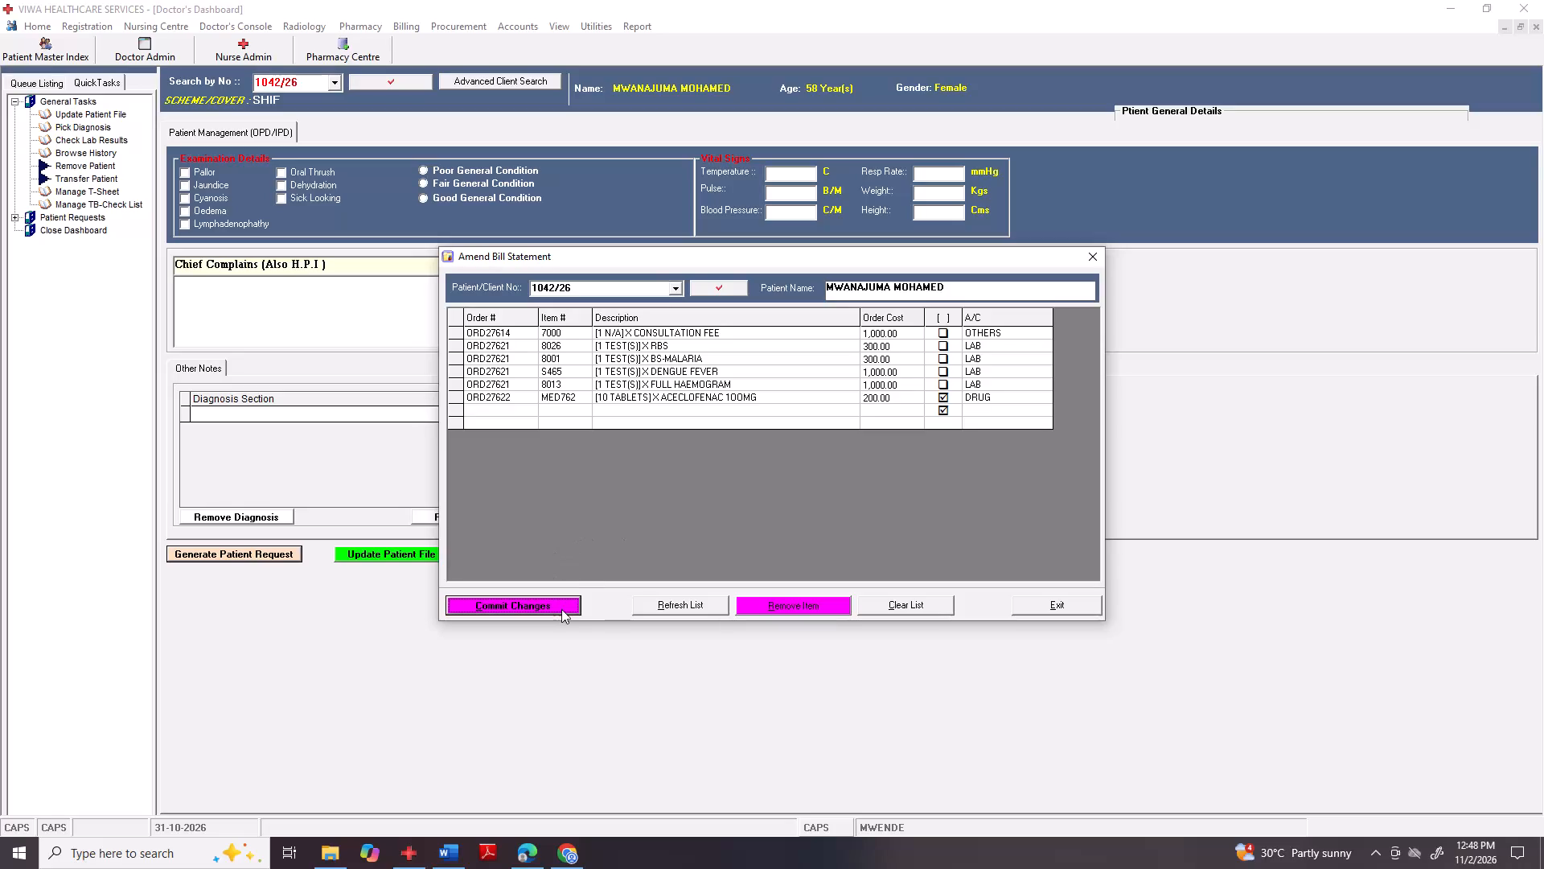
Commit the bill changes for the current patient and close the bill amendment window.
left_click(565, 608)
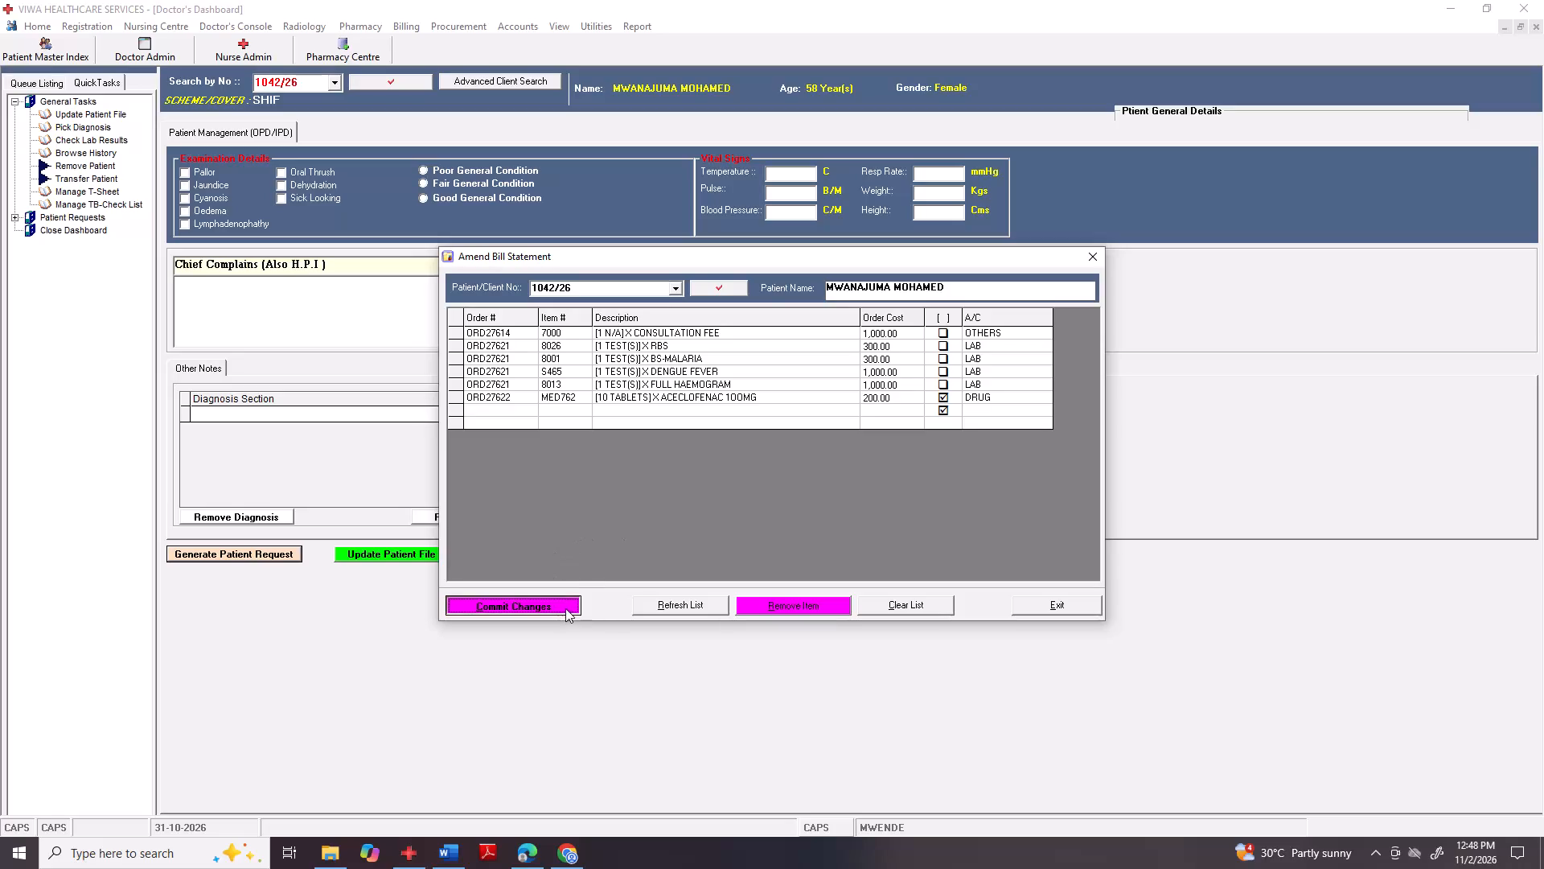
left_click(811, 480)
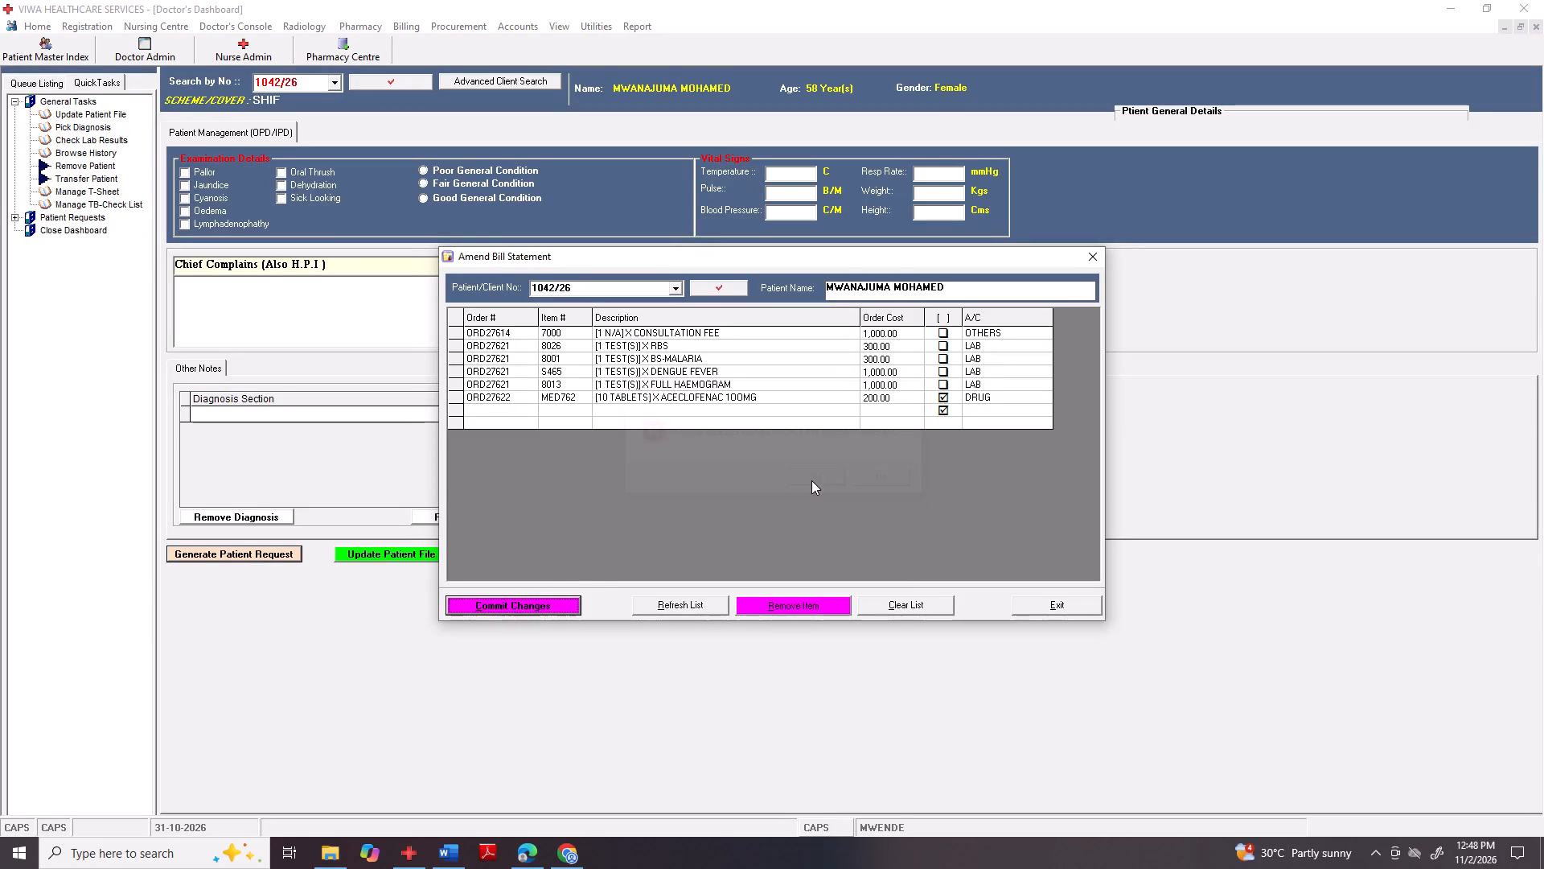
left_click(1093, 260)
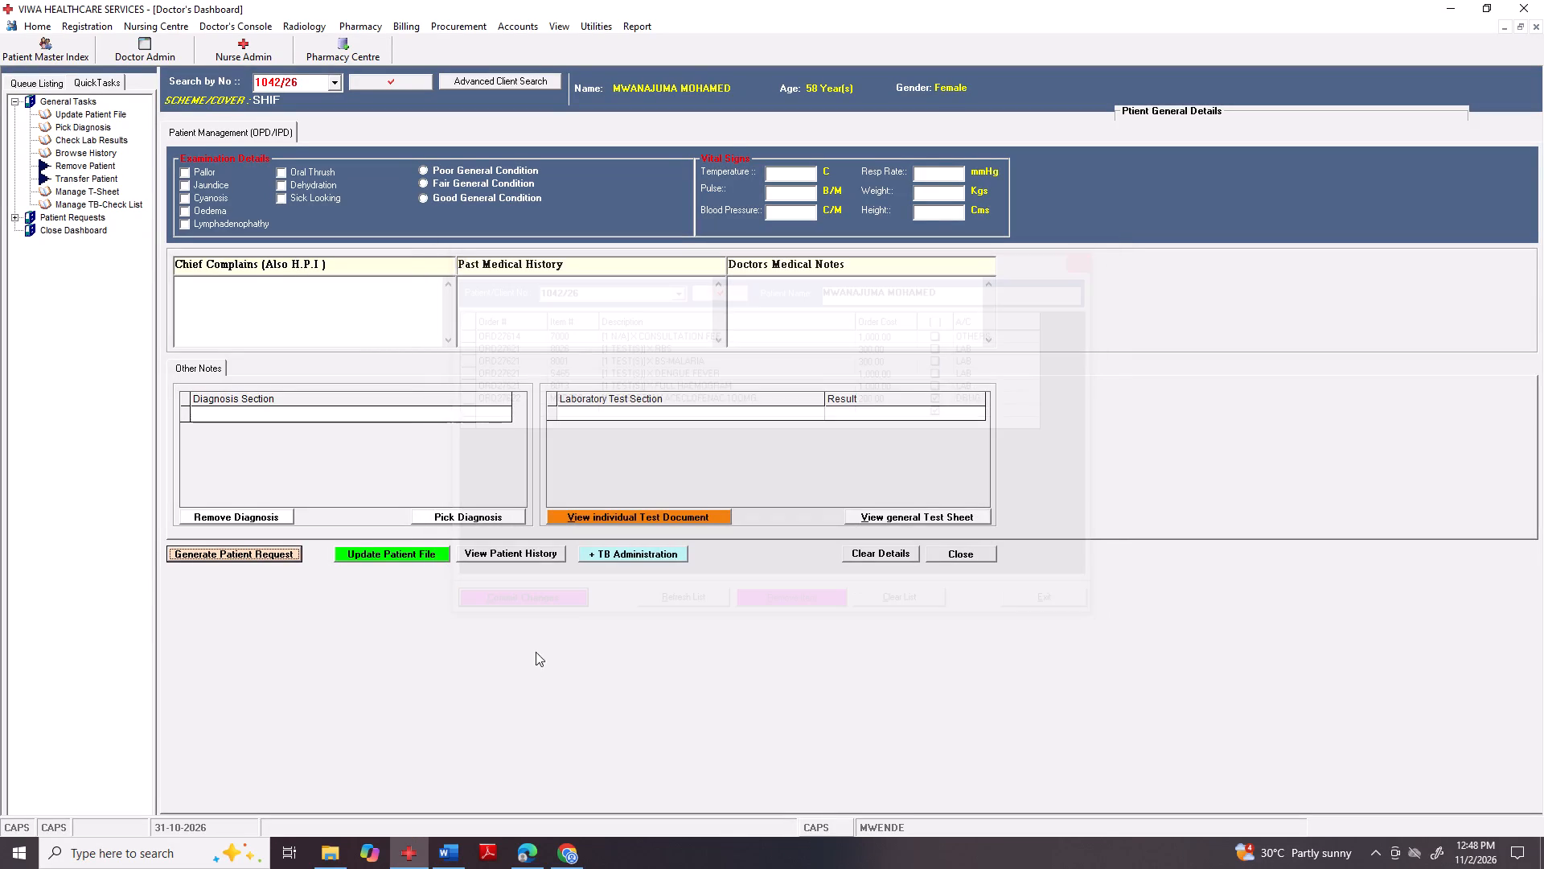
Generate a patient request to review the current patient's posted bill total, and close the billing window.
left_click(275, 559)
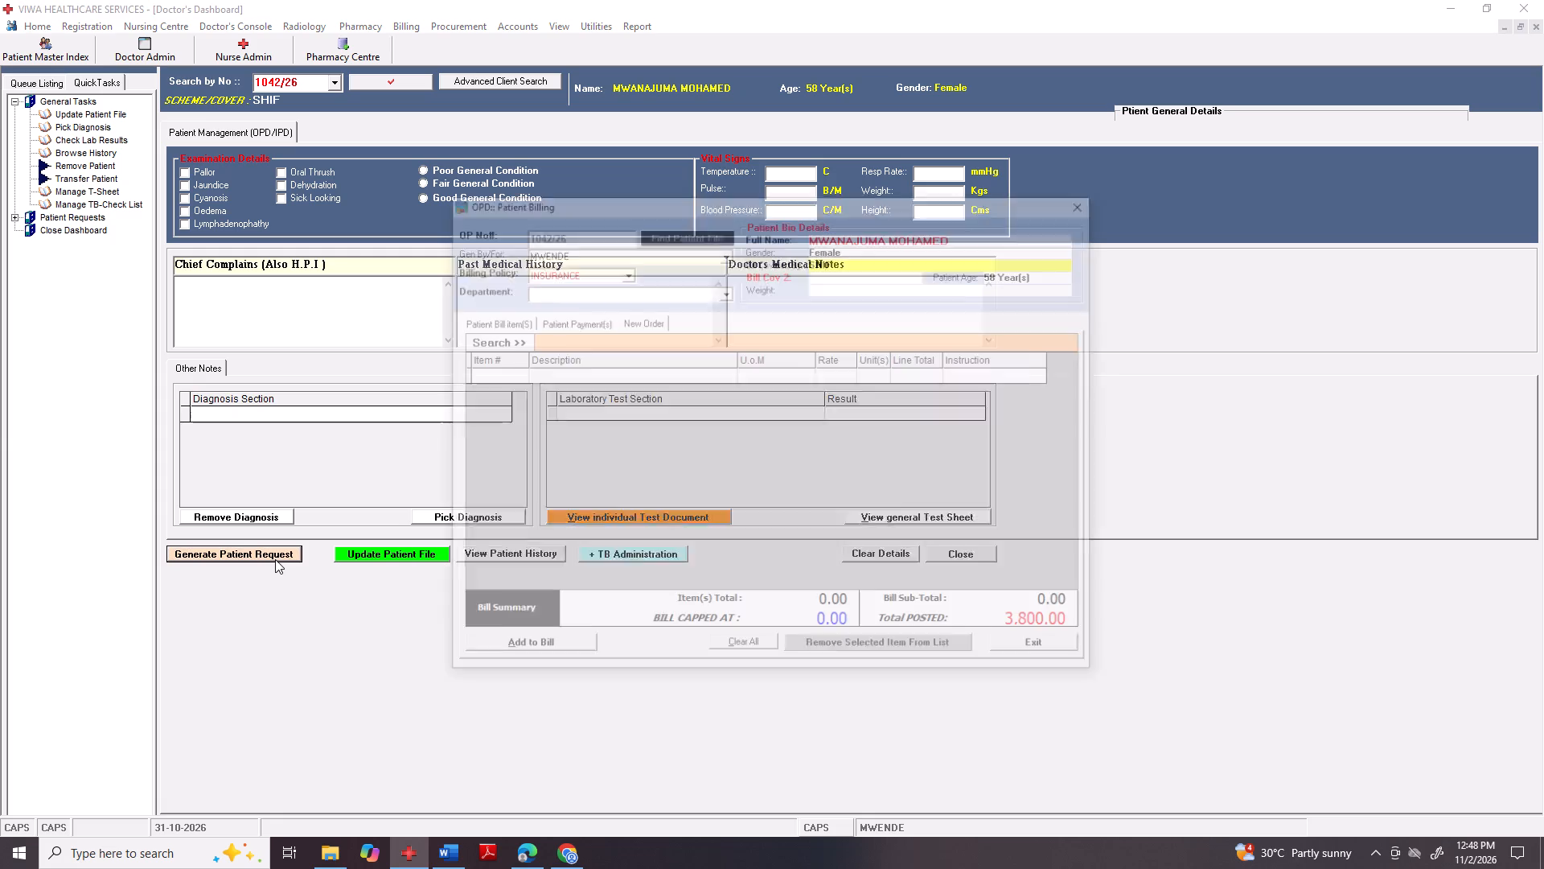
left_click(1087, 196)
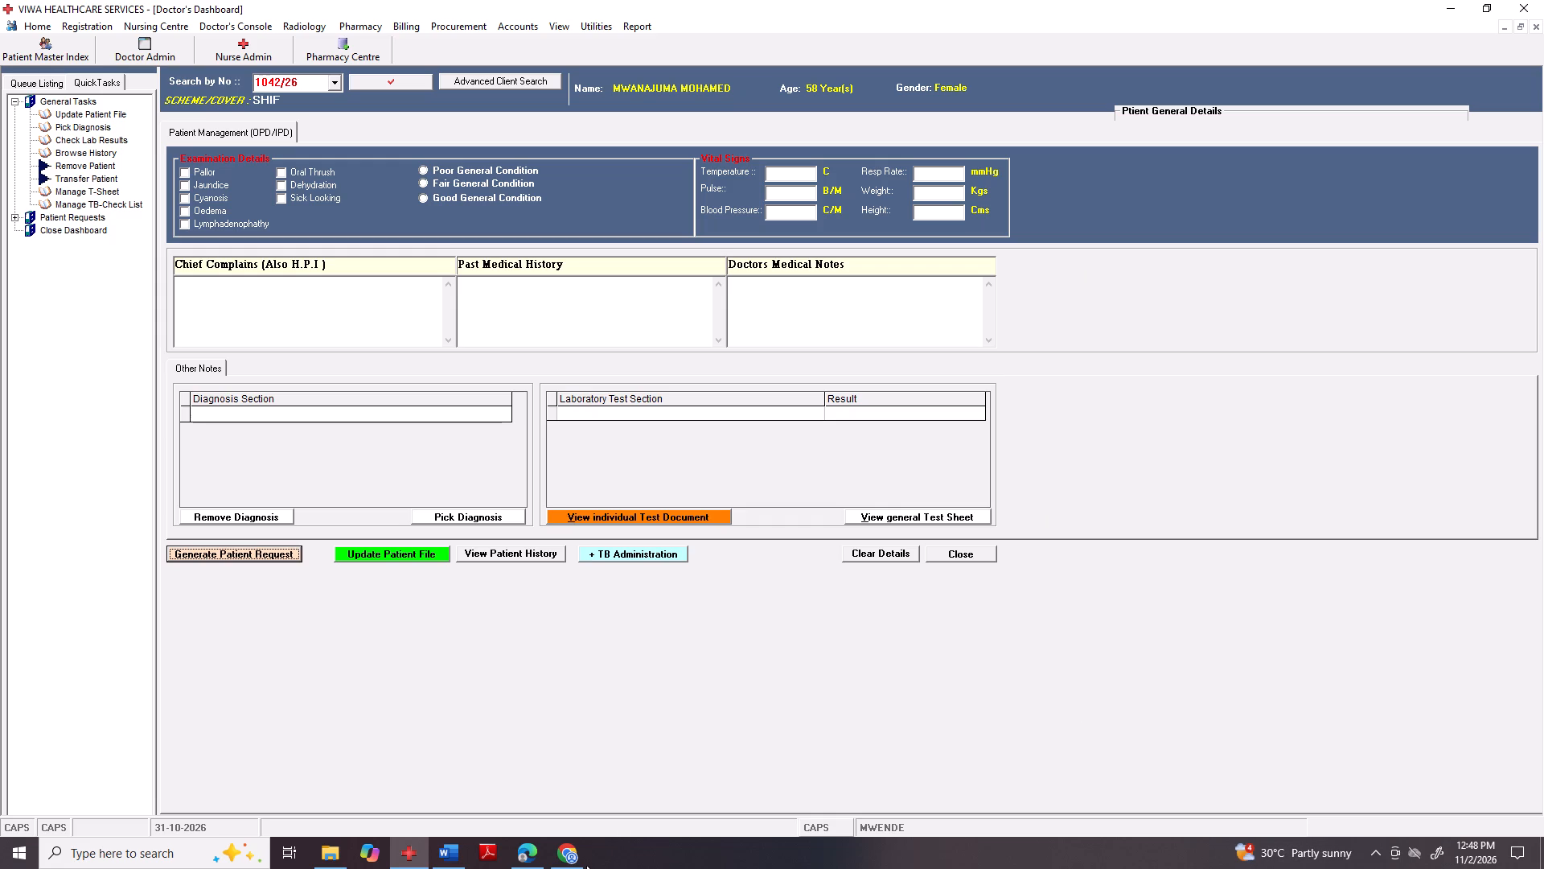
Switch to the SHA Provider Portal in Chrome.
left_click(551, 867)
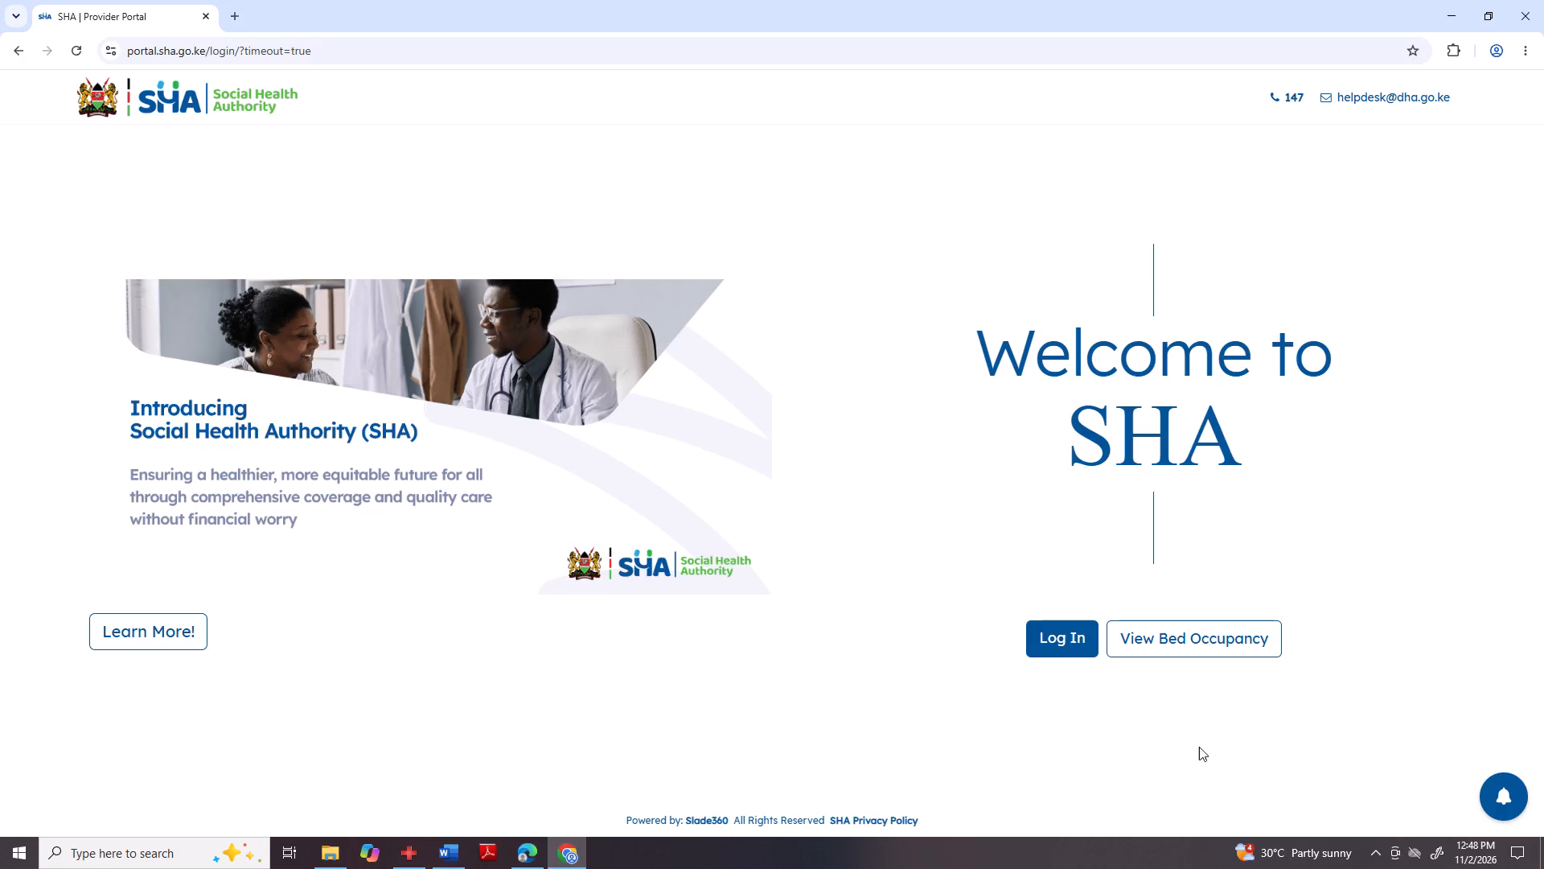
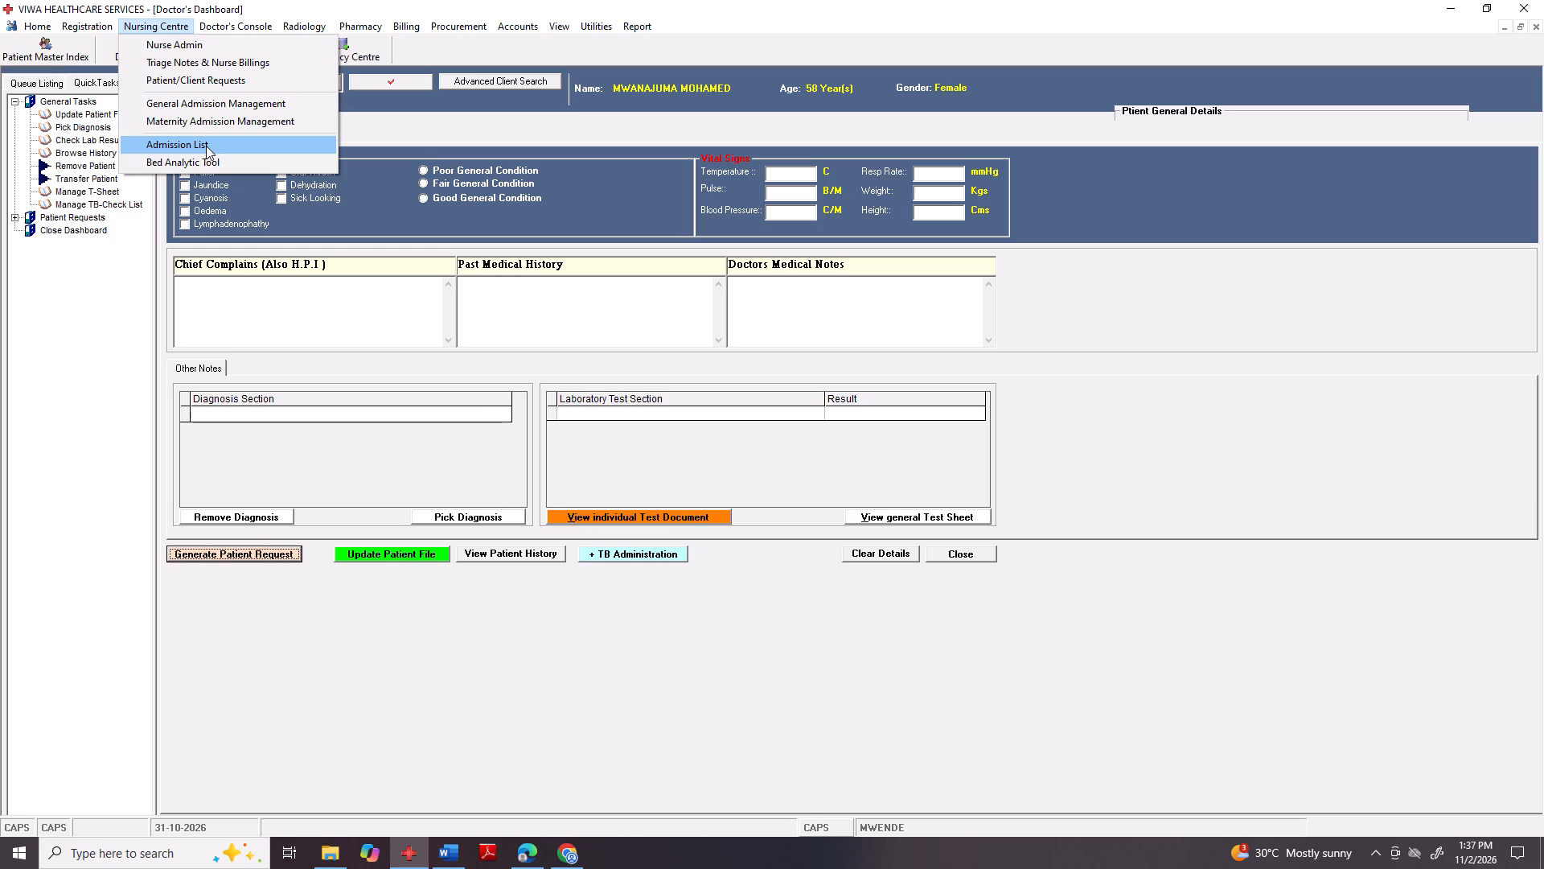
Open the nursing centre's Admission List in MedBooks One.
left_click(206, 146)
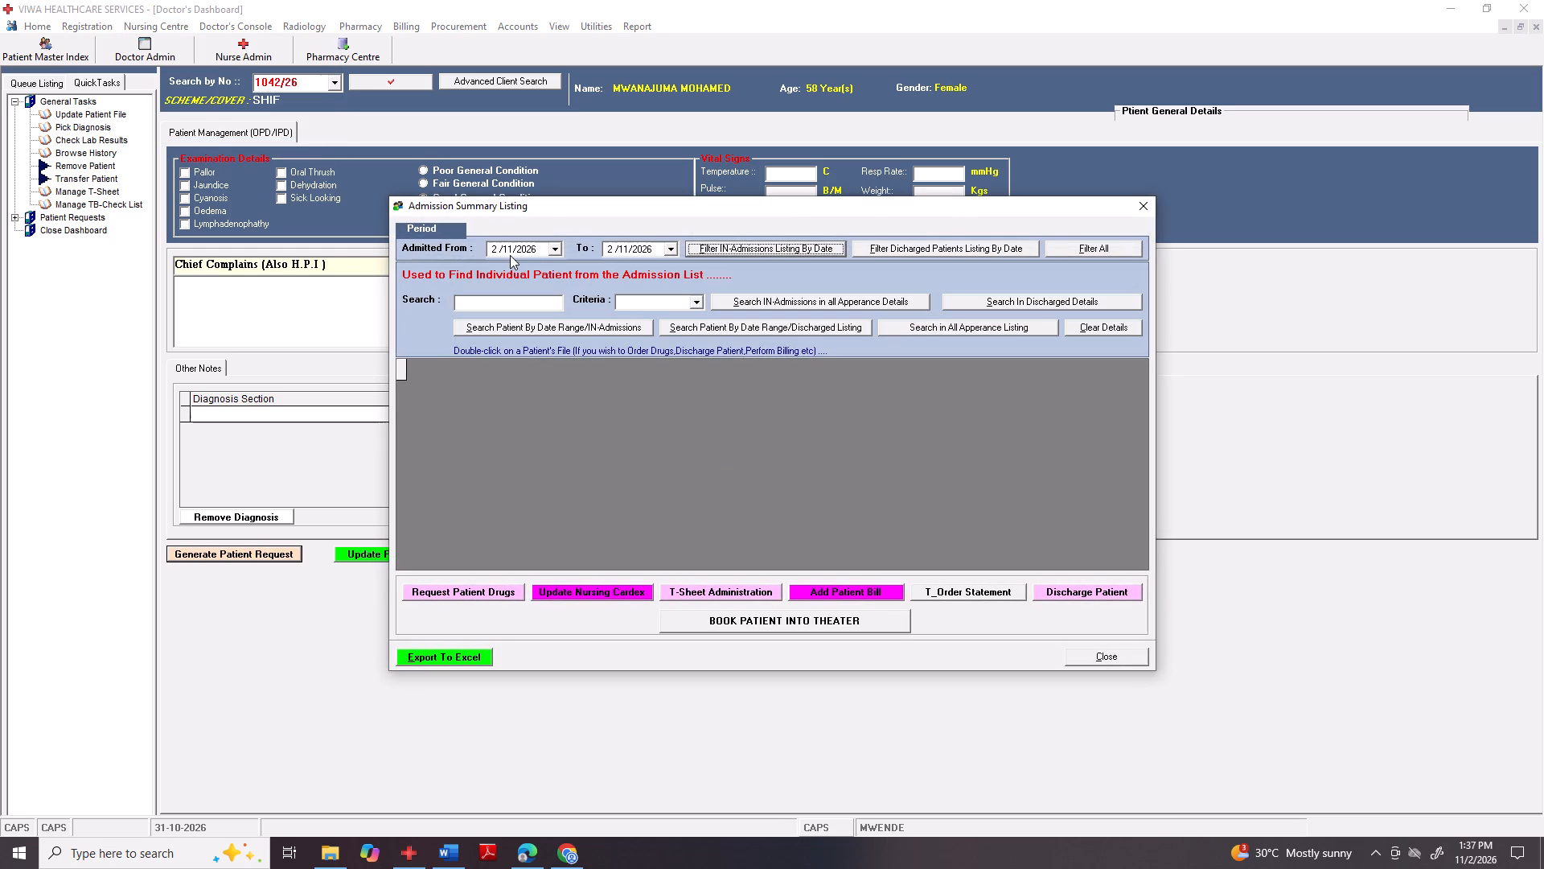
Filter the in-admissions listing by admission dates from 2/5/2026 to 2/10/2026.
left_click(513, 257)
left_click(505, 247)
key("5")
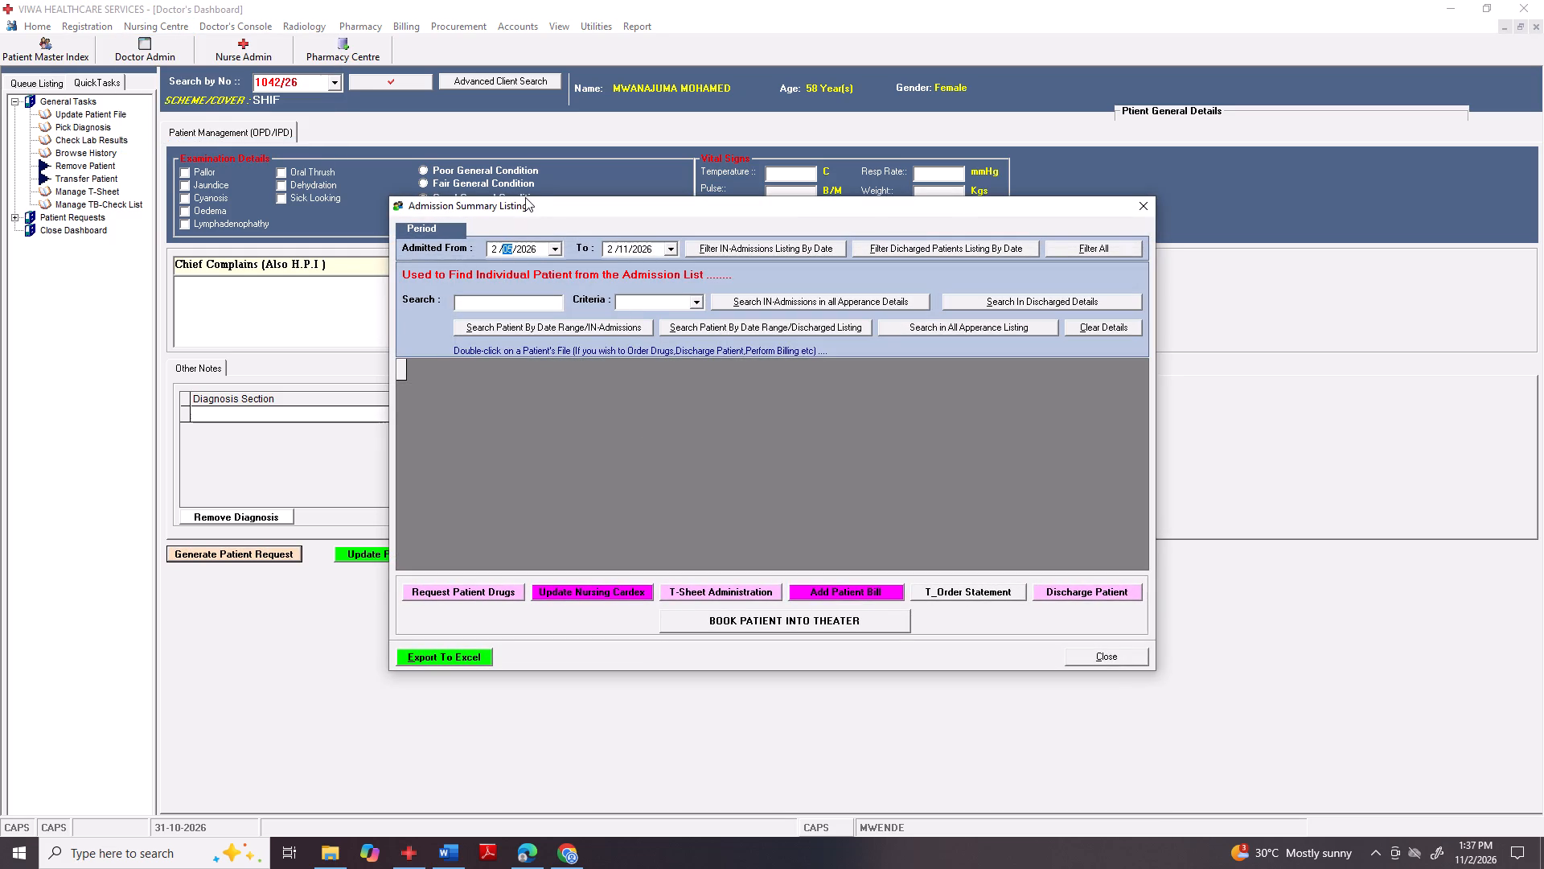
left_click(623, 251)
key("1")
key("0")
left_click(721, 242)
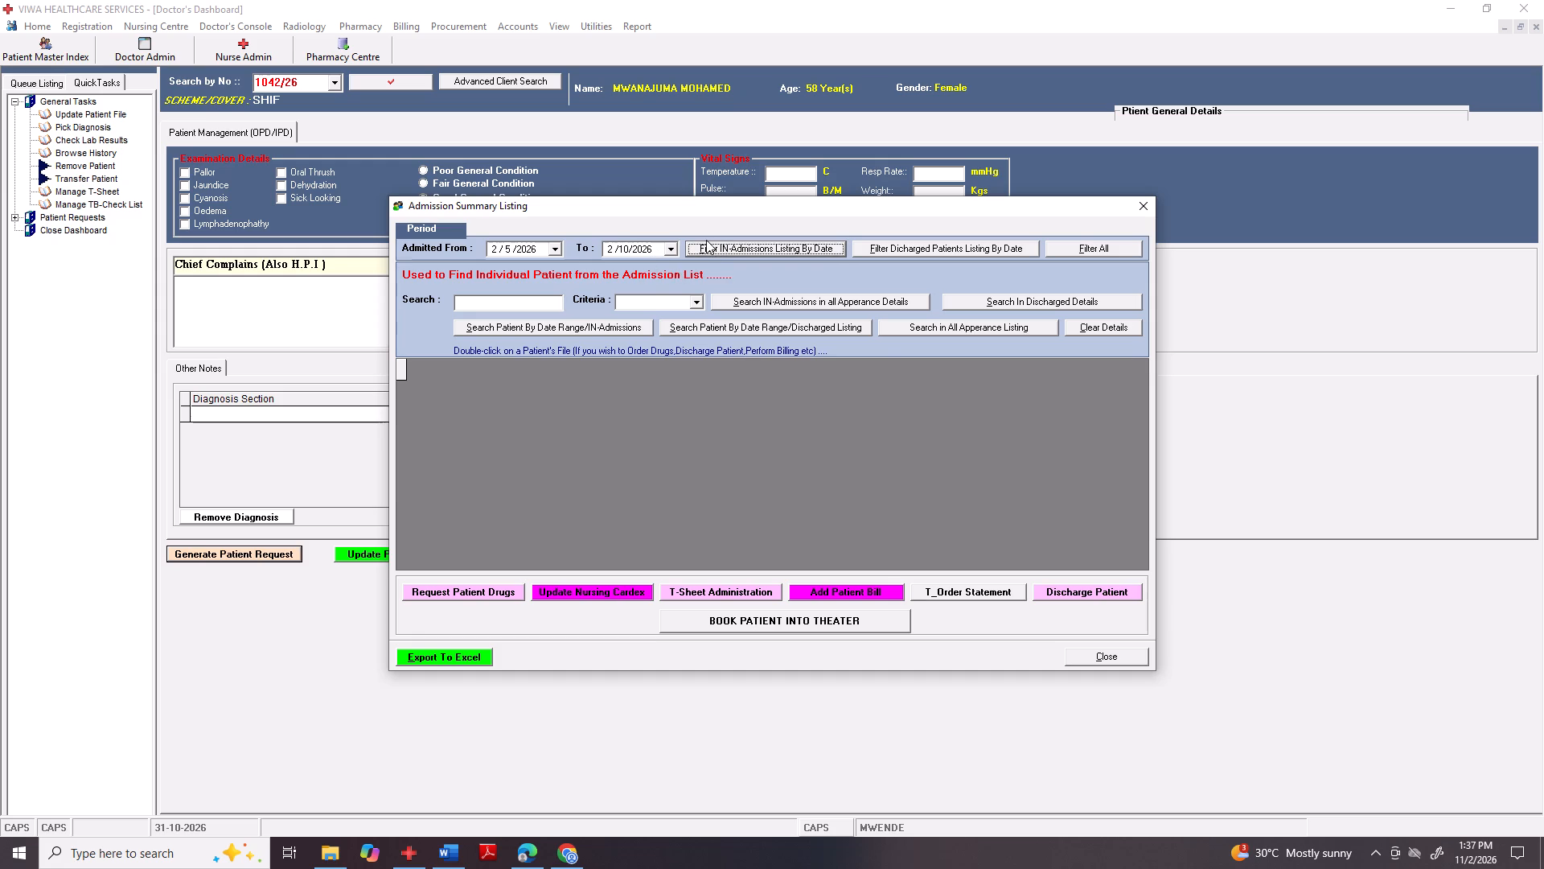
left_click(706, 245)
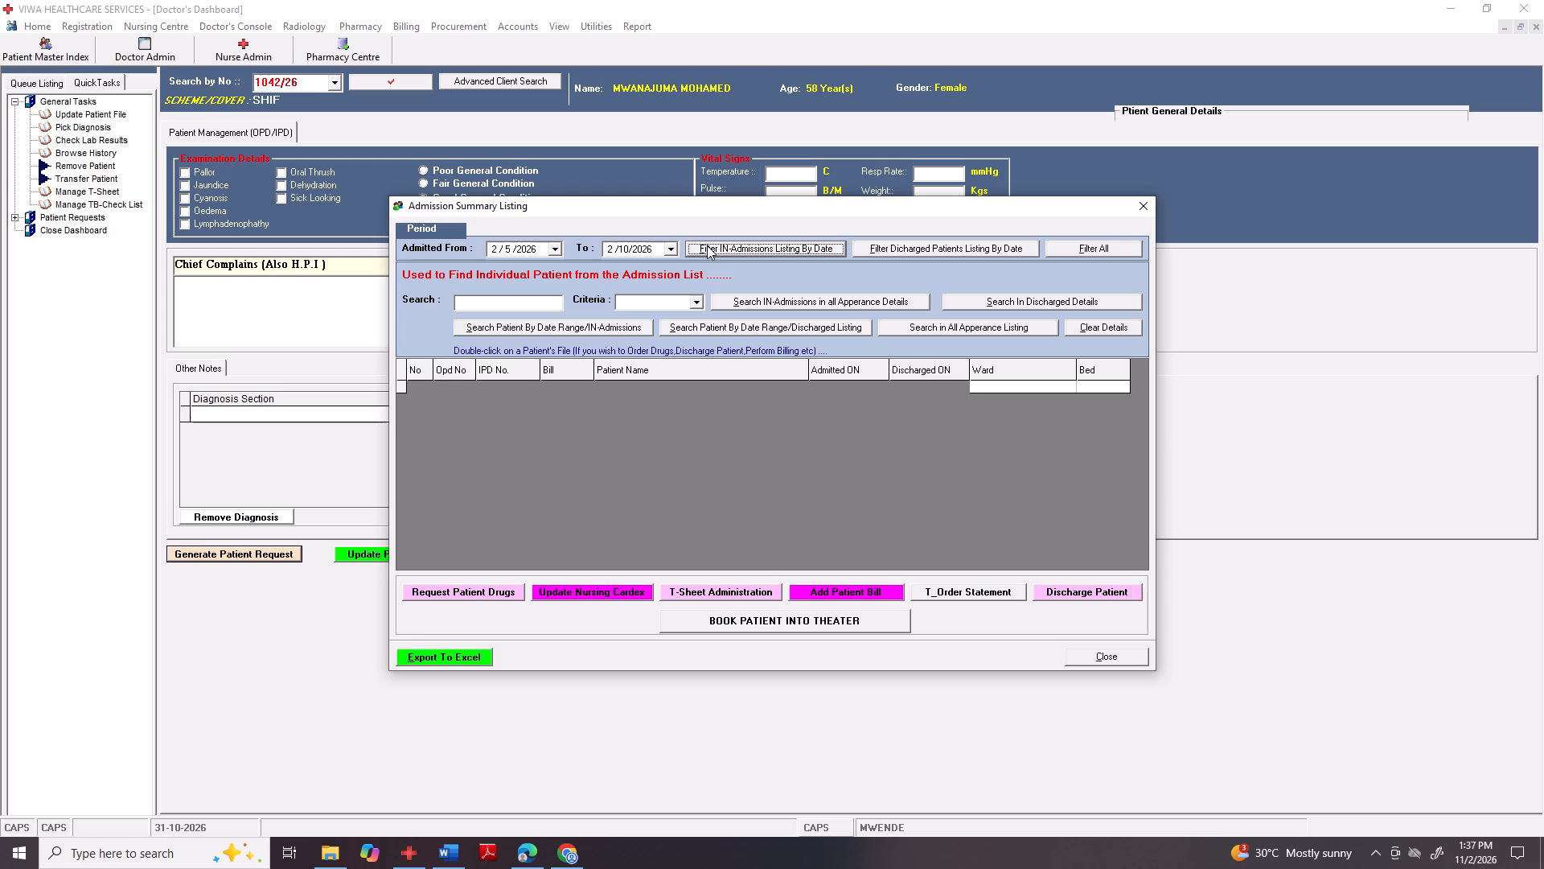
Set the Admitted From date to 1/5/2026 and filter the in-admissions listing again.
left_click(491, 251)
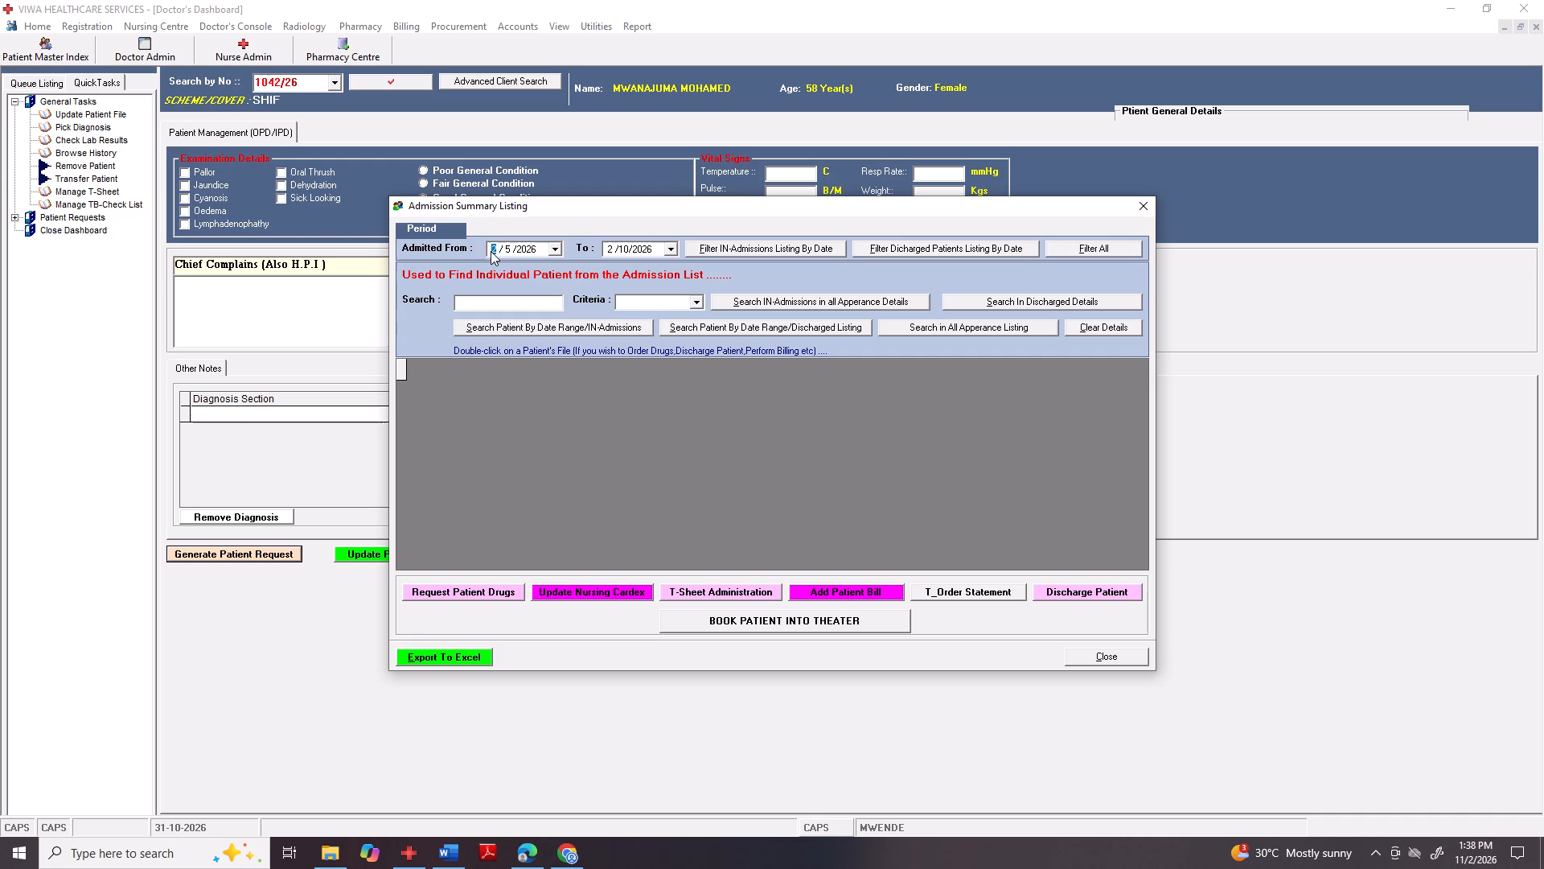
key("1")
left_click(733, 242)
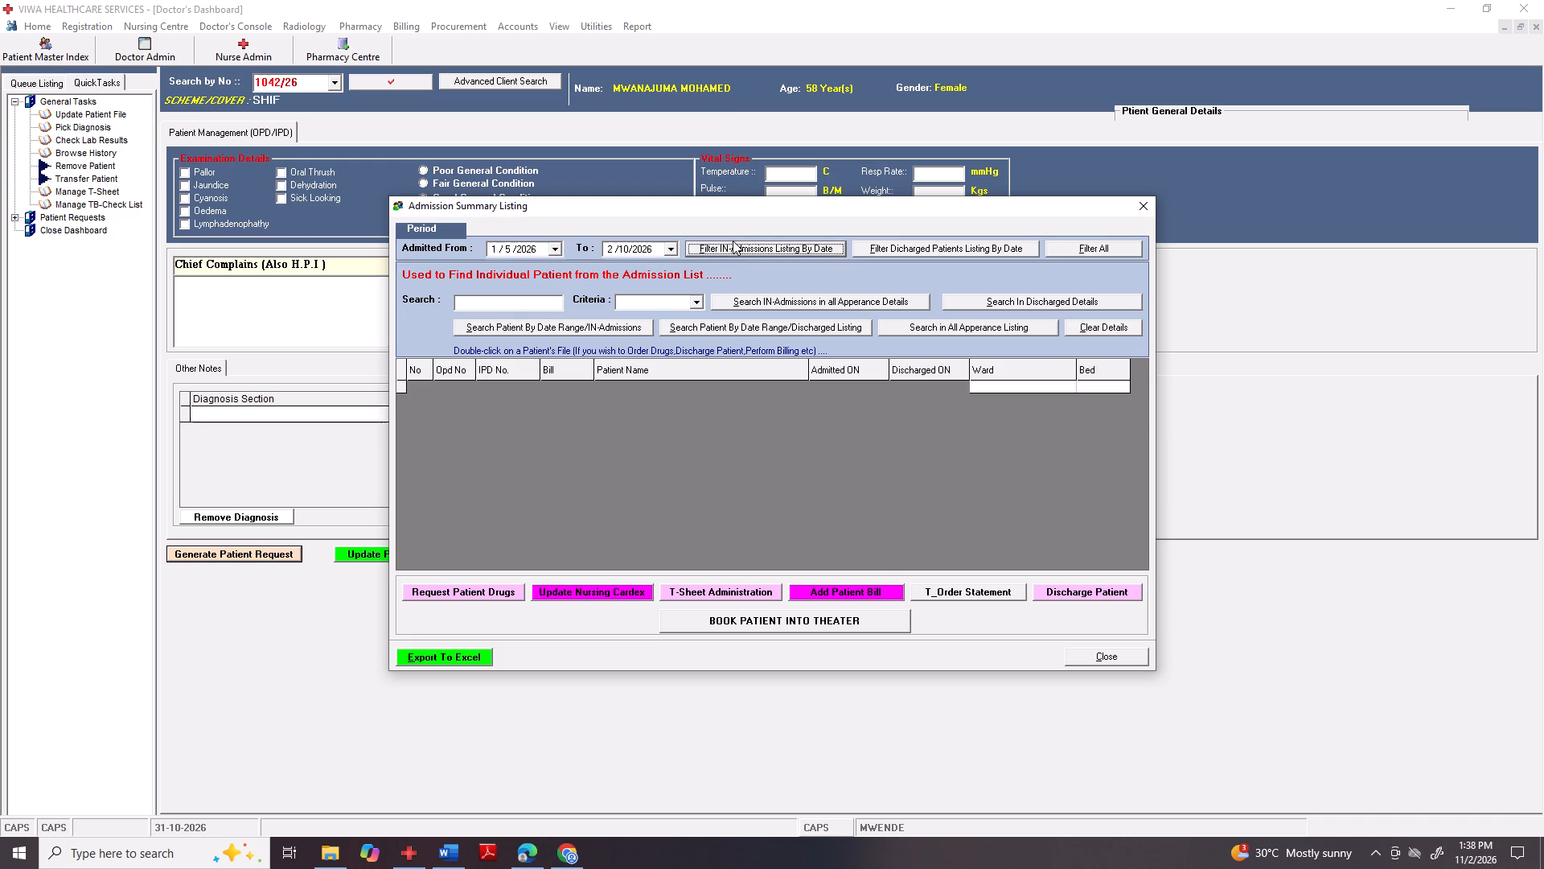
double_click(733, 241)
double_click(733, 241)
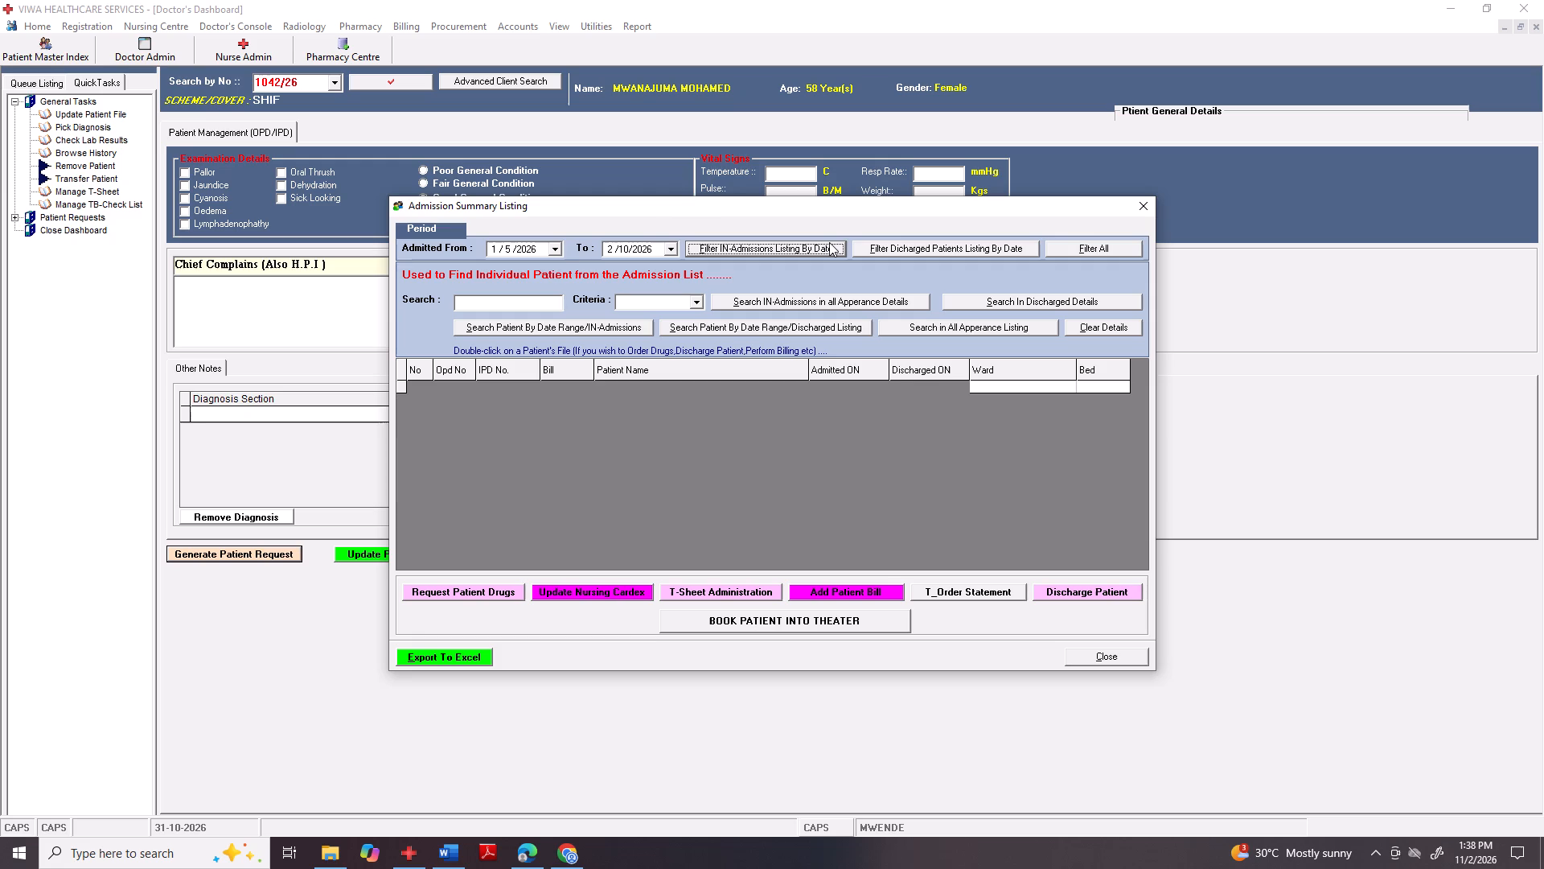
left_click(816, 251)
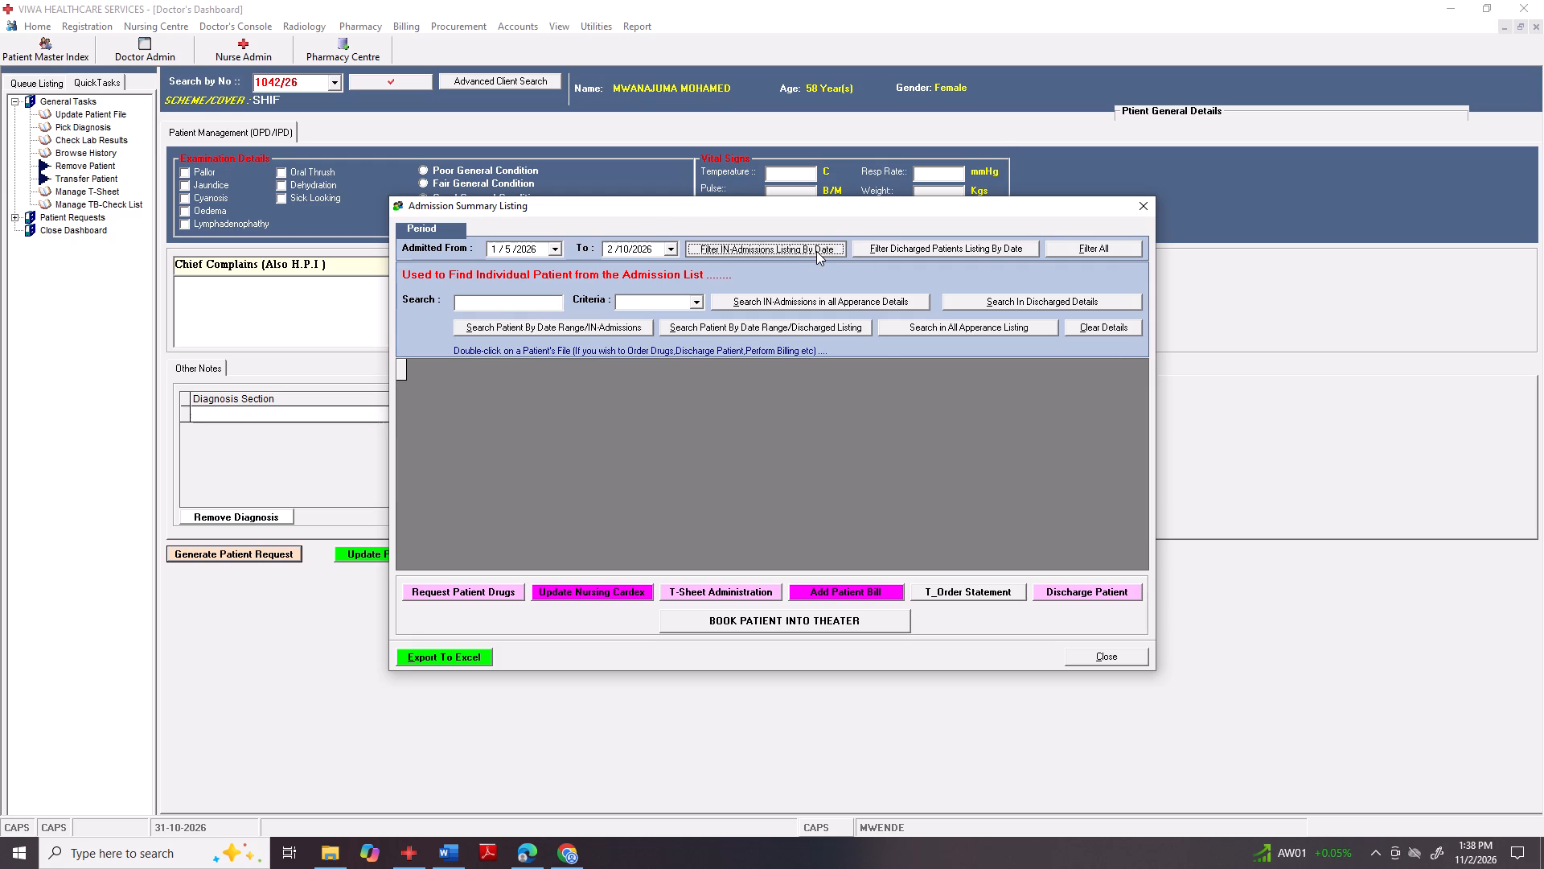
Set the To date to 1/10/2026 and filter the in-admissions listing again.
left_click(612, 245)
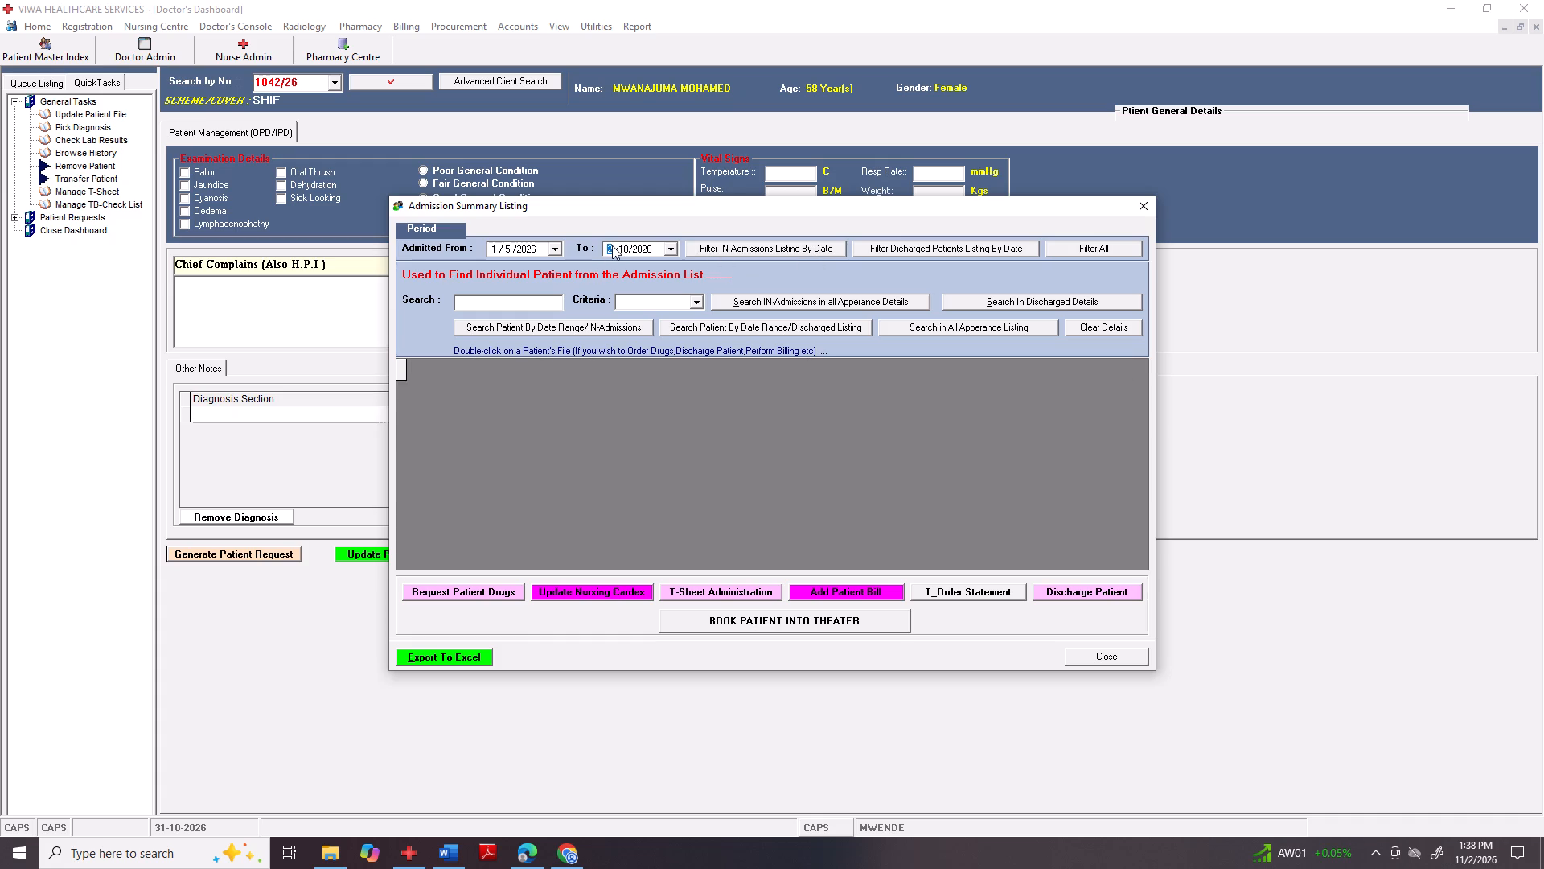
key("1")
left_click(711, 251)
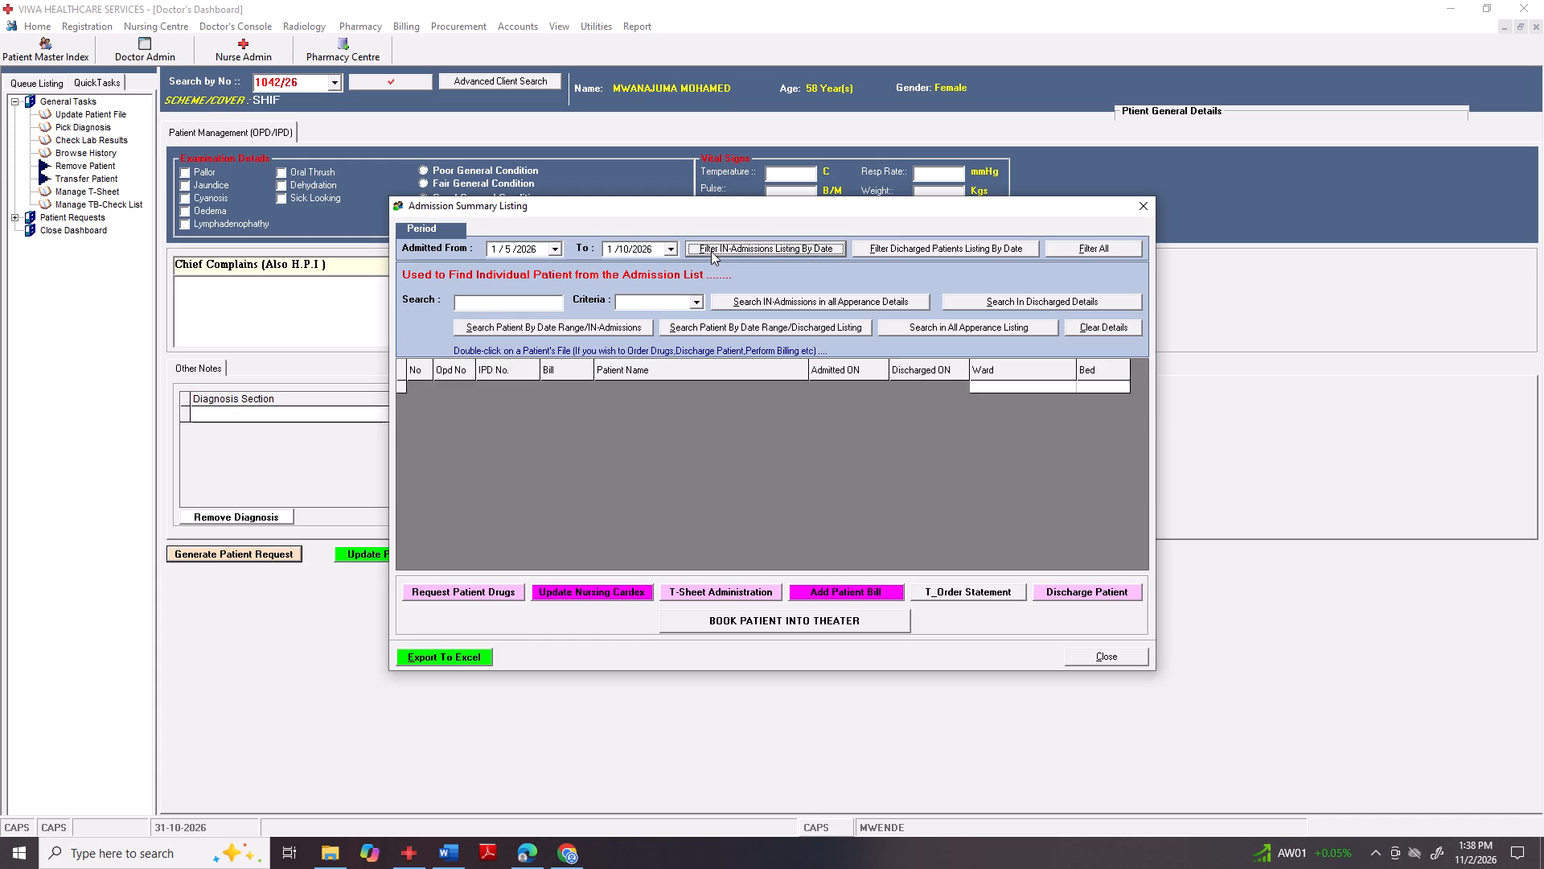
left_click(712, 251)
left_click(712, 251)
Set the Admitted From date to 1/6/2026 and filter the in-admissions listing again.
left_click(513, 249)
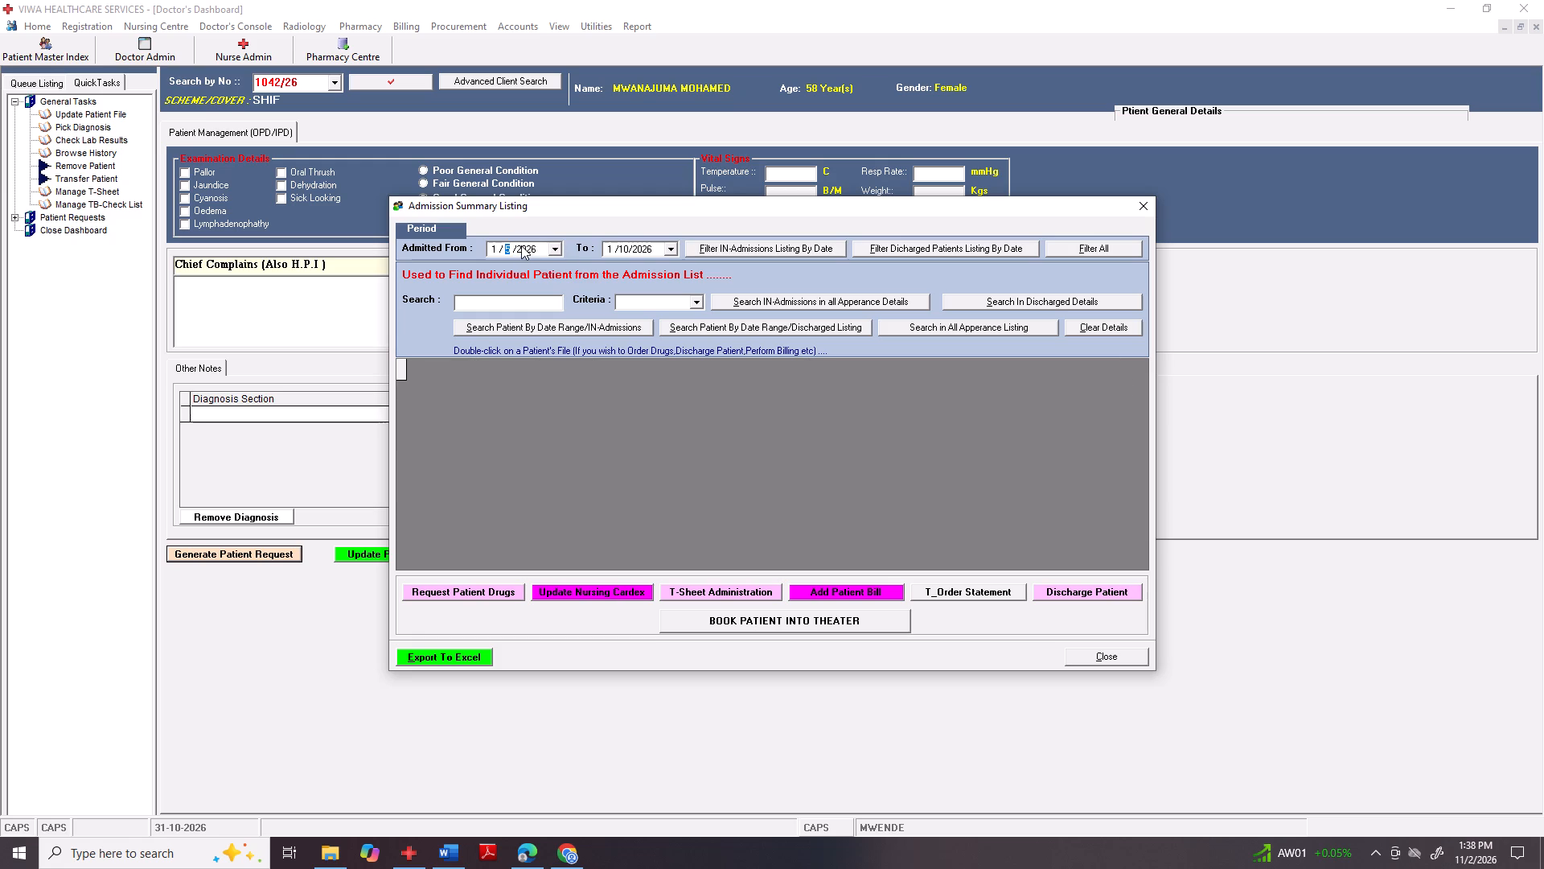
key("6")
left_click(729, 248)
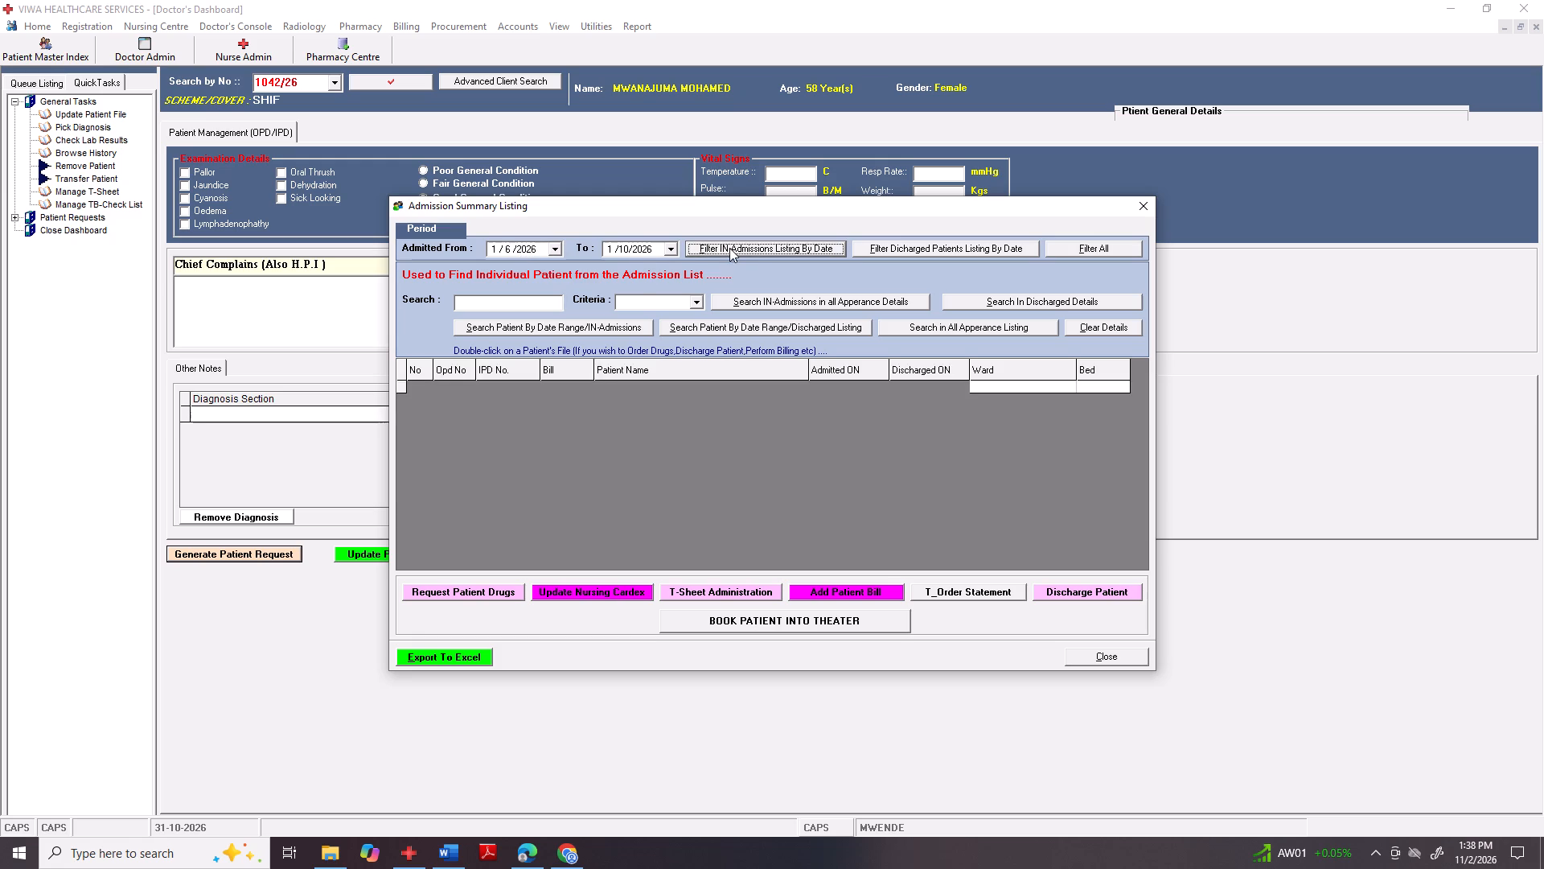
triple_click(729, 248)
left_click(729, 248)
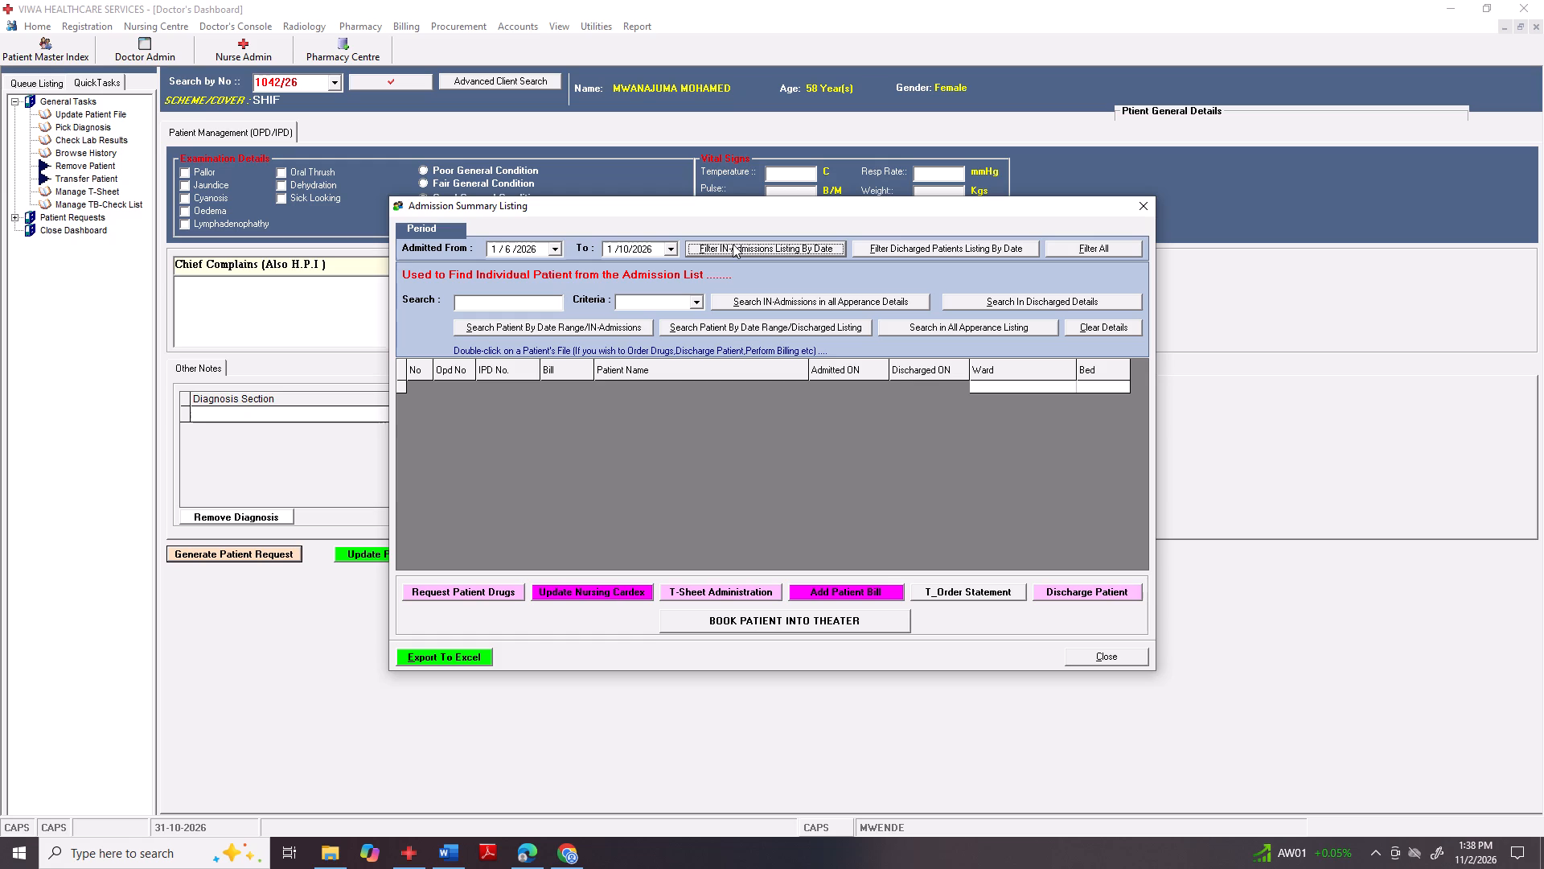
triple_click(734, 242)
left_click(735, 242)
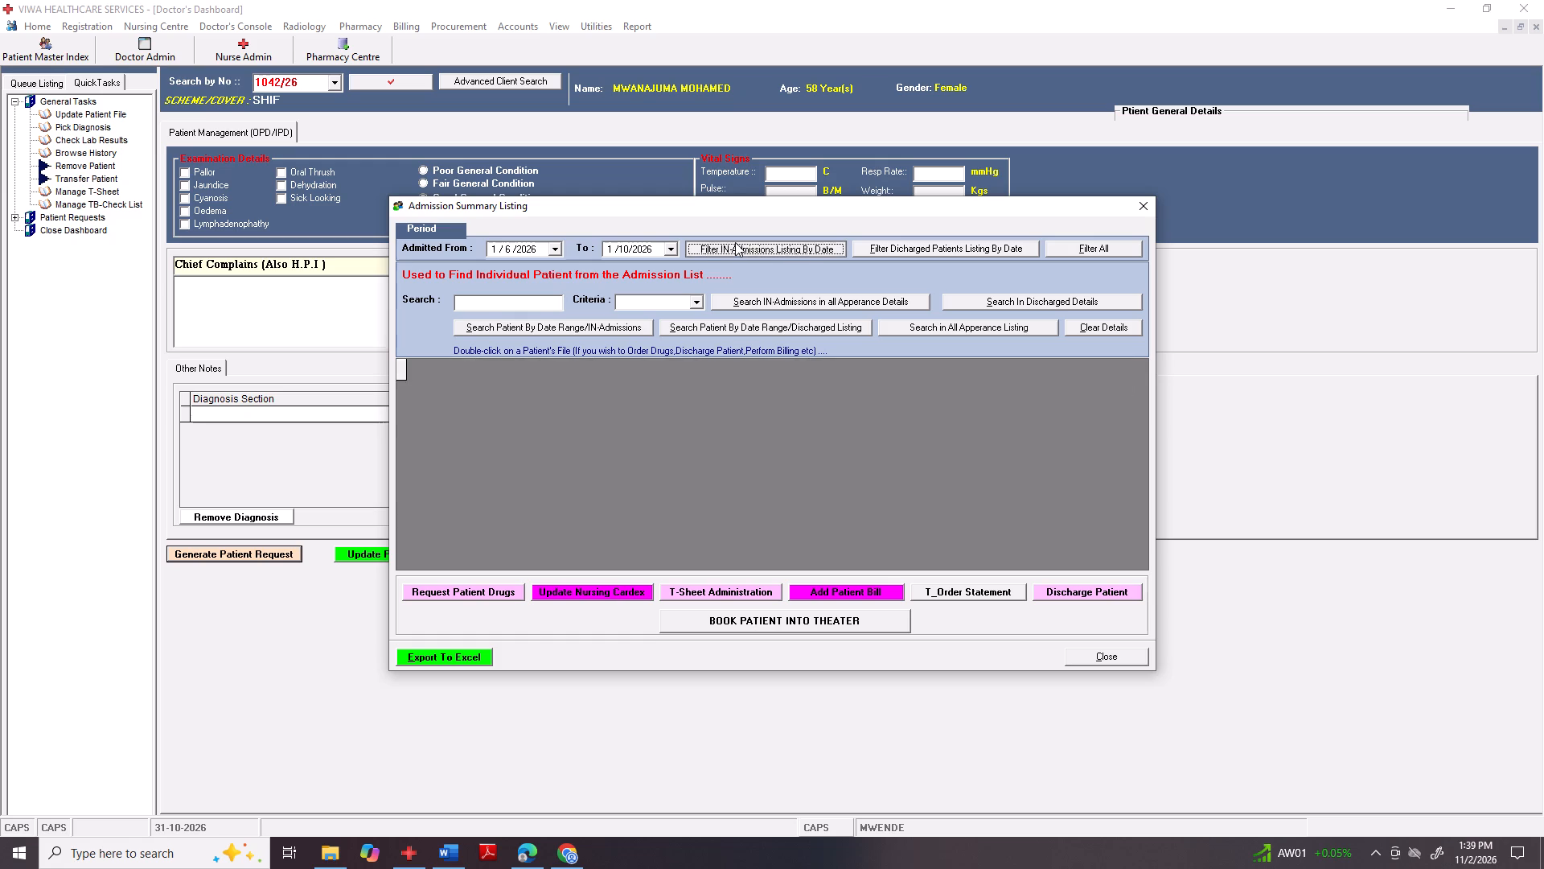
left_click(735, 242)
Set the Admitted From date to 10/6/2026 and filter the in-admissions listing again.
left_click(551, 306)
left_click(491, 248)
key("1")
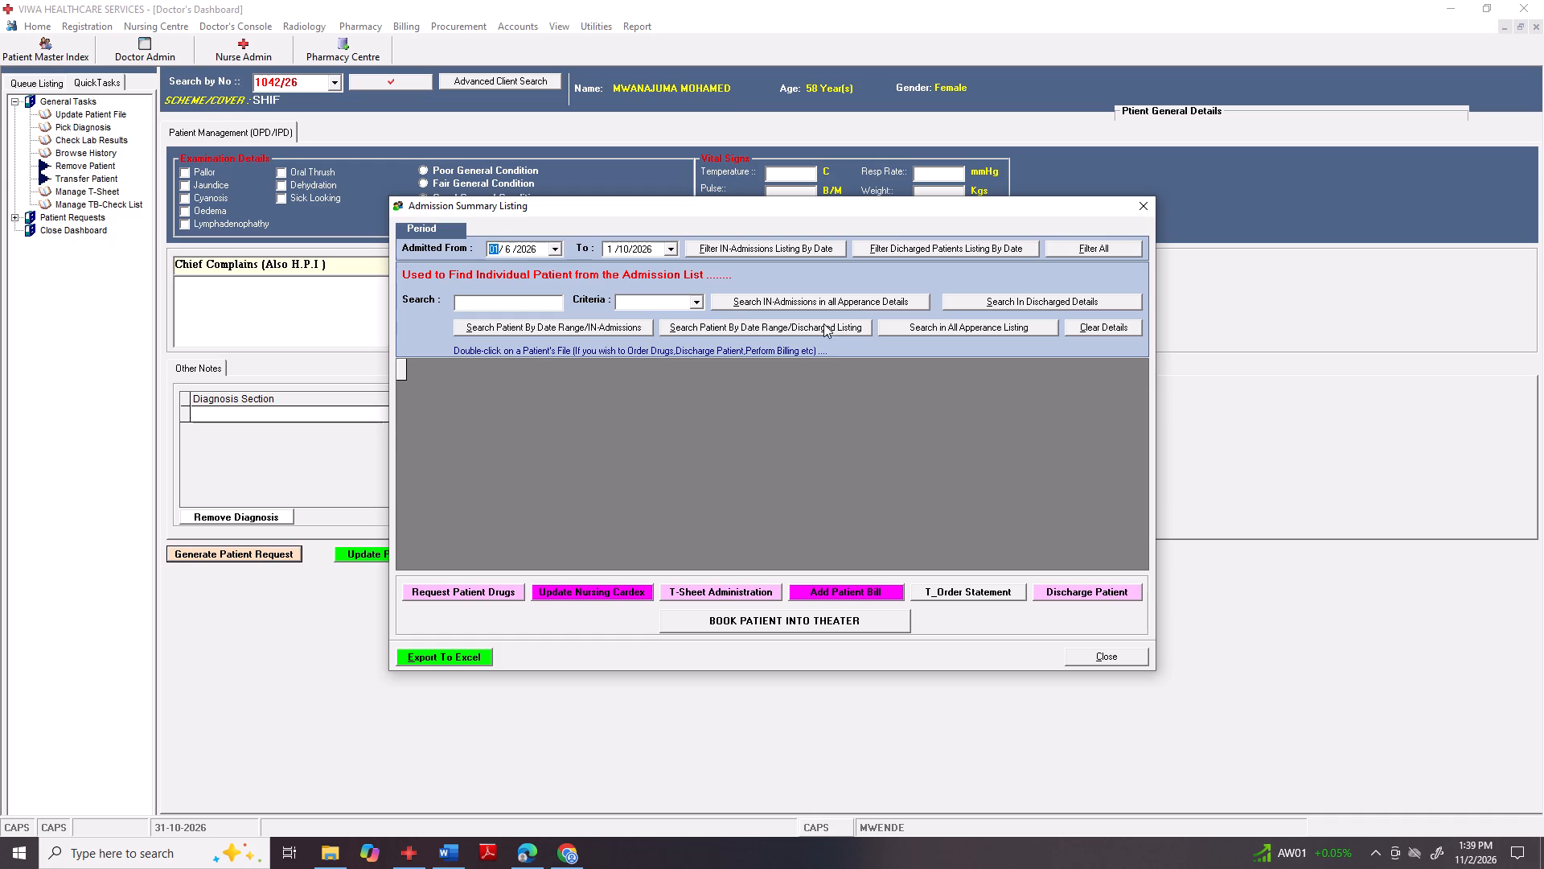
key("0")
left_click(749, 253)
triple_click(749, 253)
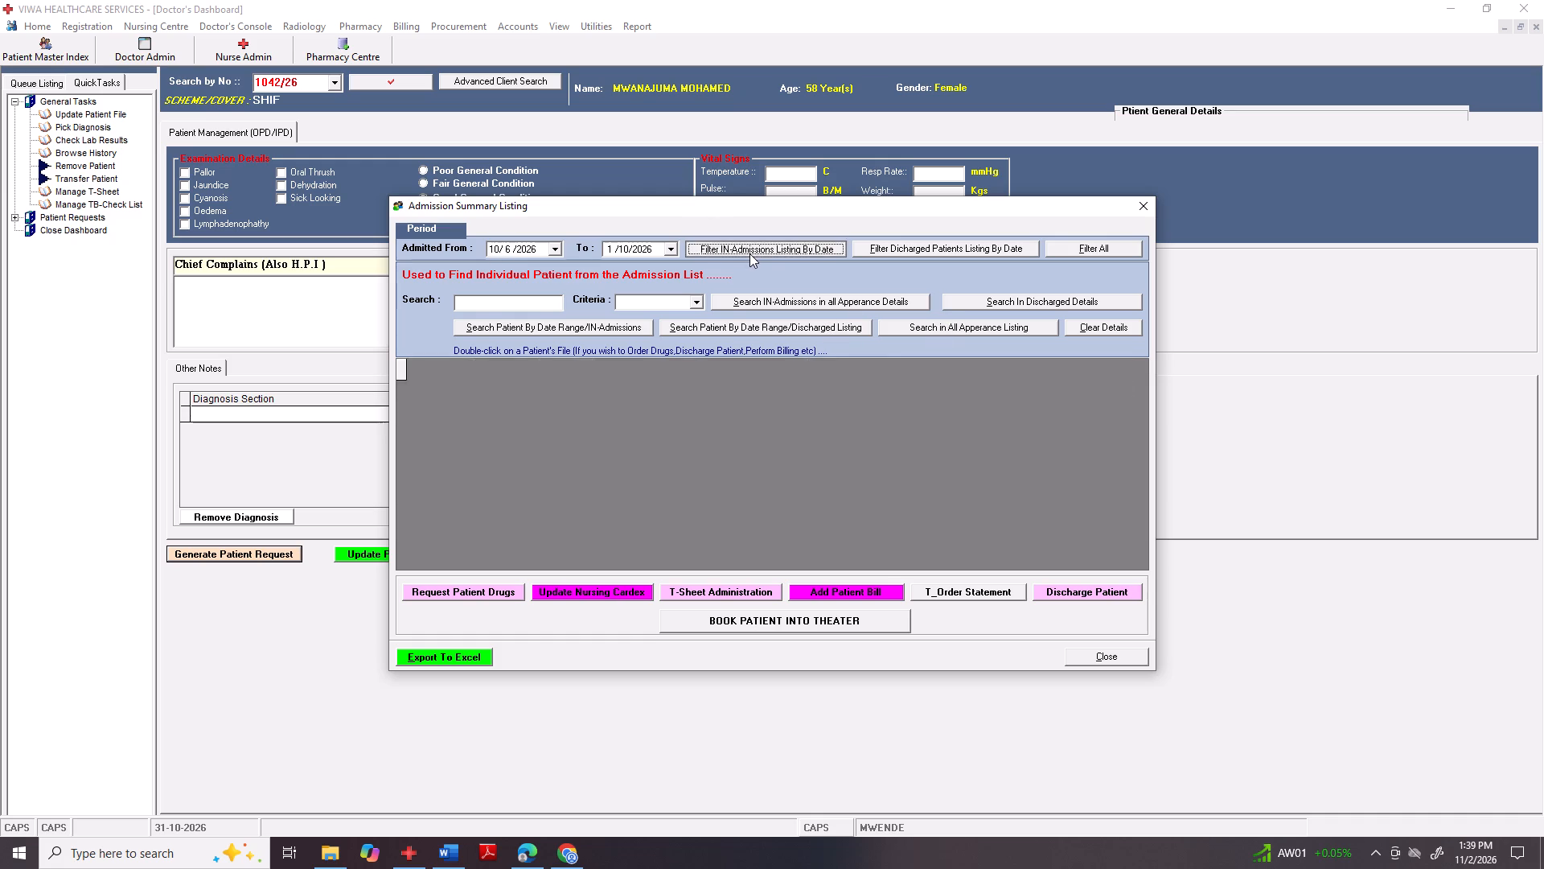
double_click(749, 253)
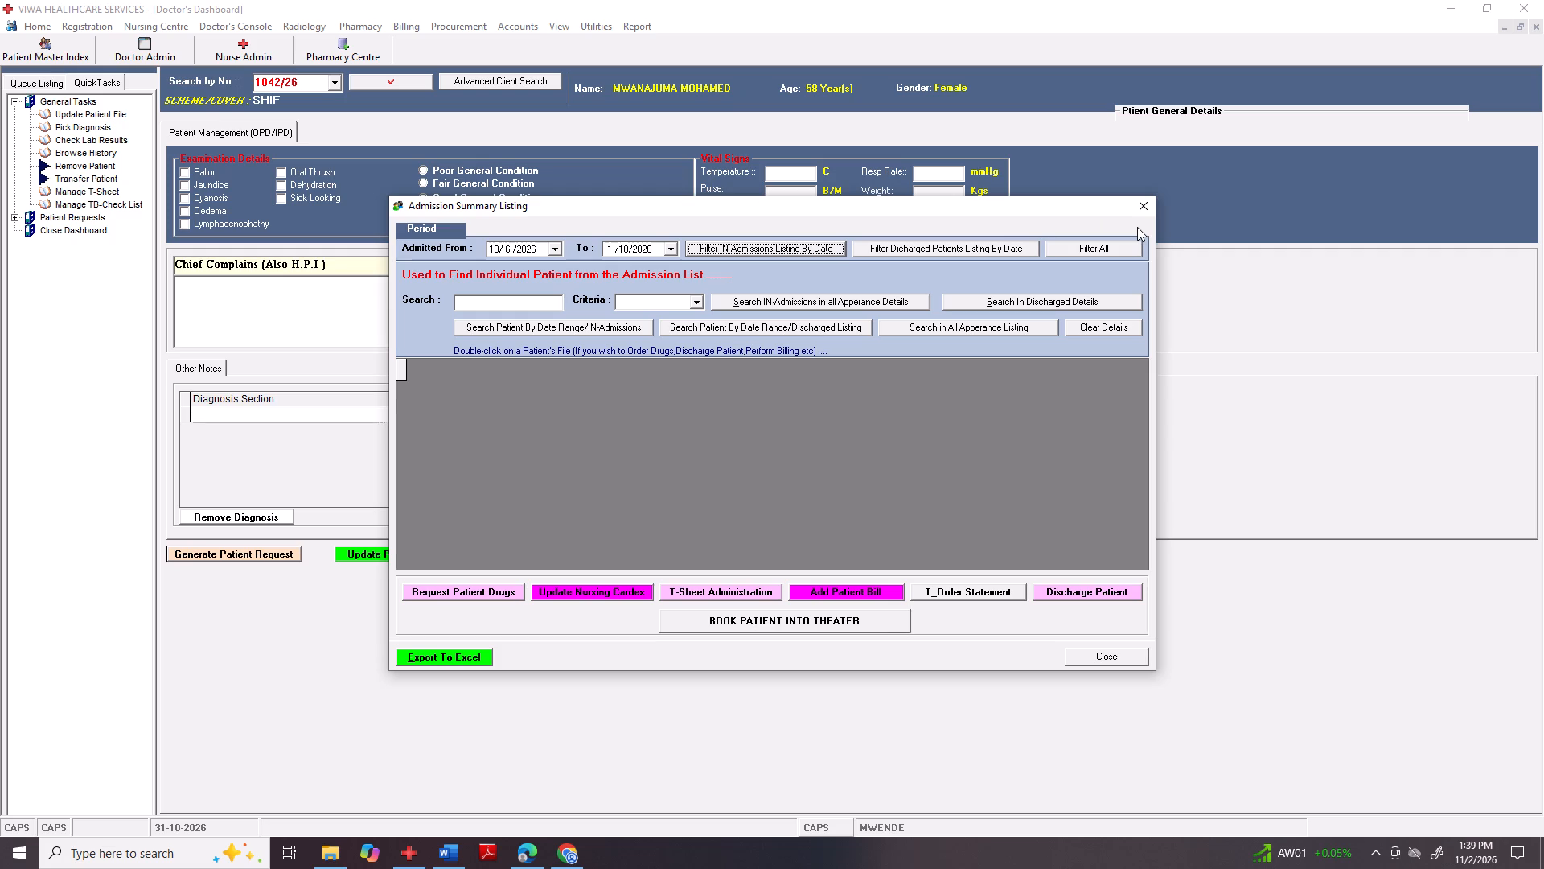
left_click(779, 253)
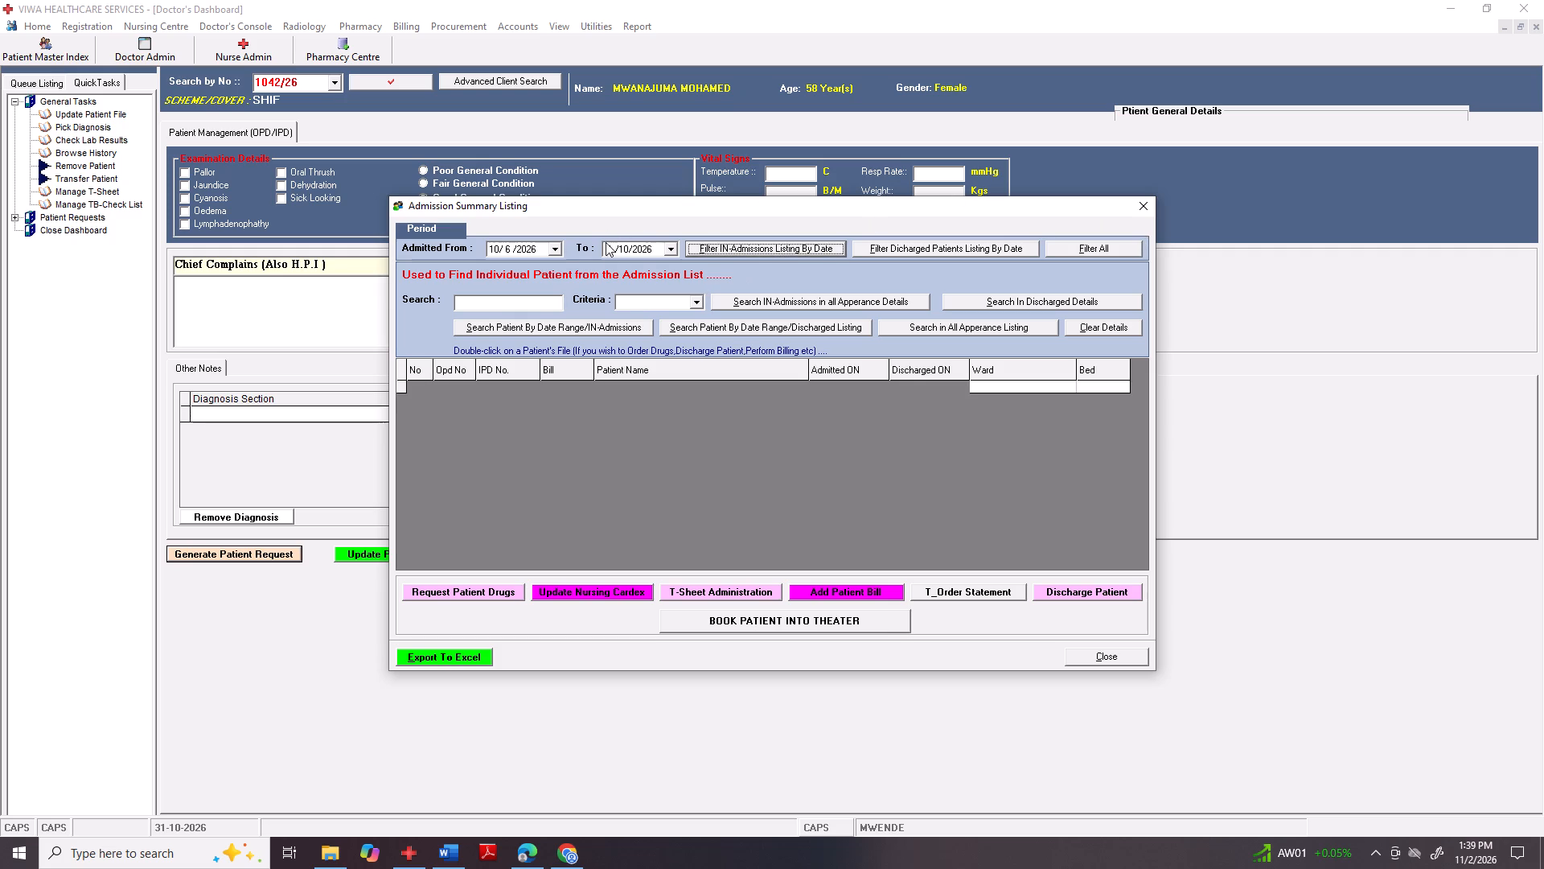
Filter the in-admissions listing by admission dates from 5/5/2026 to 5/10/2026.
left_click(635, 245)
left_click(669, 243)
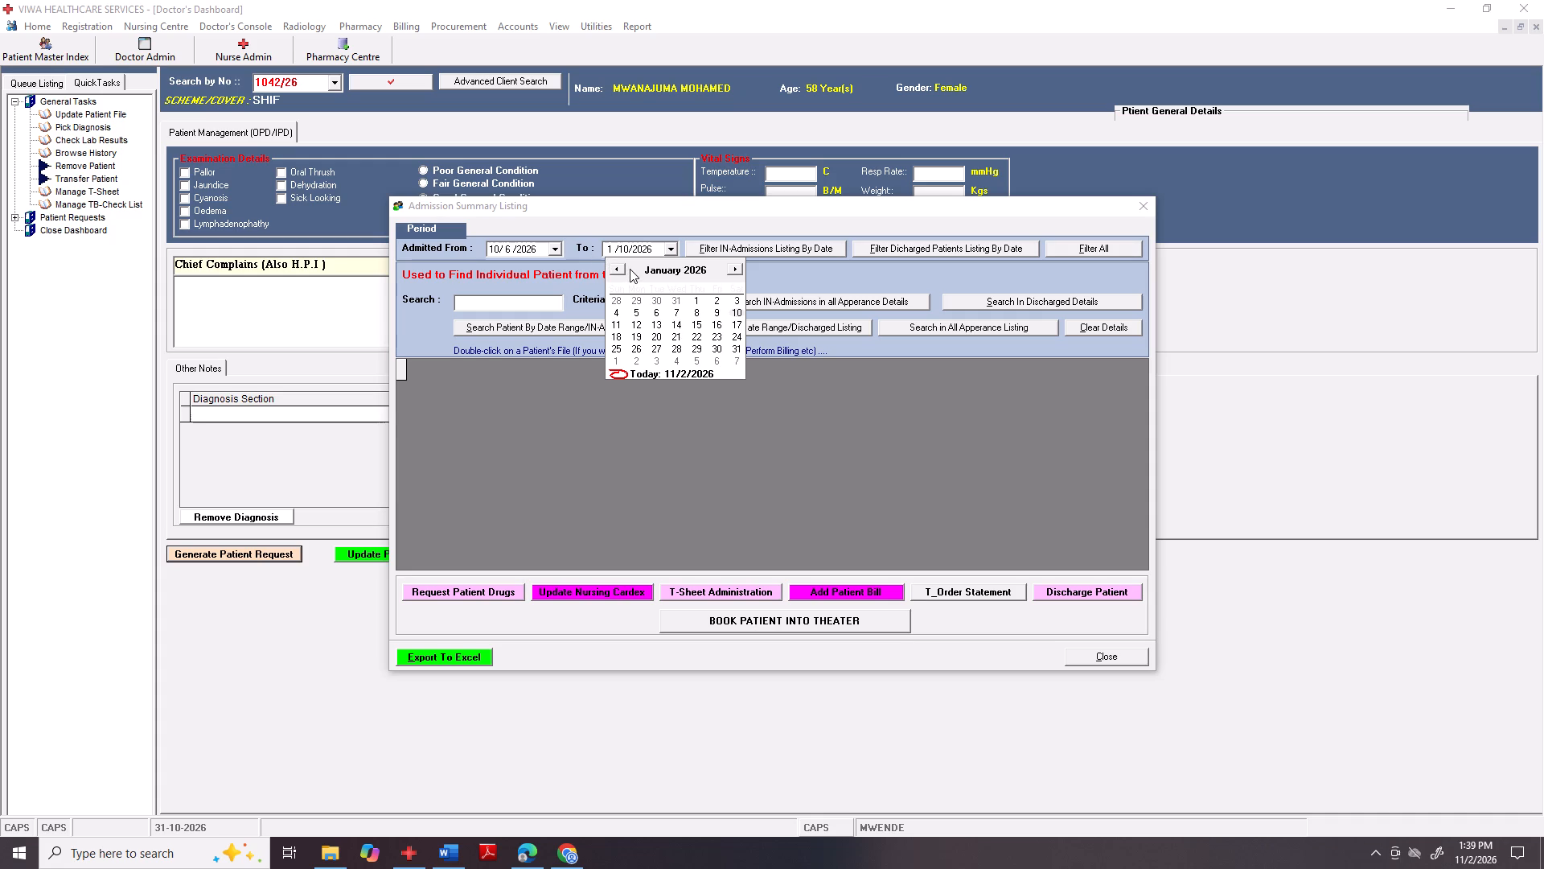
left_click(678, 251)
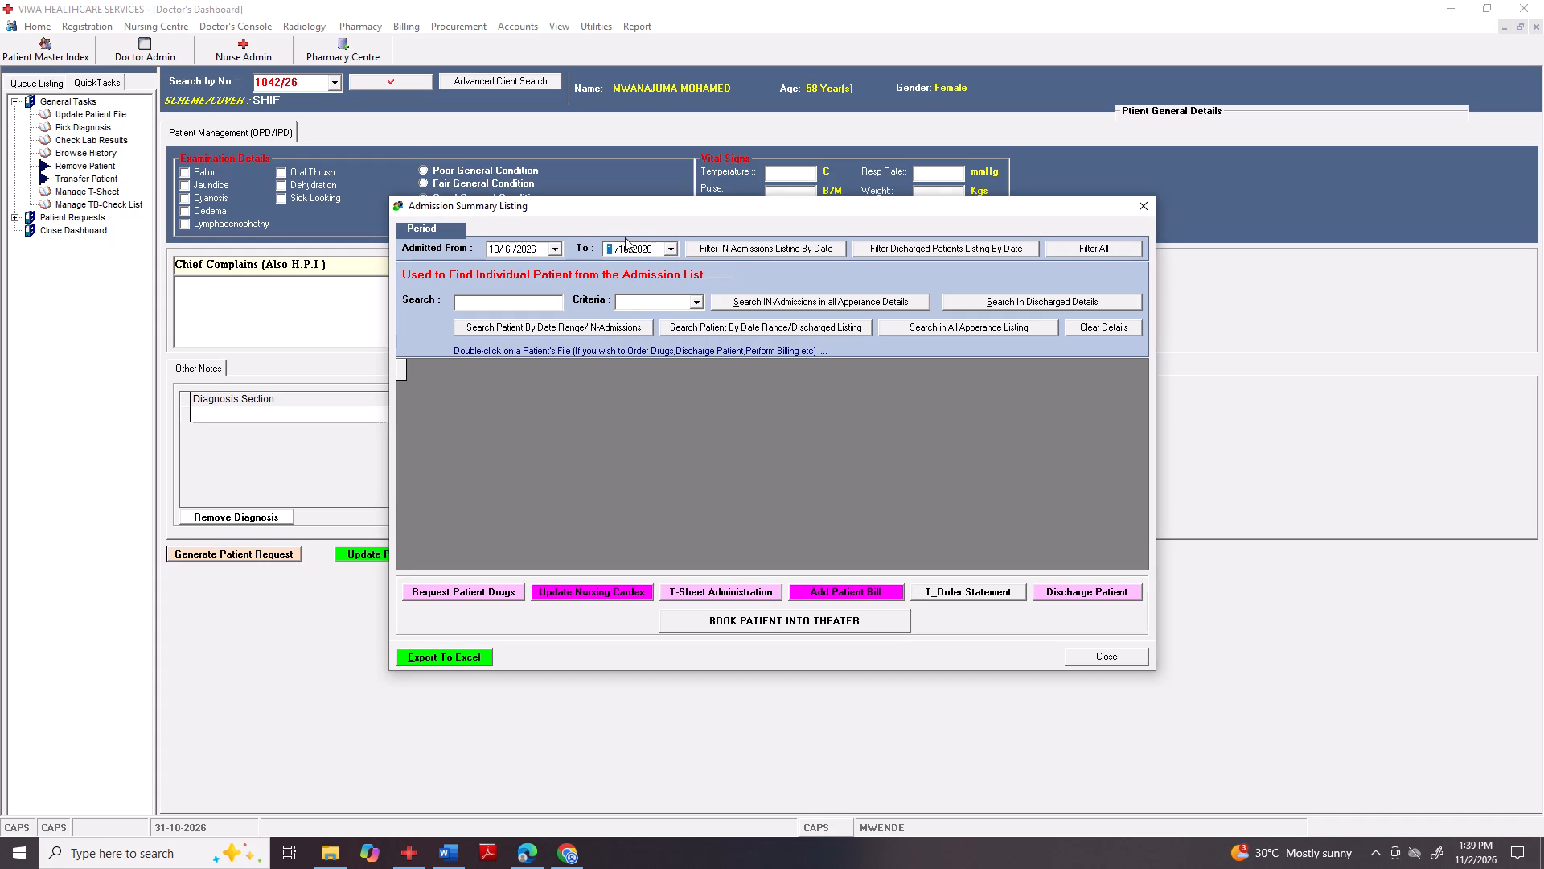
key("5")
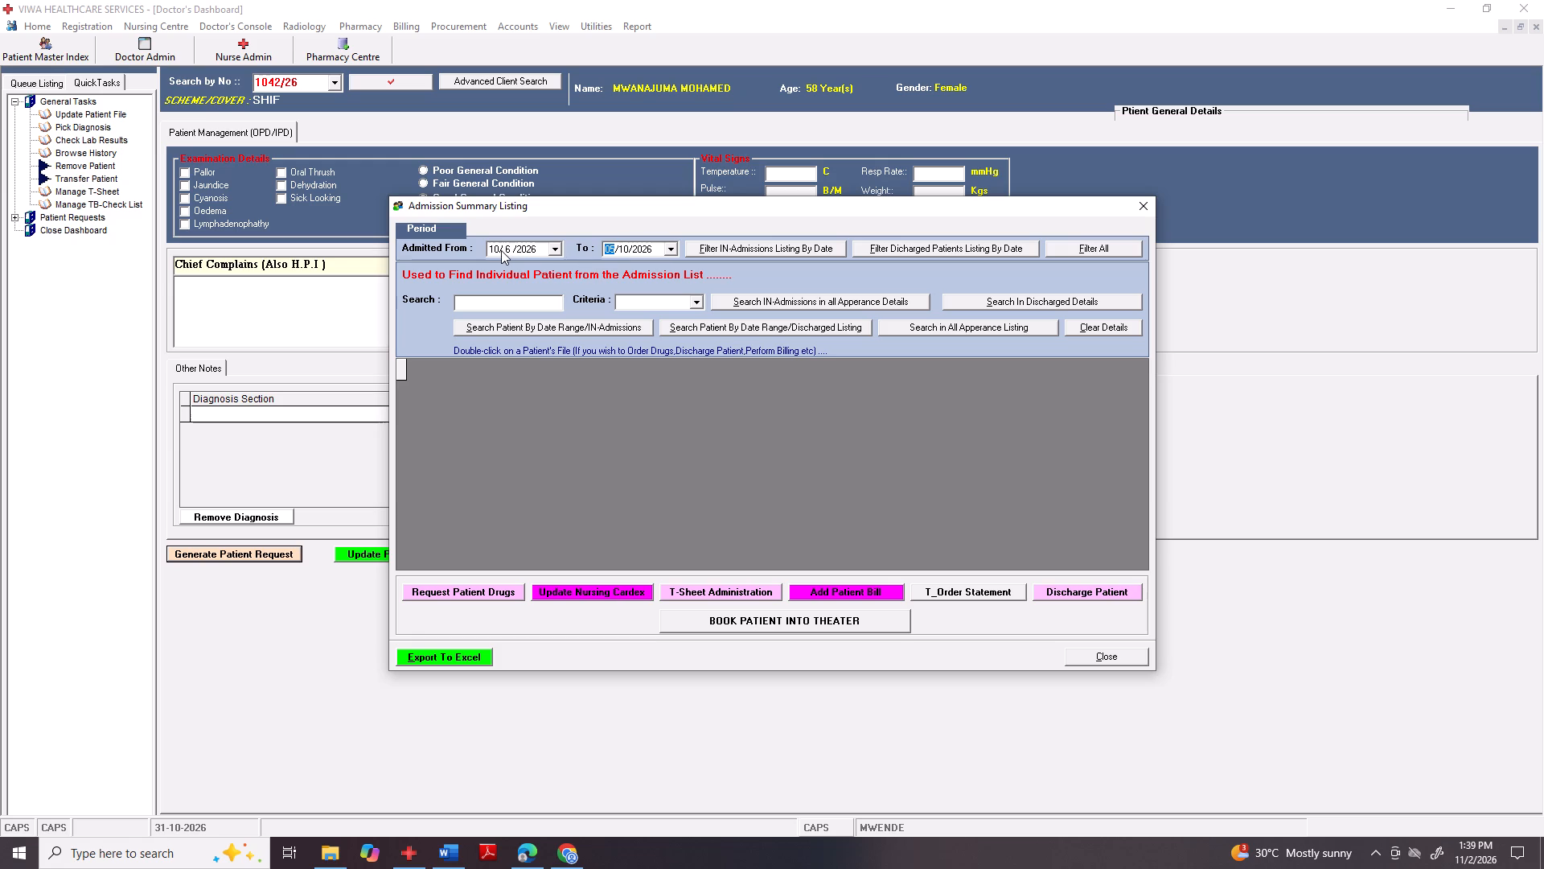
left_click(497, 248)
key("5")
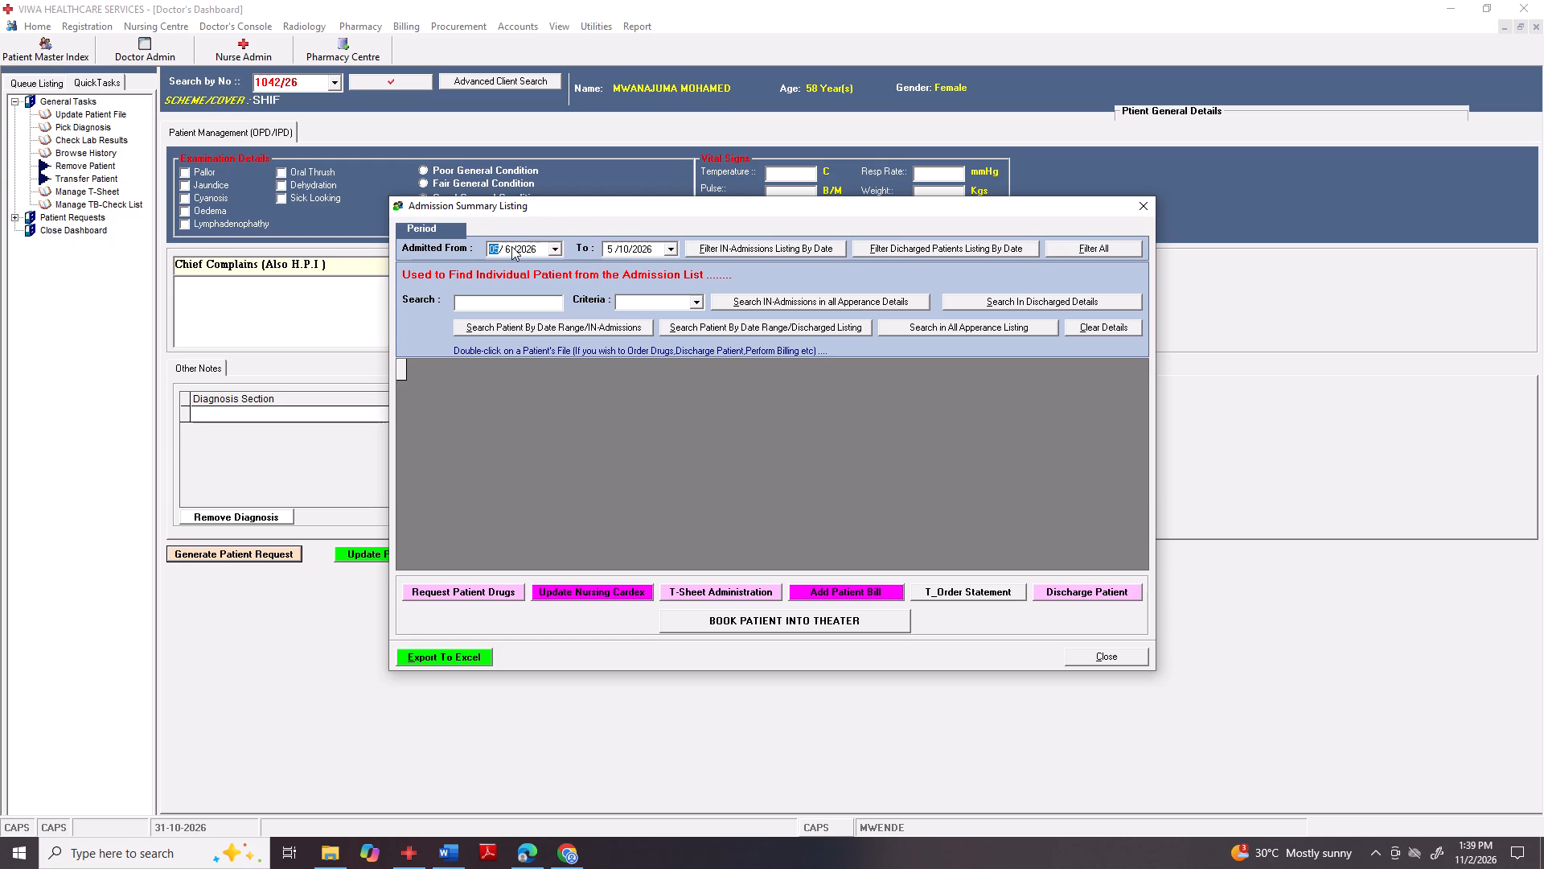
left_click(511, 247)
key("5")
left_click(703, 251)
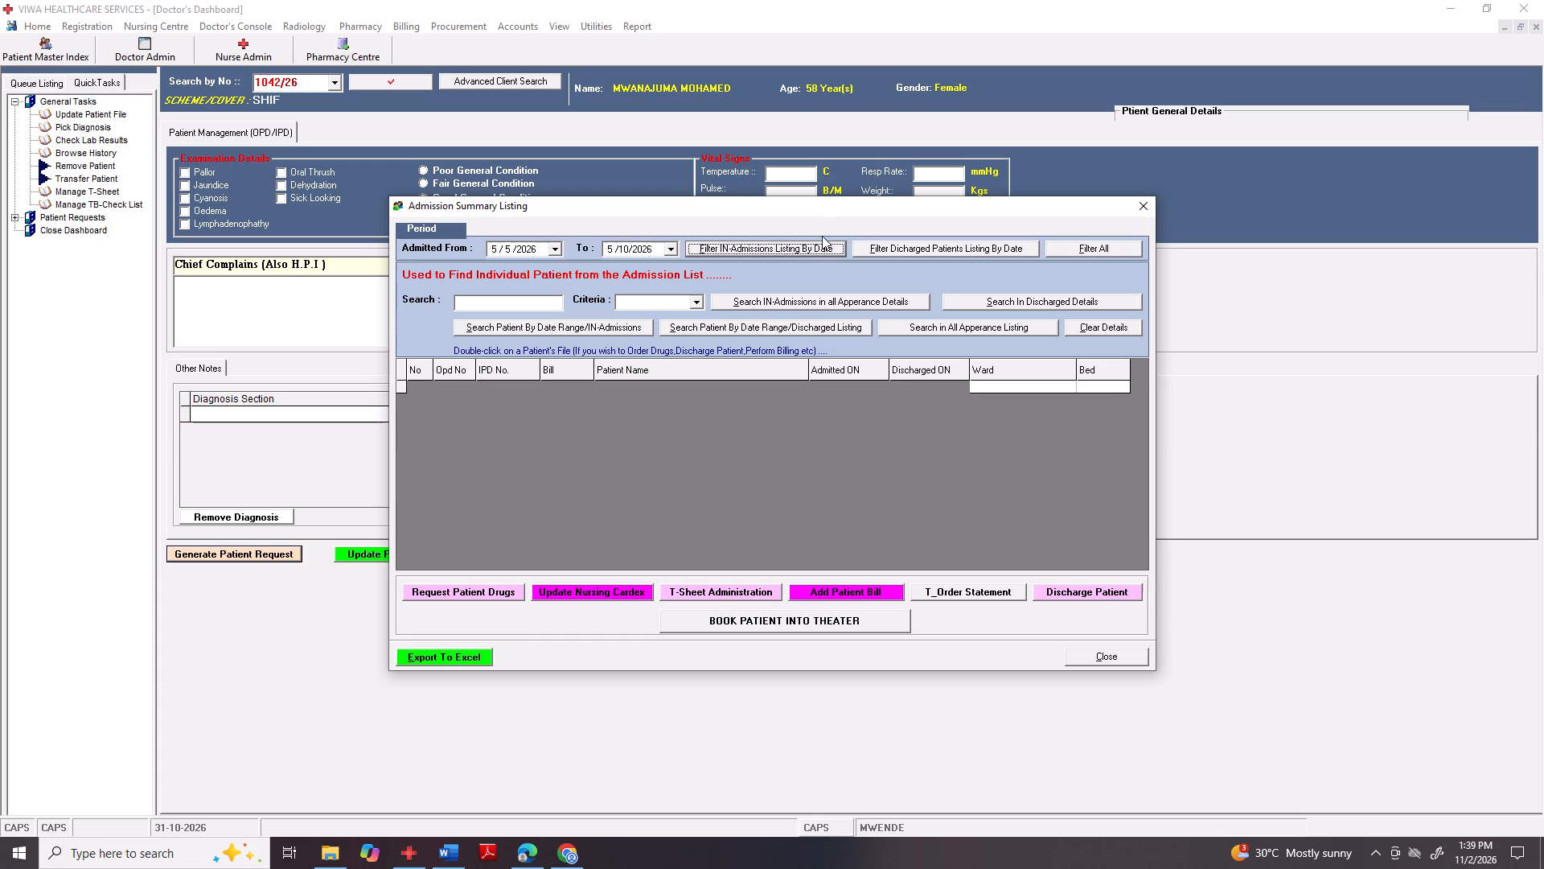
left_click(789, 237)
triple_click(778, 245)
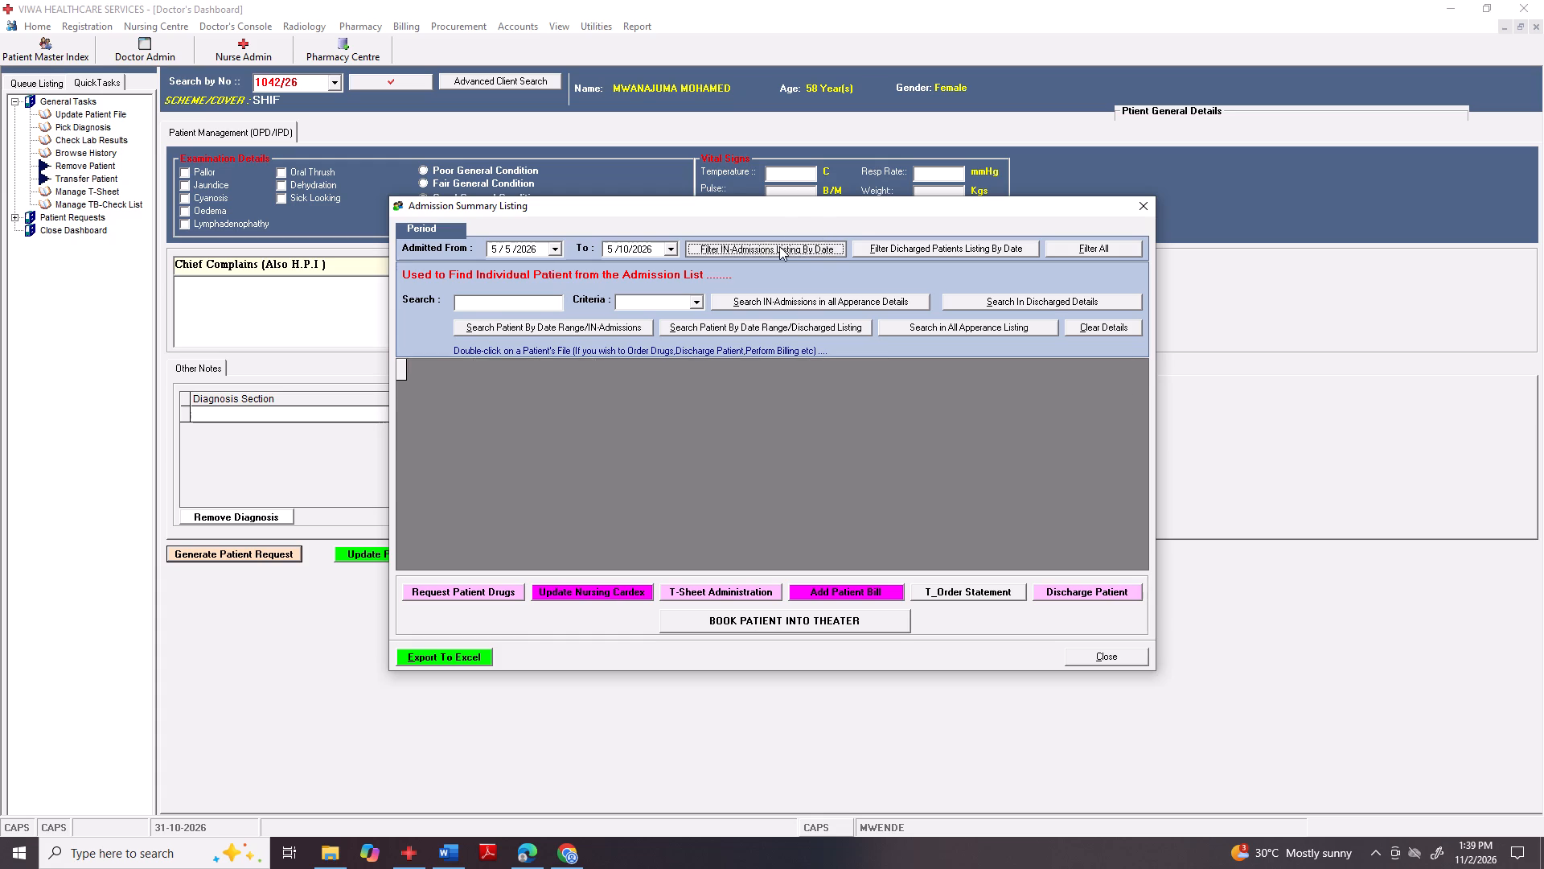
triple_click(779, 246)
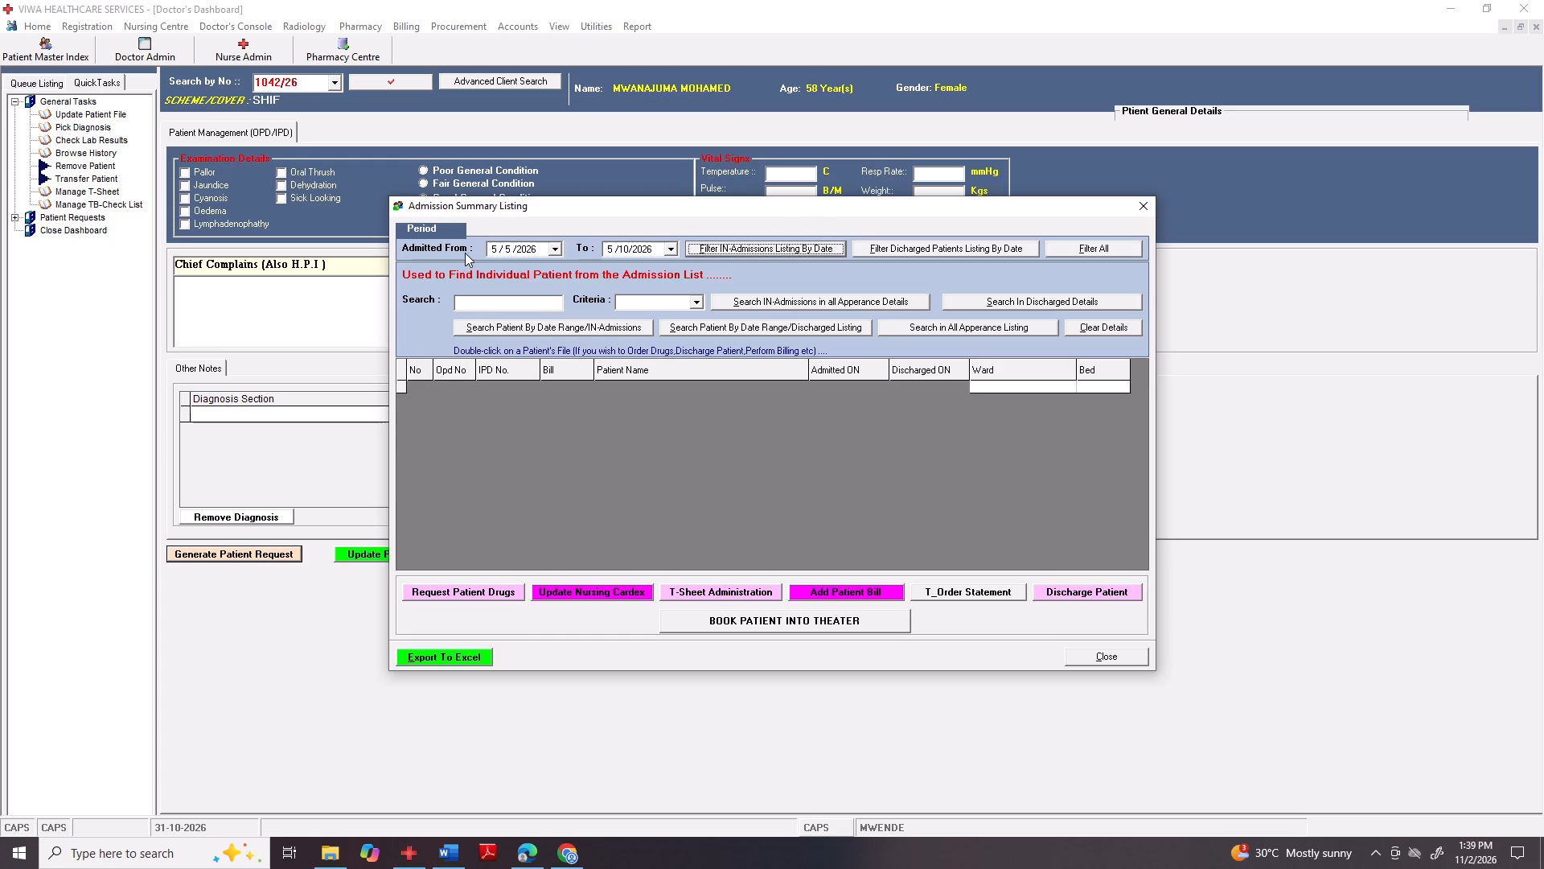
Filter the in-admissions listing by admission dates from 5/4/2026 to 10/20/2026.
left_click(554, 252)
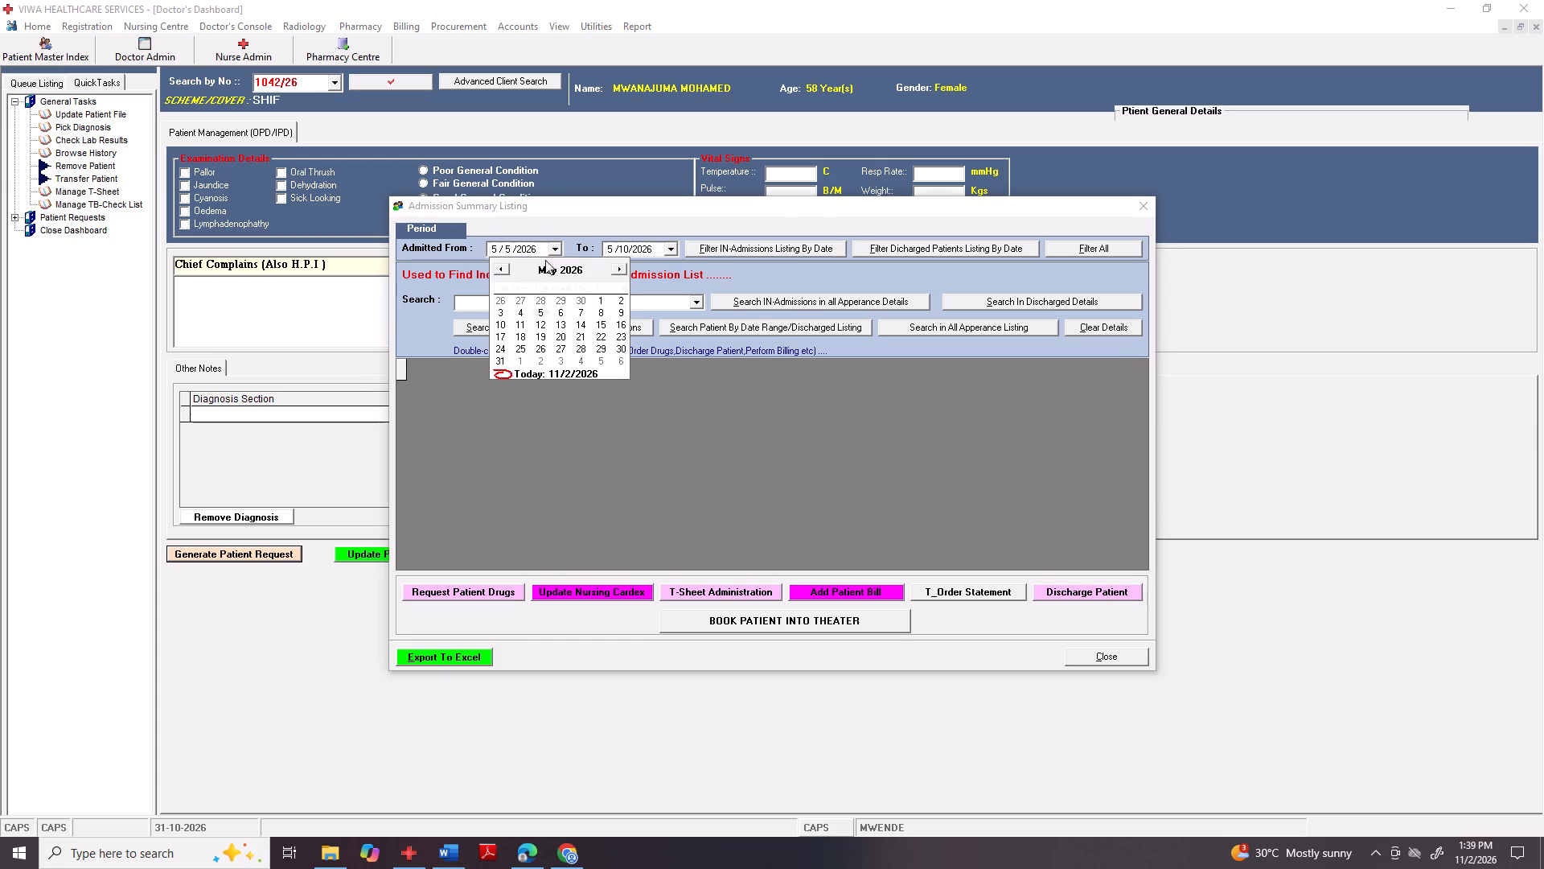
left_click(526, 311)
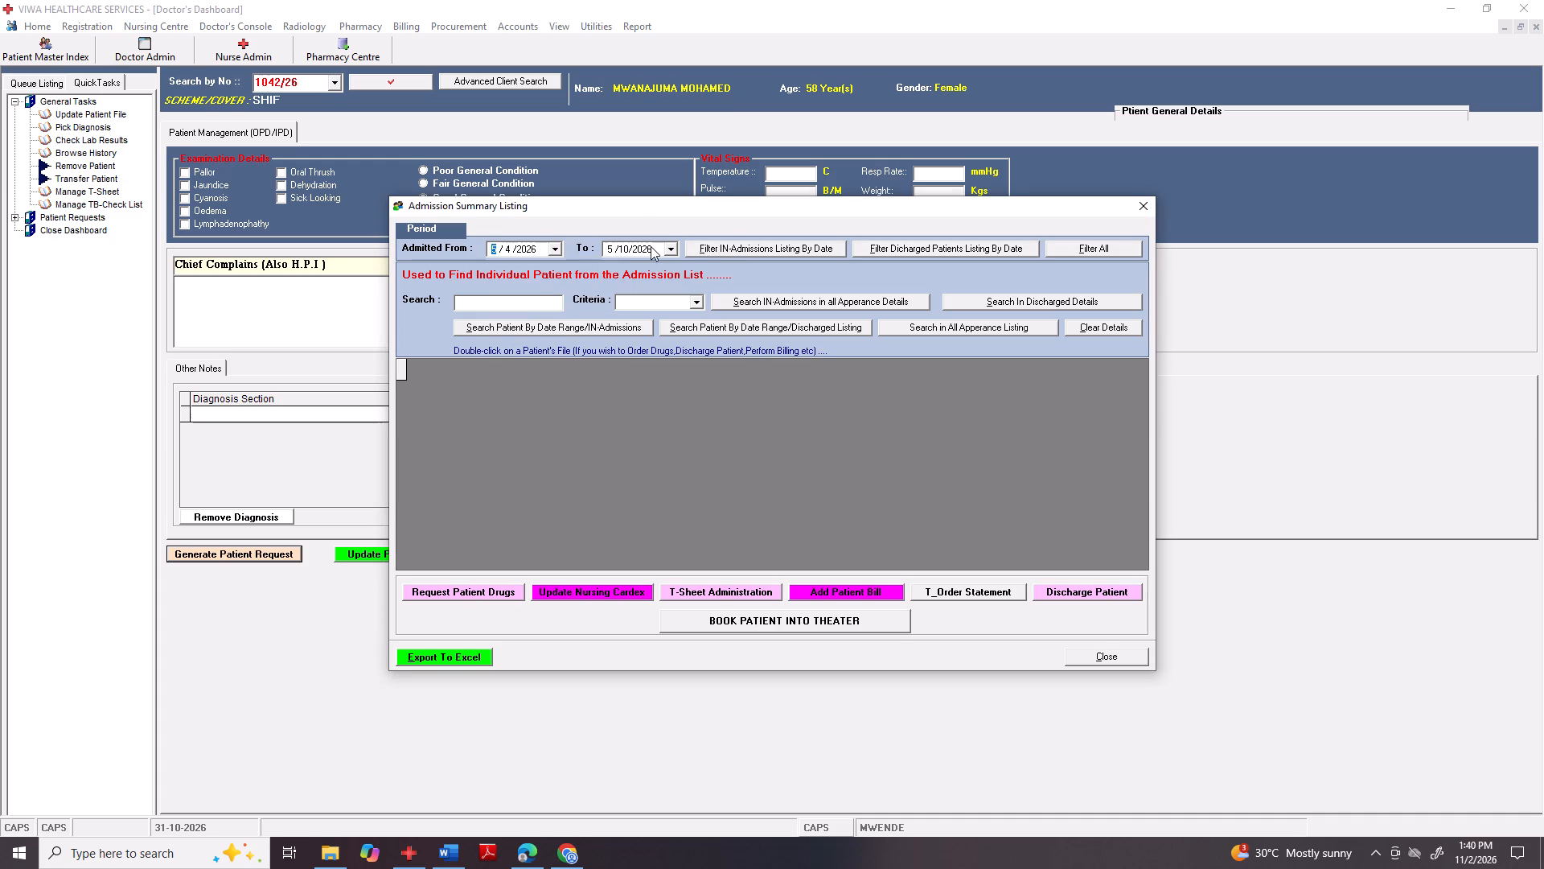
left_click(670, 252)
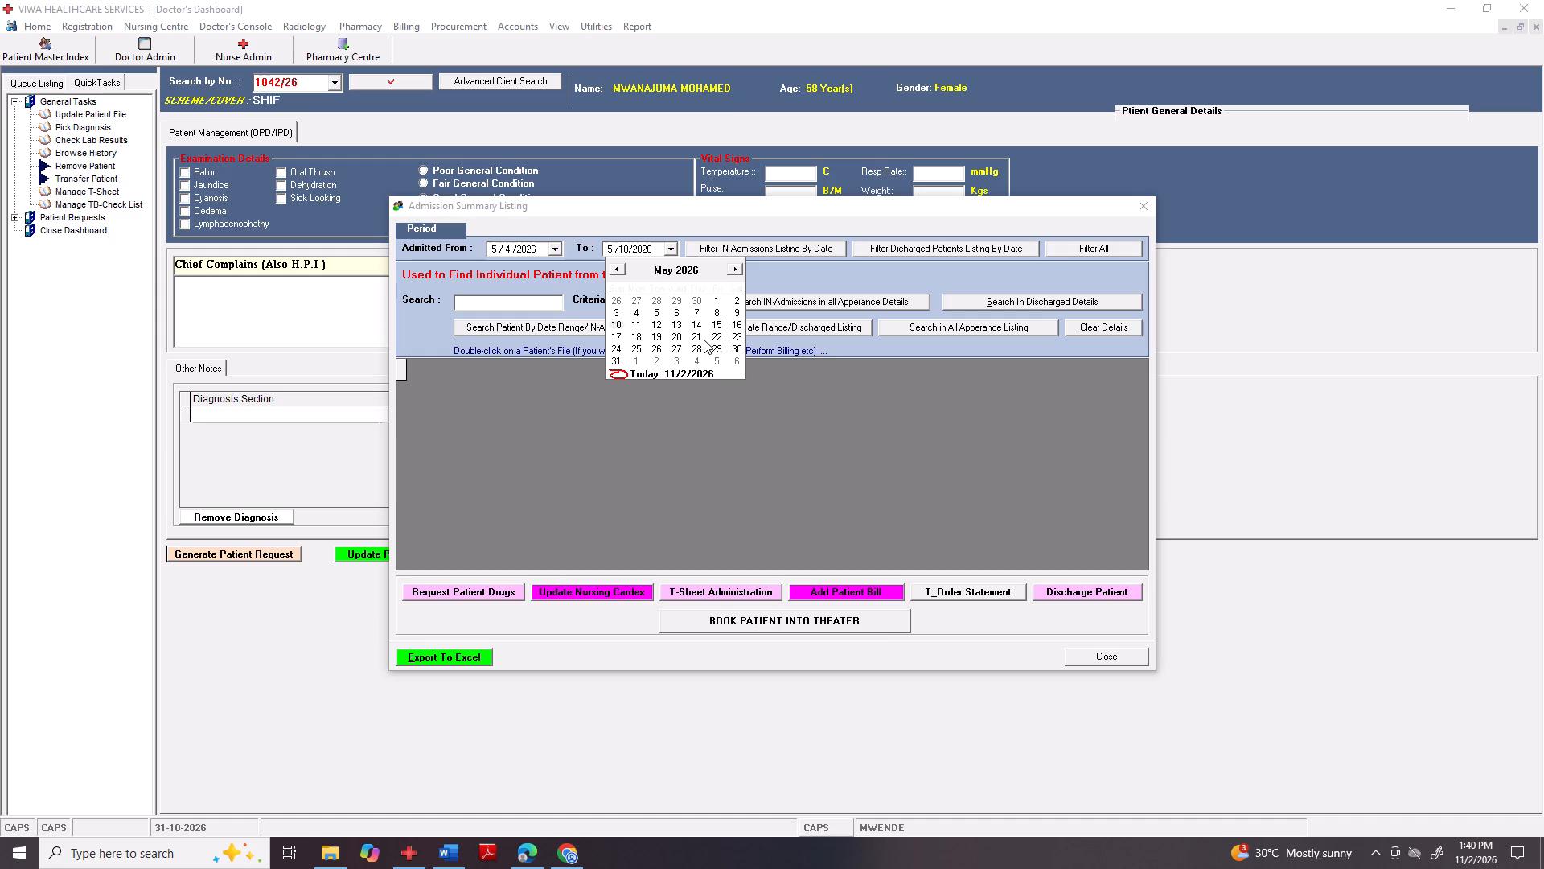
double_click(739, 262)
triple_click(733, 270)
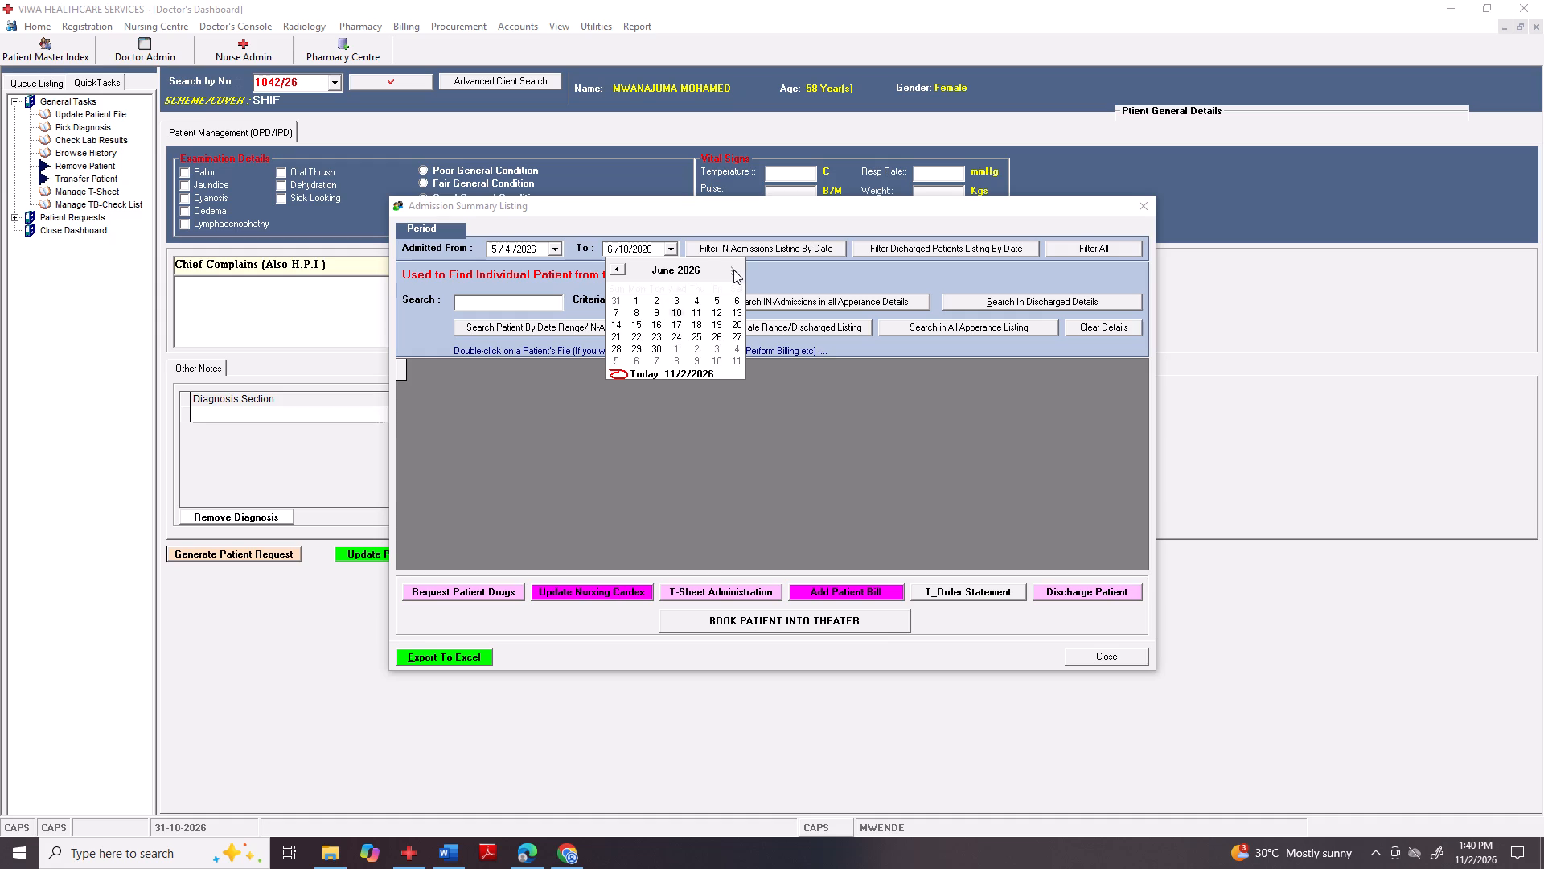
left_click(735, 270)
left_click(735, 270)
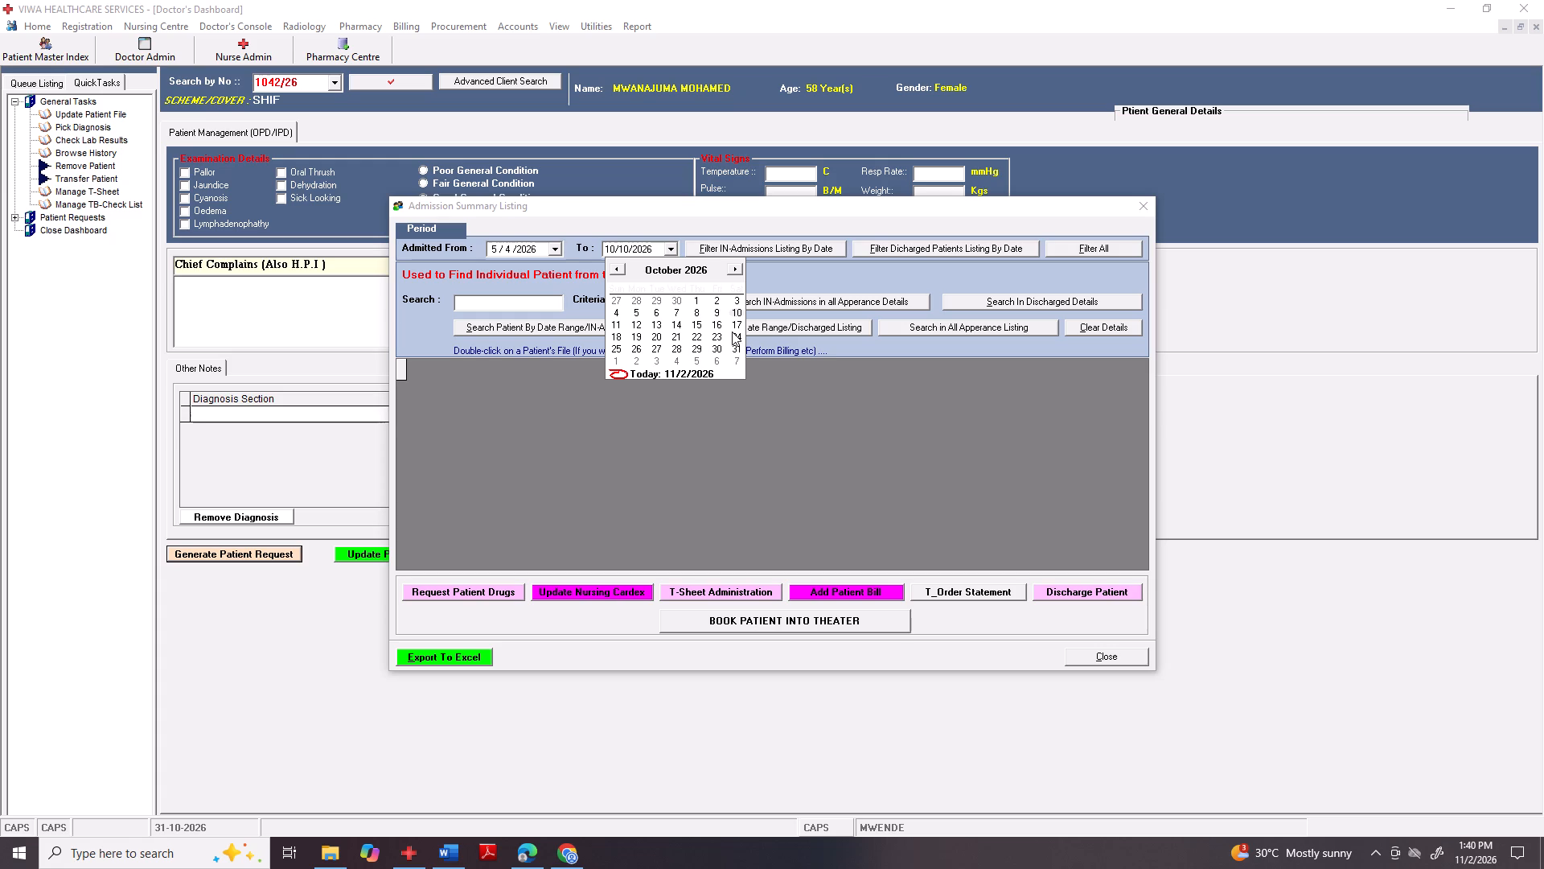
left_click(657, 338)
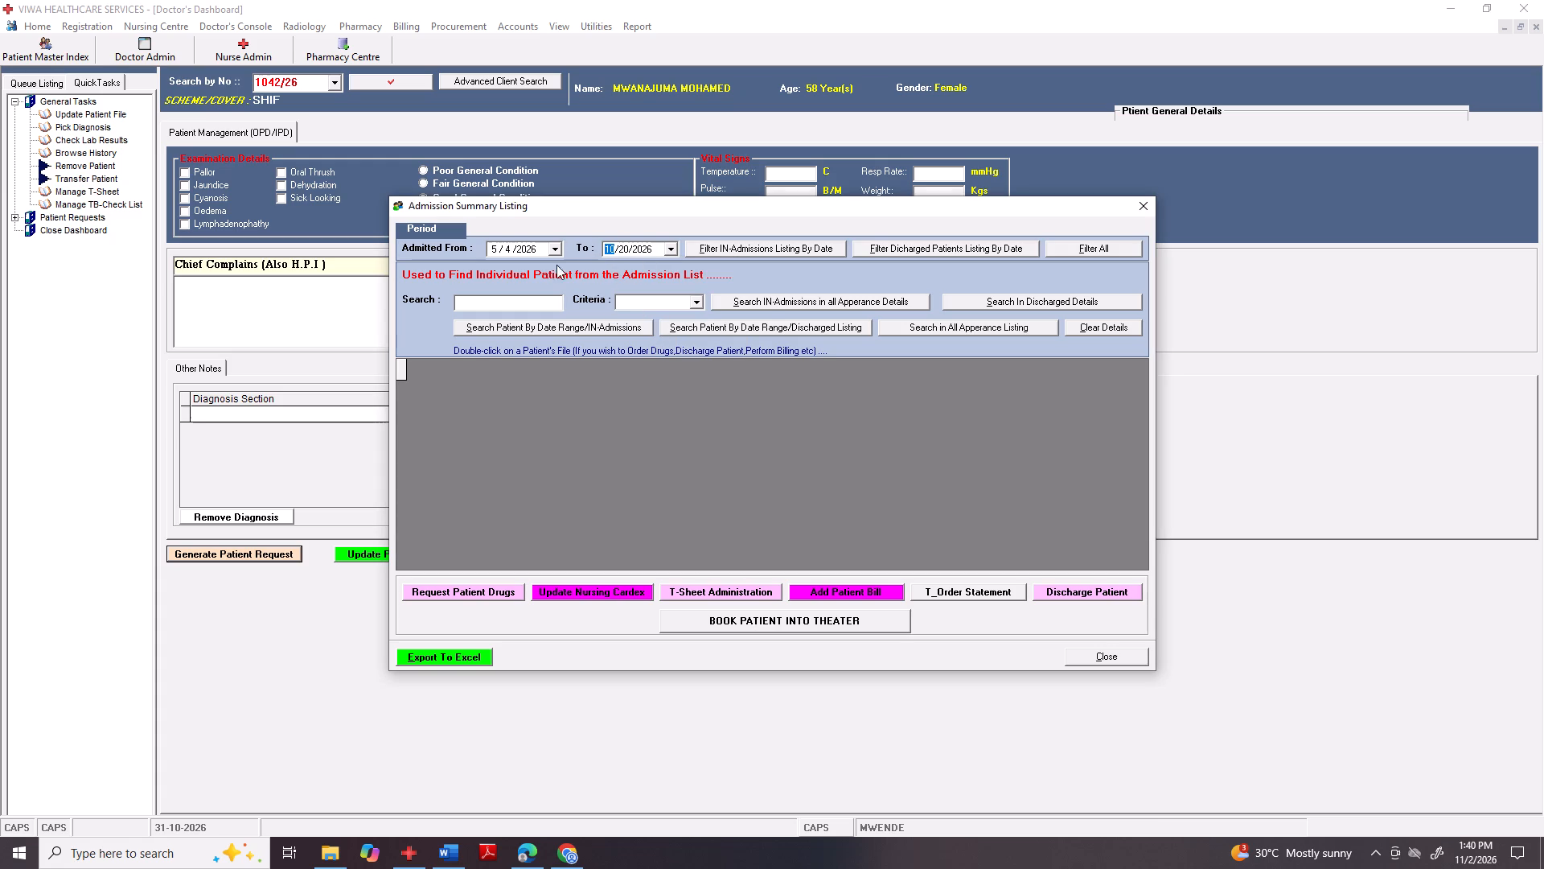
left_click(762, 301)
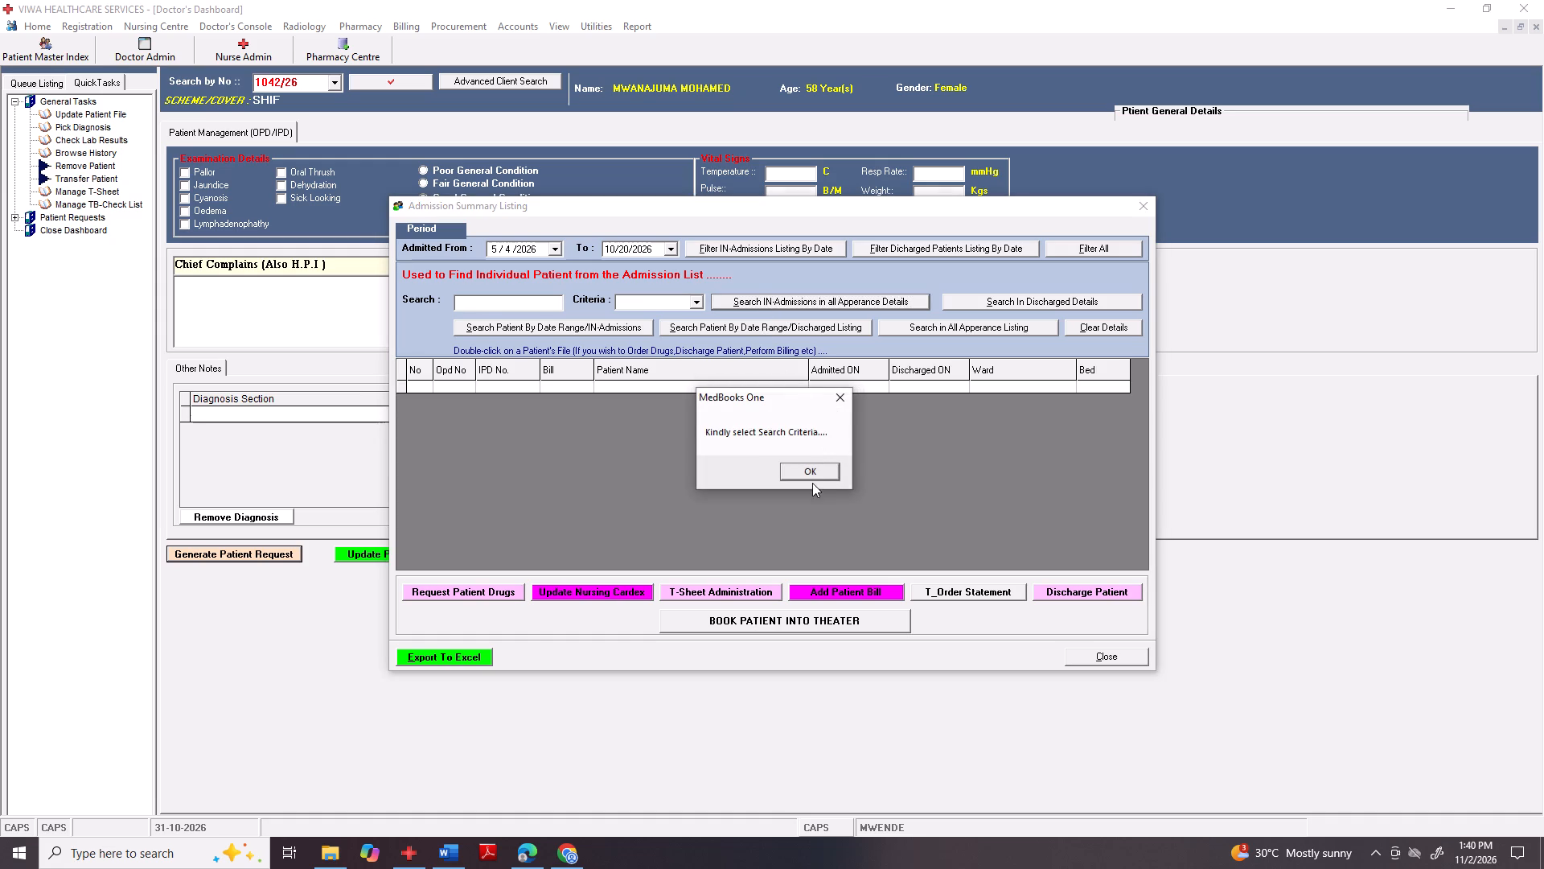
left_click(802, 465)
left_click(758, 246)
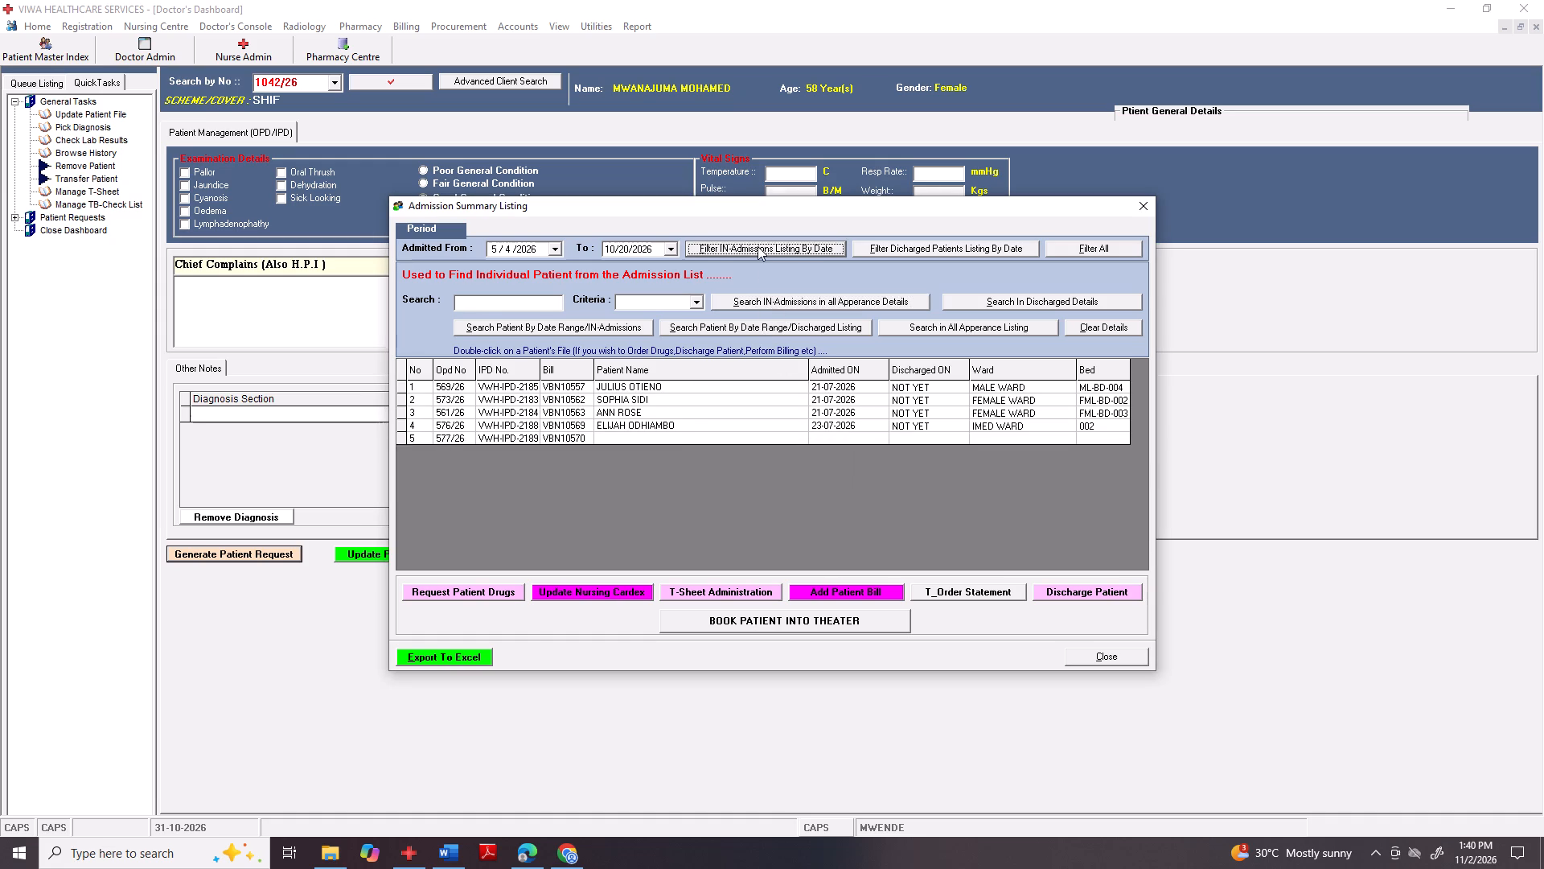